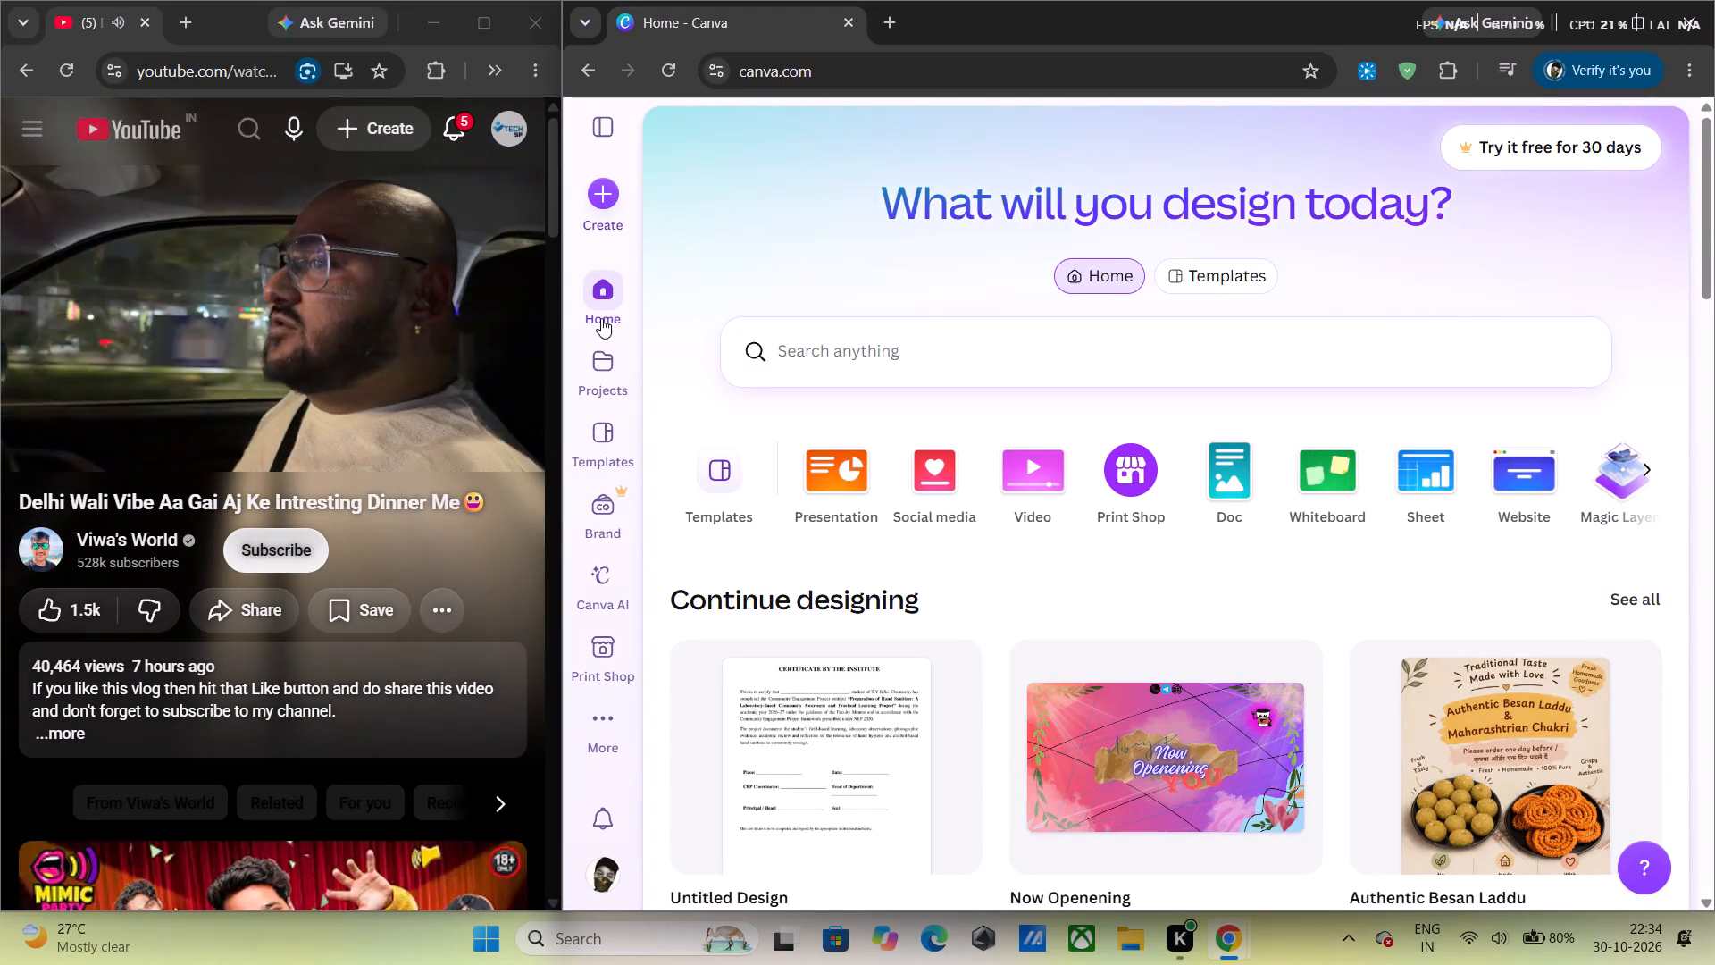
Open the recent "Now Openening" presentation from the projects list for editing.
left_click(600, 363)
scroll(978, 436, "down", 1)
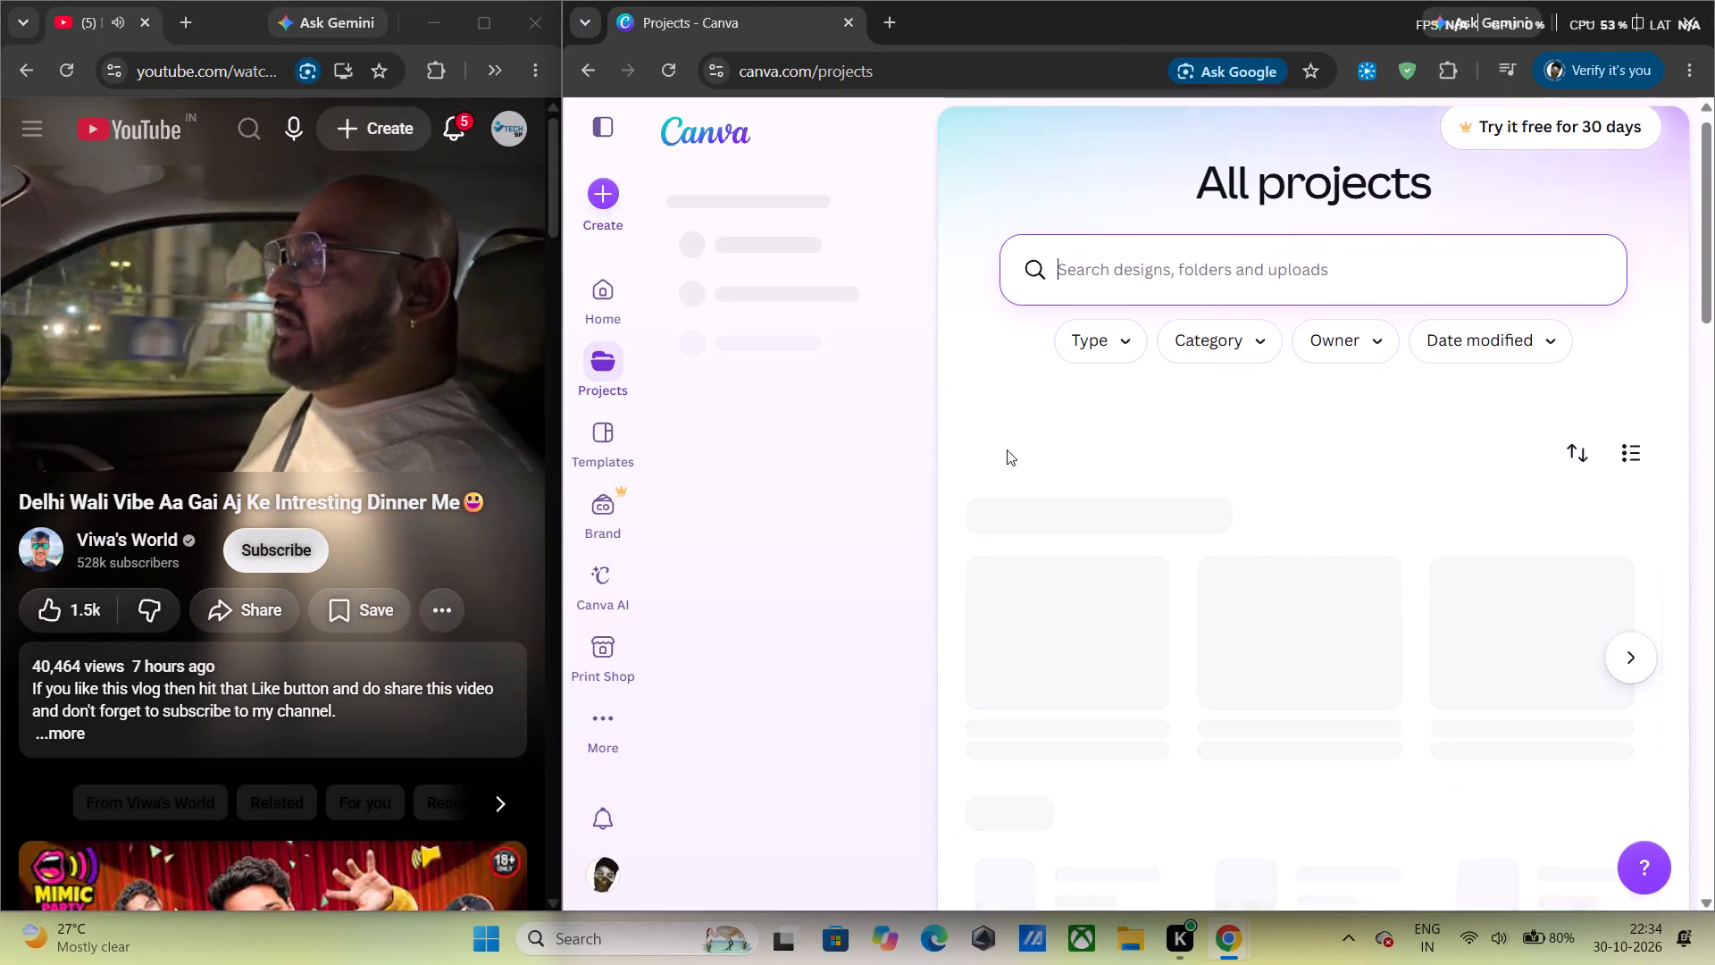
scroll(1220, 535, "down", 3)
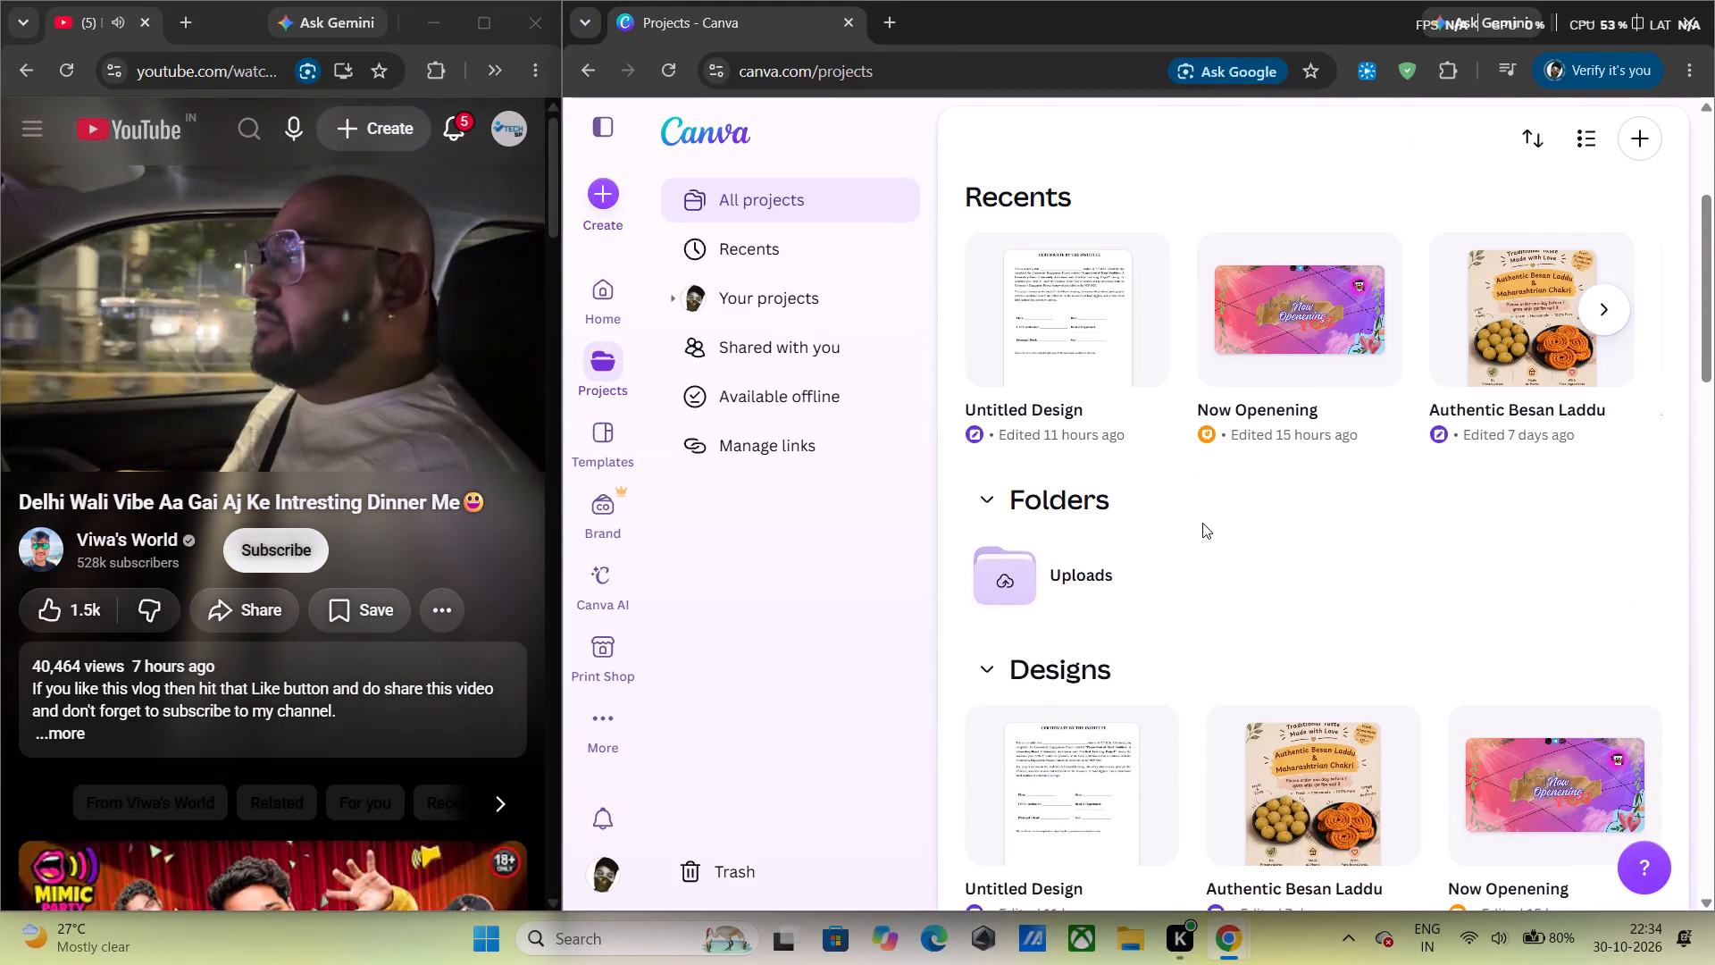
scroll(1202, 523, "up", 1)
left_click(1294, 425)
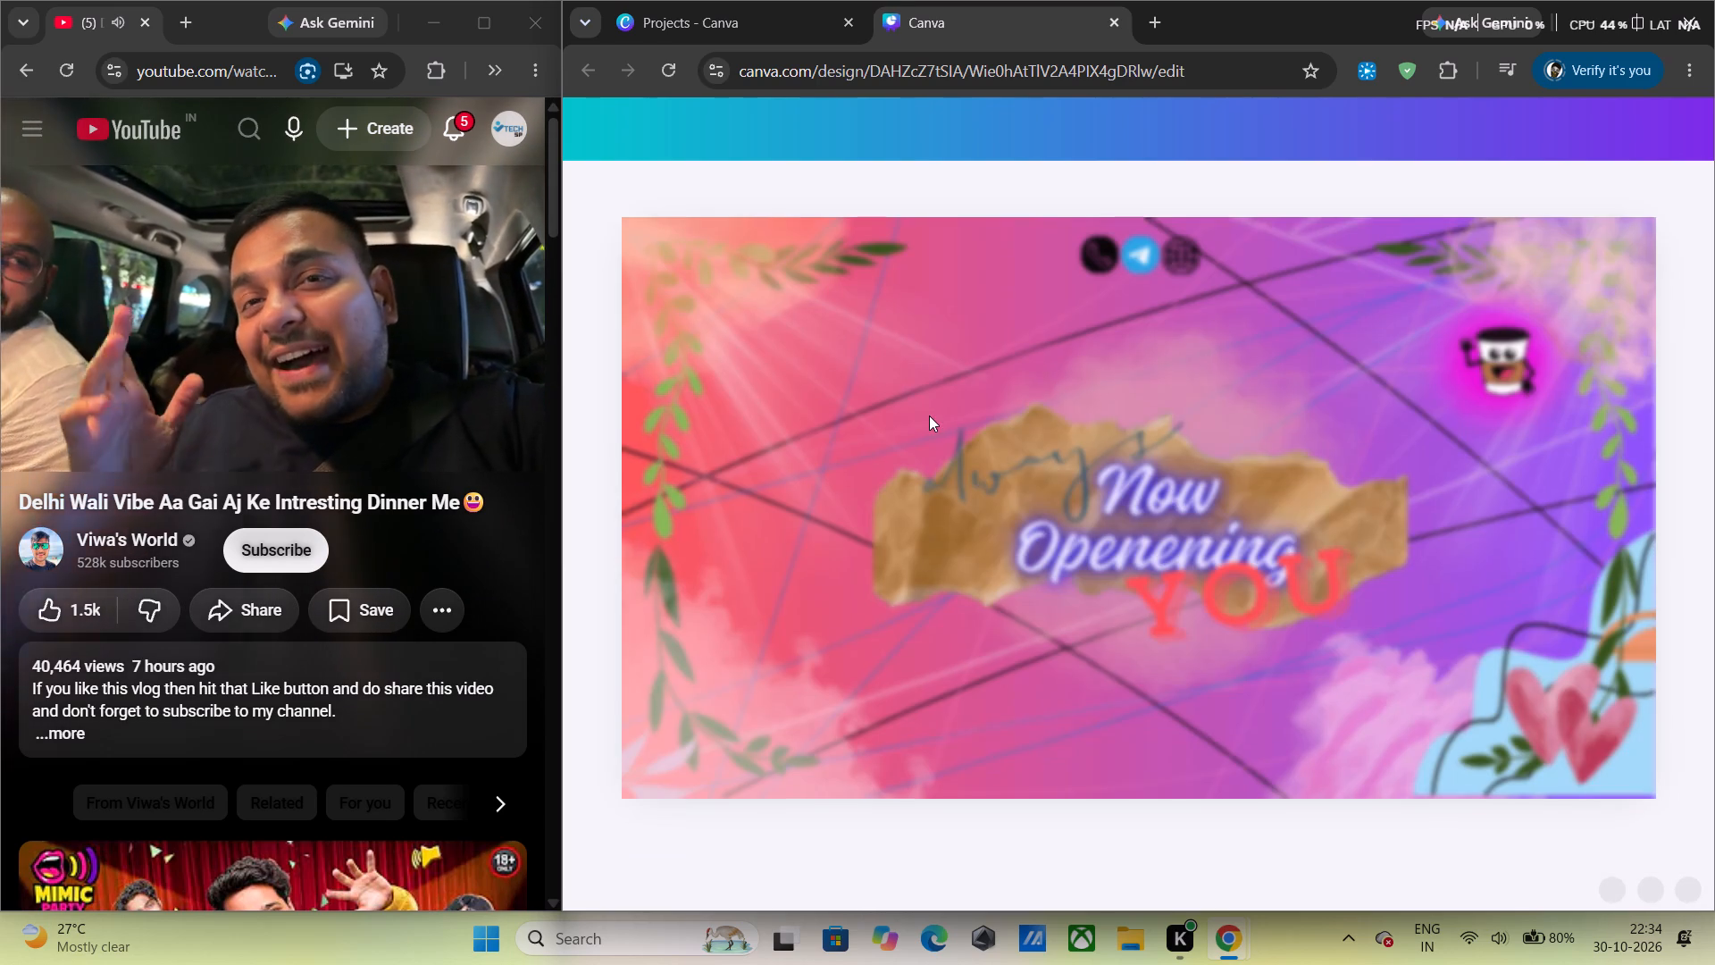
scroll(1031, 445, "down", 2)
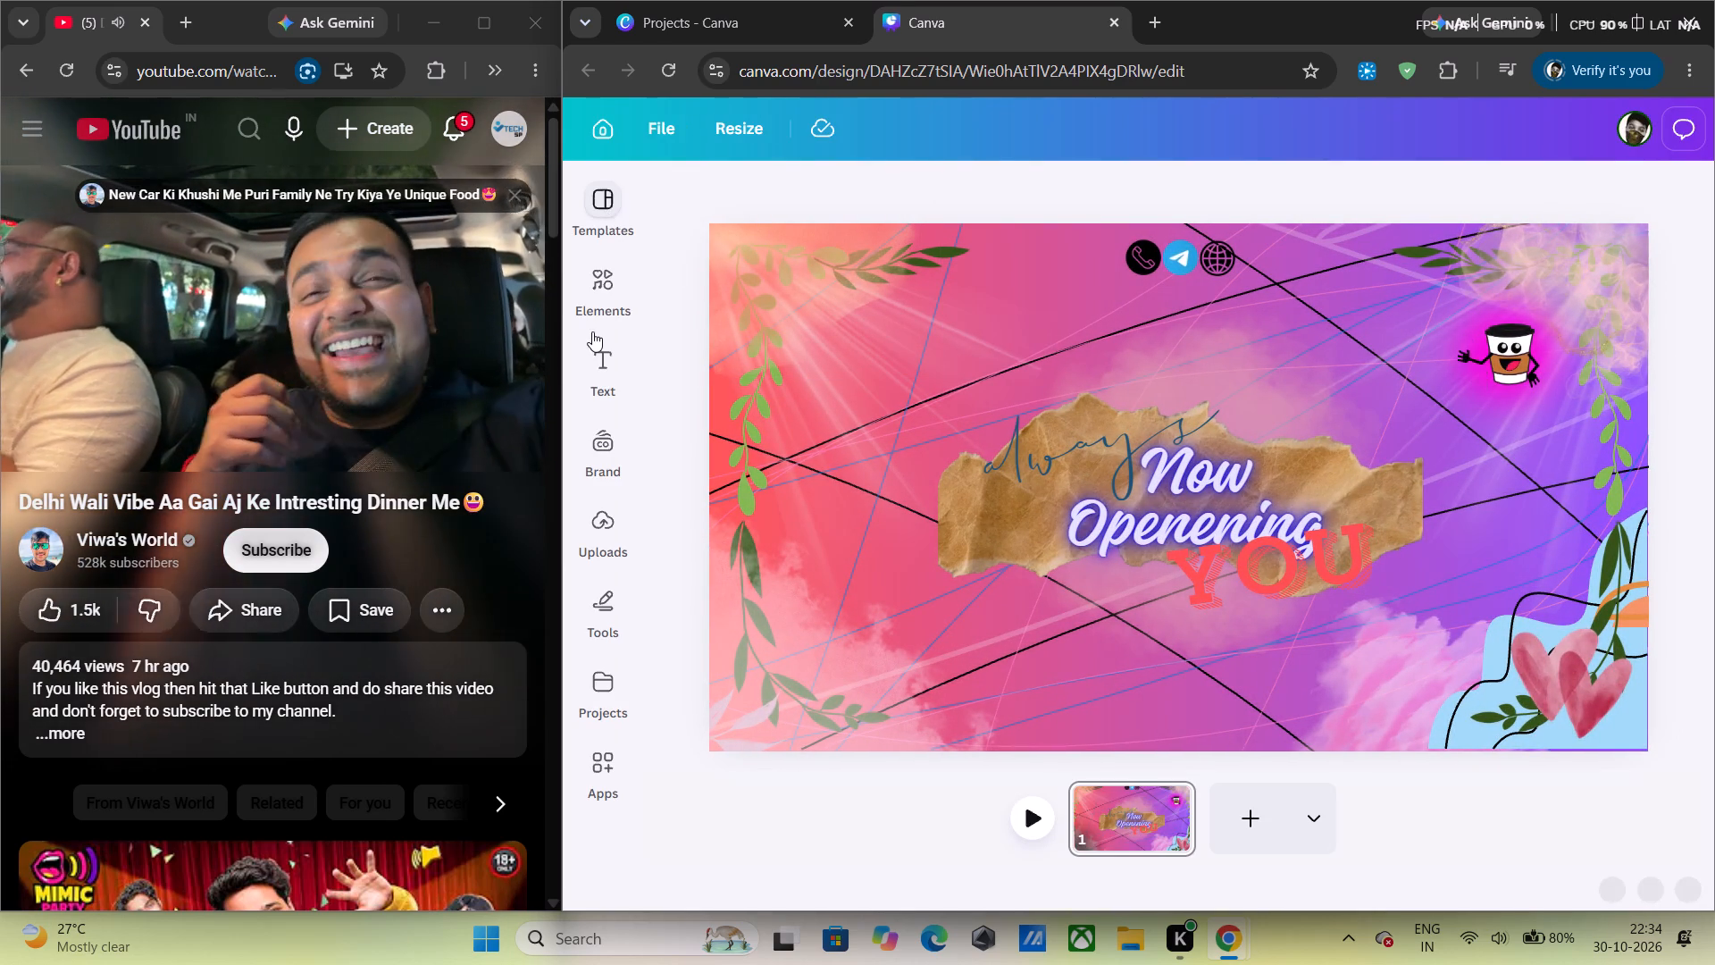
Look through the recently used elements, text options, uploaded images and drawing tools available for the design.
left_click(602, 306)
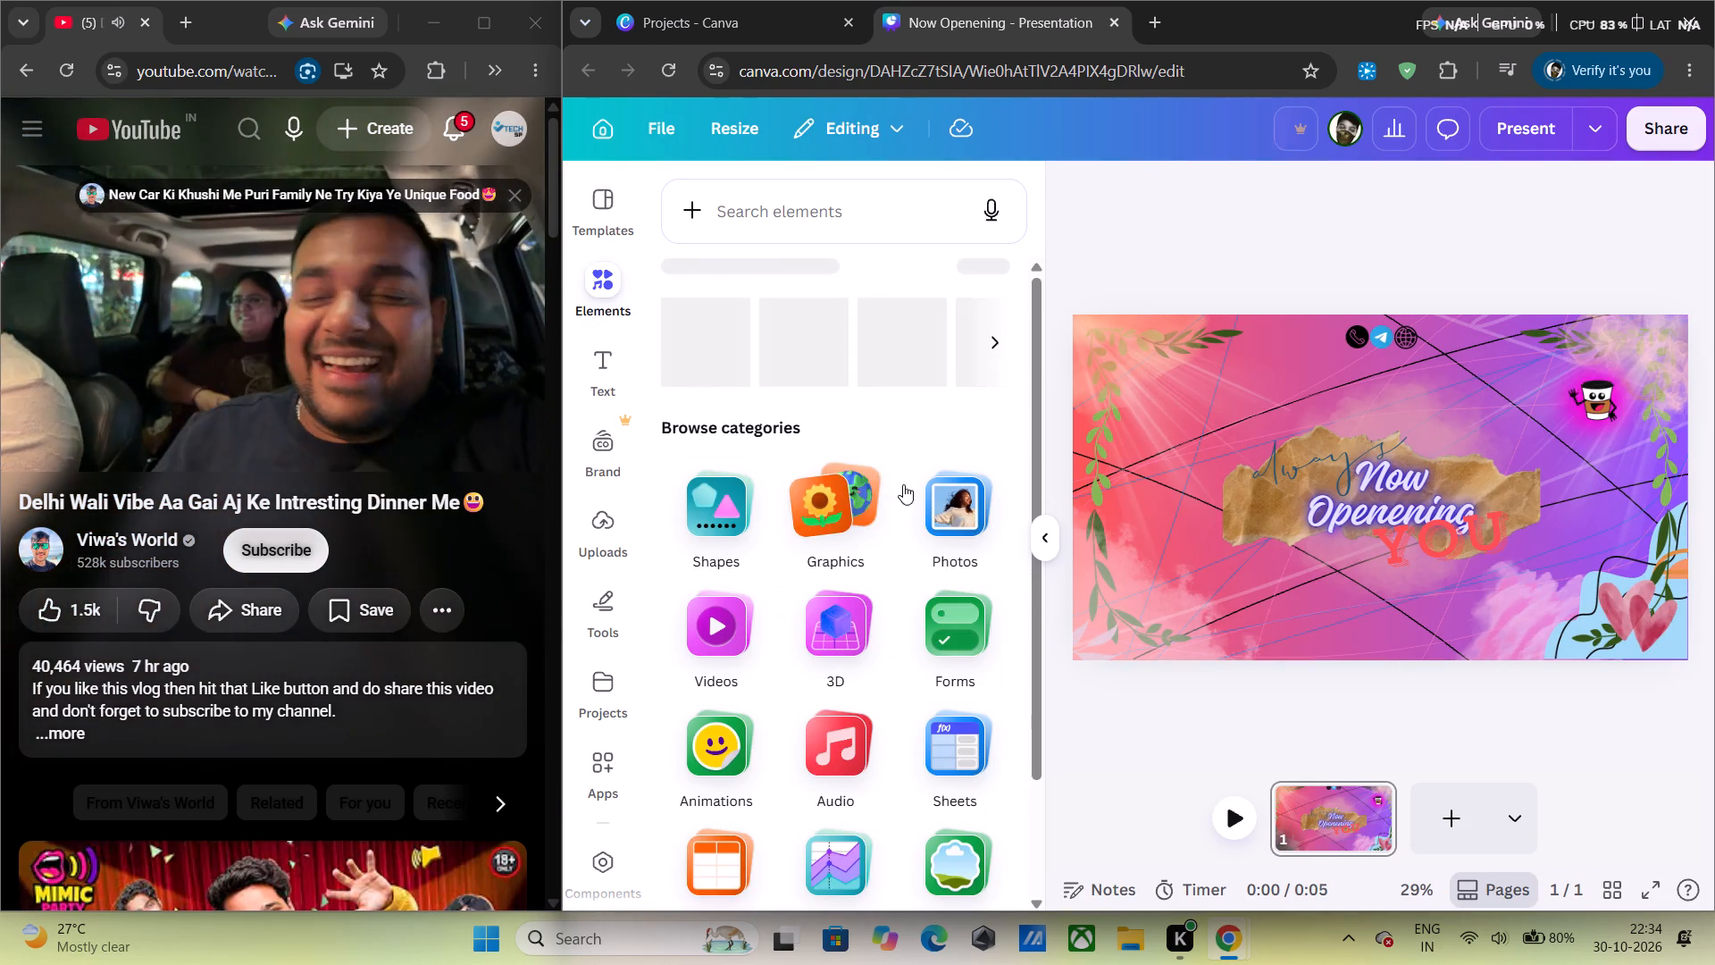
scroll(935, 531, "down", 2)
scroll(911, 496, "up", 3)
left_click(975, 275)
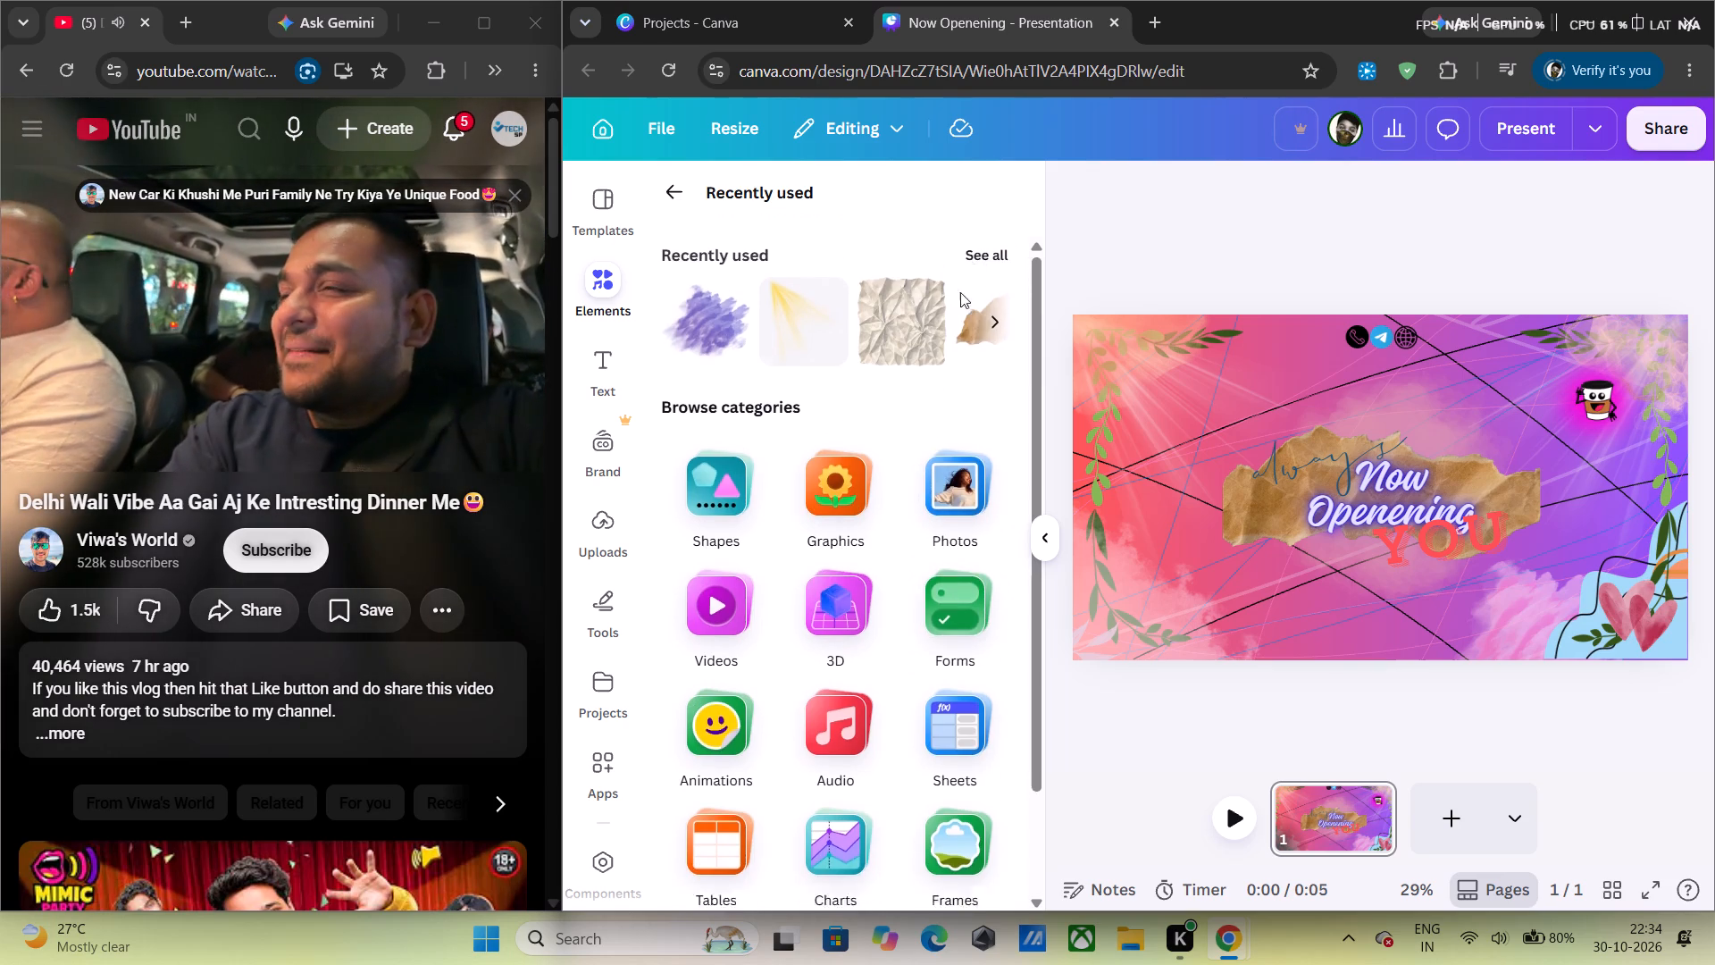
scroll(868, 455, "down", 3)
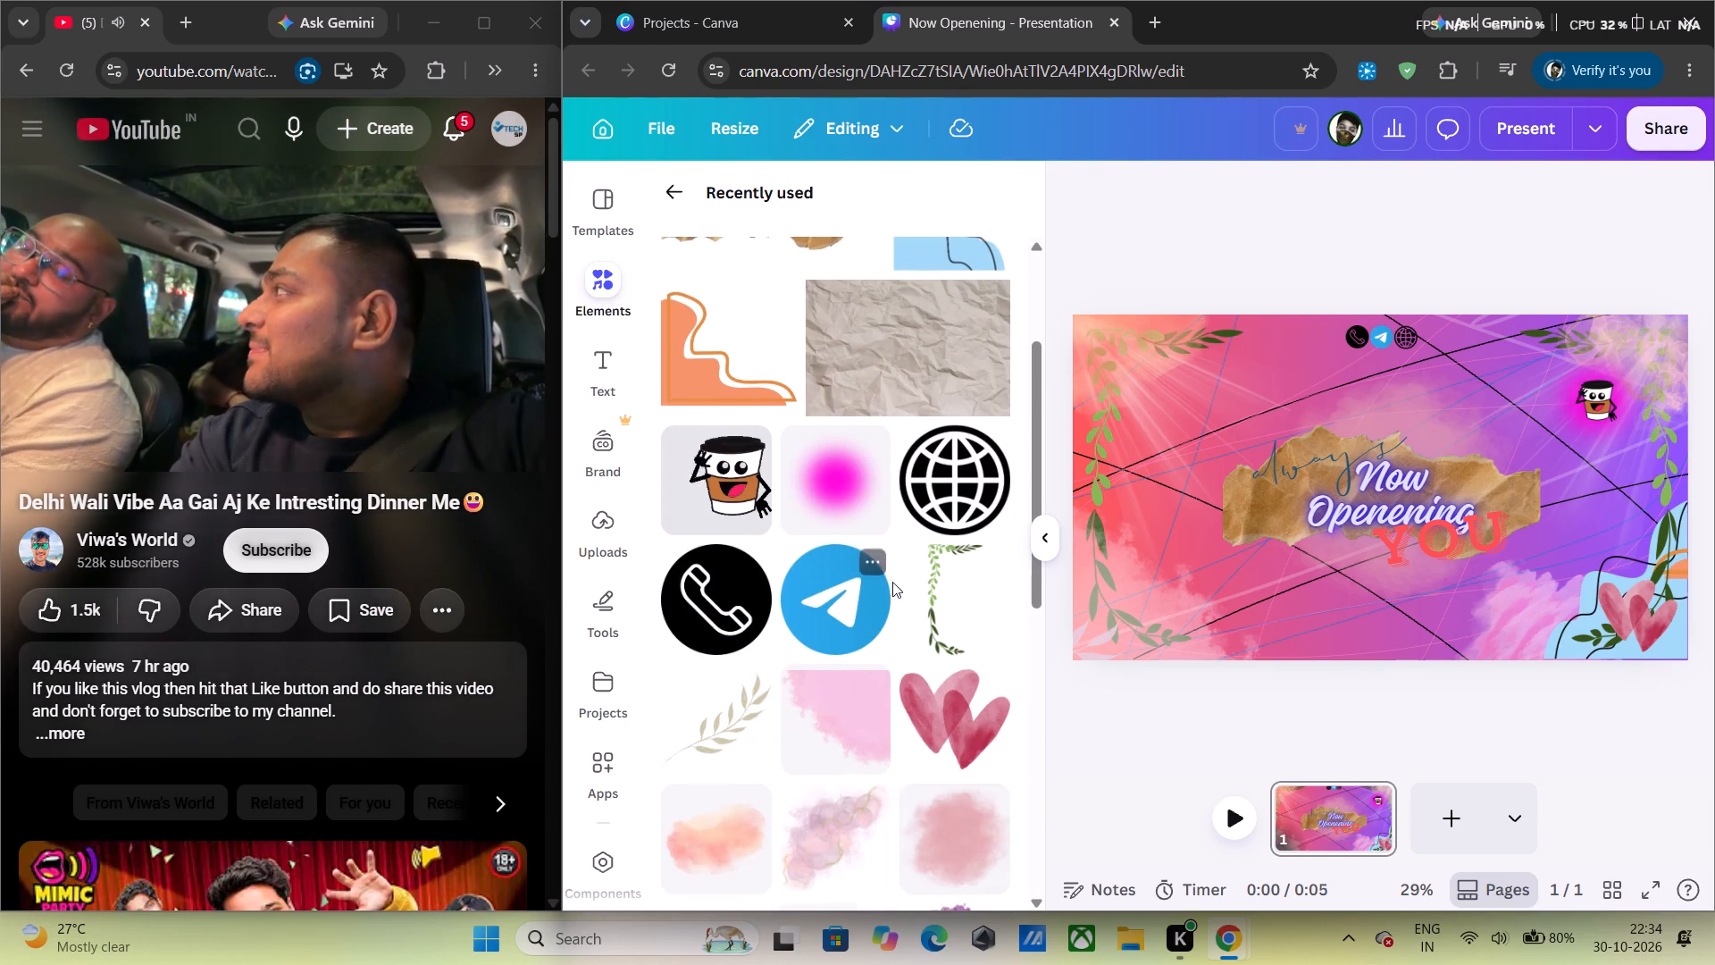
left_click(594, 357)
scroll(782, 472, "down", 3)
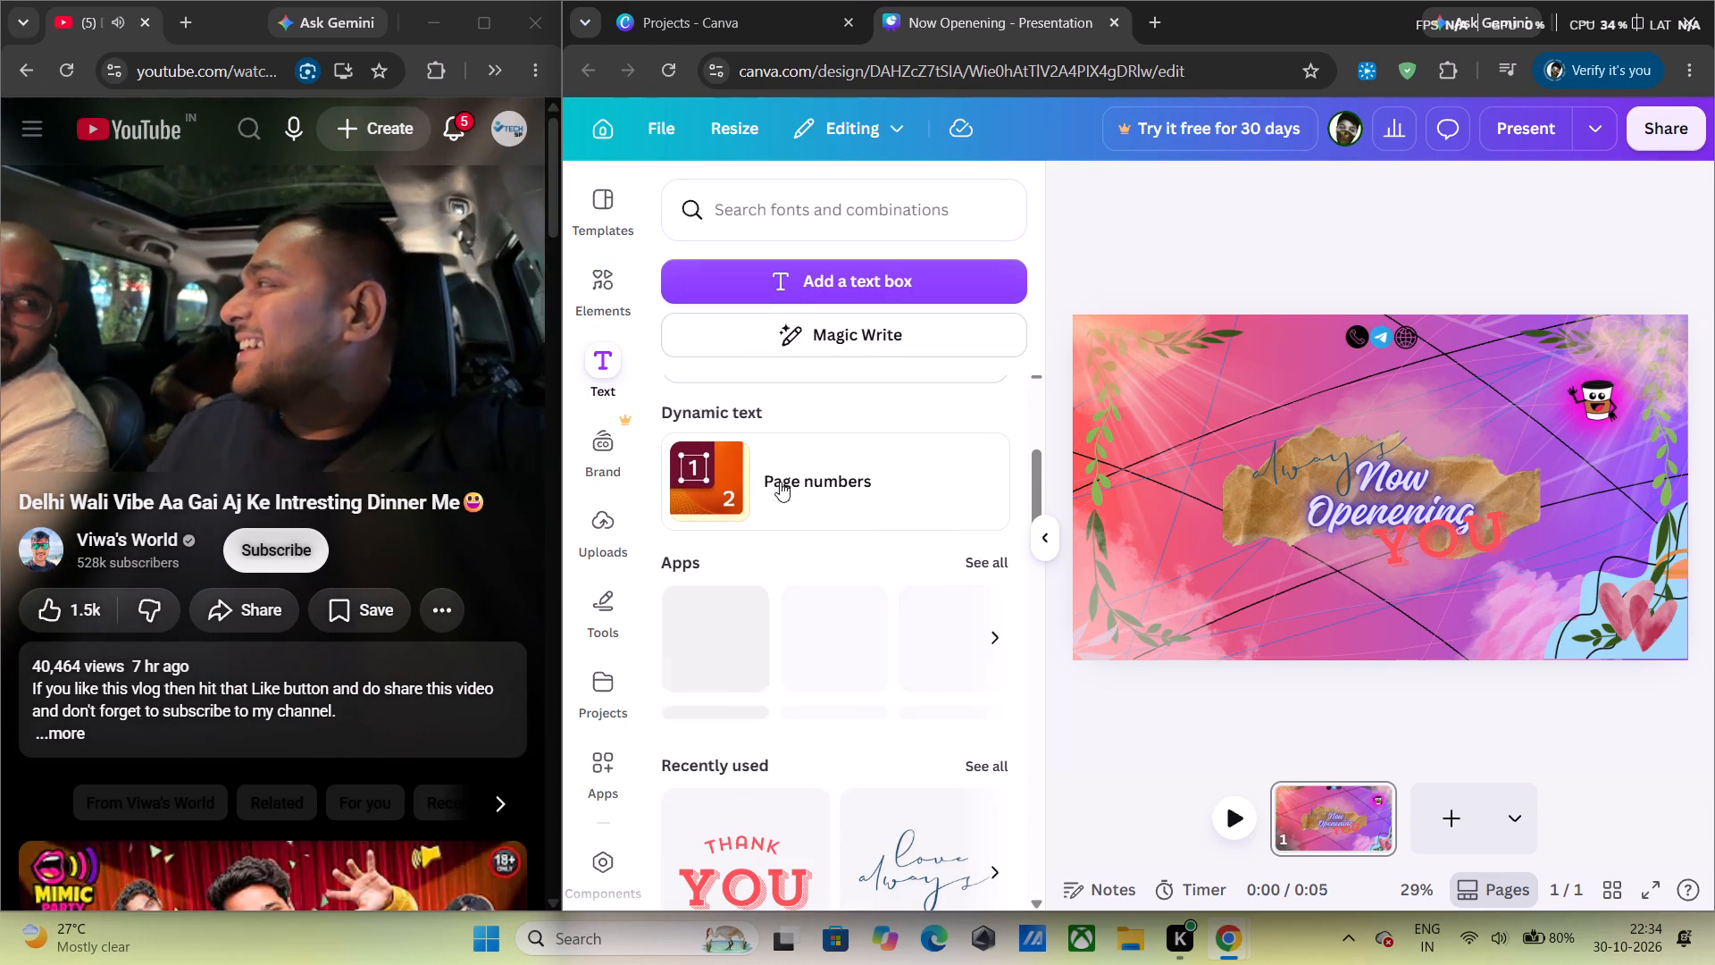
left_click(612, 499)
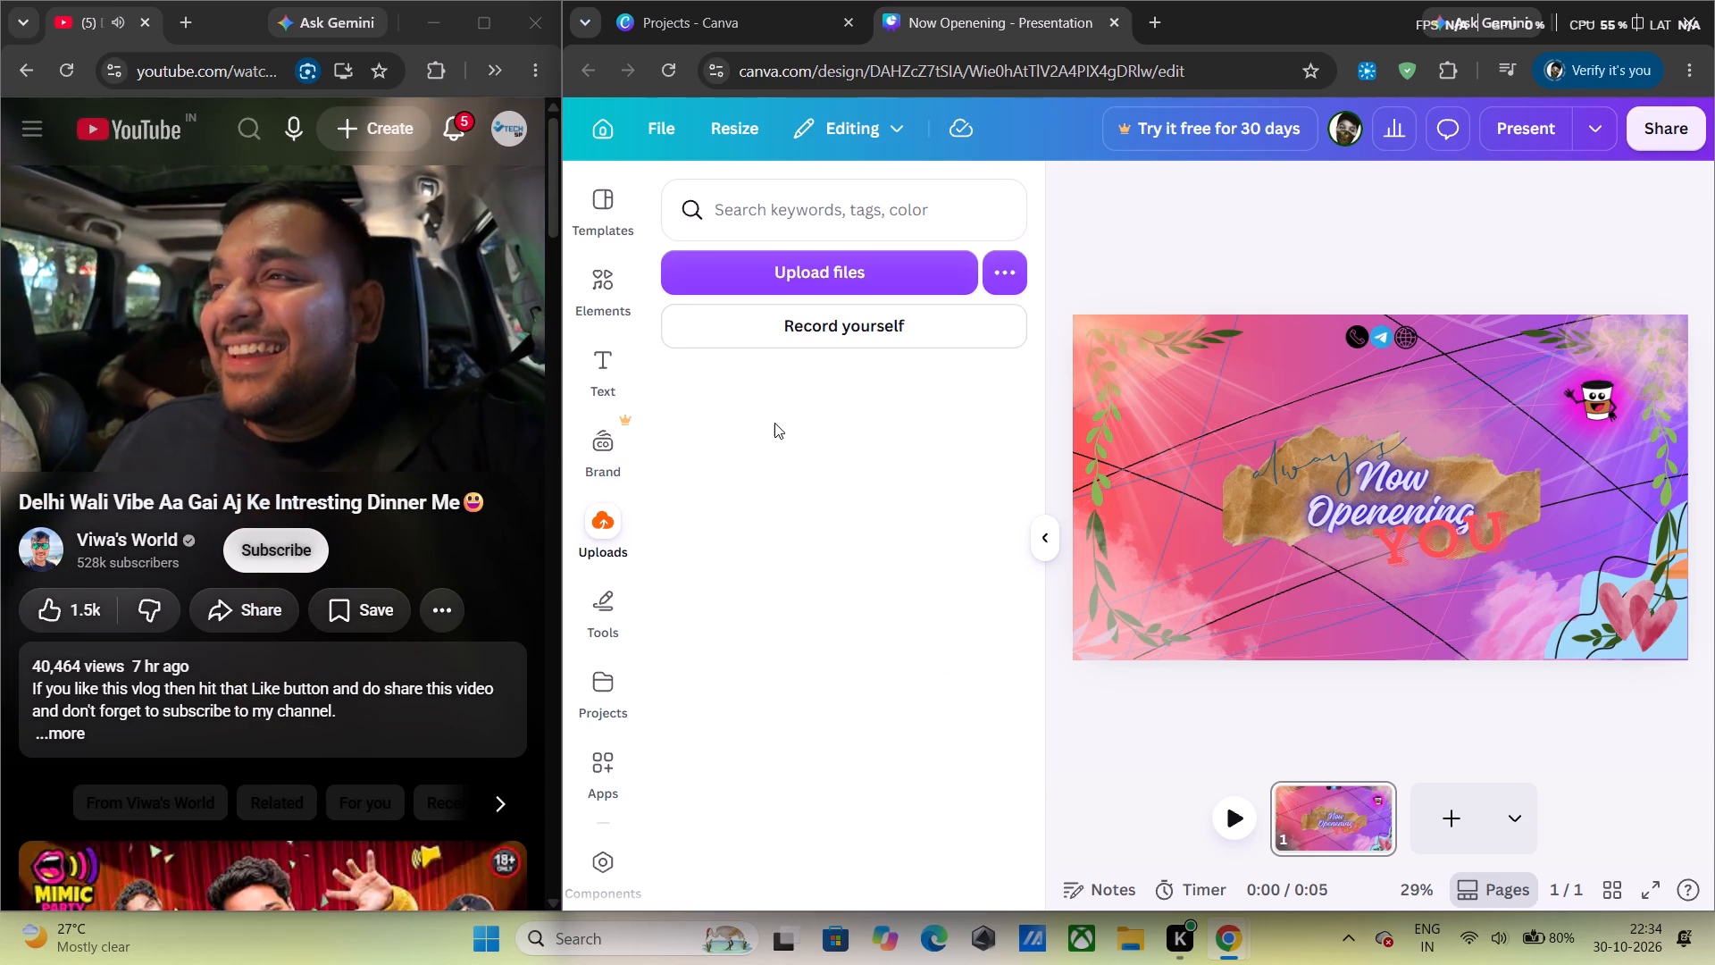
scroll(788, 442, "down", 5)
scroll(724, 428, "up", 1)
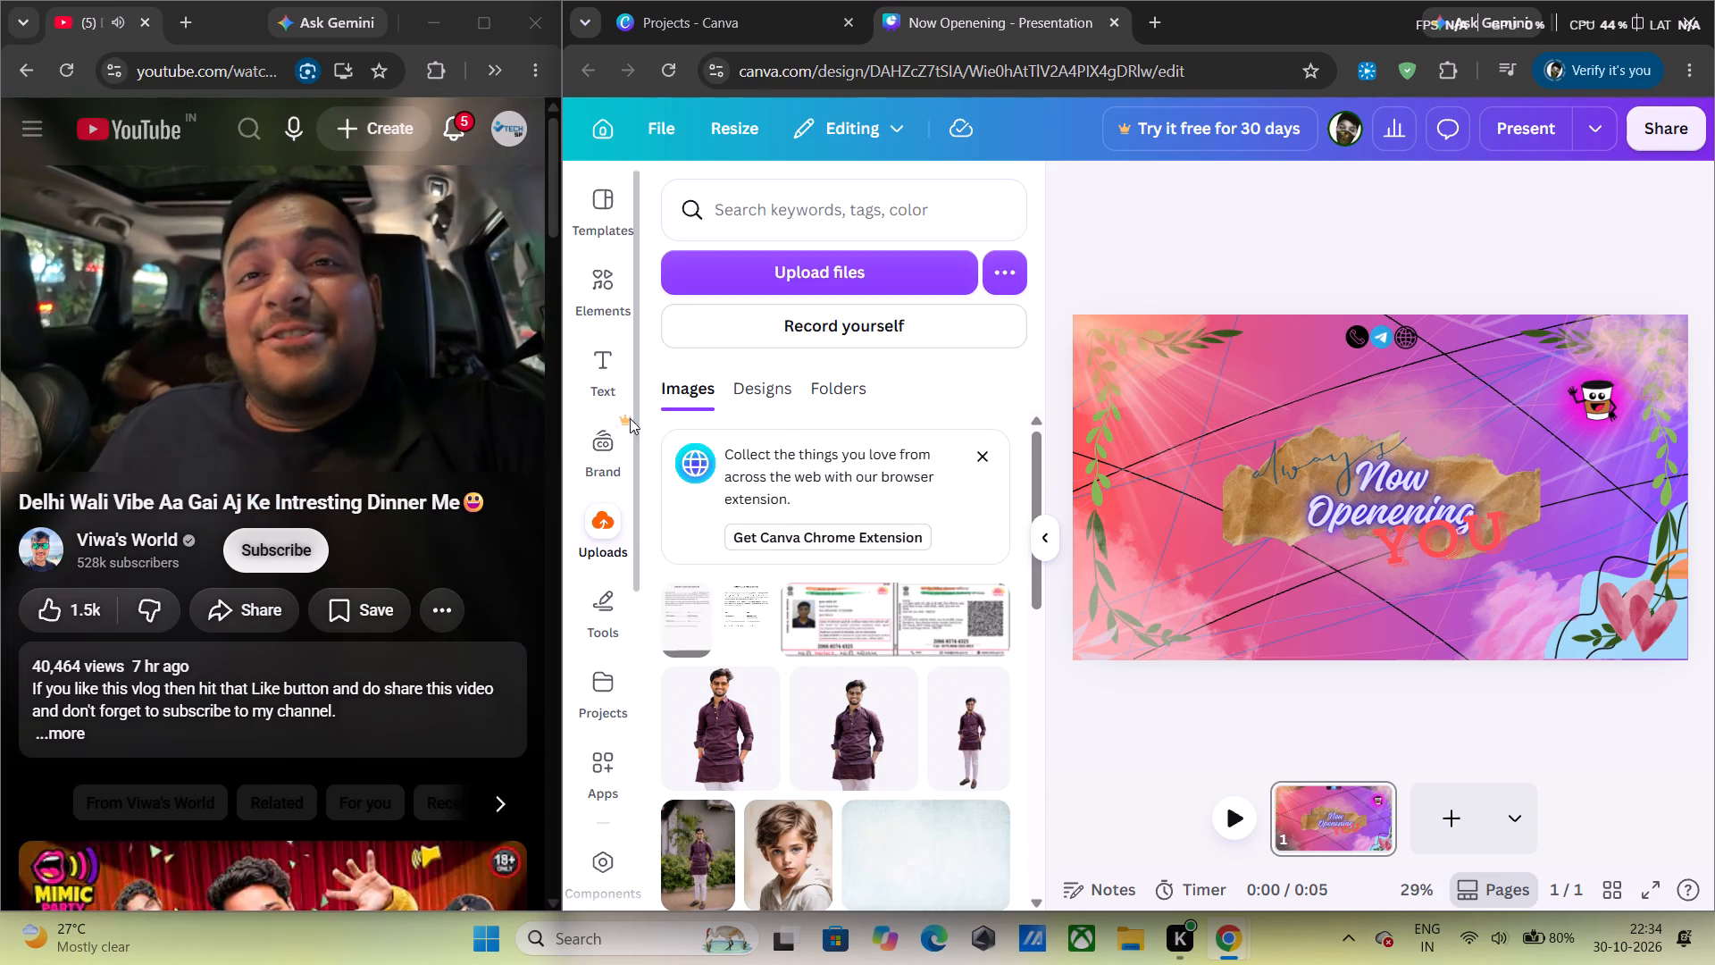
left_click(594, 580)
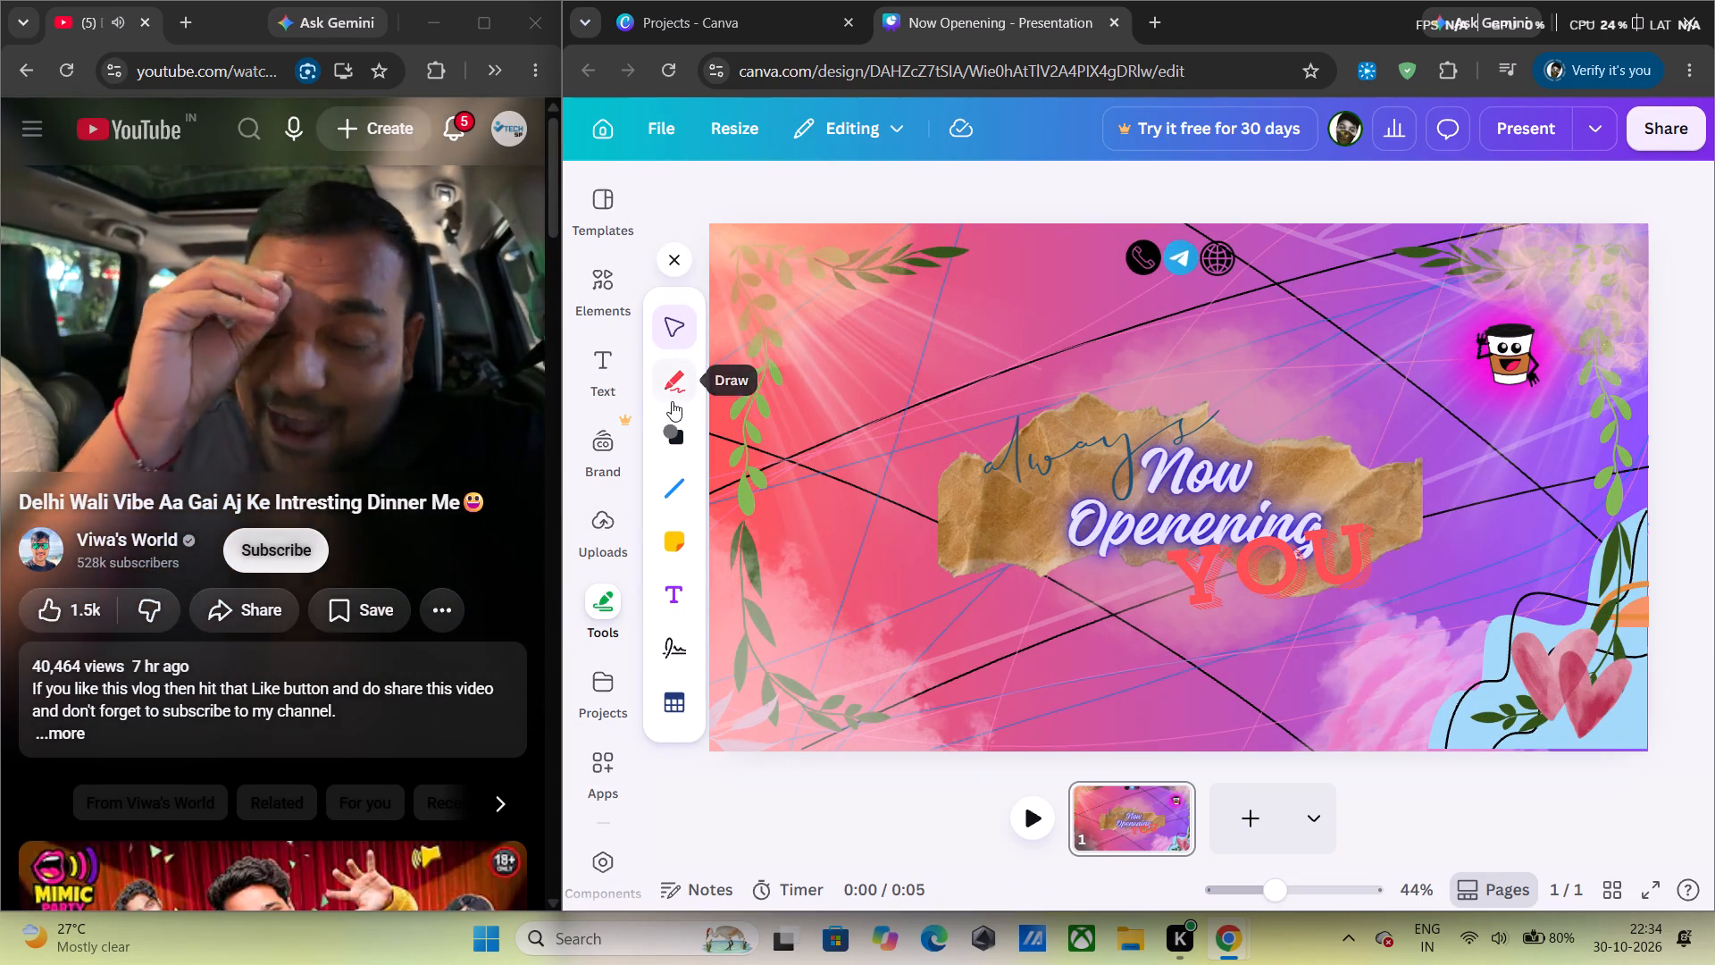
Set the transparency of the three thin-line graphics layered just above the black lines to 50.
key("alt+1")
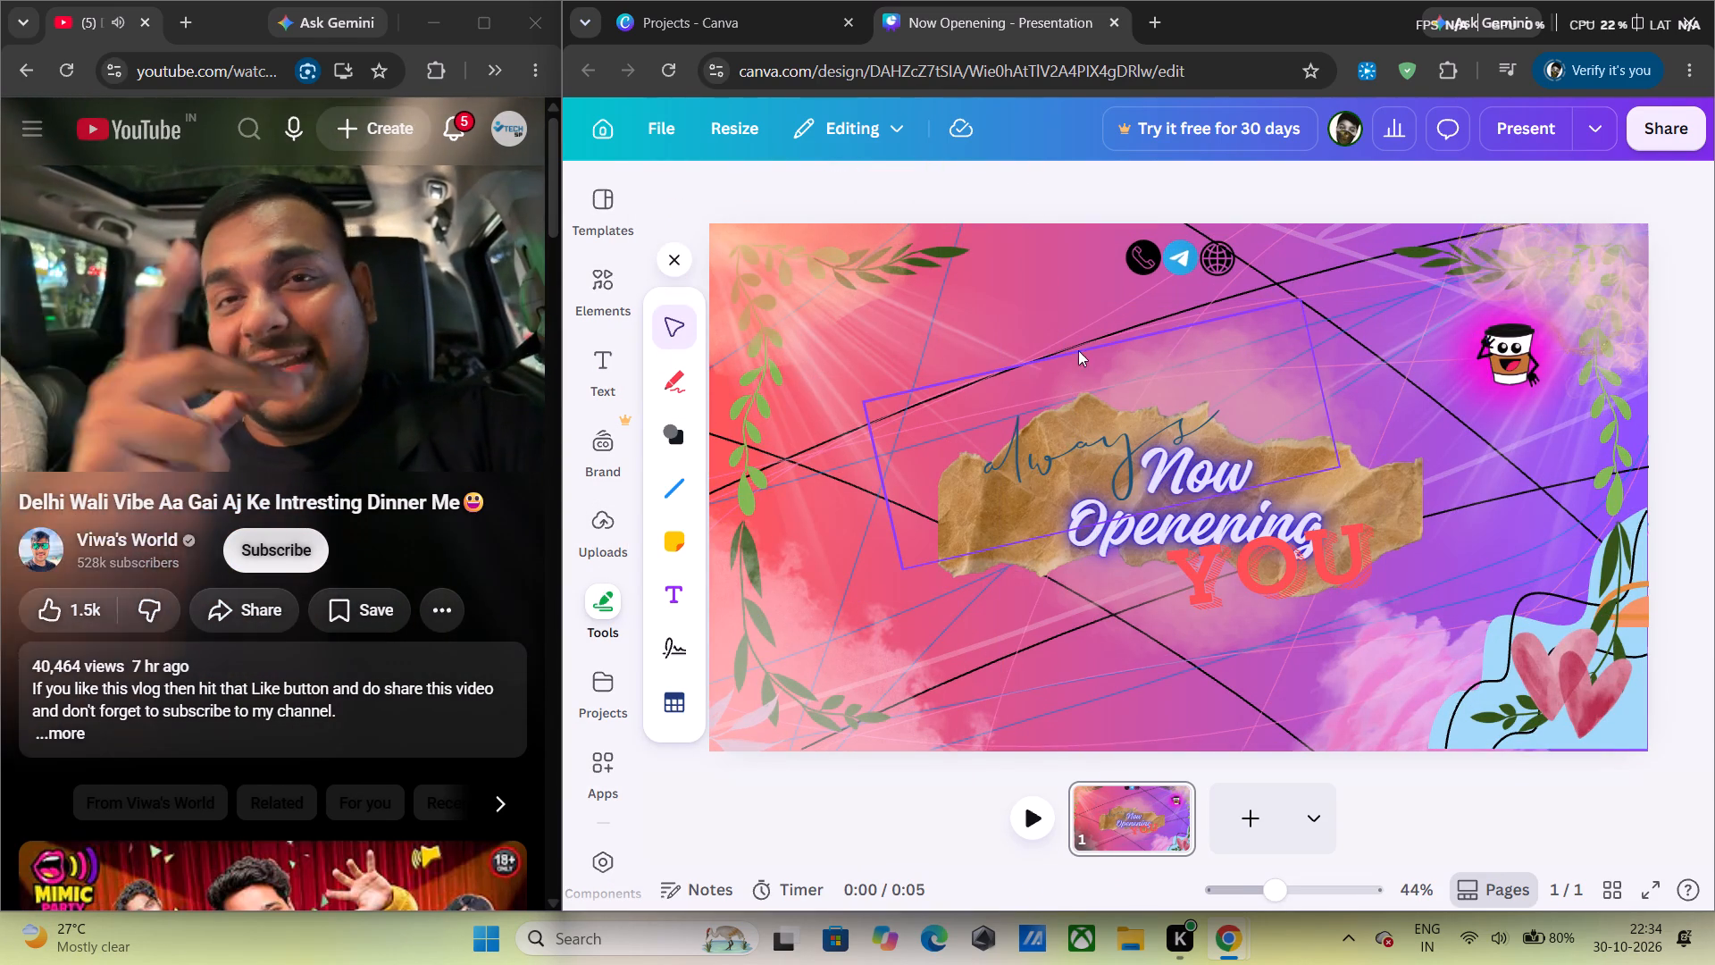
scroll(848, 483, "down", 13)
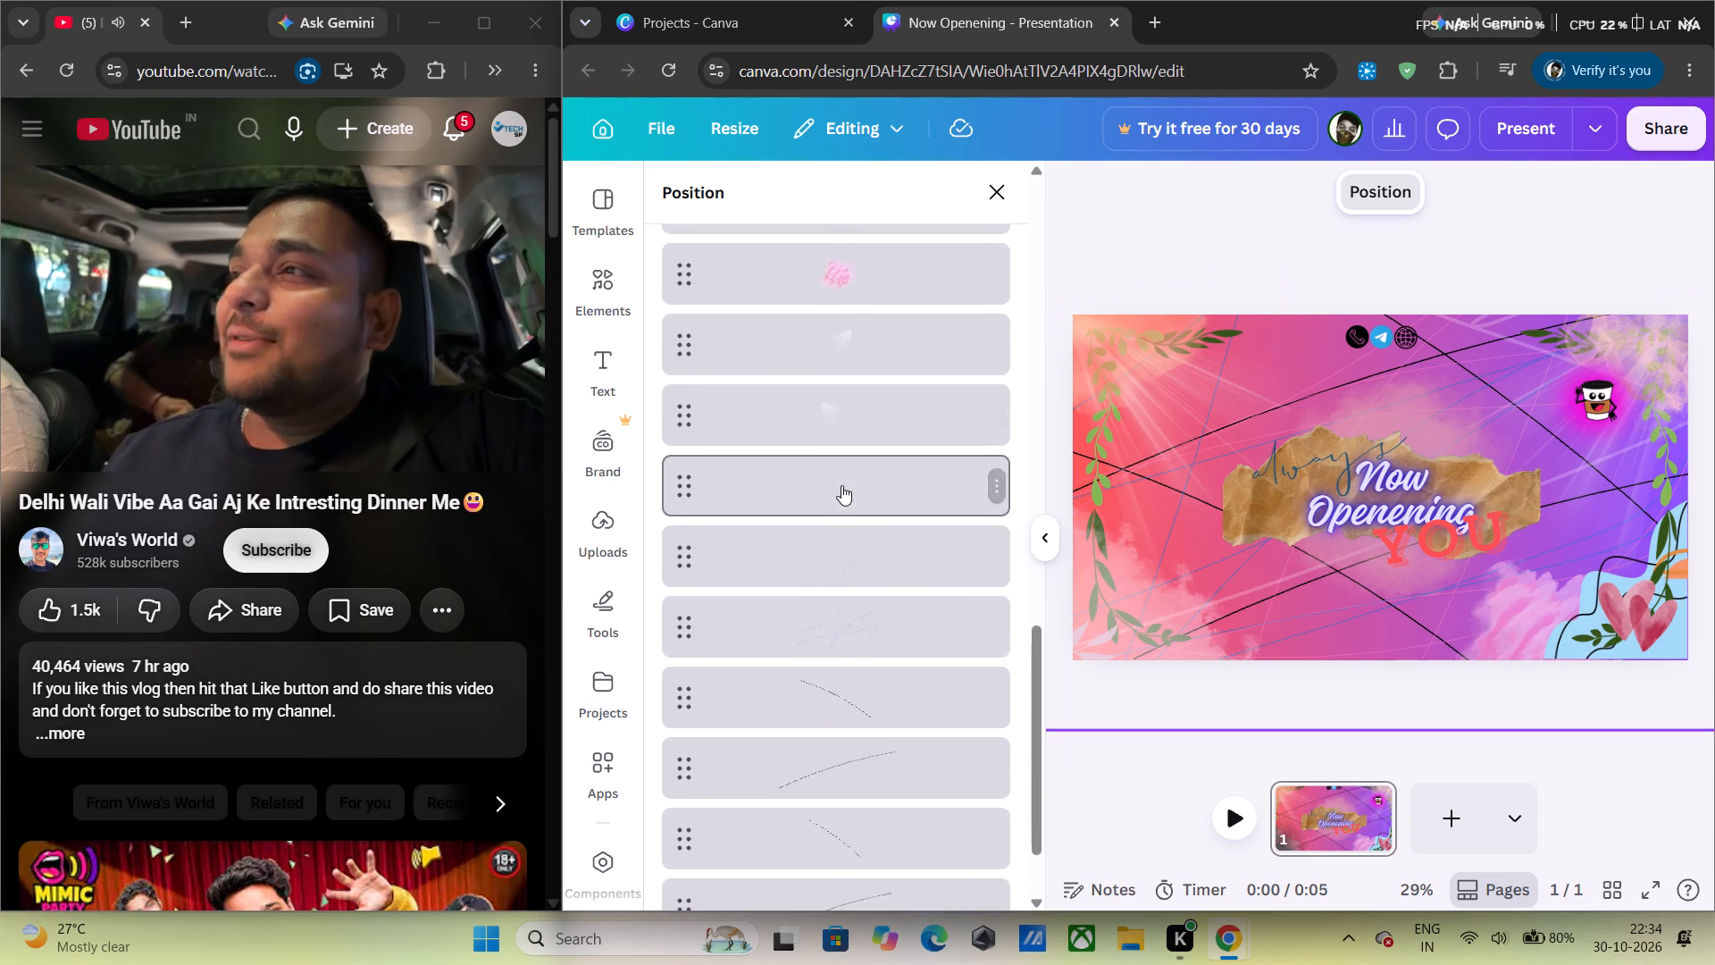
scroll(841, 496, "down", 2)
left_click(857, 510, "ctrl")
left_click(869, 448, "ctrl")
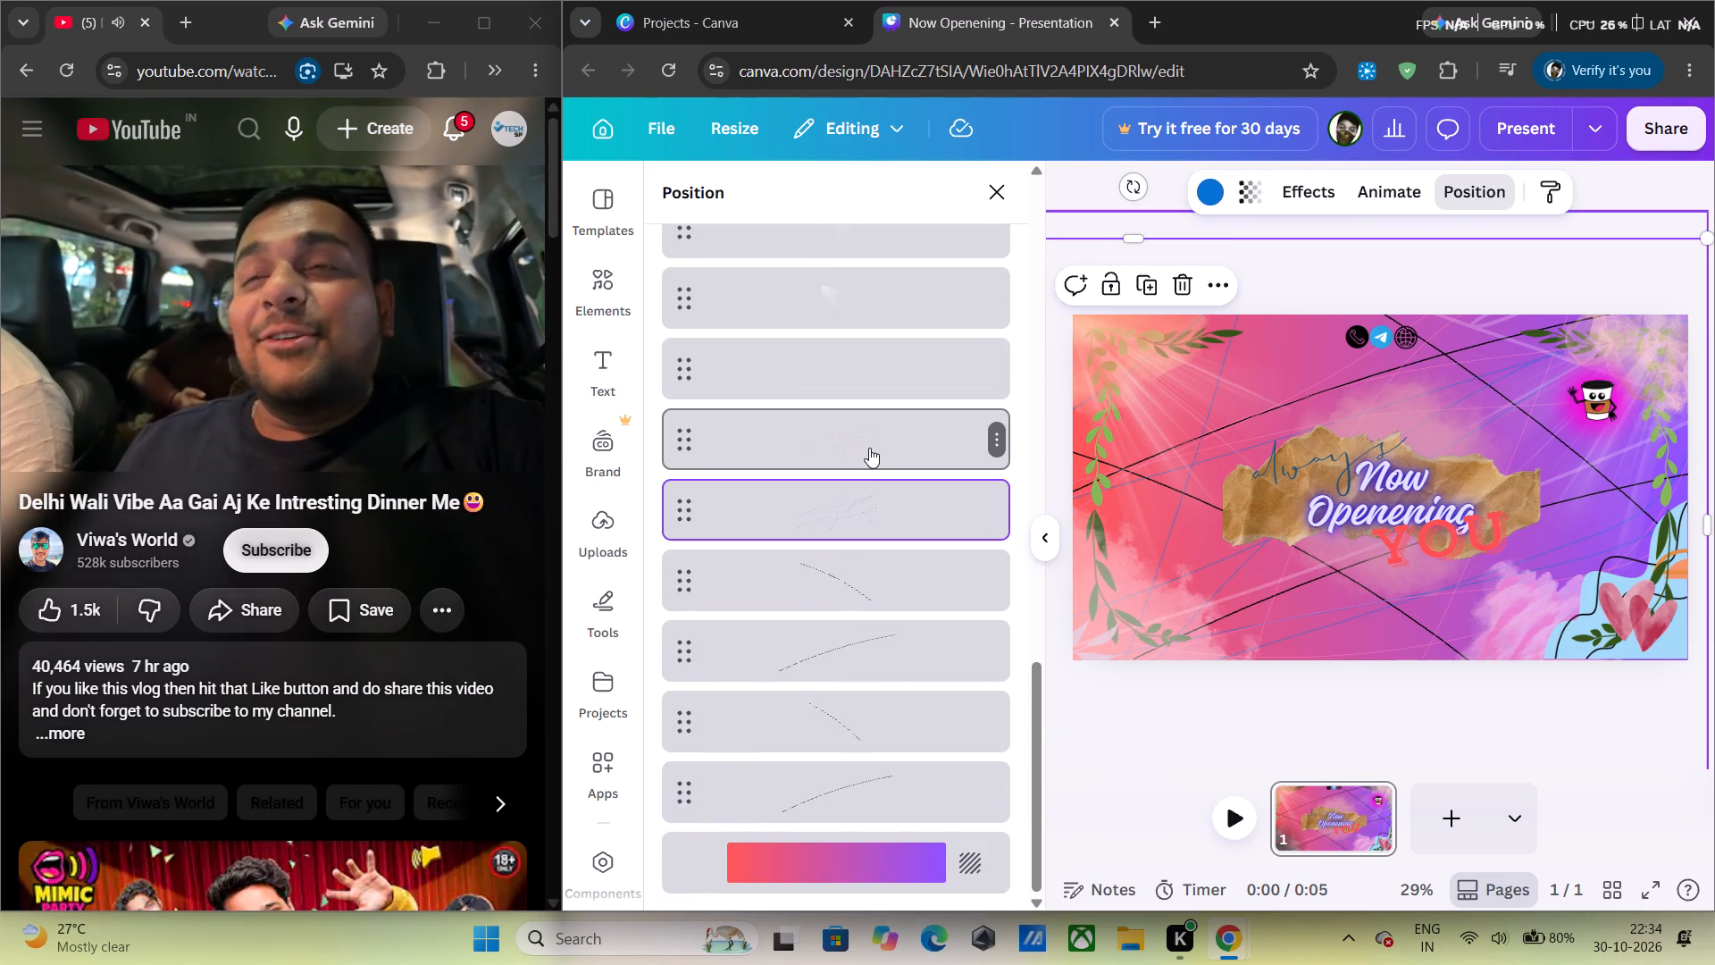
left_click(868, 357, "ctrl")
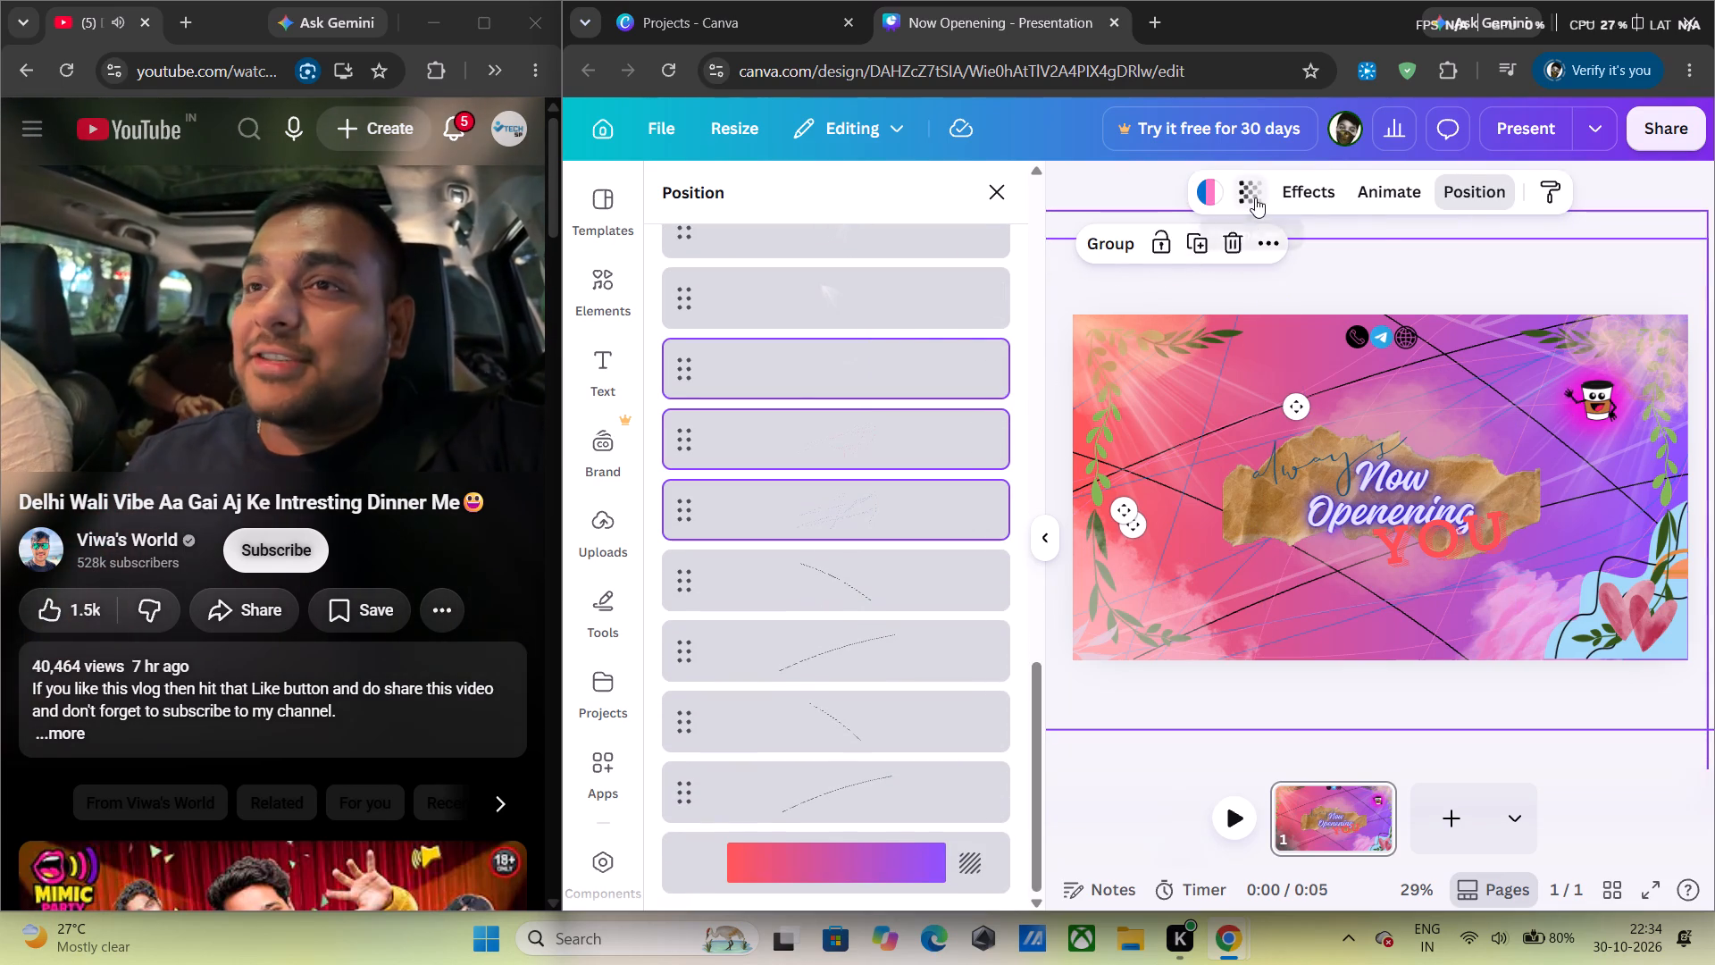
left_click(1255, 197, "ctrl")
left_click_drag(1226, 281, 1220, 289)
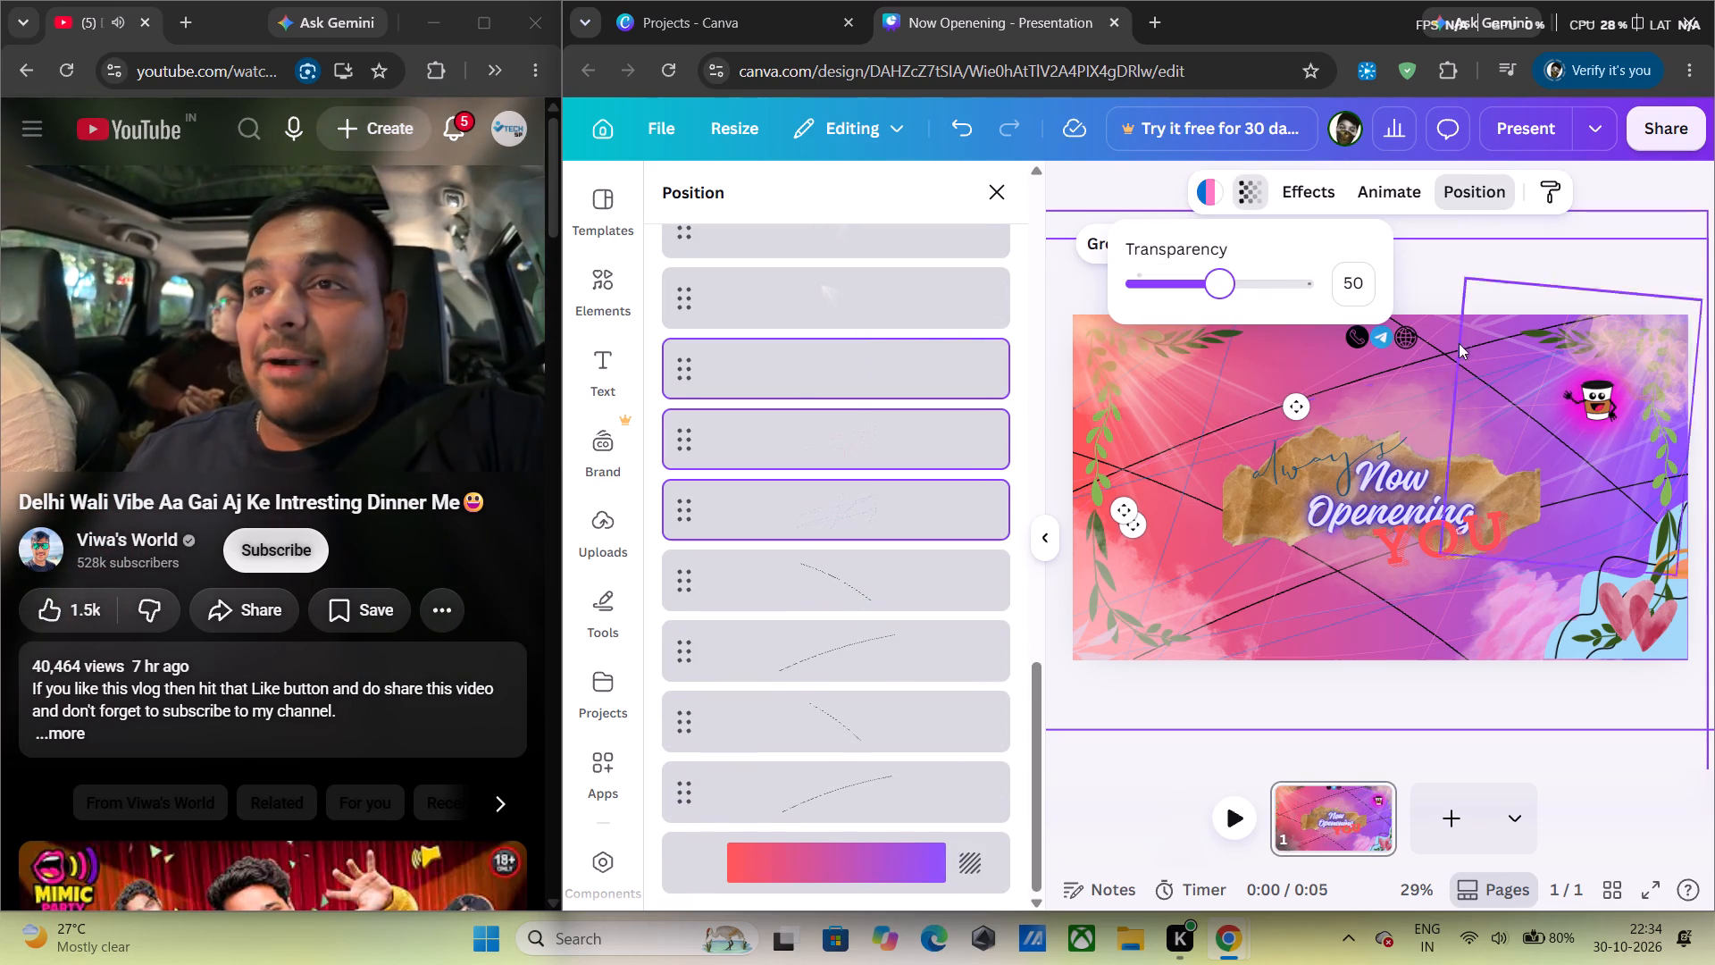
double_click(1447, 285)
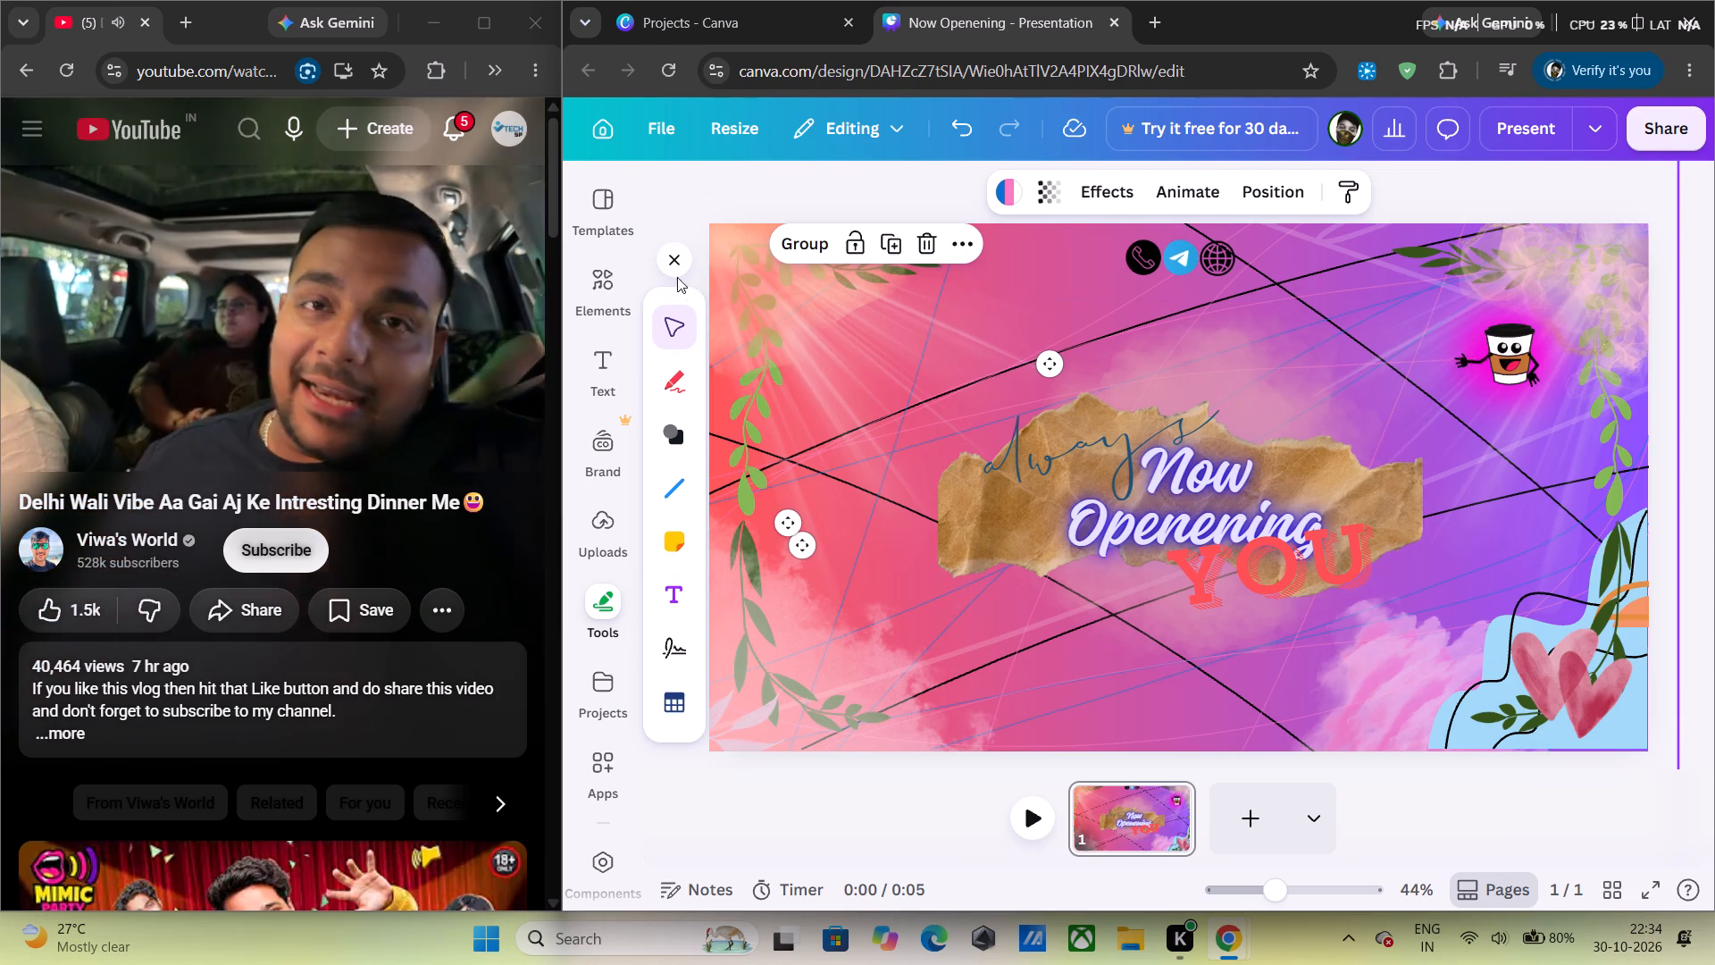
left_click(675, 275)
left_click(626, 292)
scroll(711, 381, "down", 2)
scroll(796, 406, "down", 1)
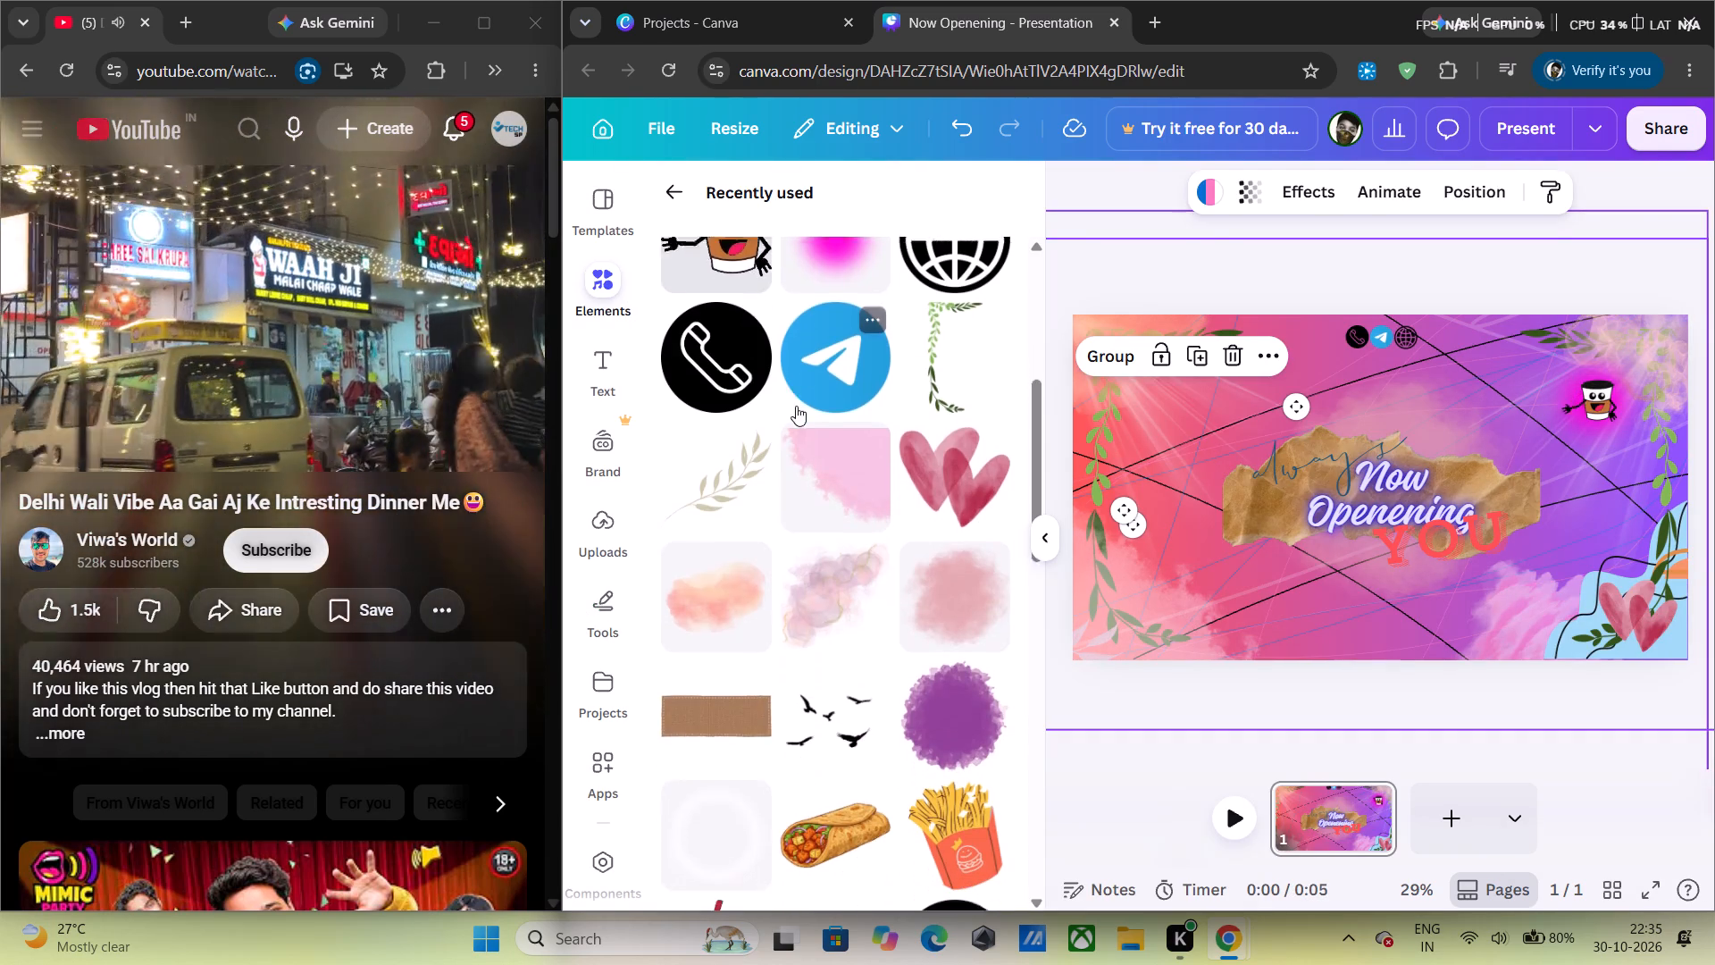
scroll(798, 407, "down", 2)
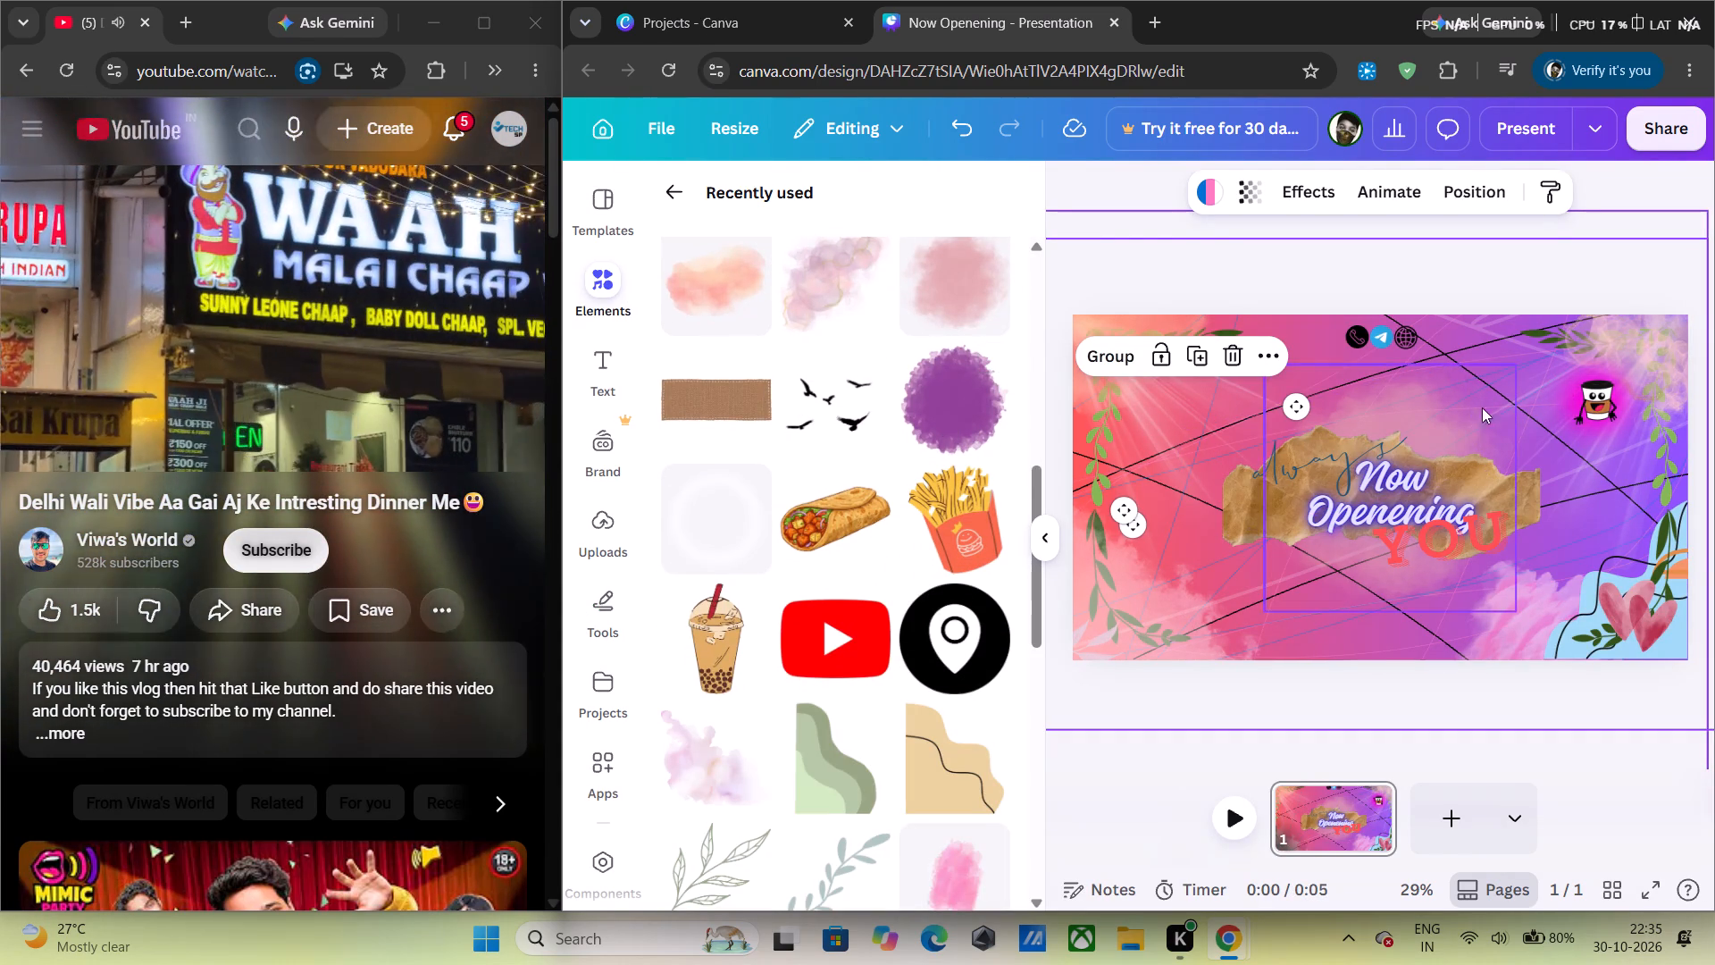
Enlarge the pink watercolour blotch behind the title and reposition it around the middle of the banner.
left_click(1454, 412)
left_click(1510, 399)
left_click_drag(1455, 409, 1443, 410)
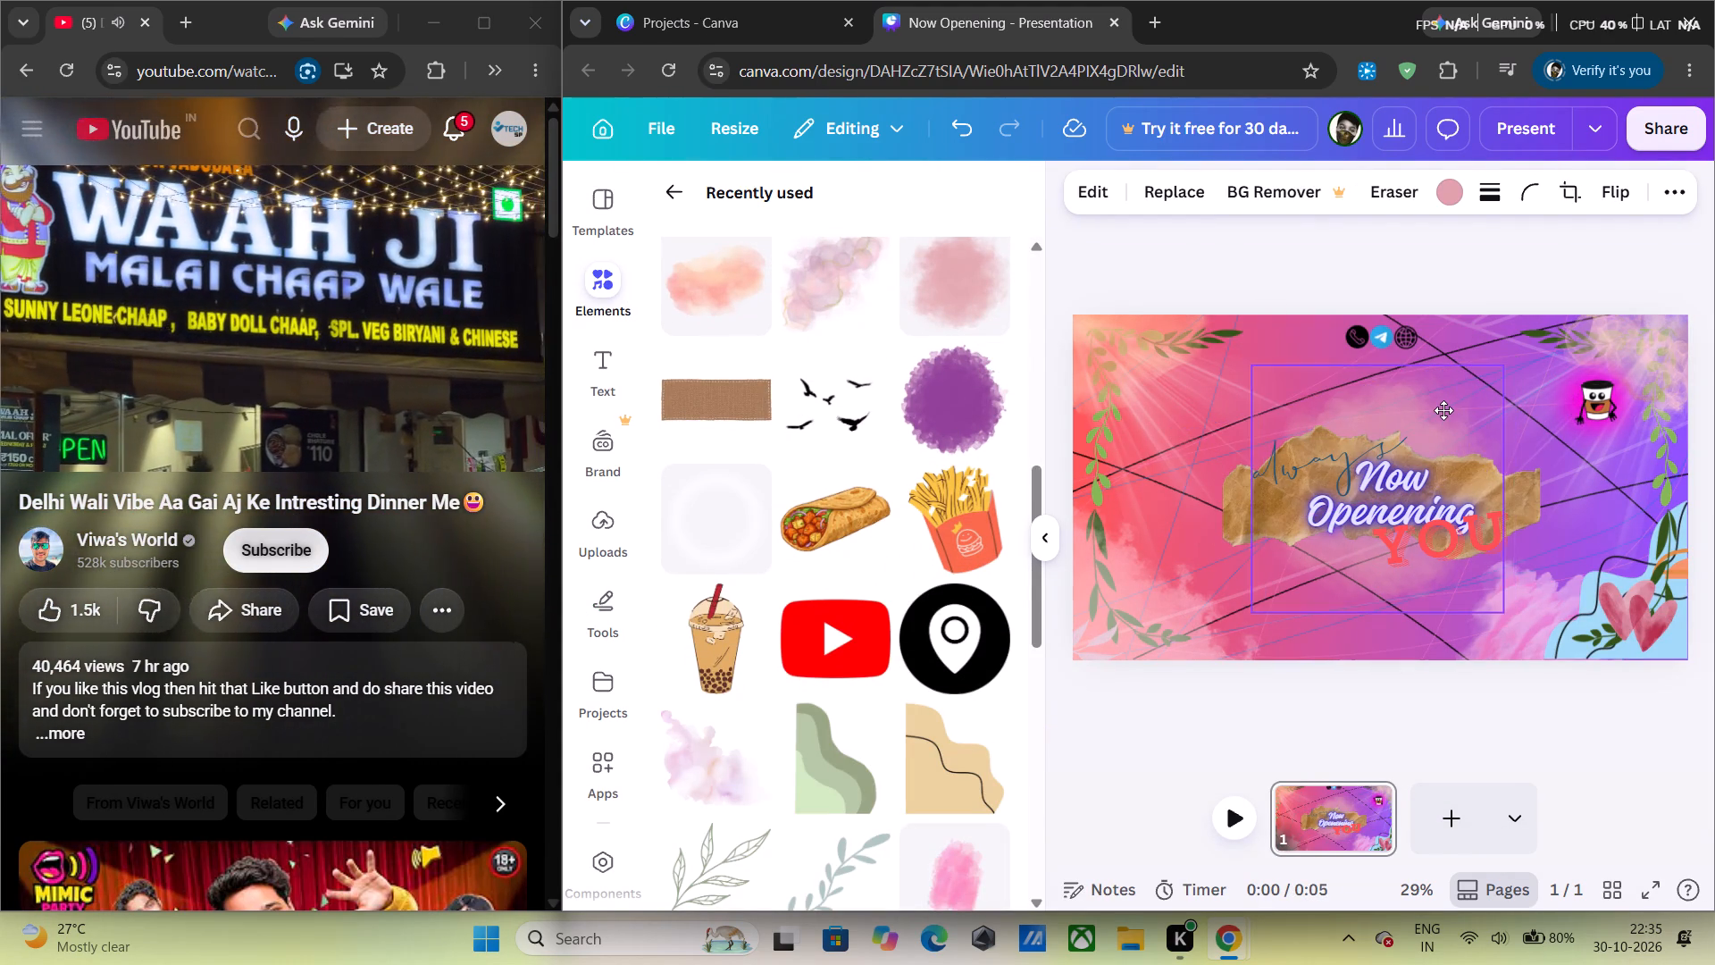
left_click_drag(1443, 410, 1429, 405)
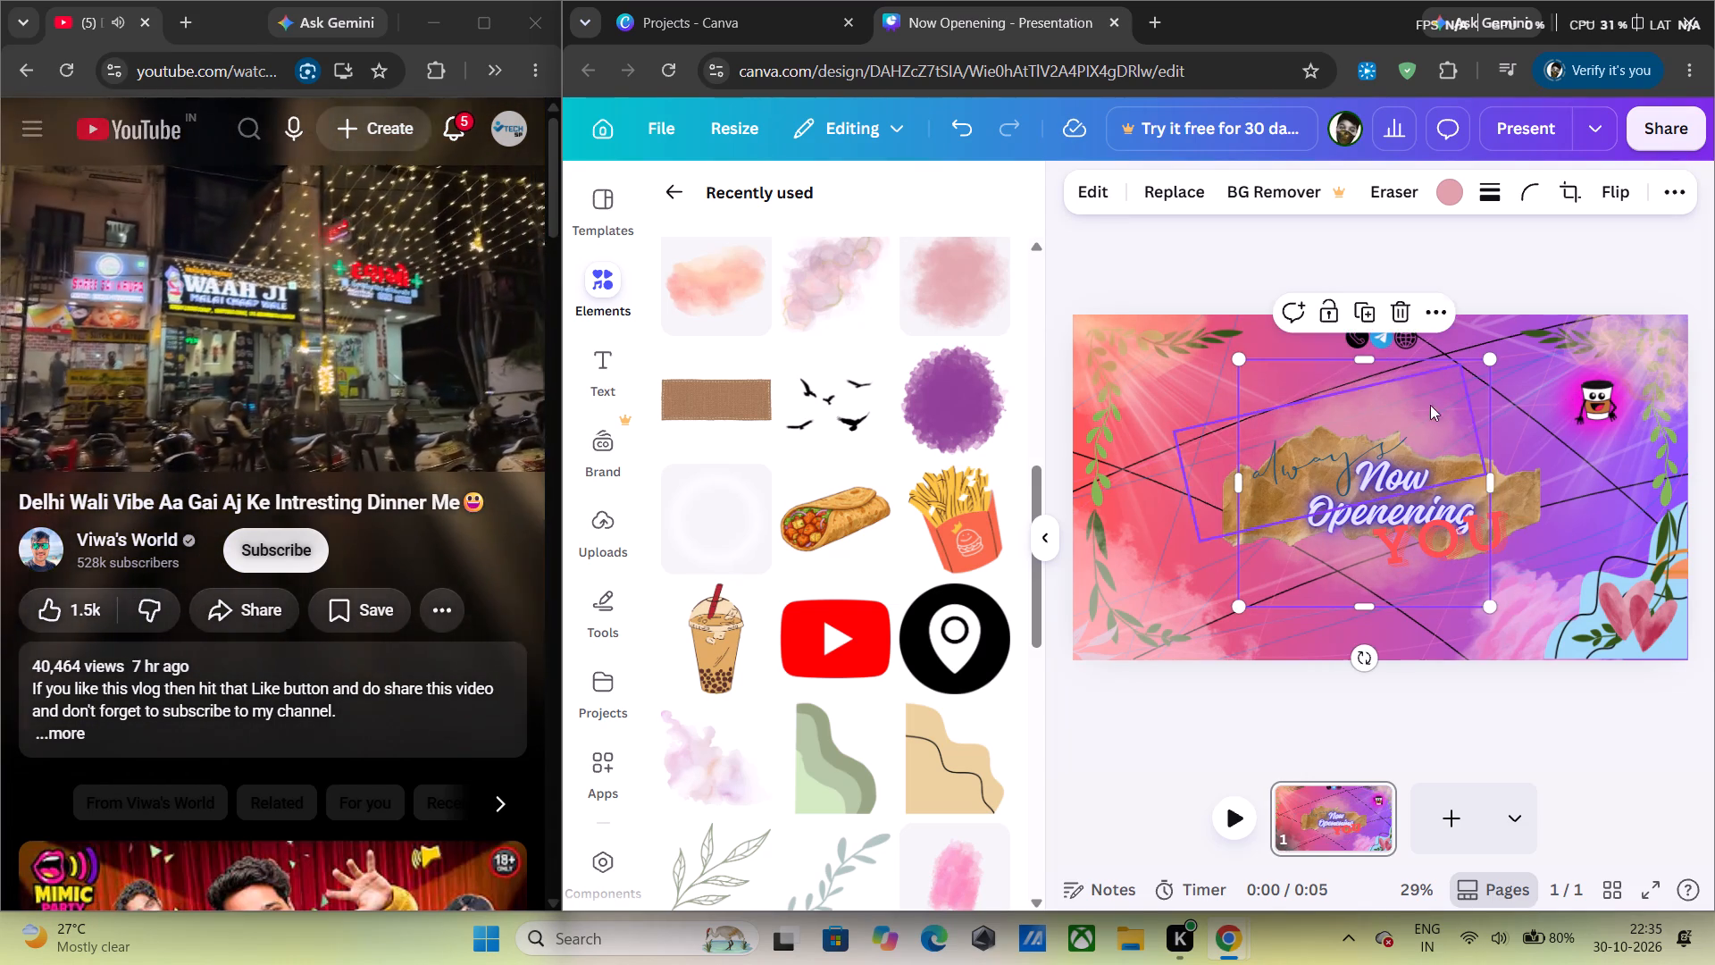
left_click_drag(1488, 613, 1555, 666)
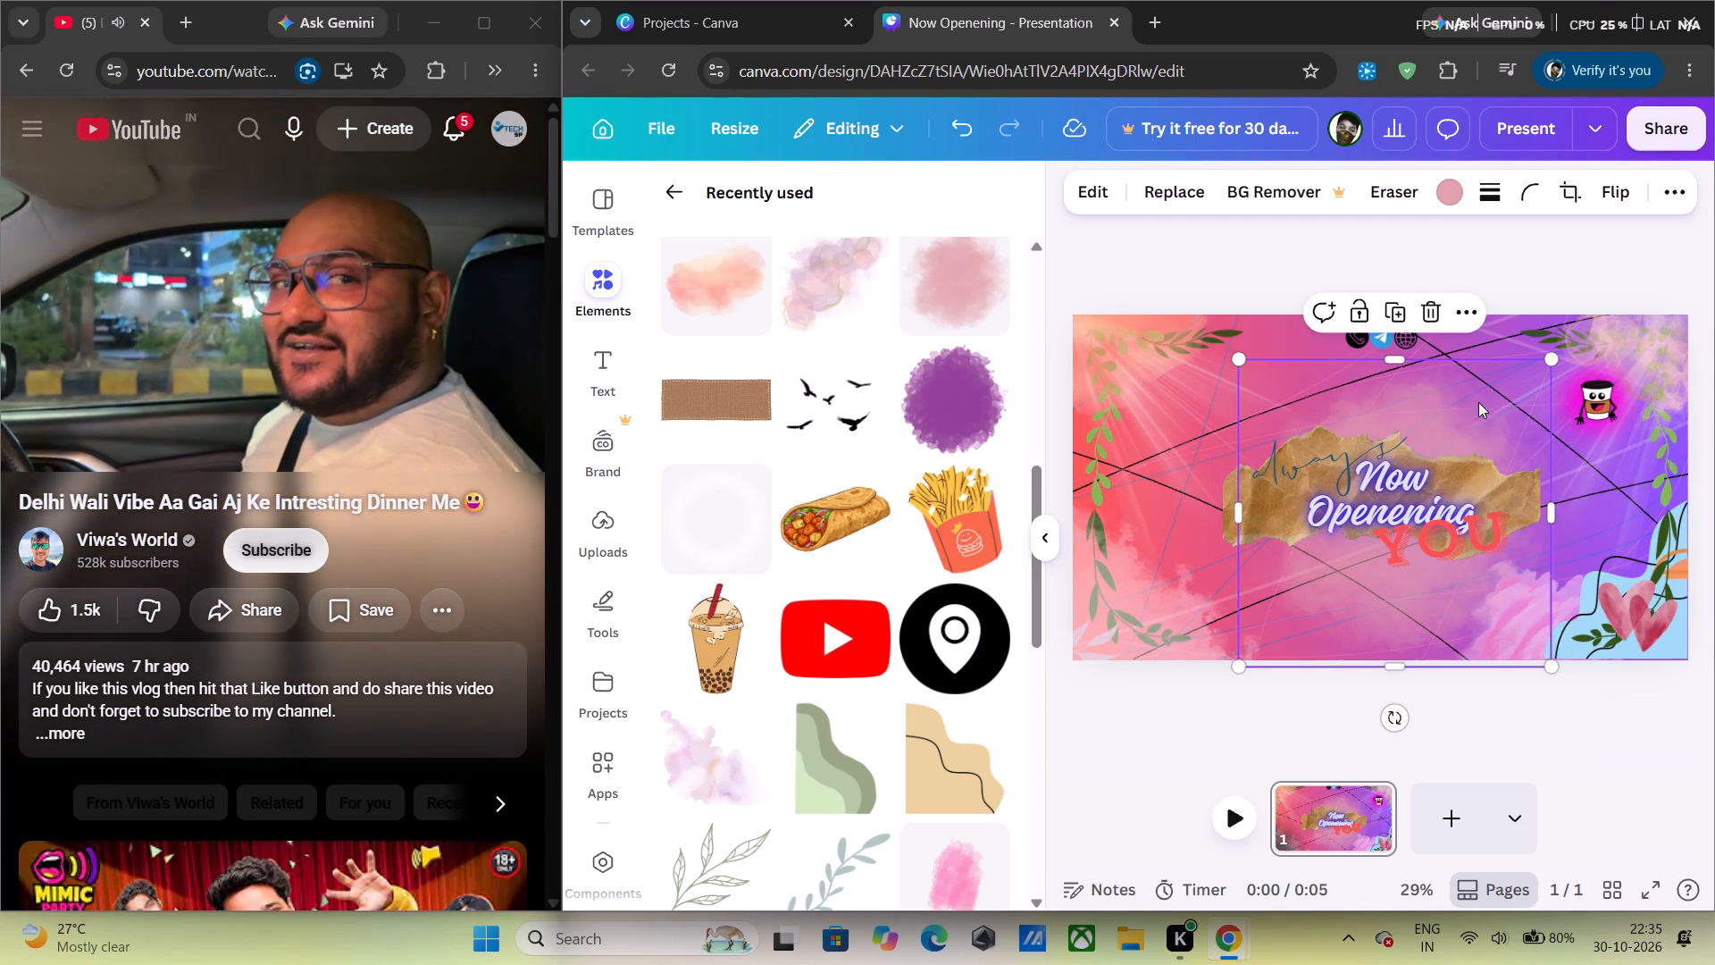
left_click_drag(1480, 396, 1452, 374)
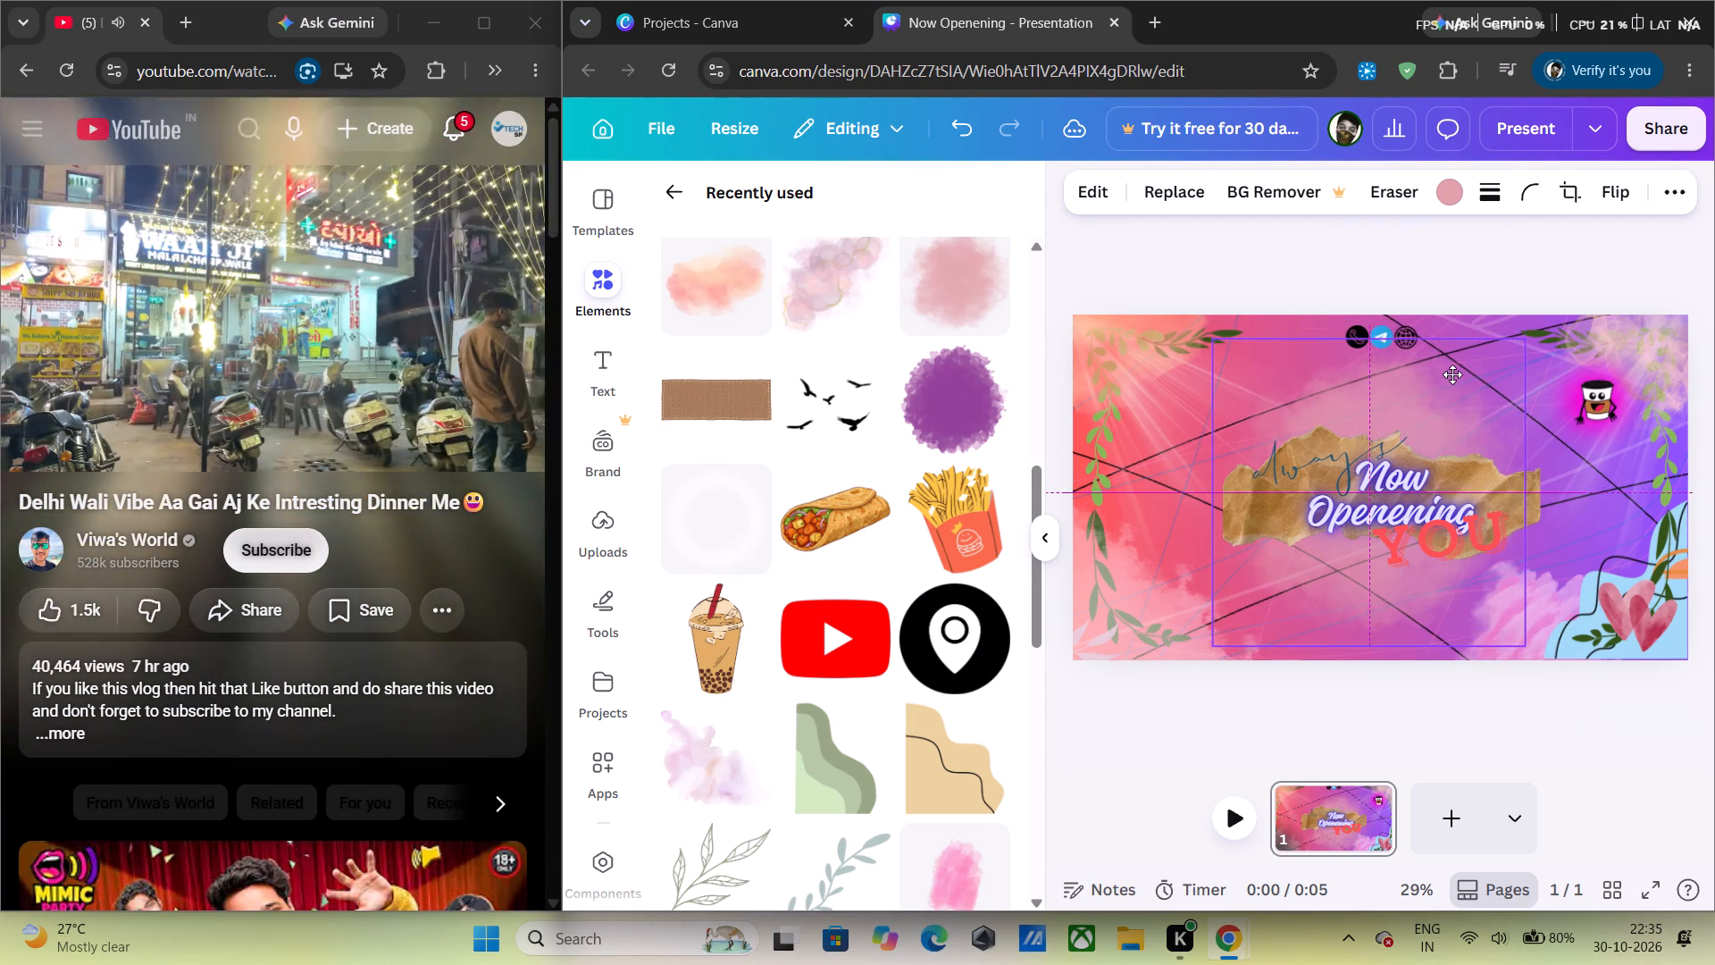
left_click_drag(1452, 374, 1452, 382)
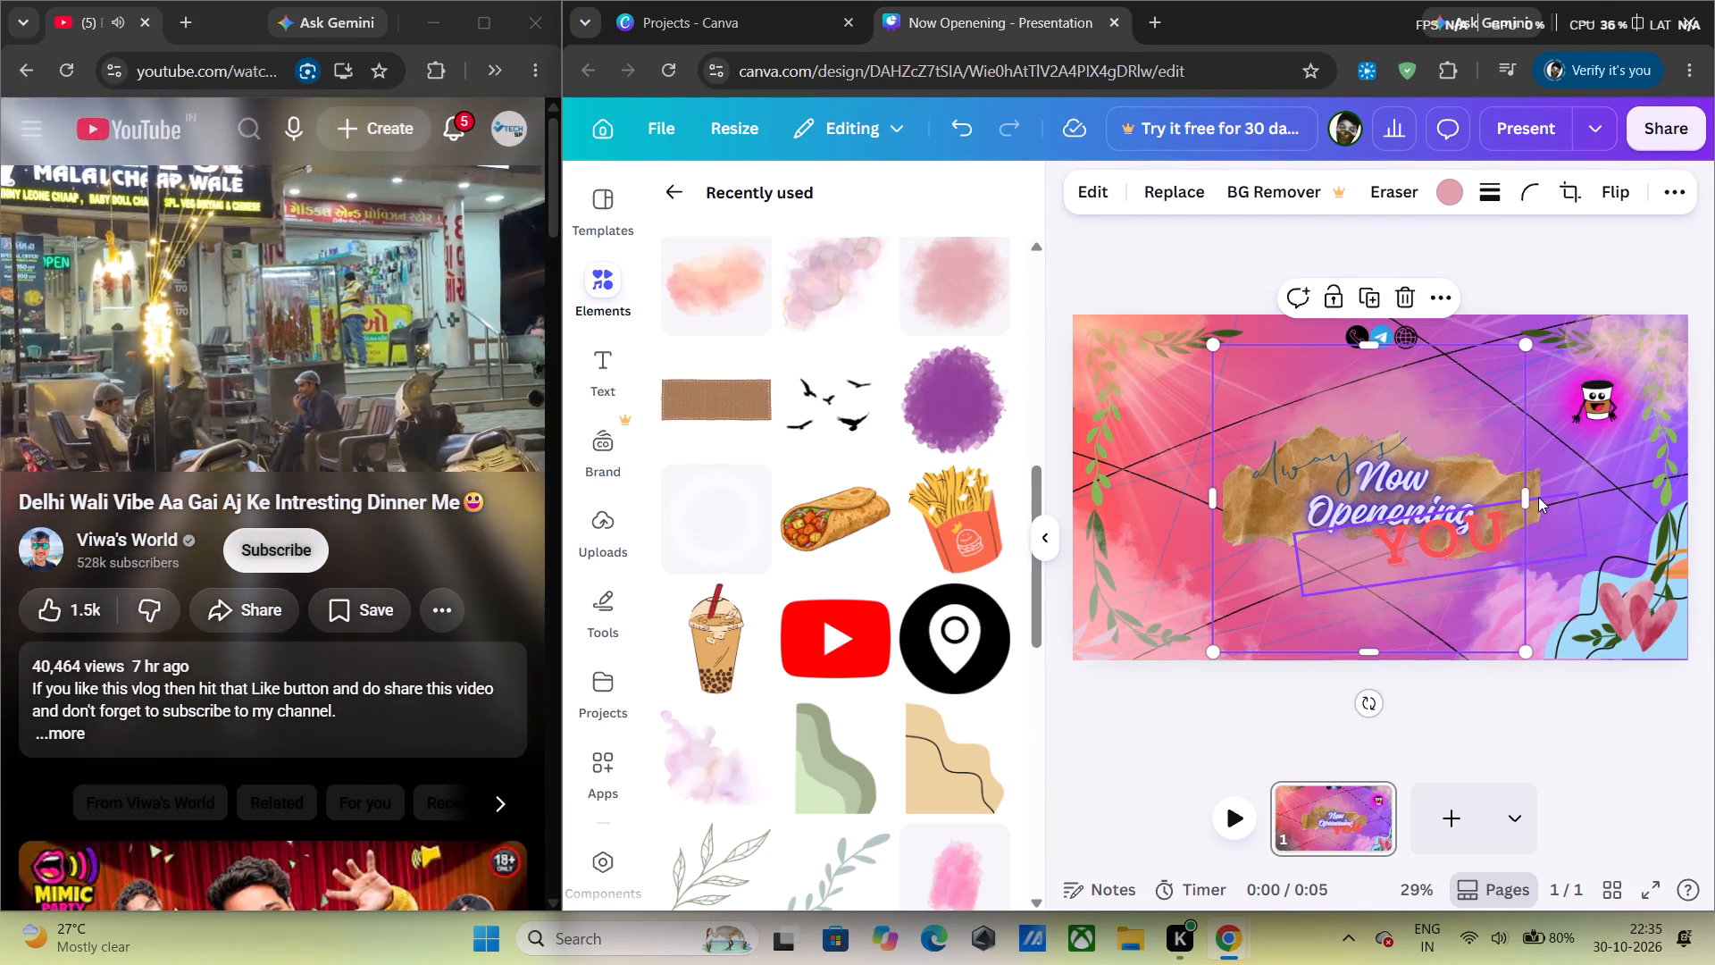
Delete the brown torn-paper graphic behind the "Now Openening" title.
left_click(1559, 461)
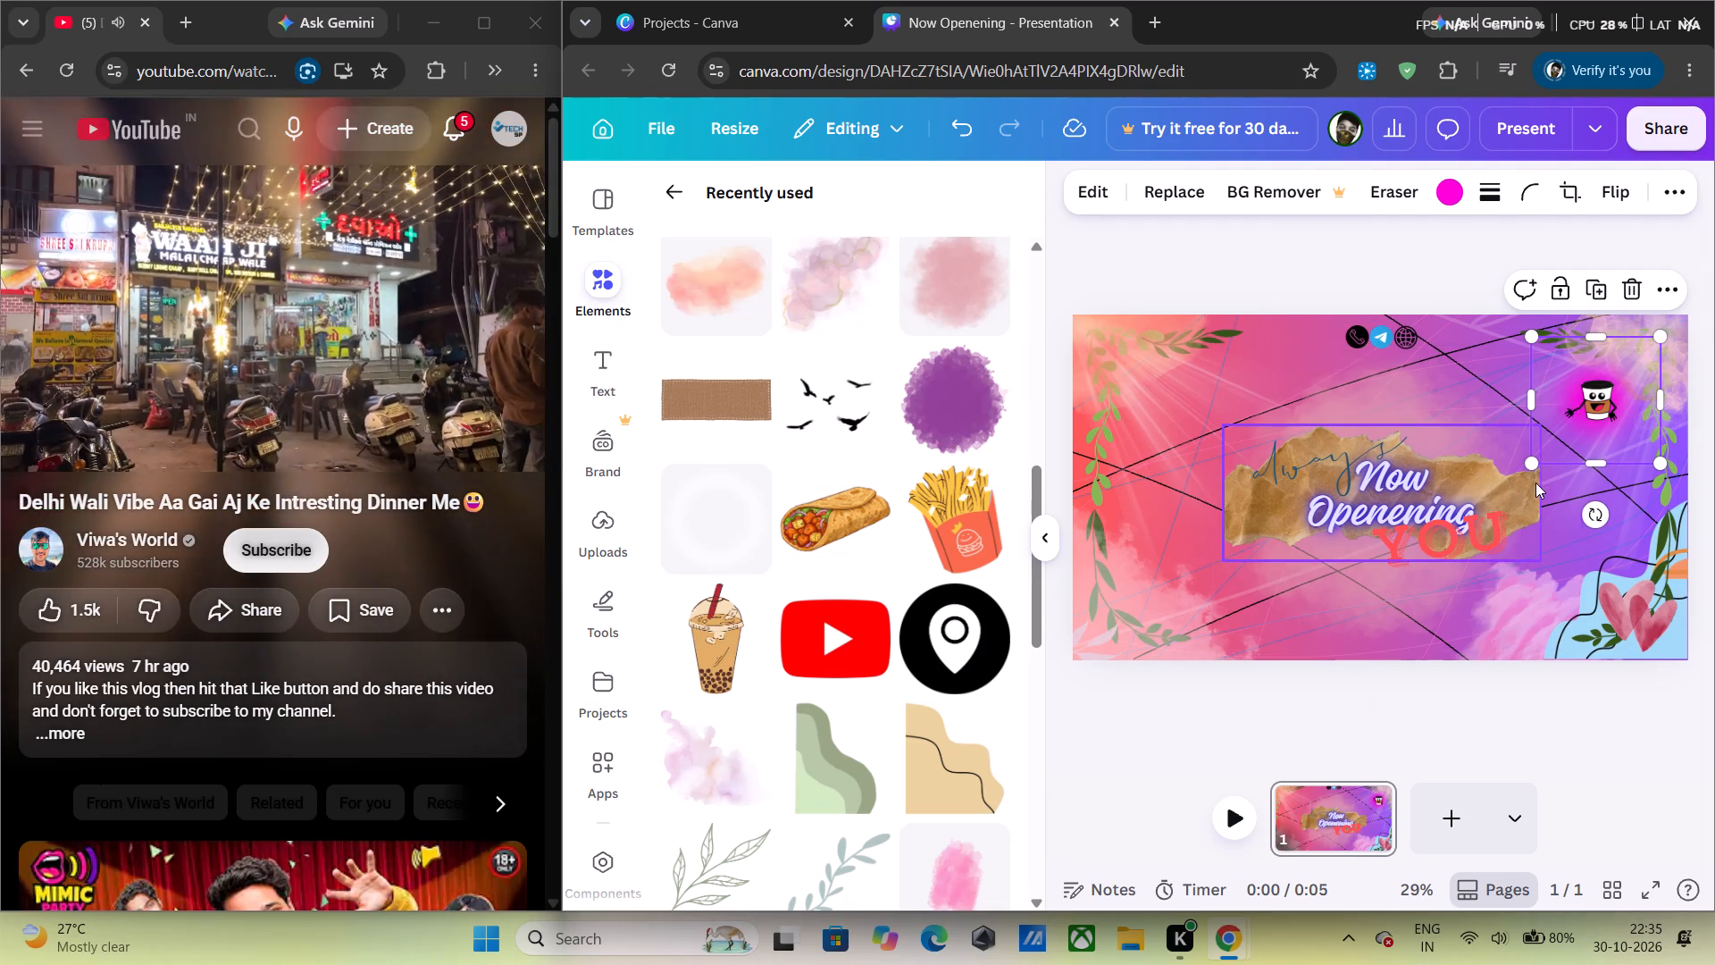
left_click(1558, 756)
left_click(1505, 497)
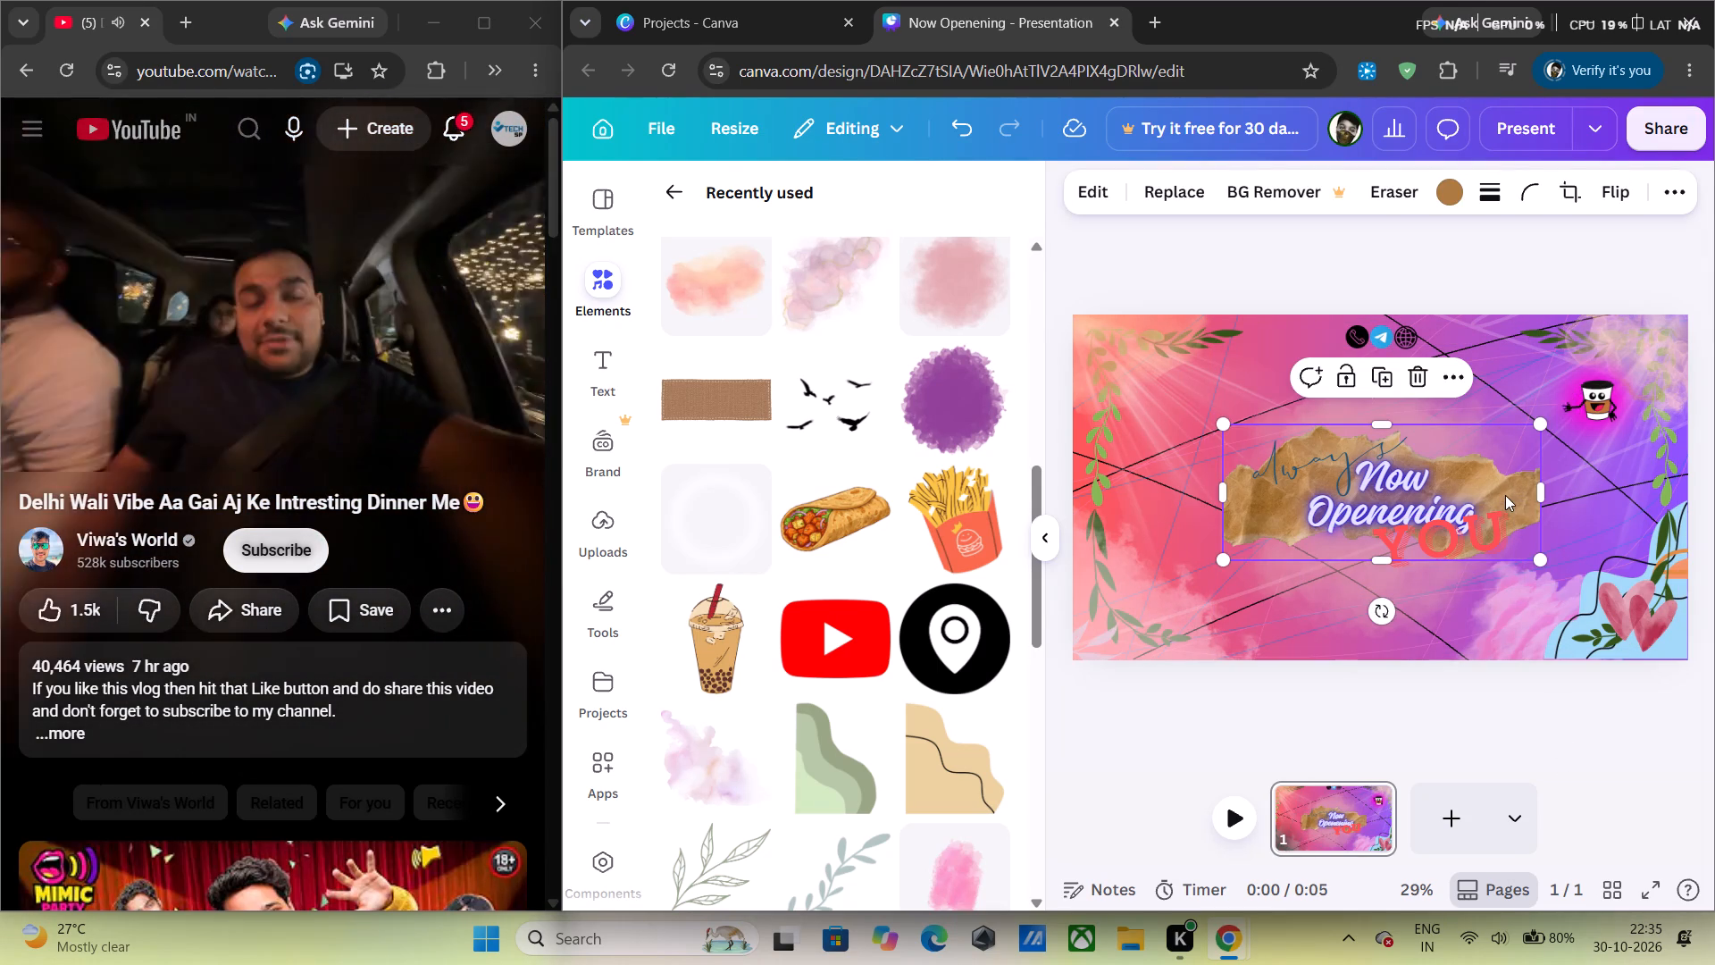
left_click(1410, 383)
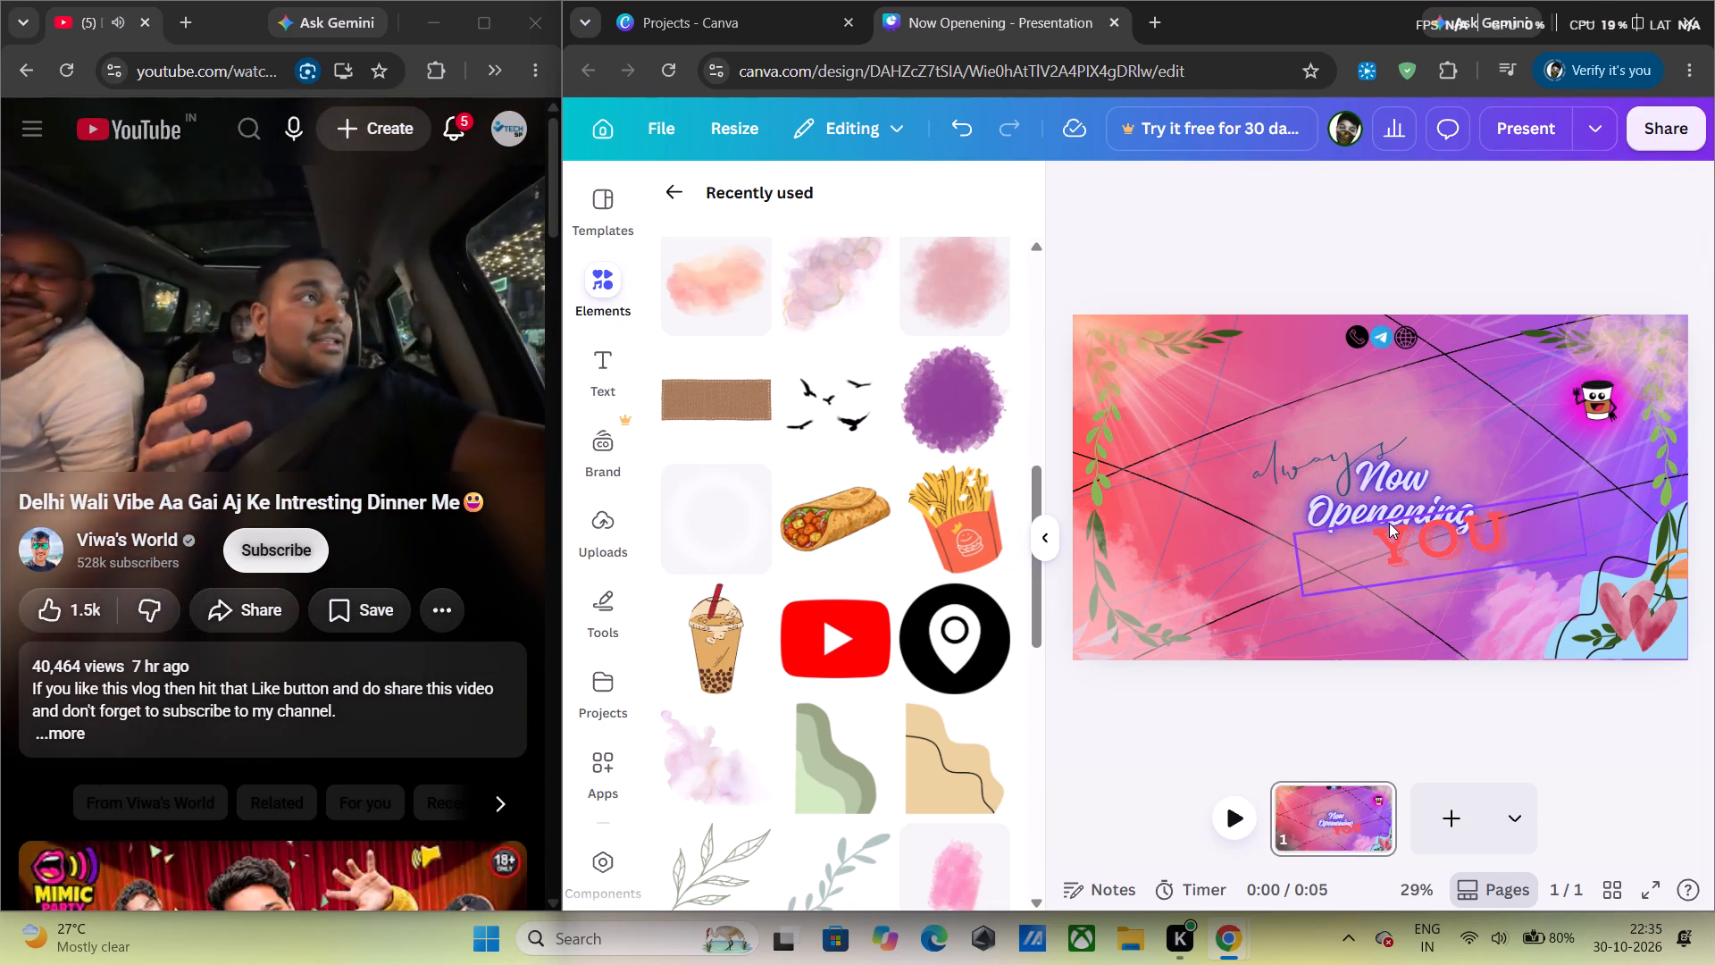
Move the "always" script text slightly to the right, overlapping the top of the "Now Openening" title.
left_click_drag(1316, 463, 1338, 457)
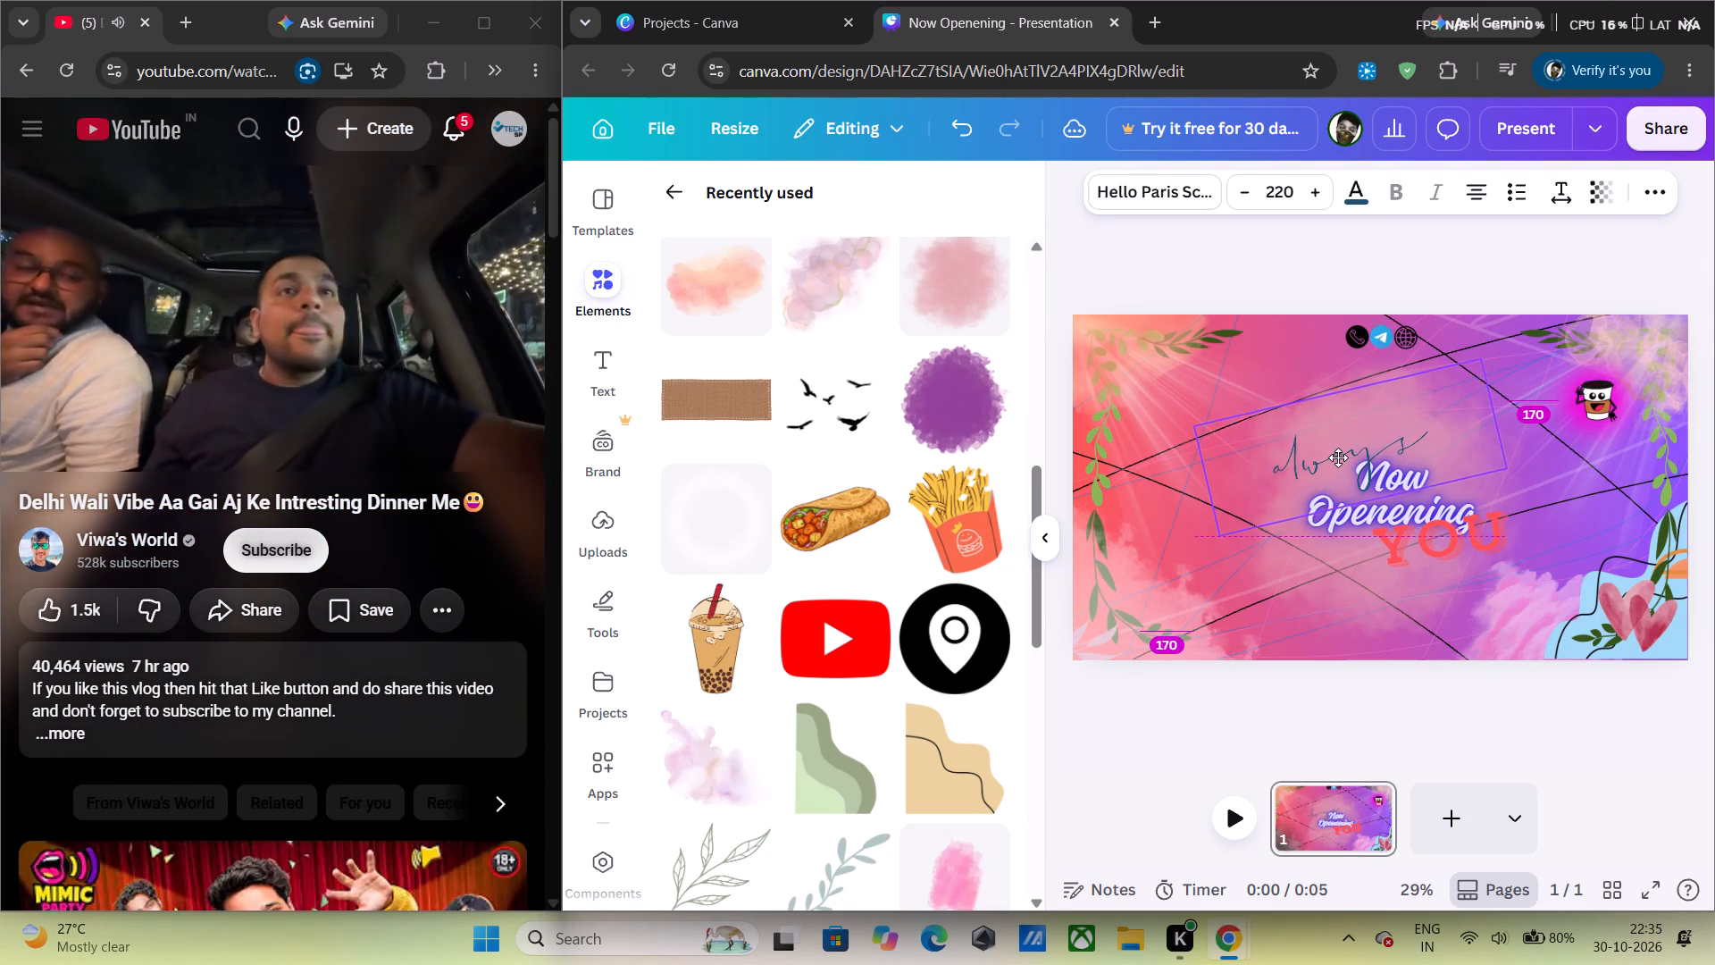
left_click_drag(1338, 457, 1343, 463)
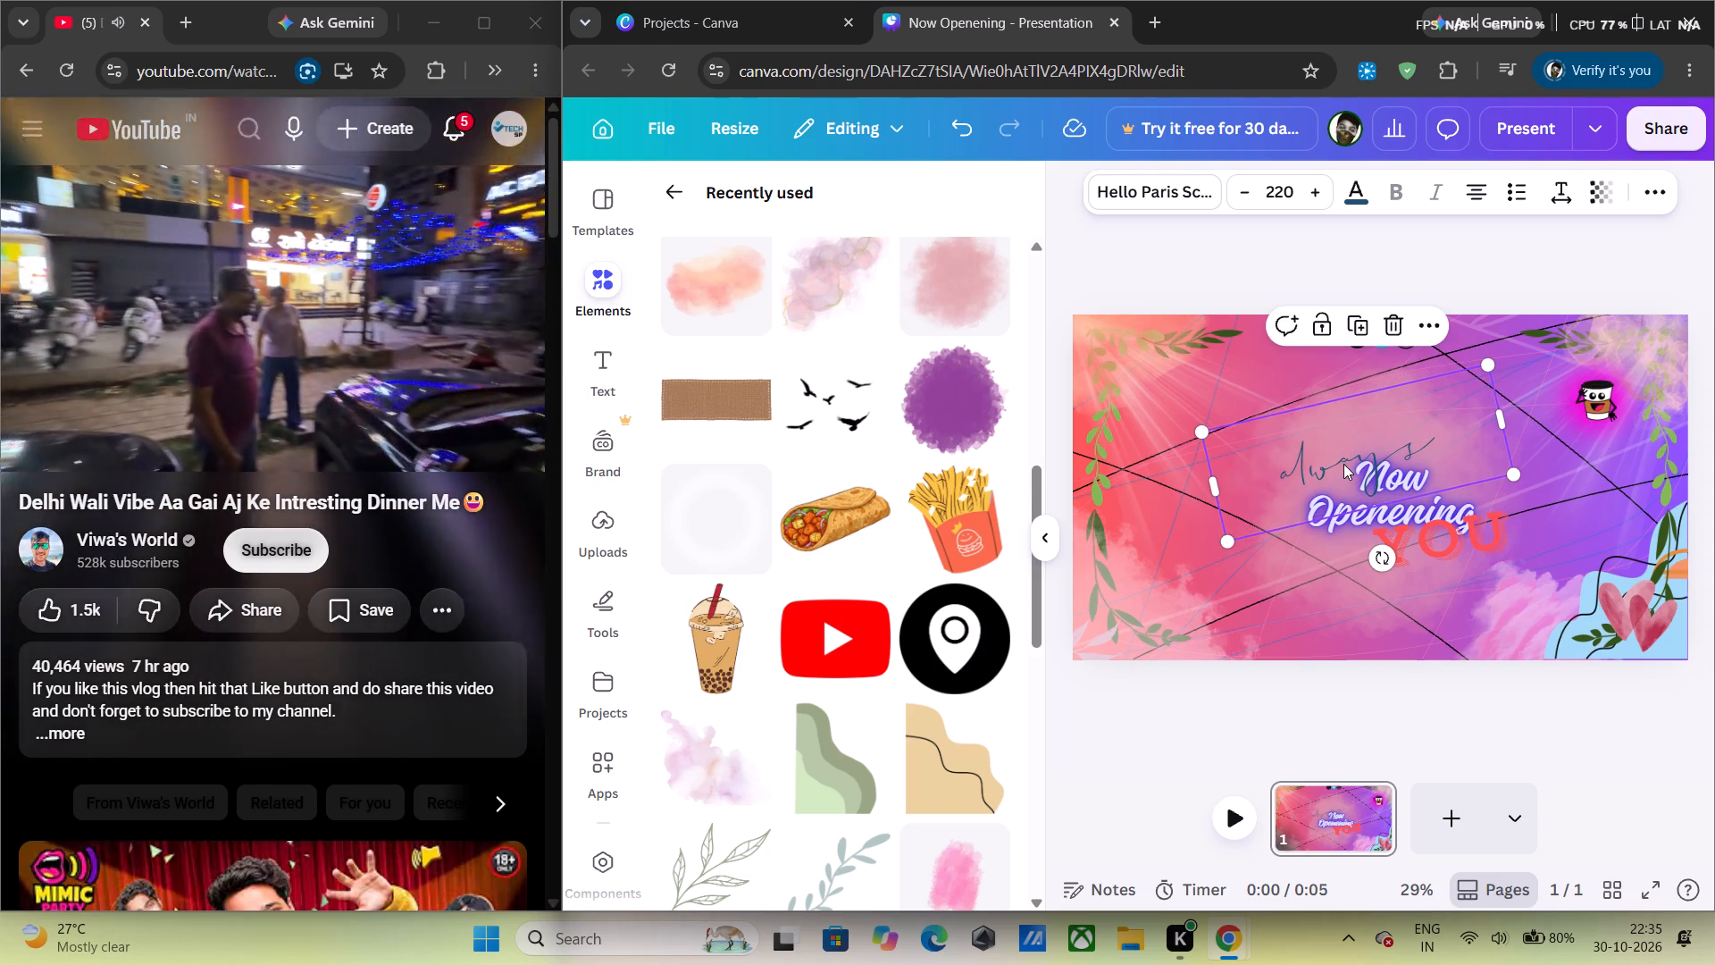
Move the "always" text layer down the layer order to directly beneath the orange watercolour layer.
key("alt+1")
left_click_drag(867, 436, 869, 444)
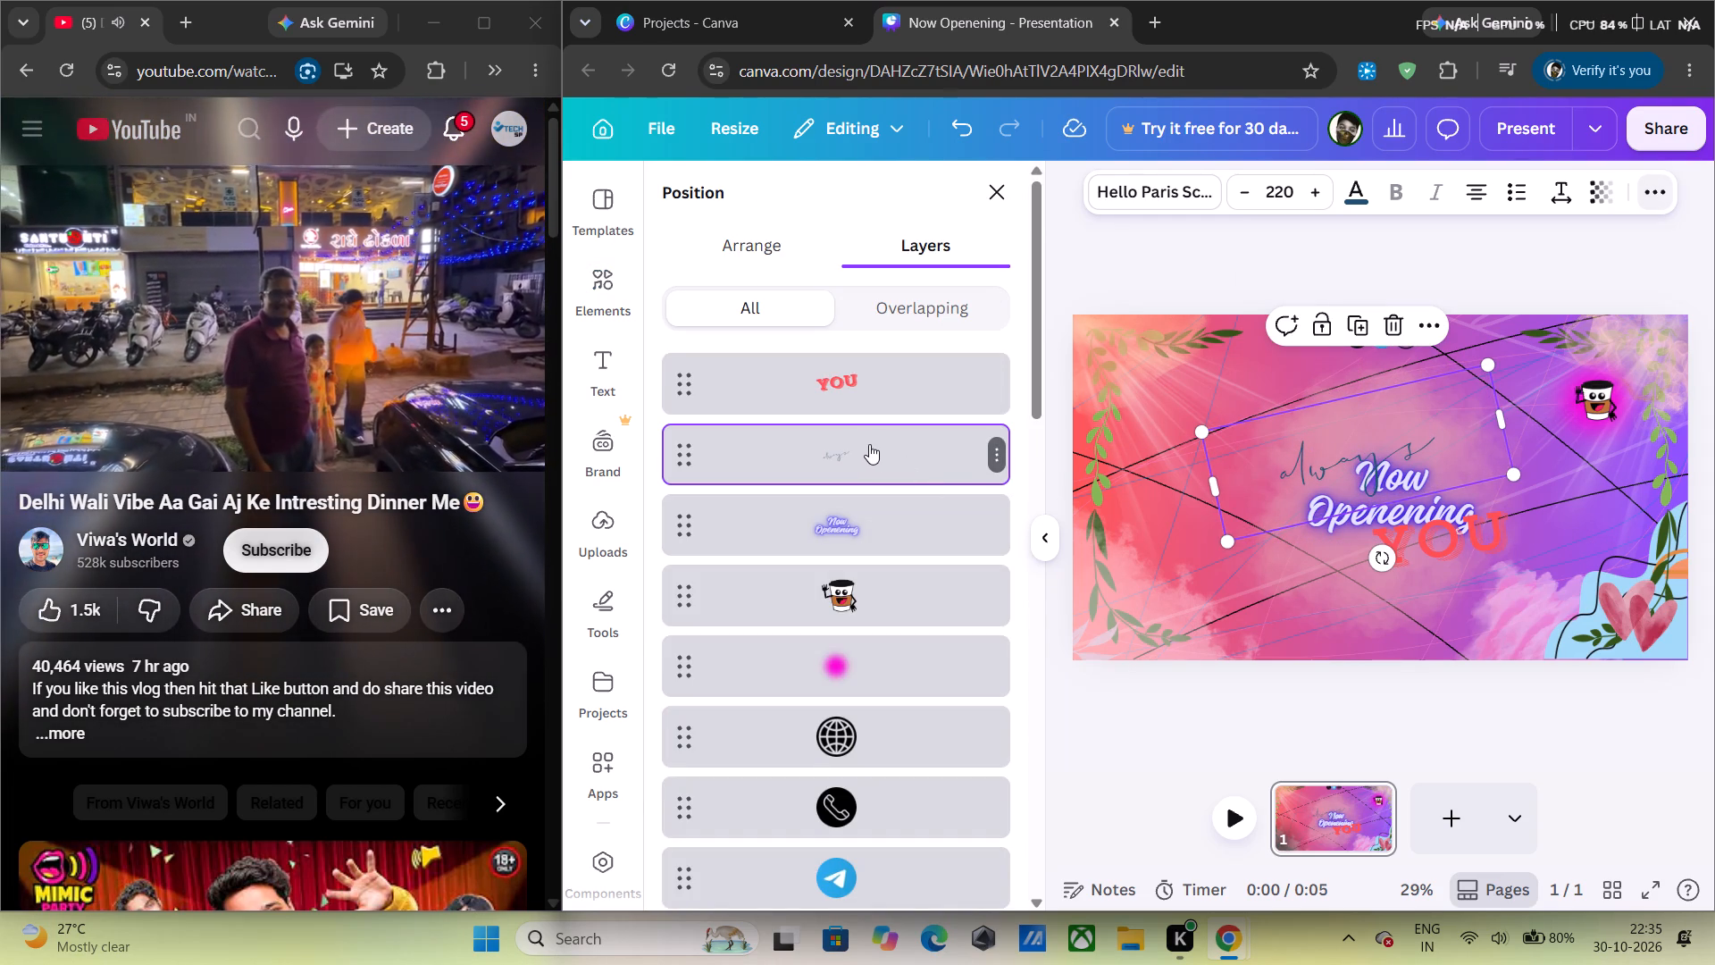
left_click_drag(869, 444, 880, 852)
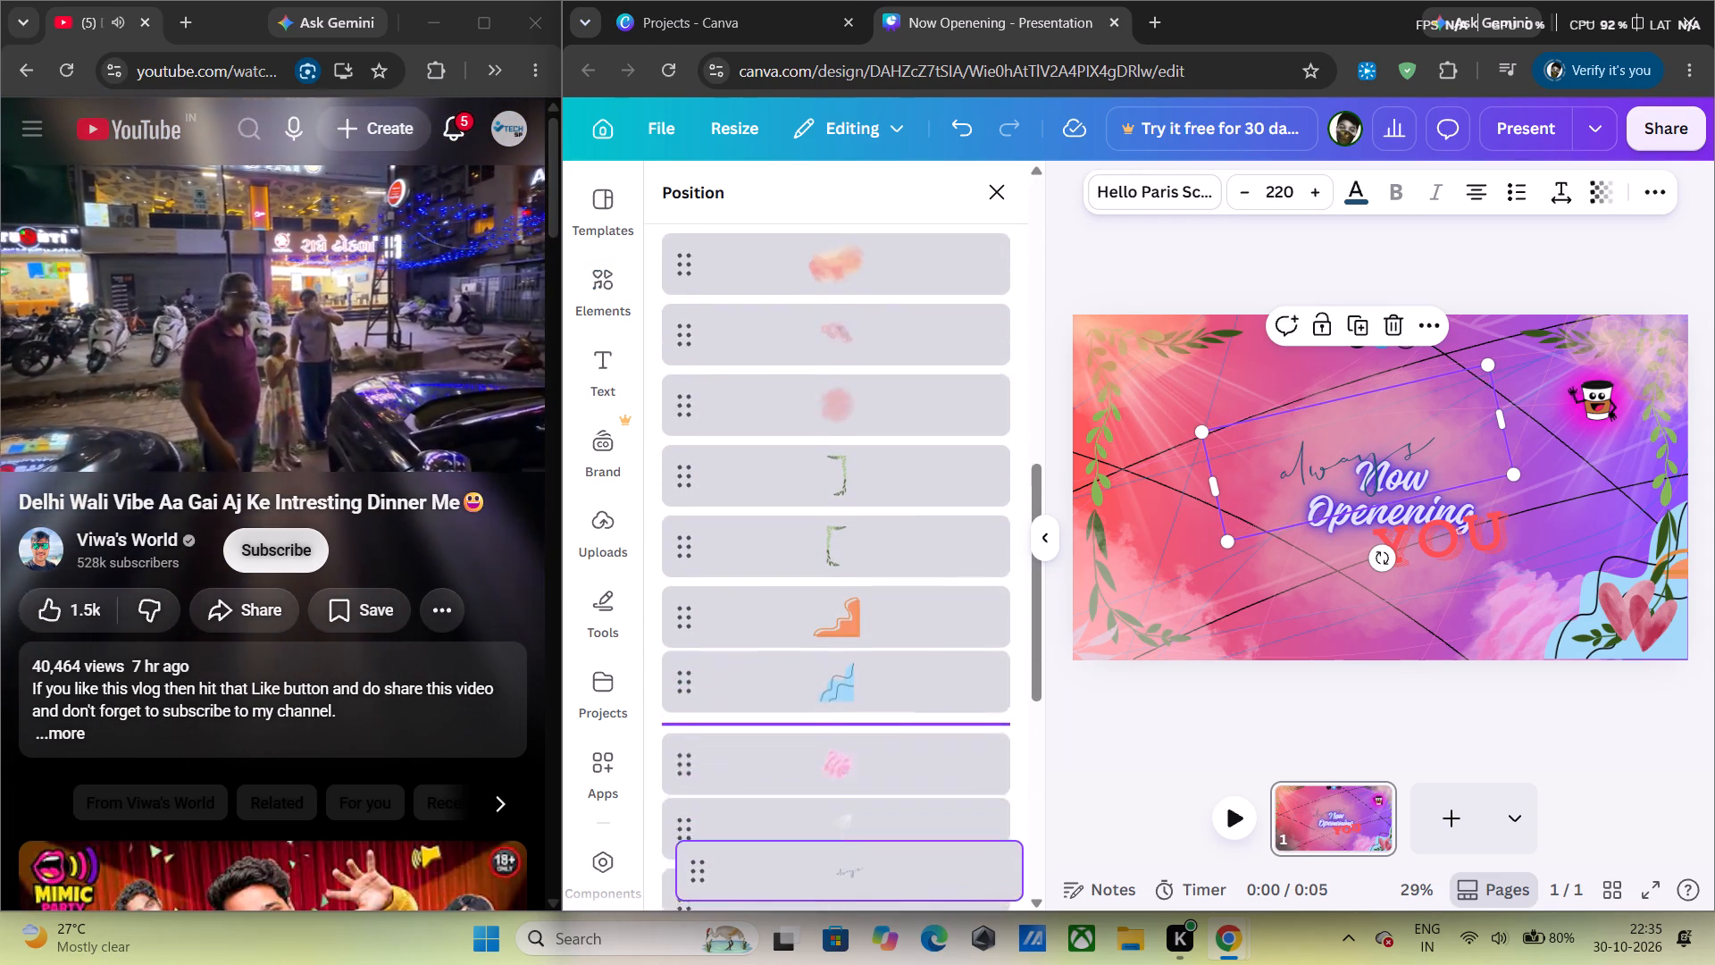
left_click_drag(880, 852, 860, 427)
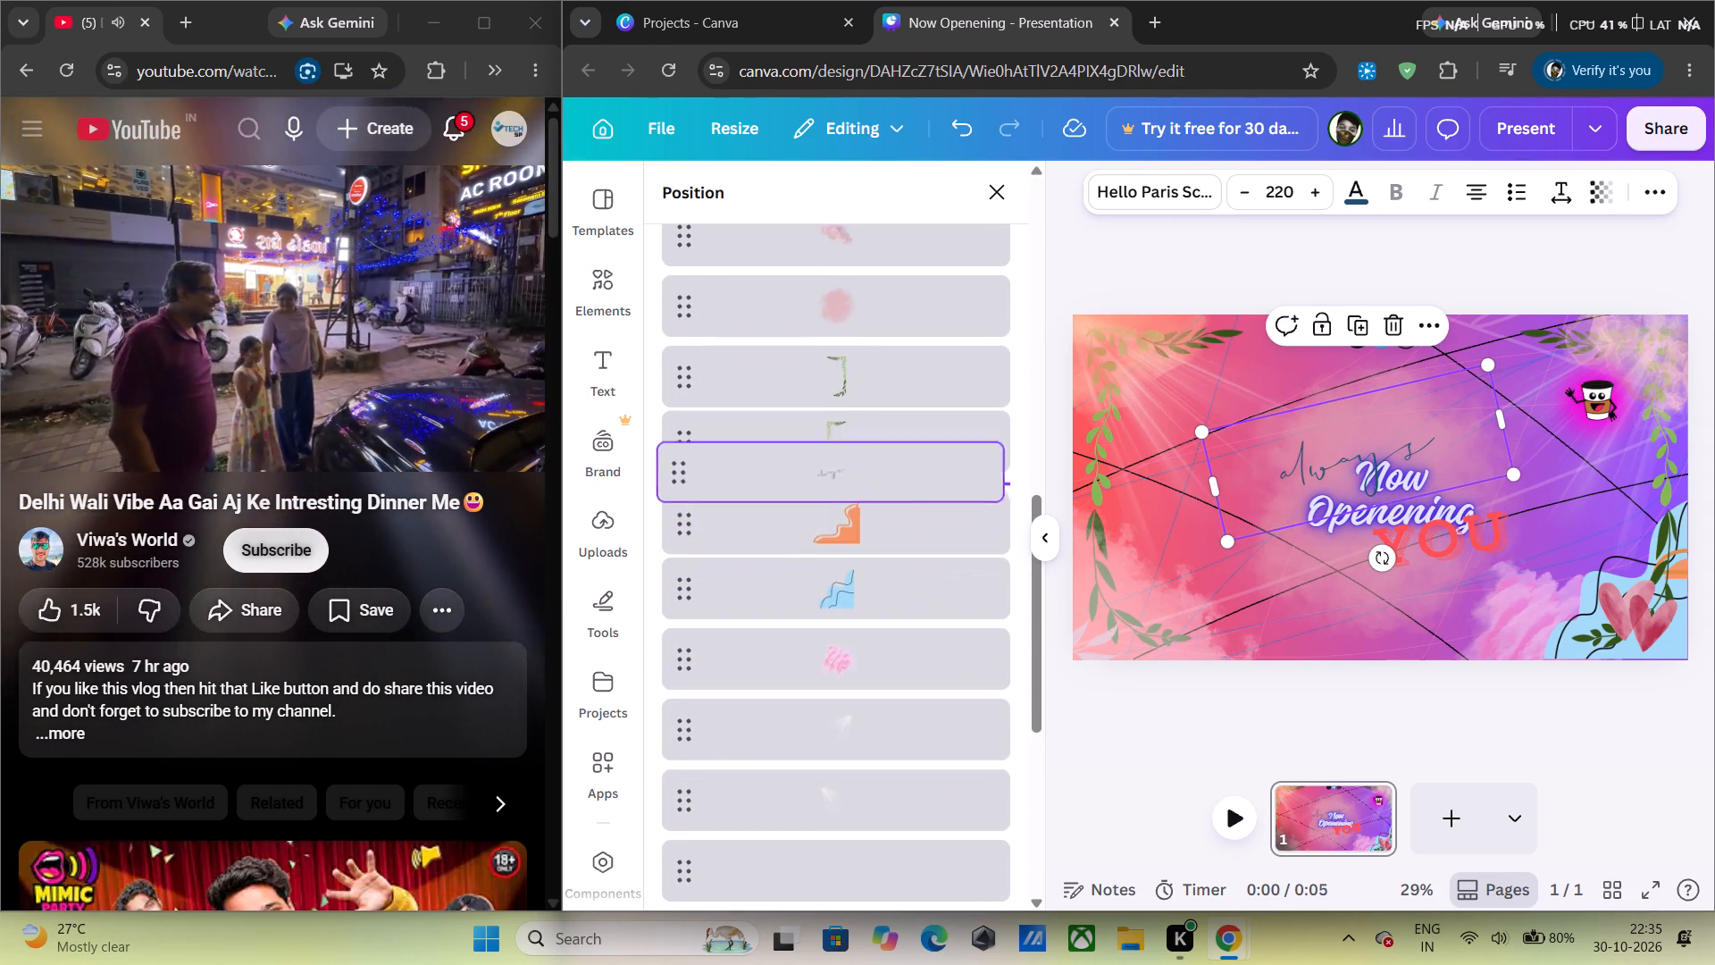
left_click_drag(860, 427, 875, 265)
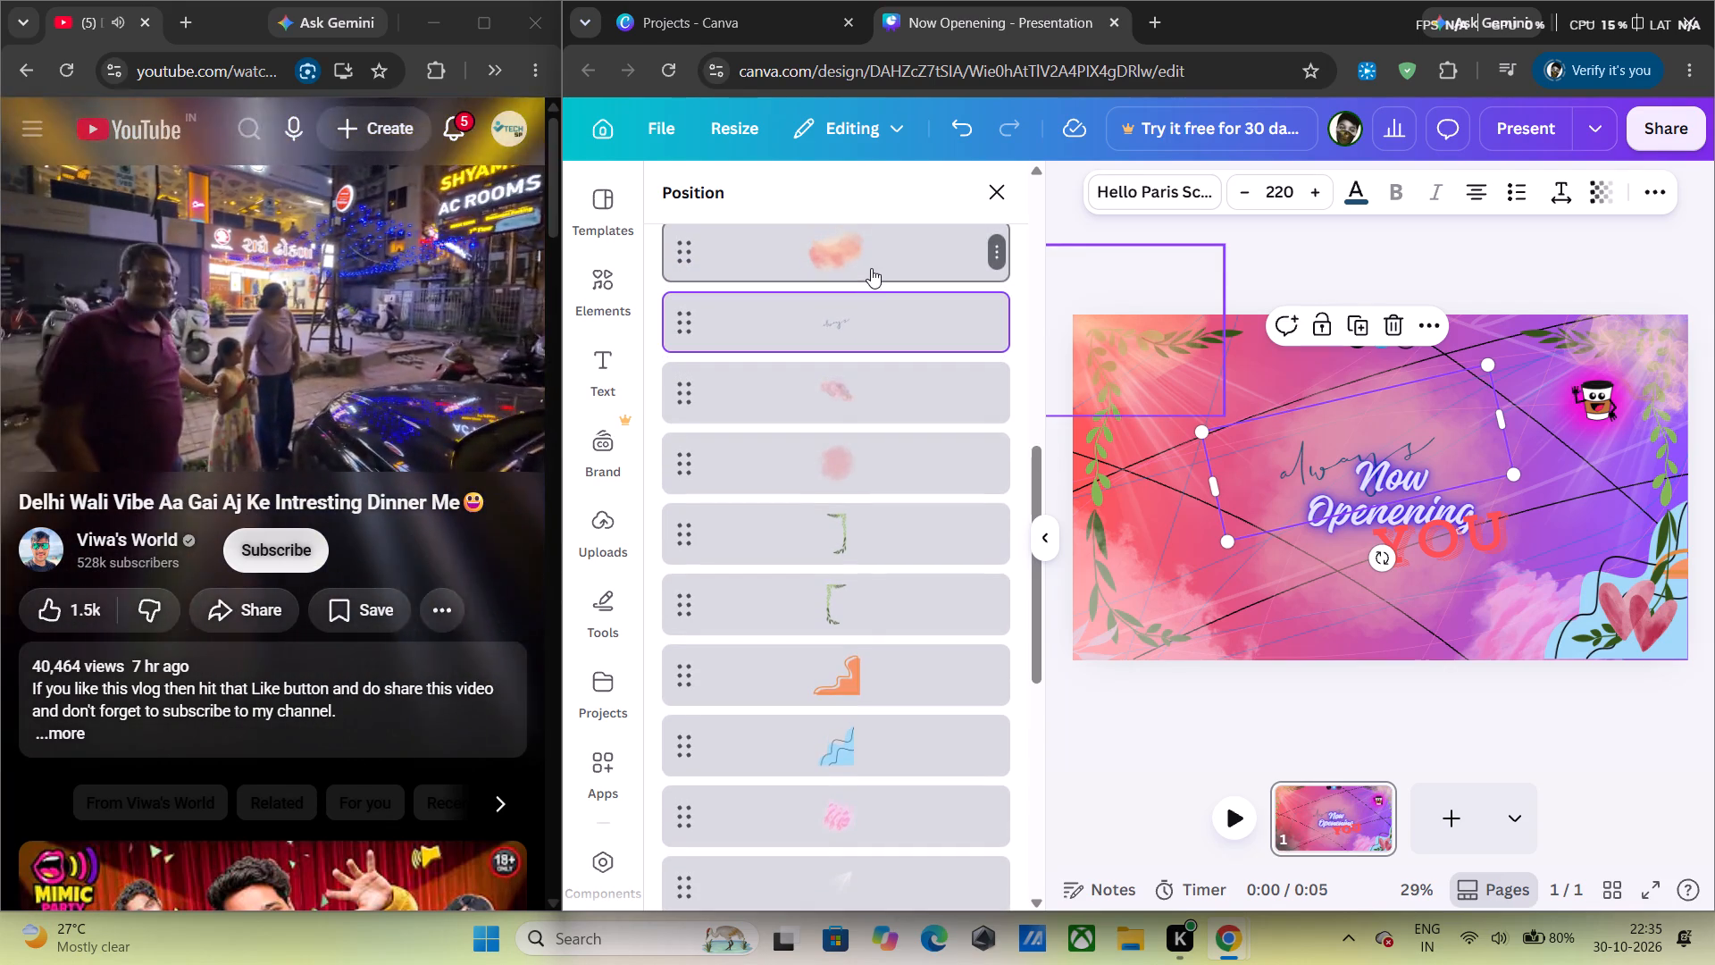
Rotate the "always" script text slightly counterclockwise and move it a little to the left, beside the top of the "Now Openening" title.
left_click(1375, 558)
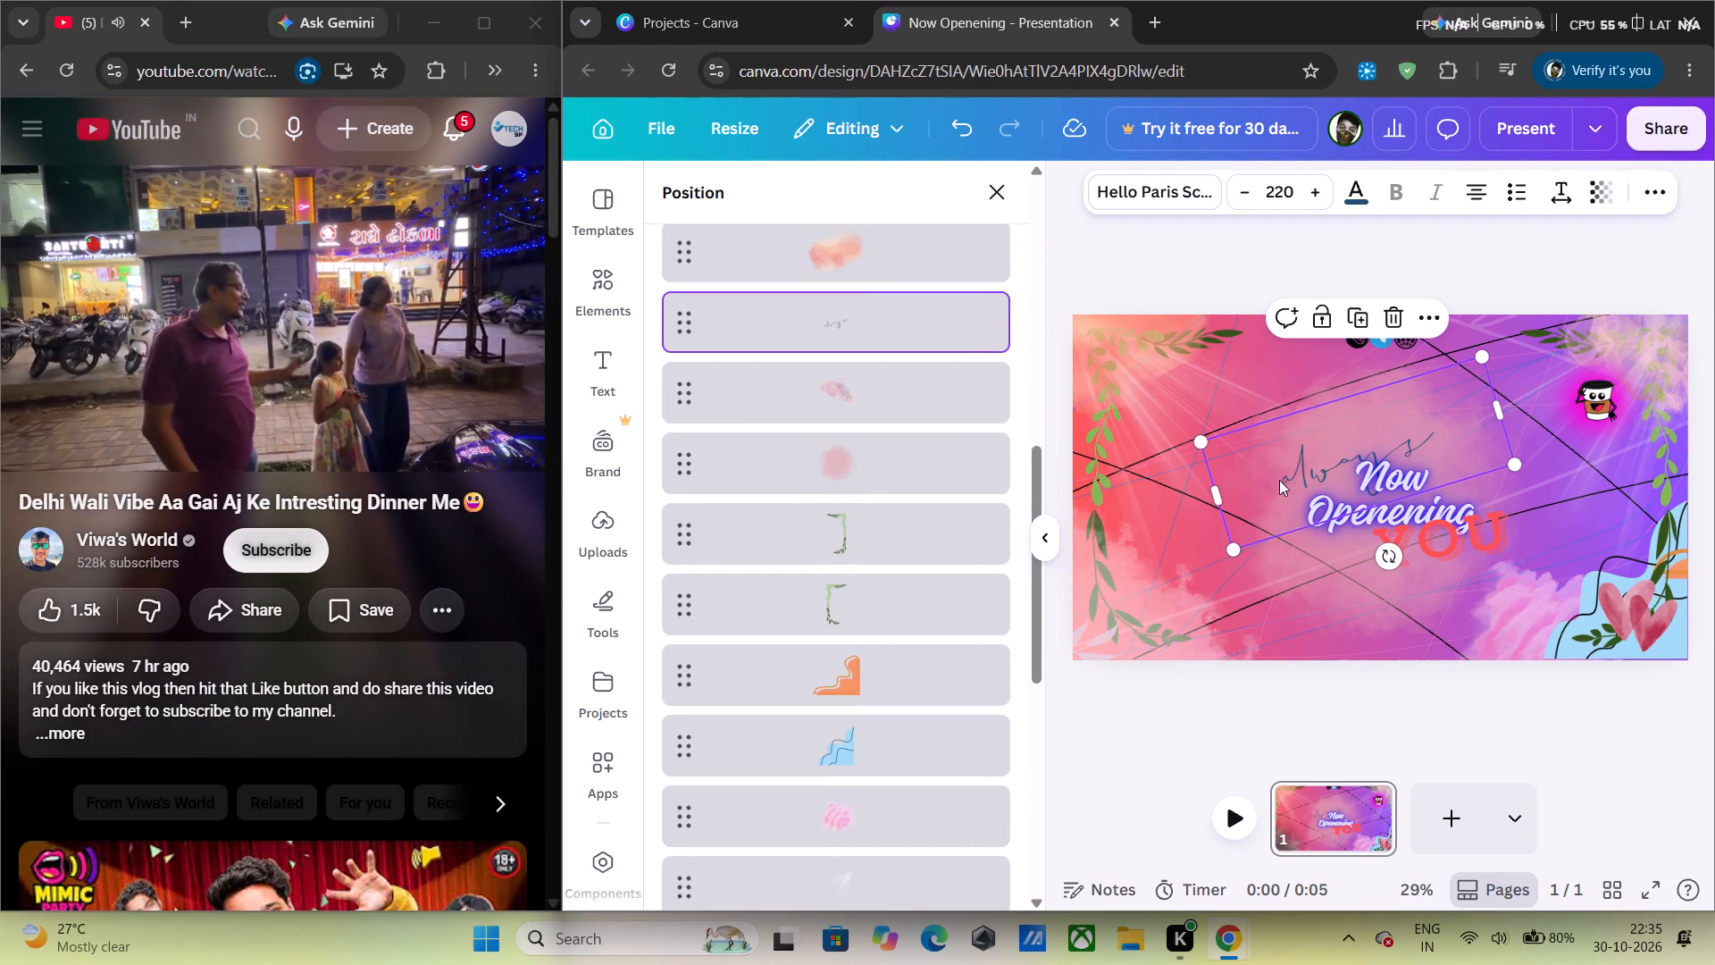
left_click_drag(1274, 466, 1247, 471)
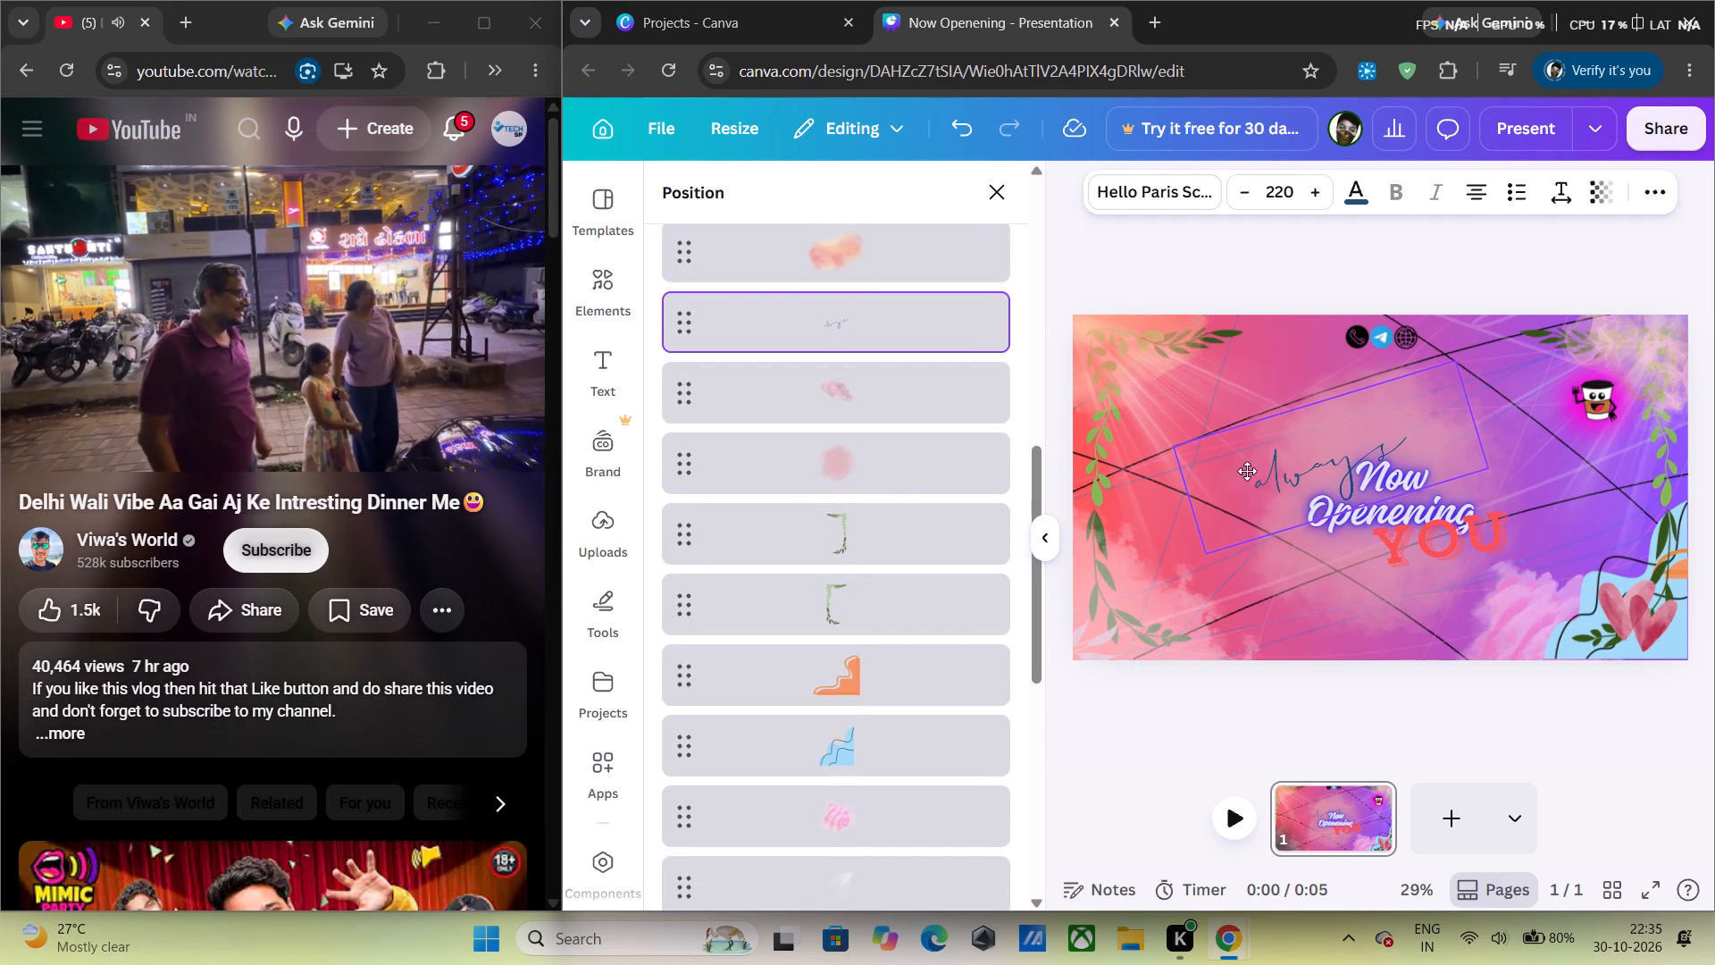
left_click_drag(1247, 471, 1251, 471)
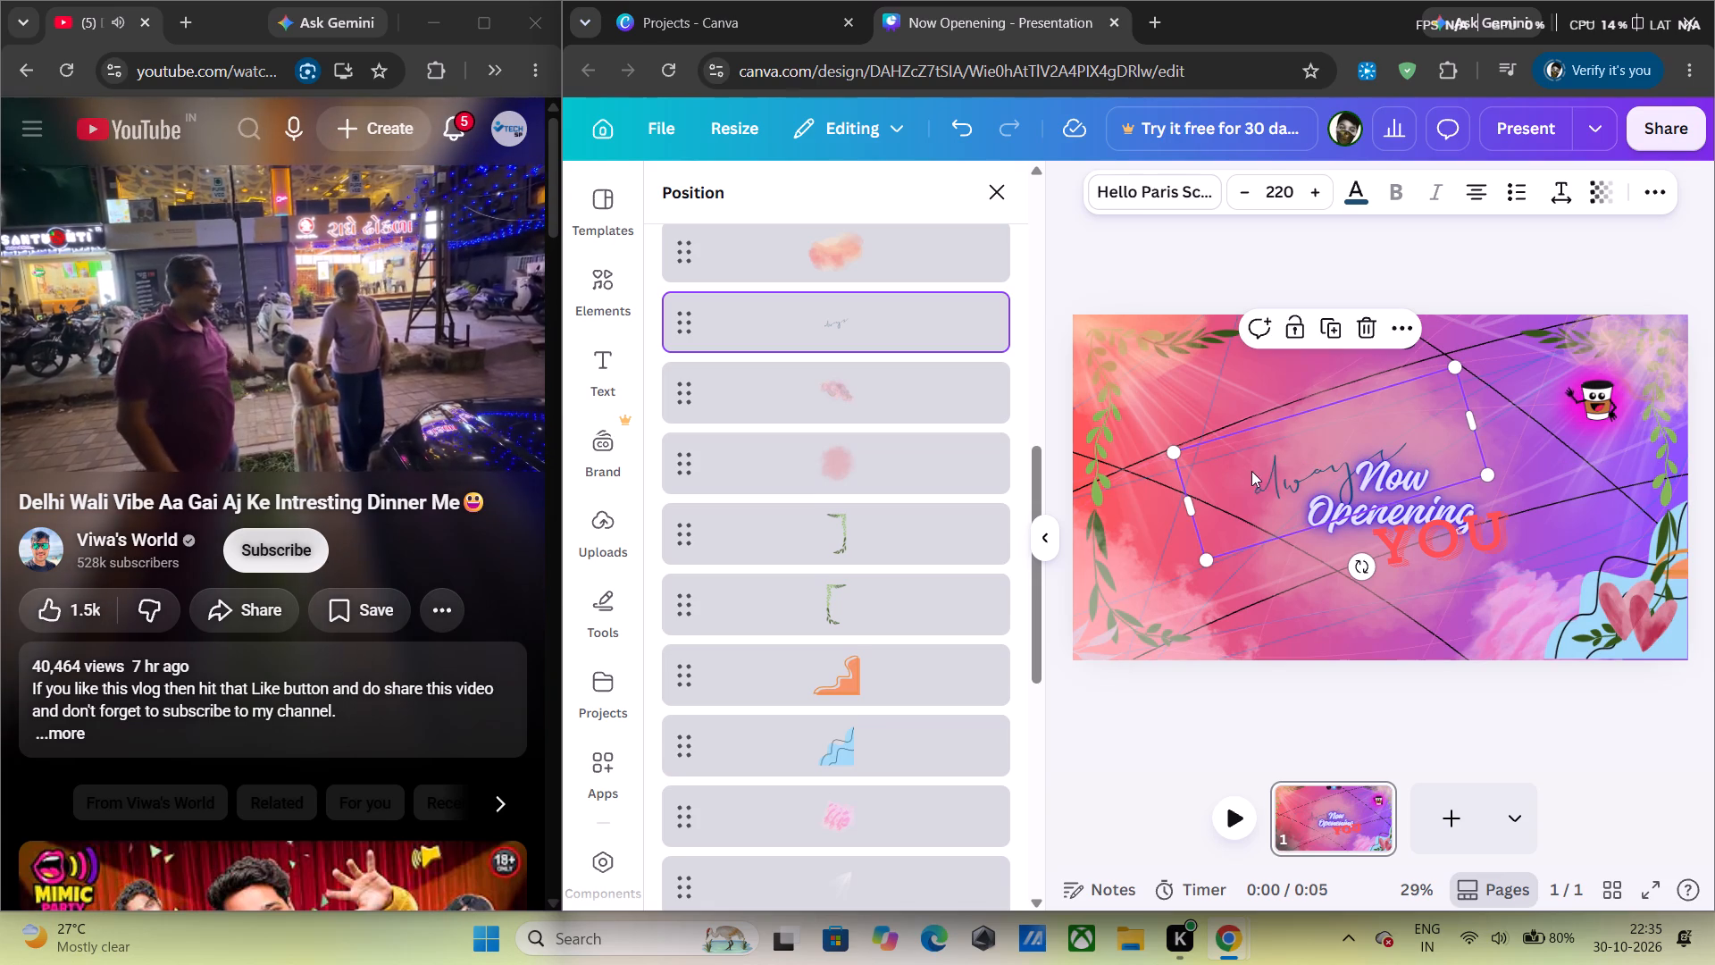
left_click(1216, 261)
left_click(1341, 701)
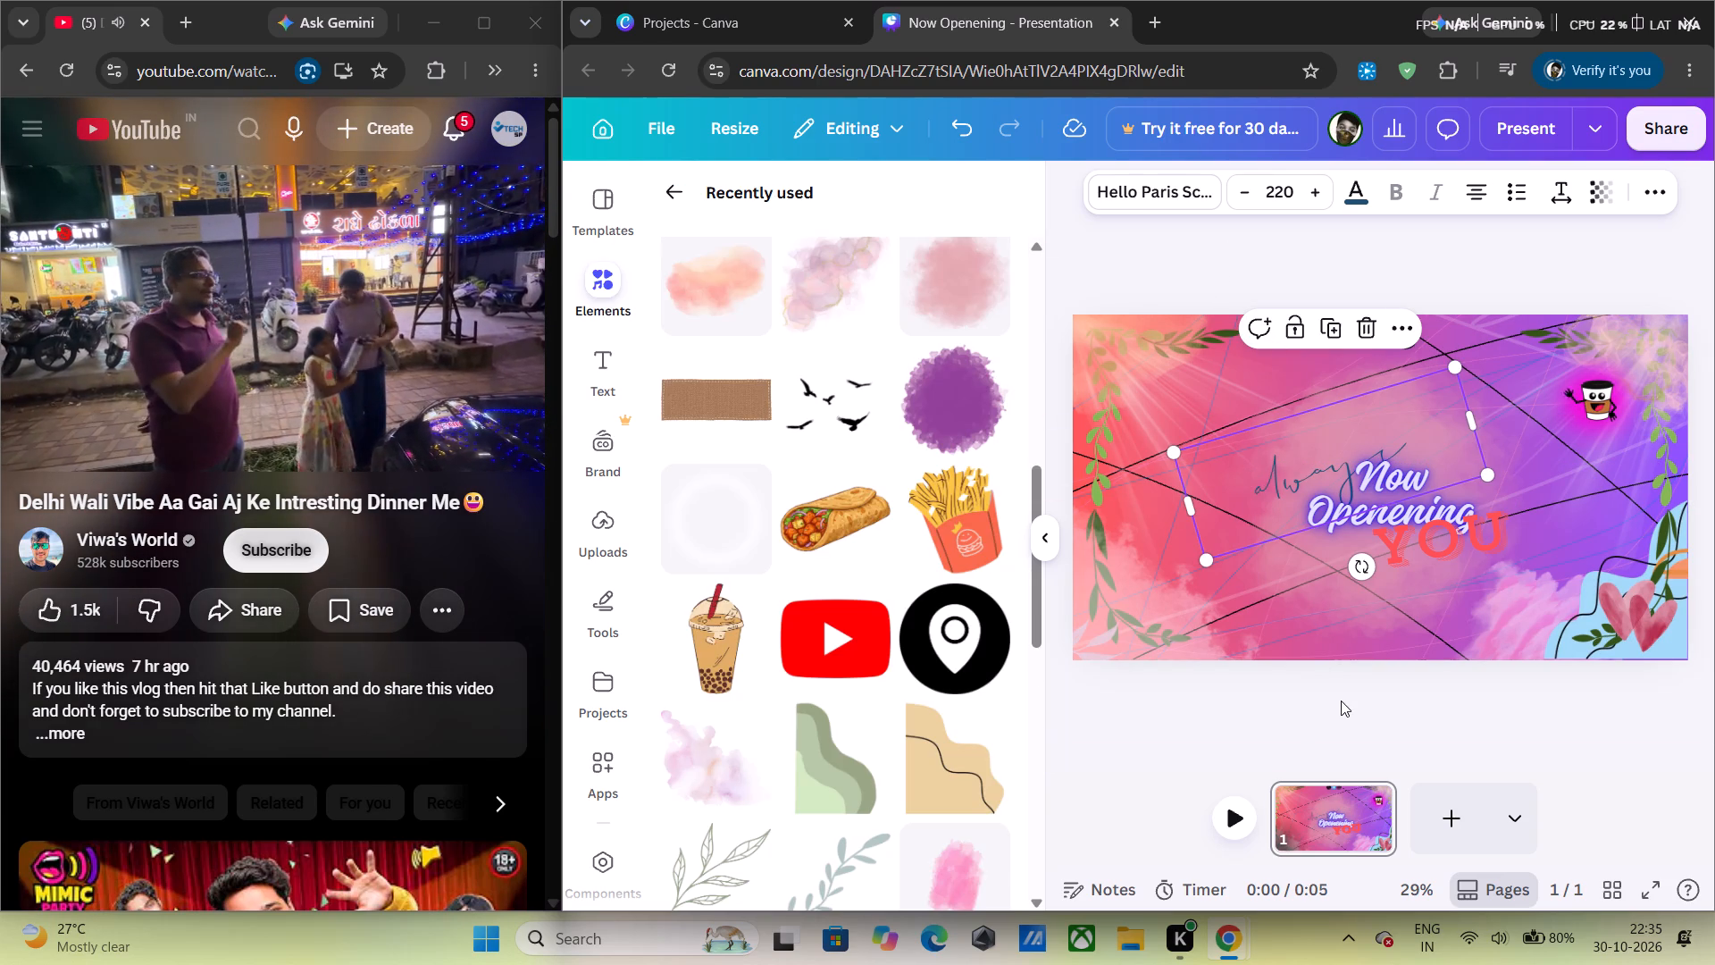
Look through the recently used elements for further graphics to add to the banner.
left_click(1368, 491)
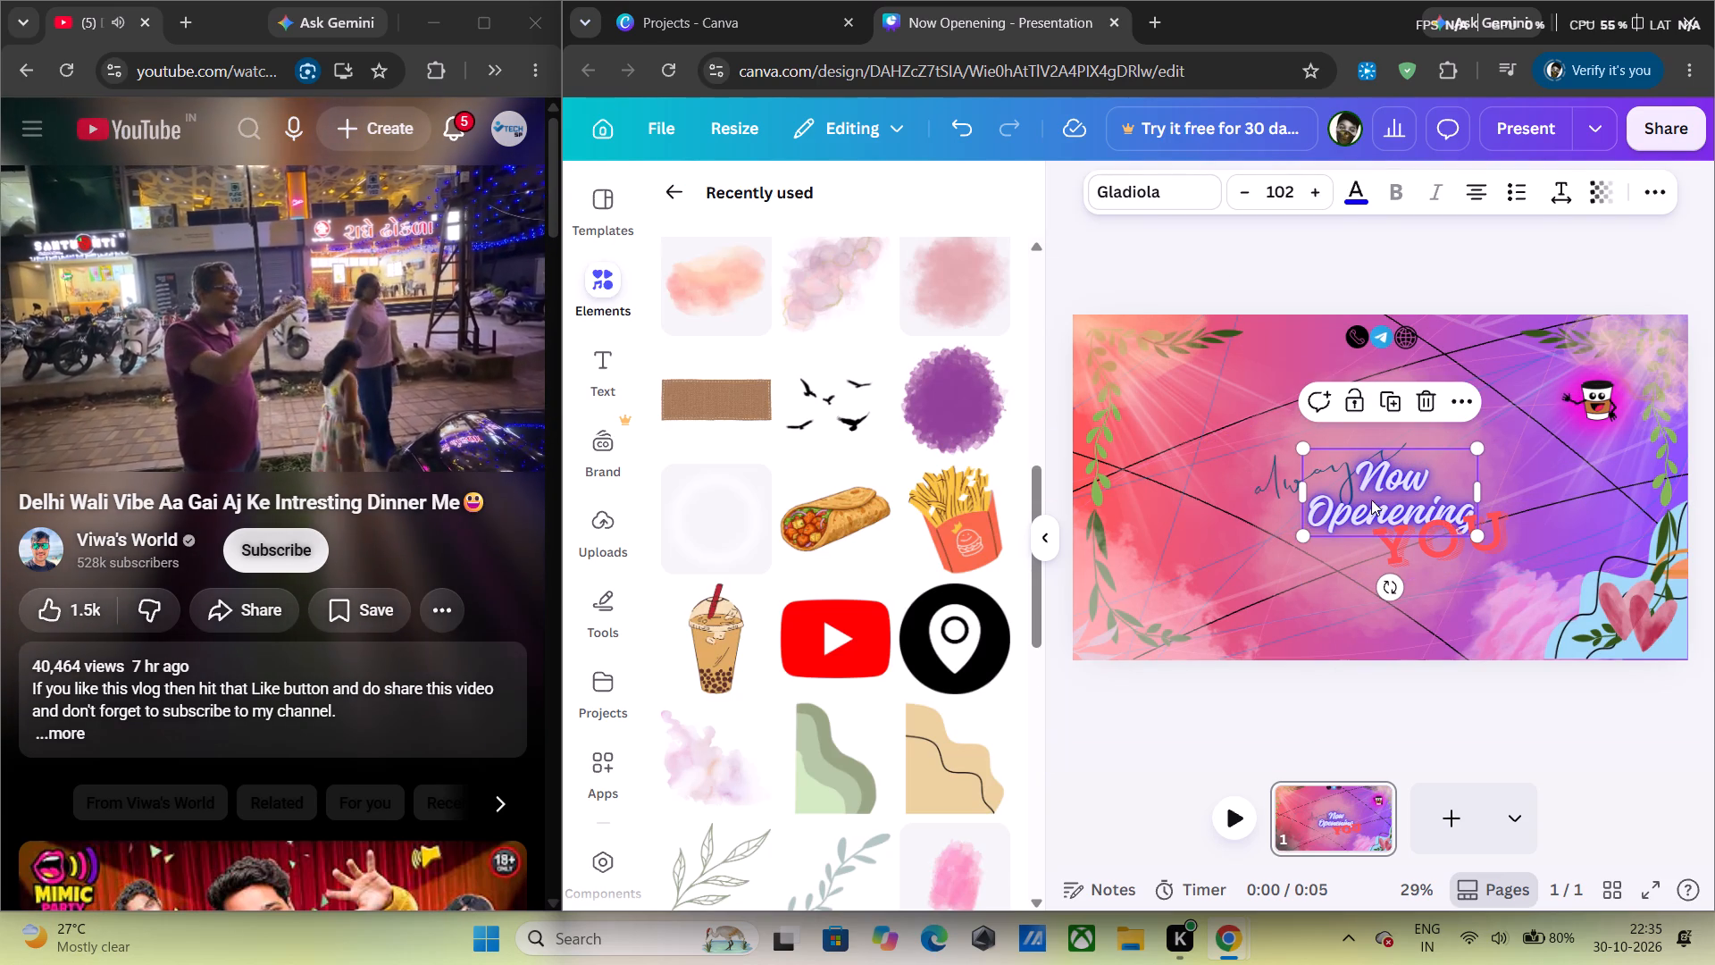
scroll(919, 494, "up", 2)
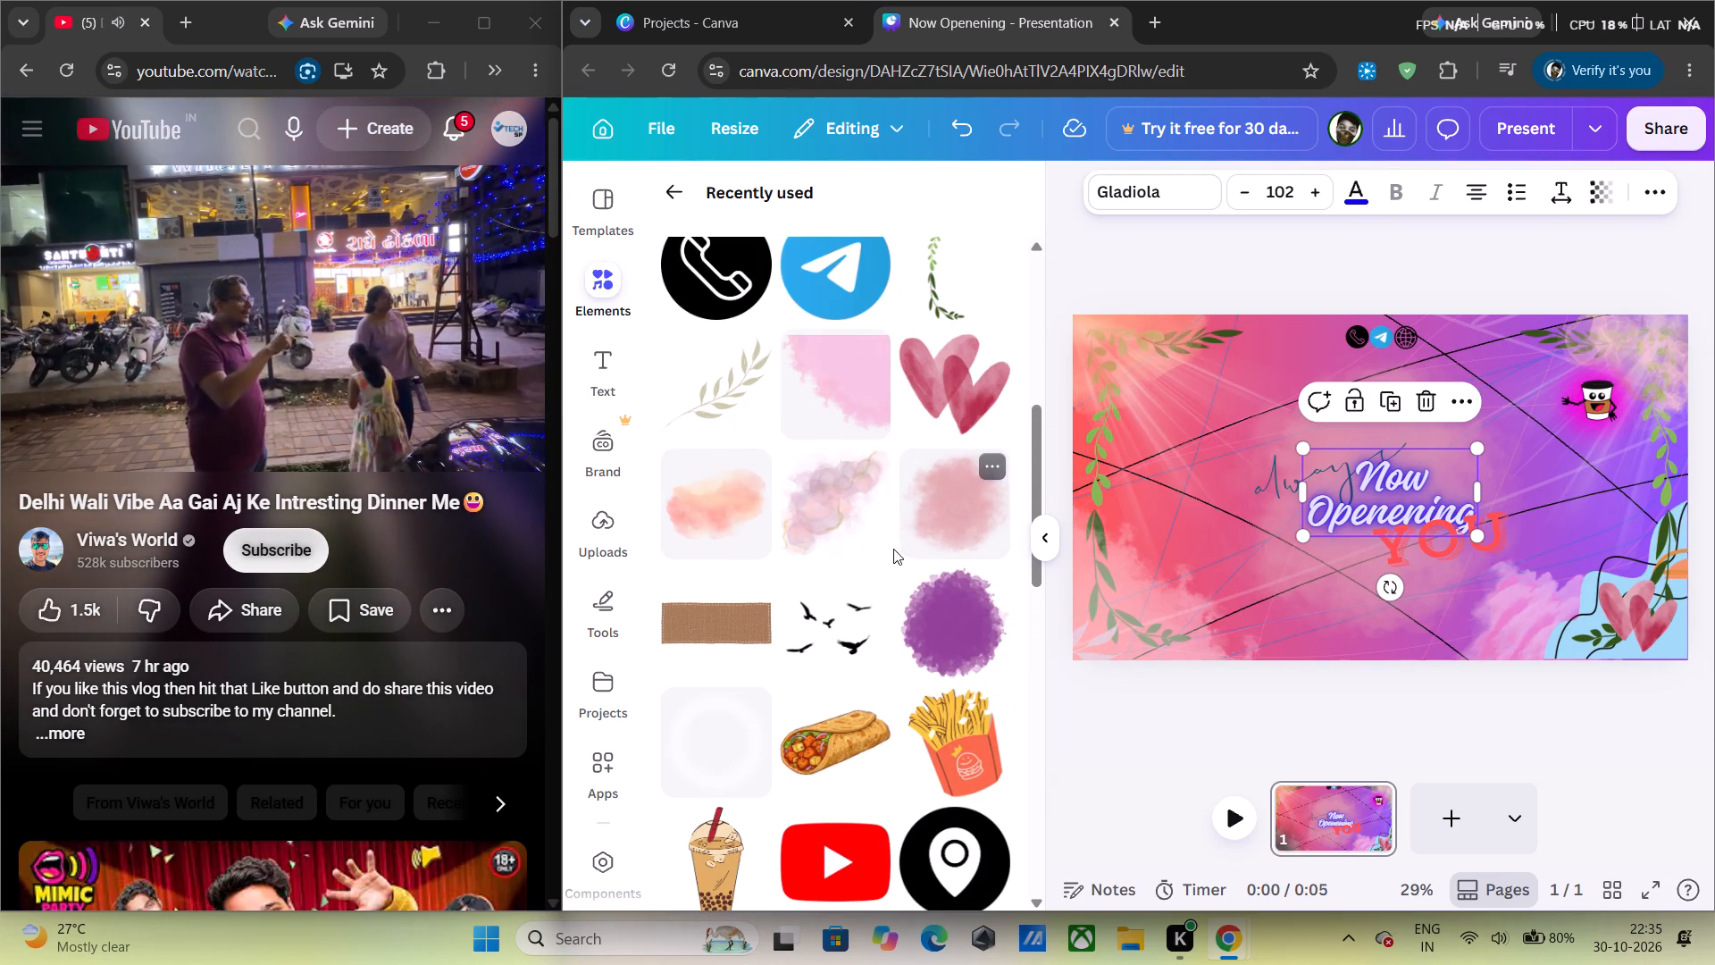
scroll(883, 568, "up", 4)
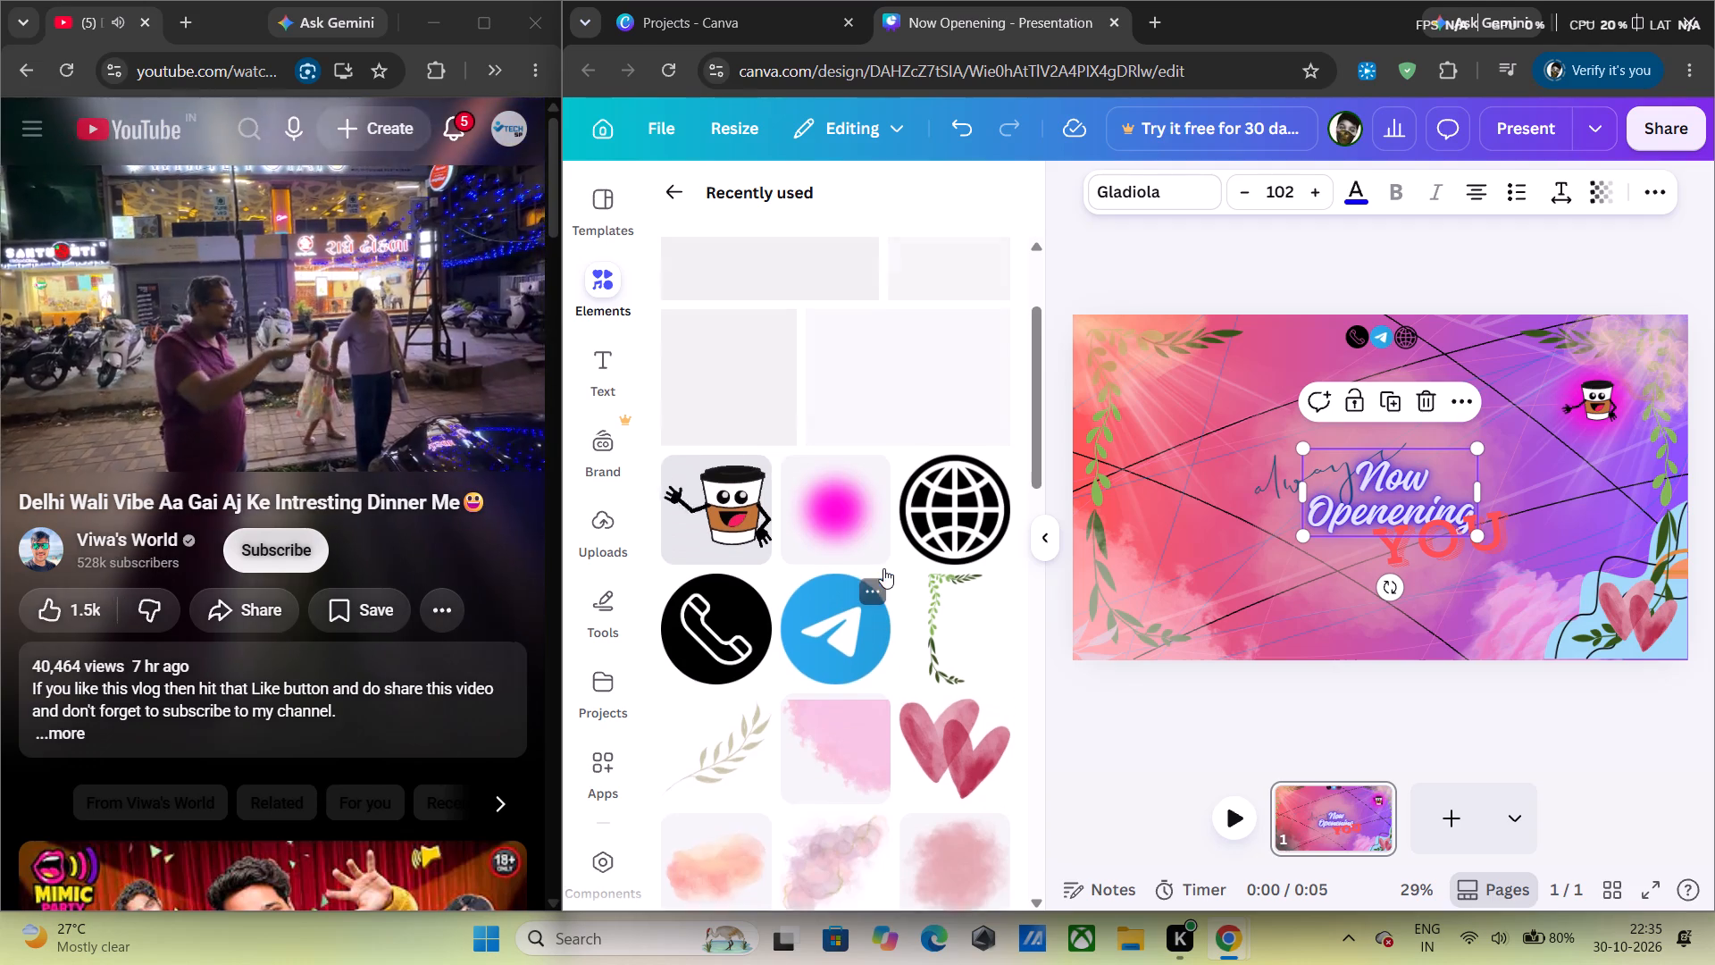
scroll(887, 625, "up", 2)
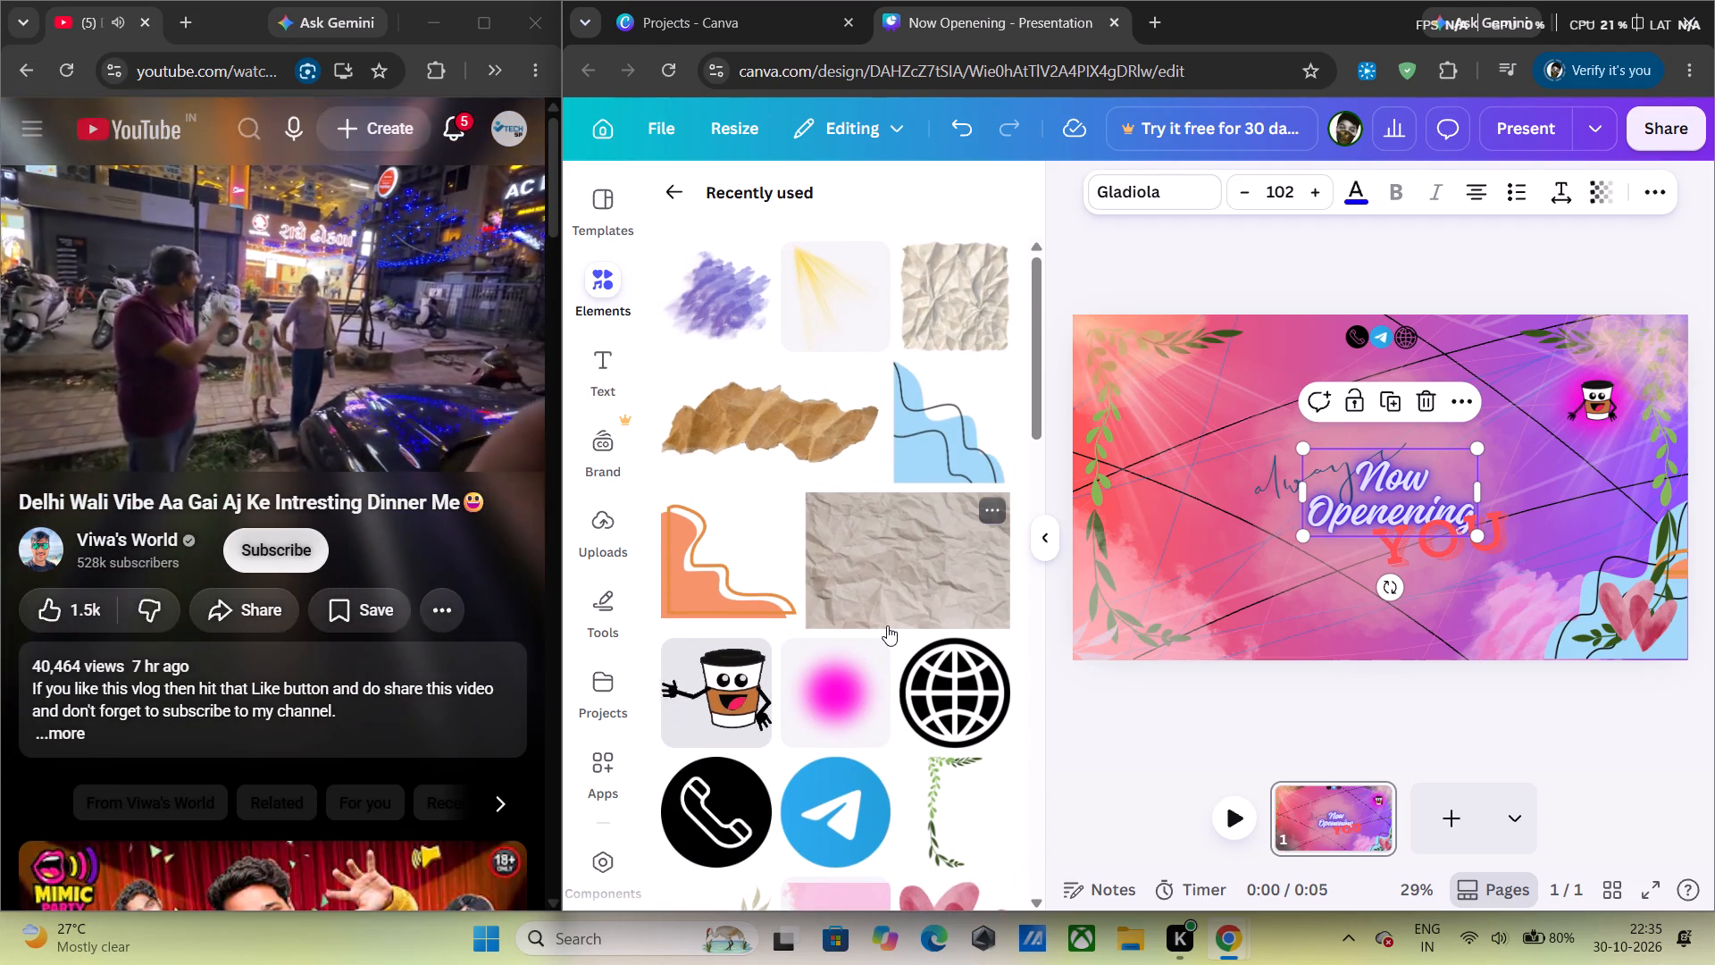
scroll(887, 625, "up", 3)
scroll(886, 448, "up", 2)
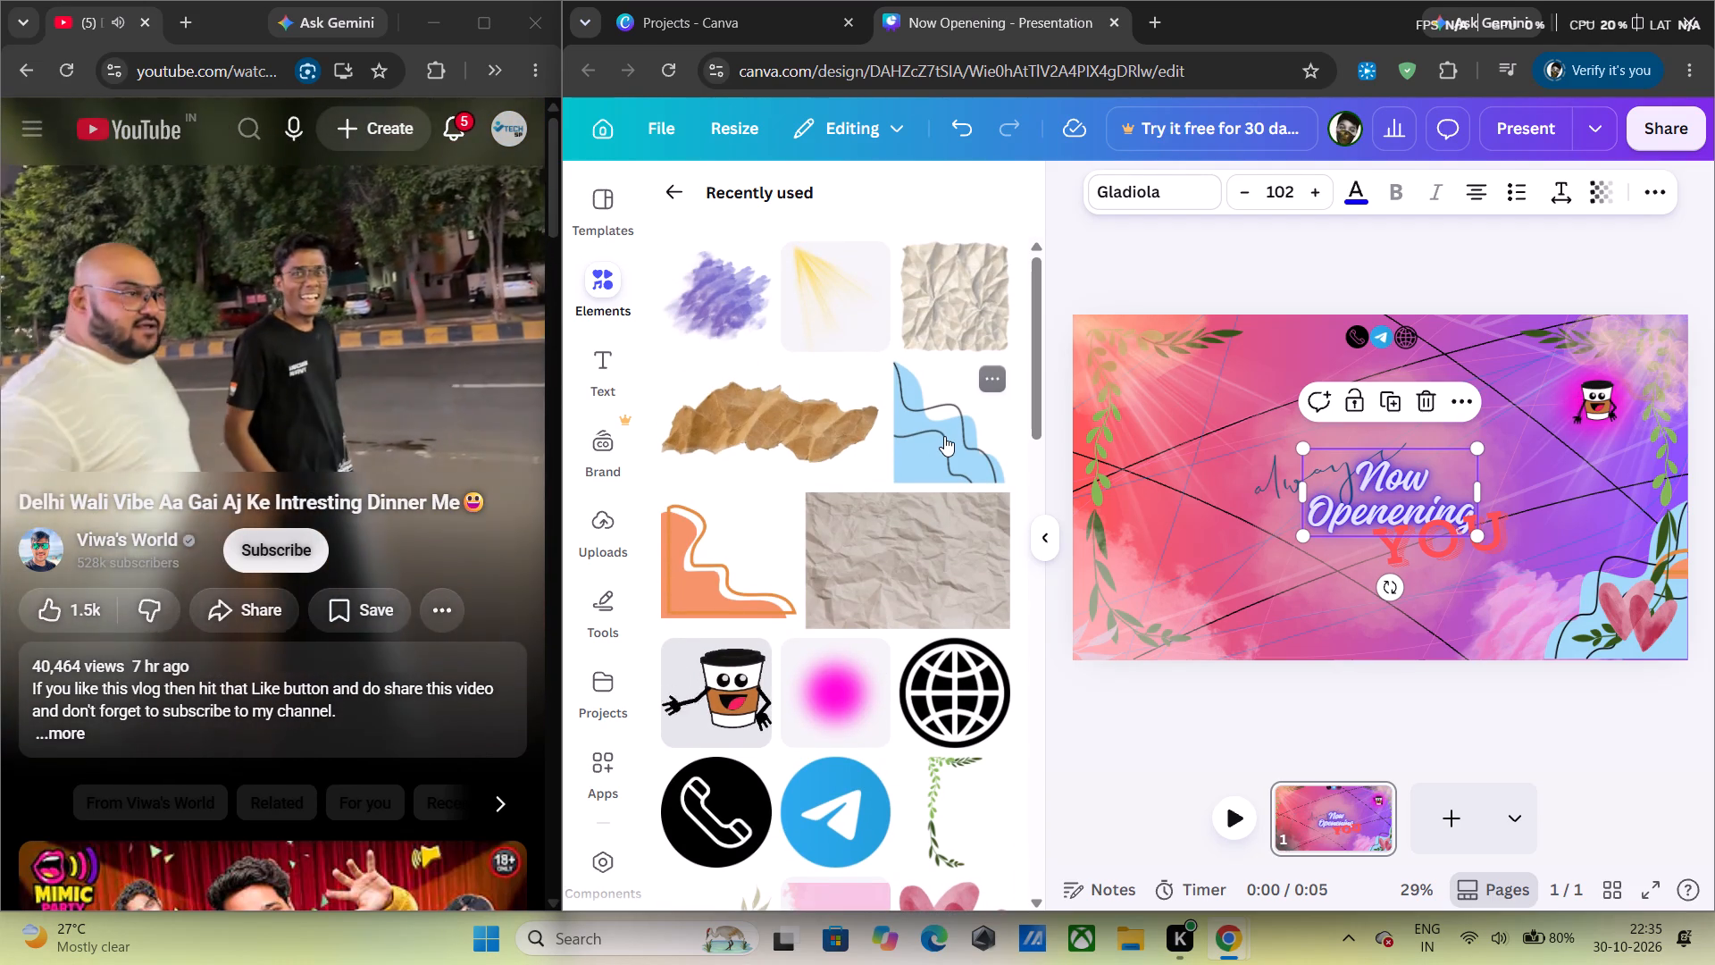
scroll(984, 574, "down", 4)
scroll(888, 552, "down", 1)
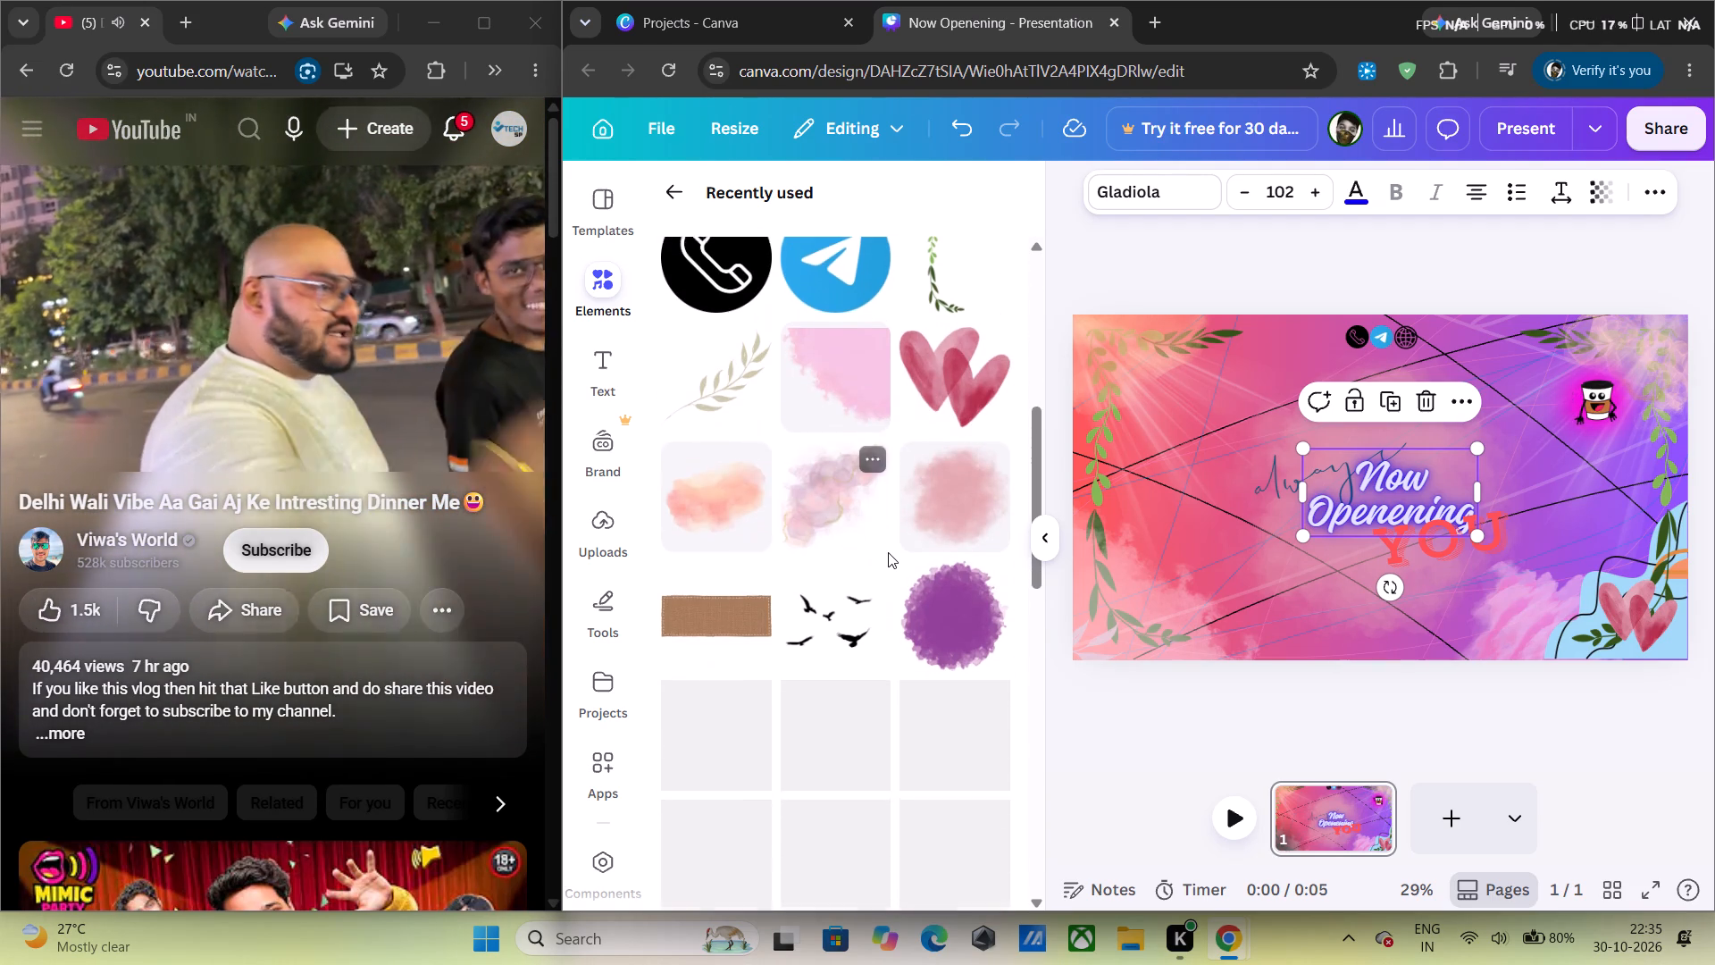
scroll(888, 552, "down", 2)
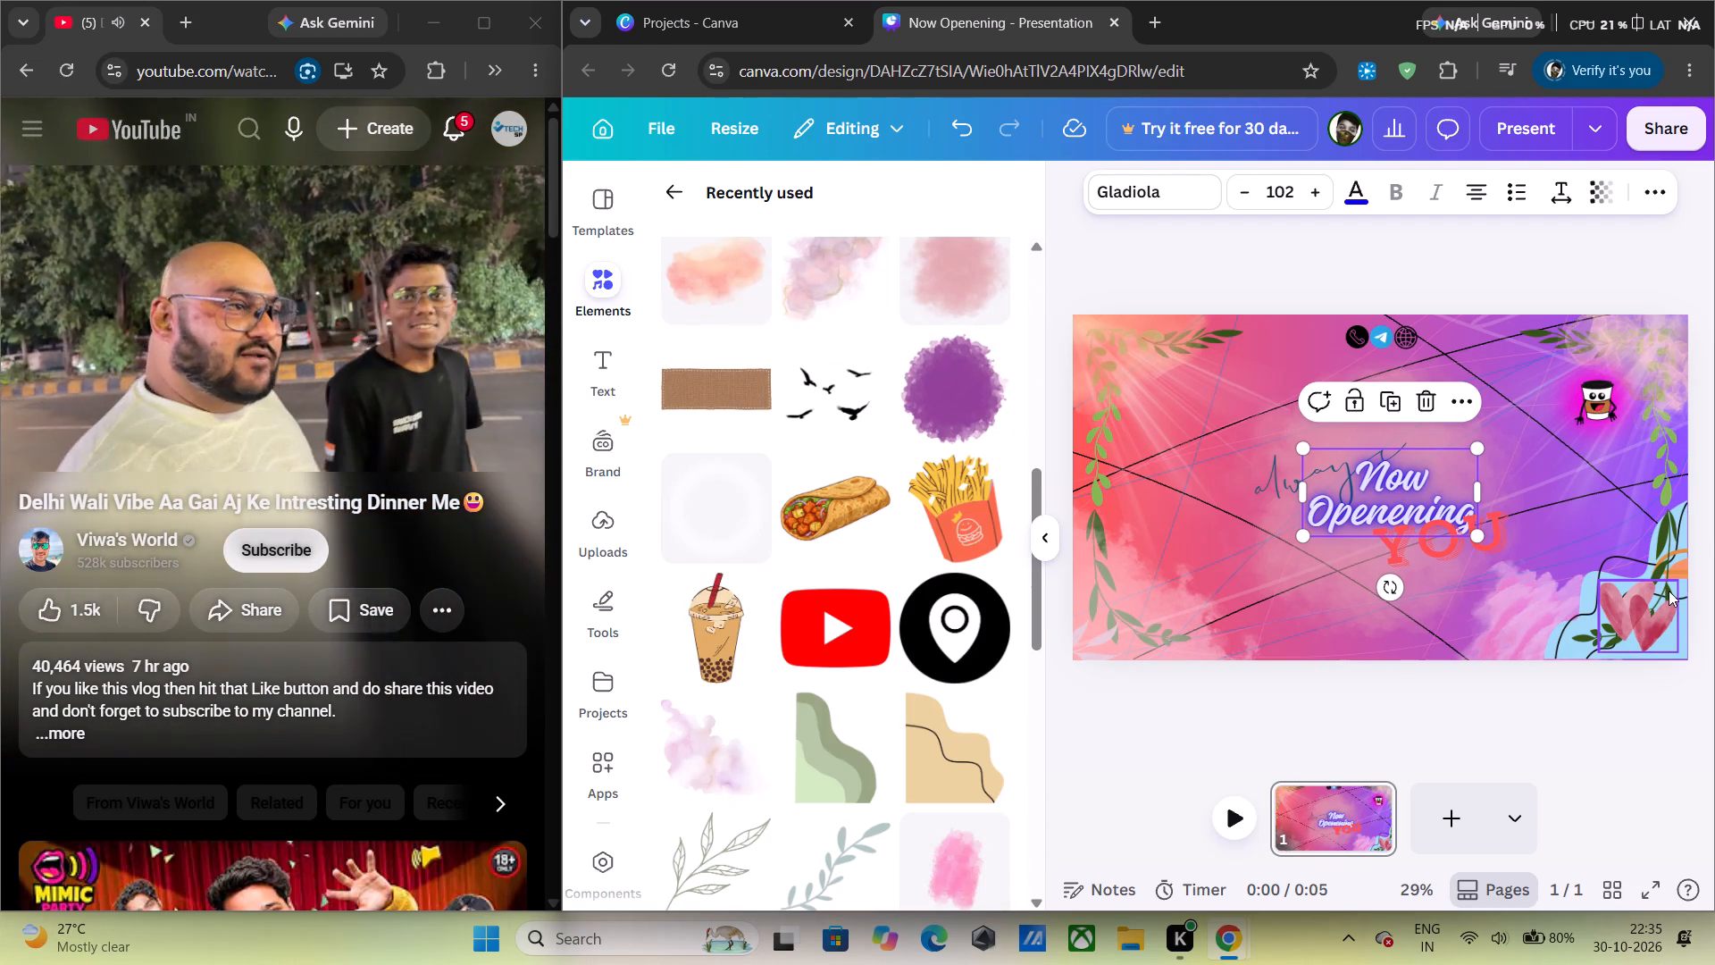
Select the orange wave layer and move the shape into the banner's lower-right corner, over the blue wave.
key("alt+1")
scroll(993, 505, "down", 7)
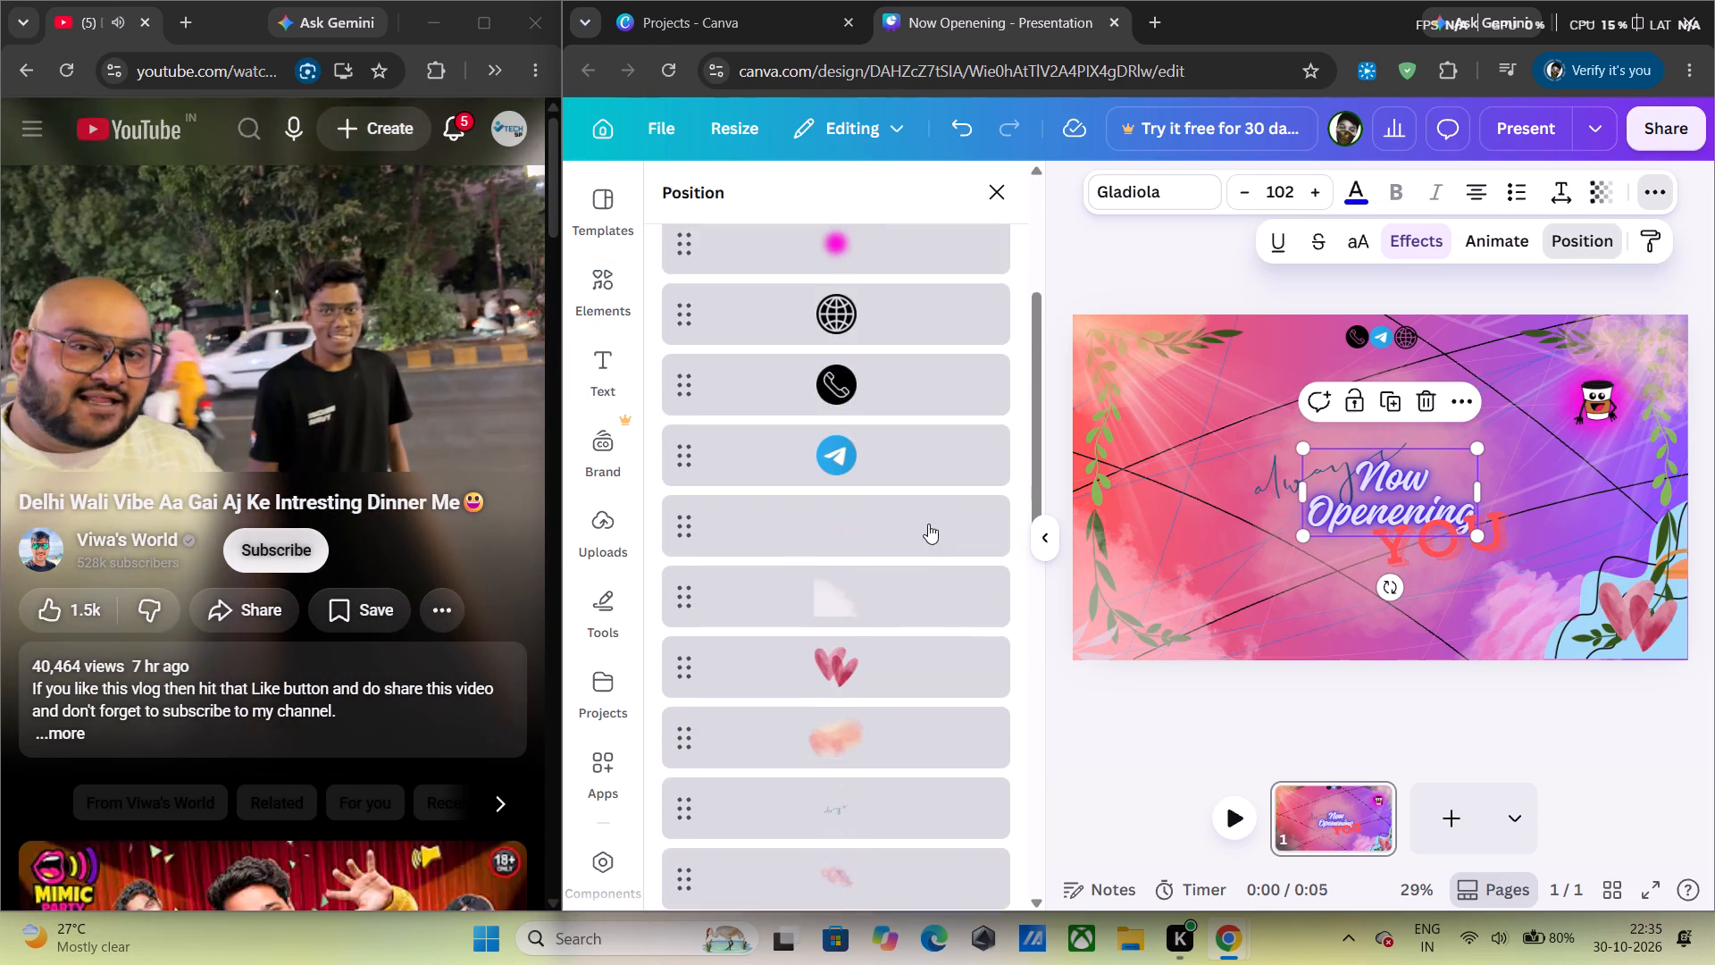
scroll(912, 532, "down", 4)
left_click(921, 560)
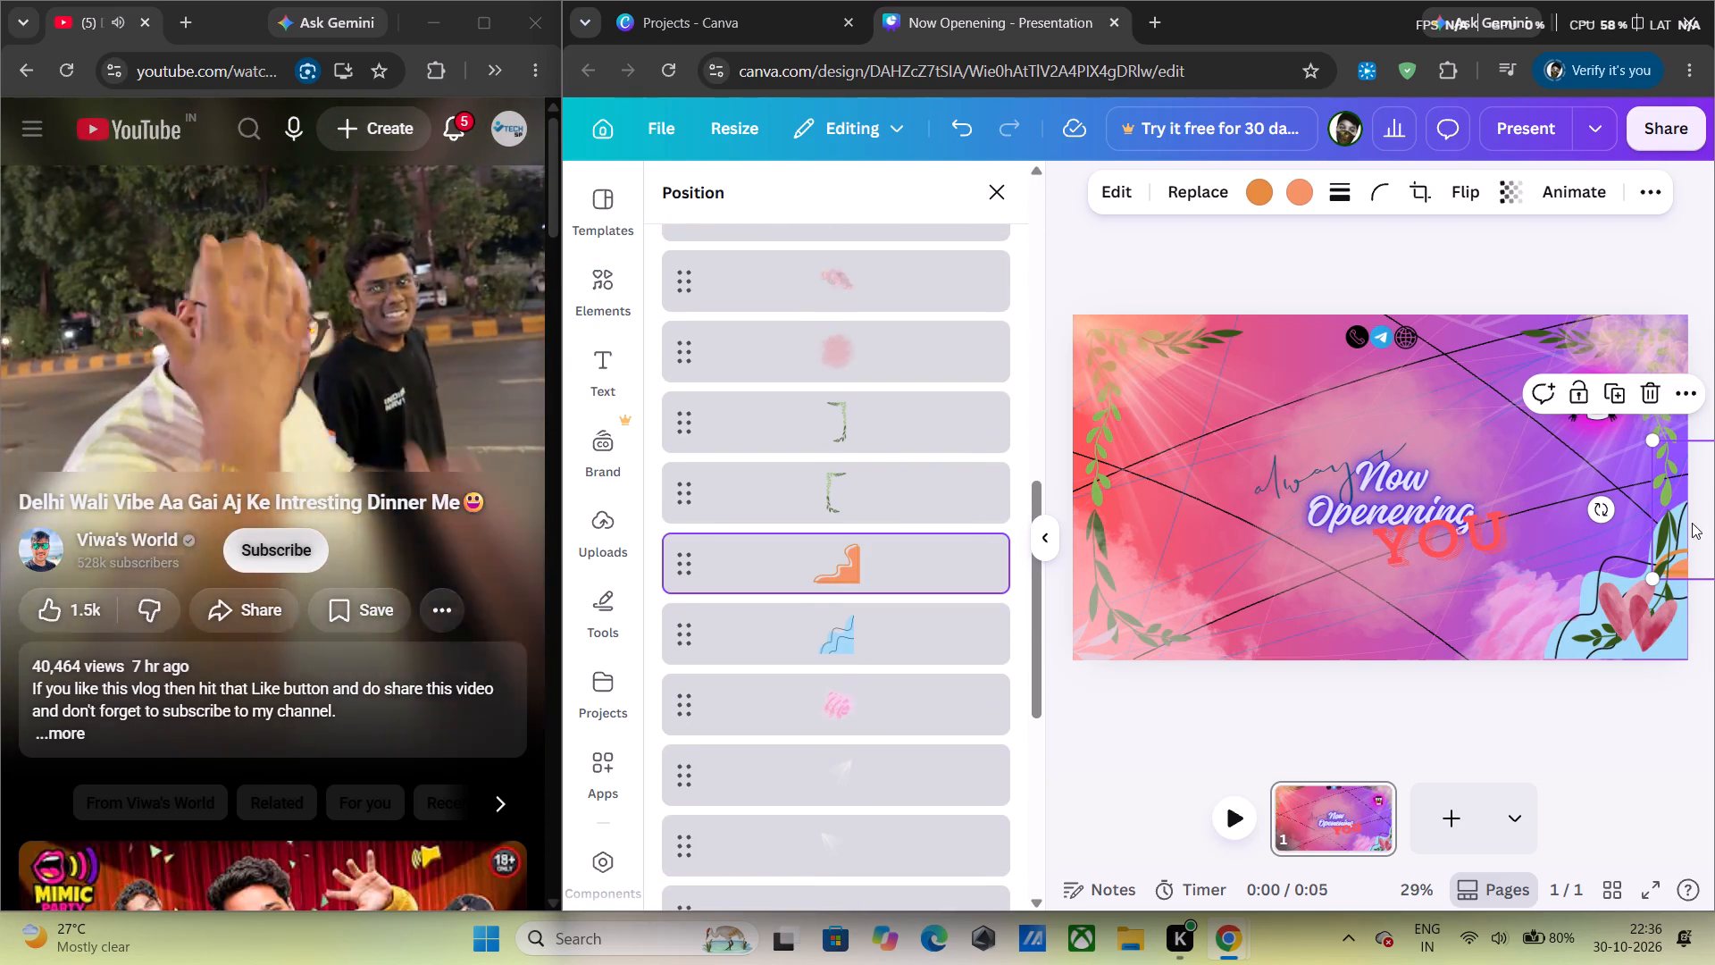
left_click_drag(1701, 514, 1596, 610)
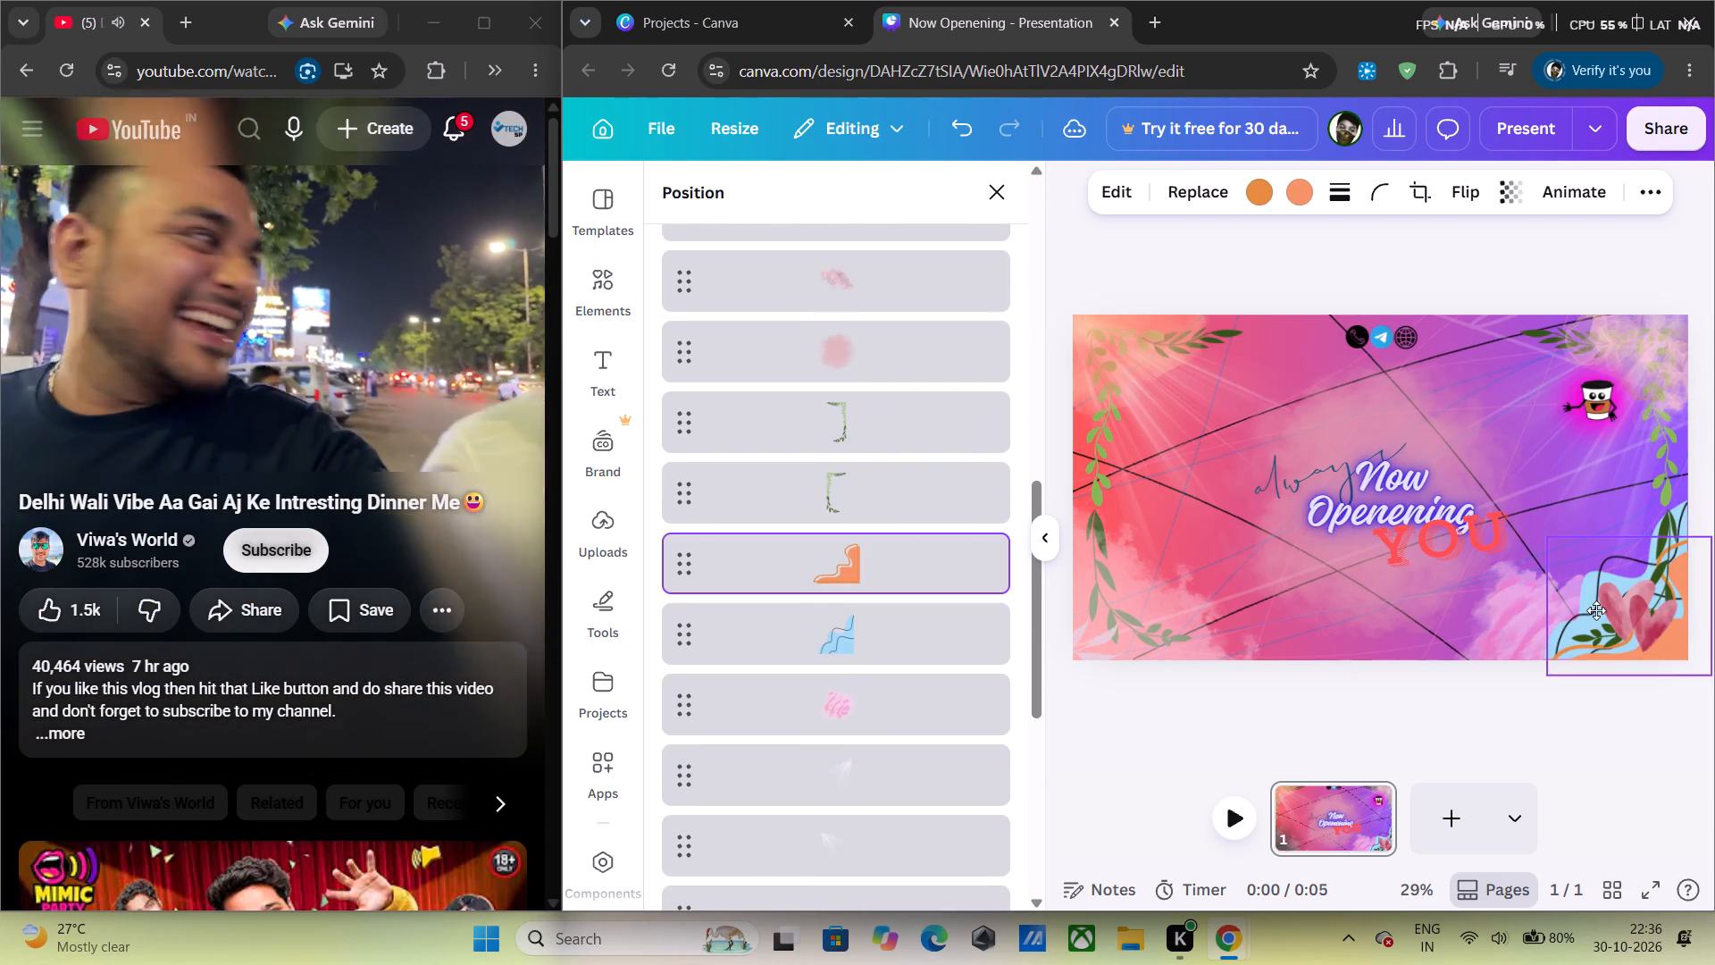
left_click_drag(1596, 610, 1585, 613)
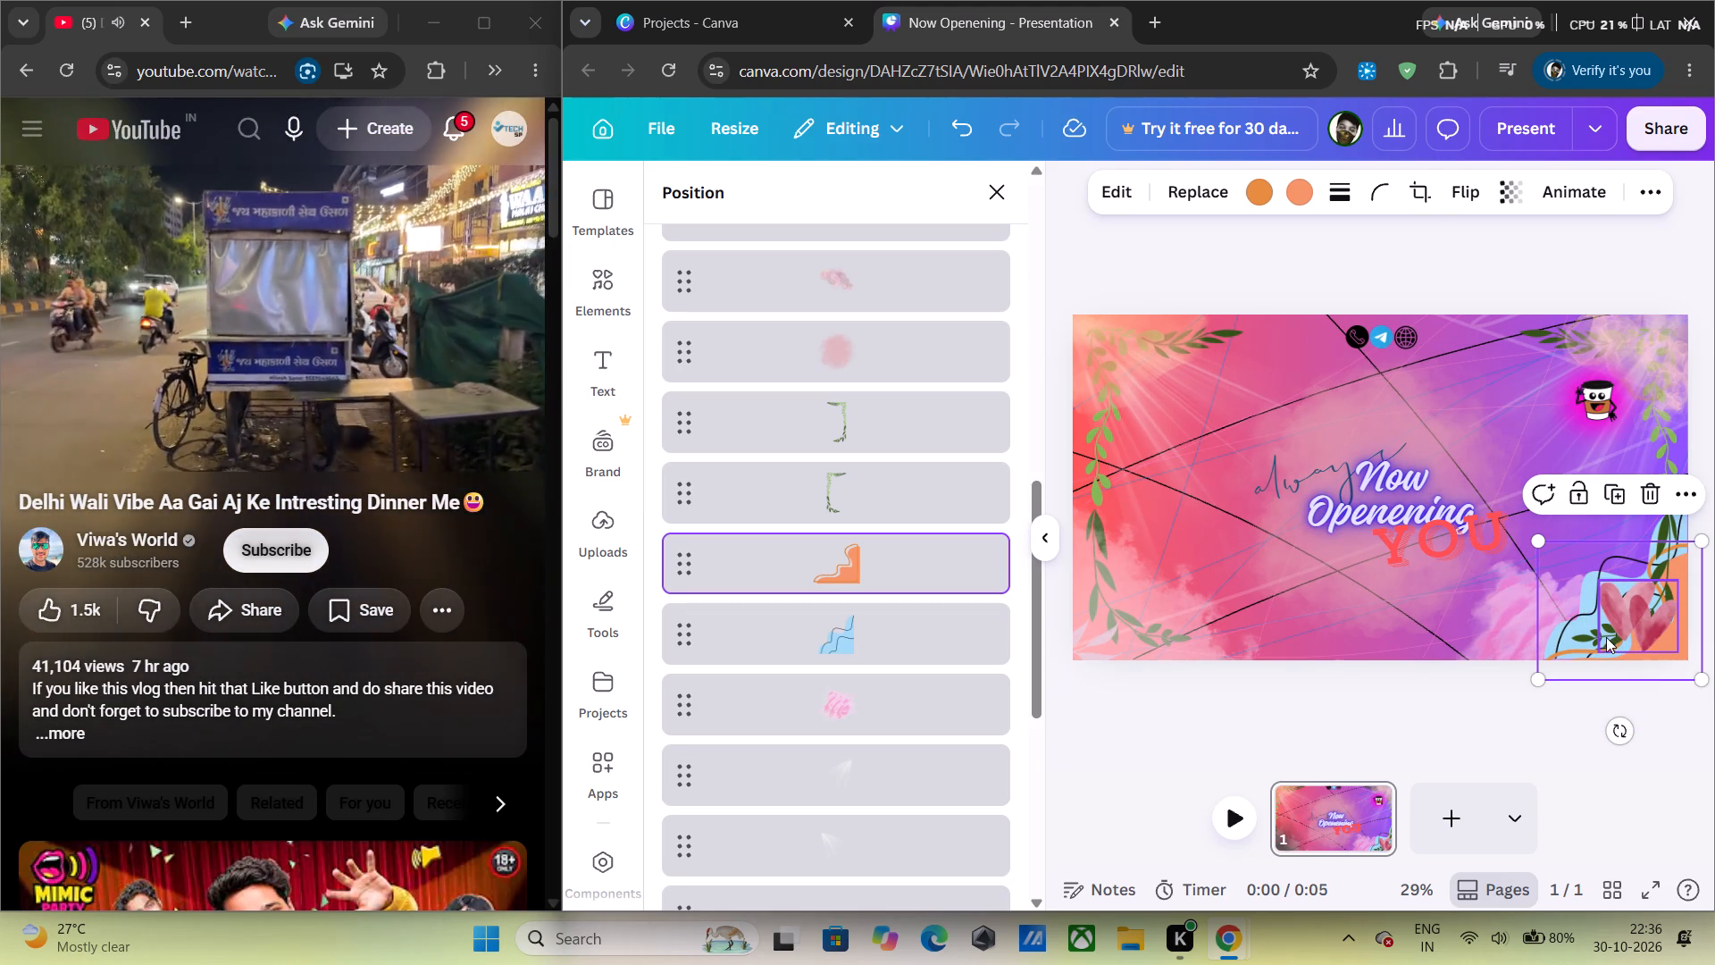
left_click(1613, 726)
left_click(1549, 724)
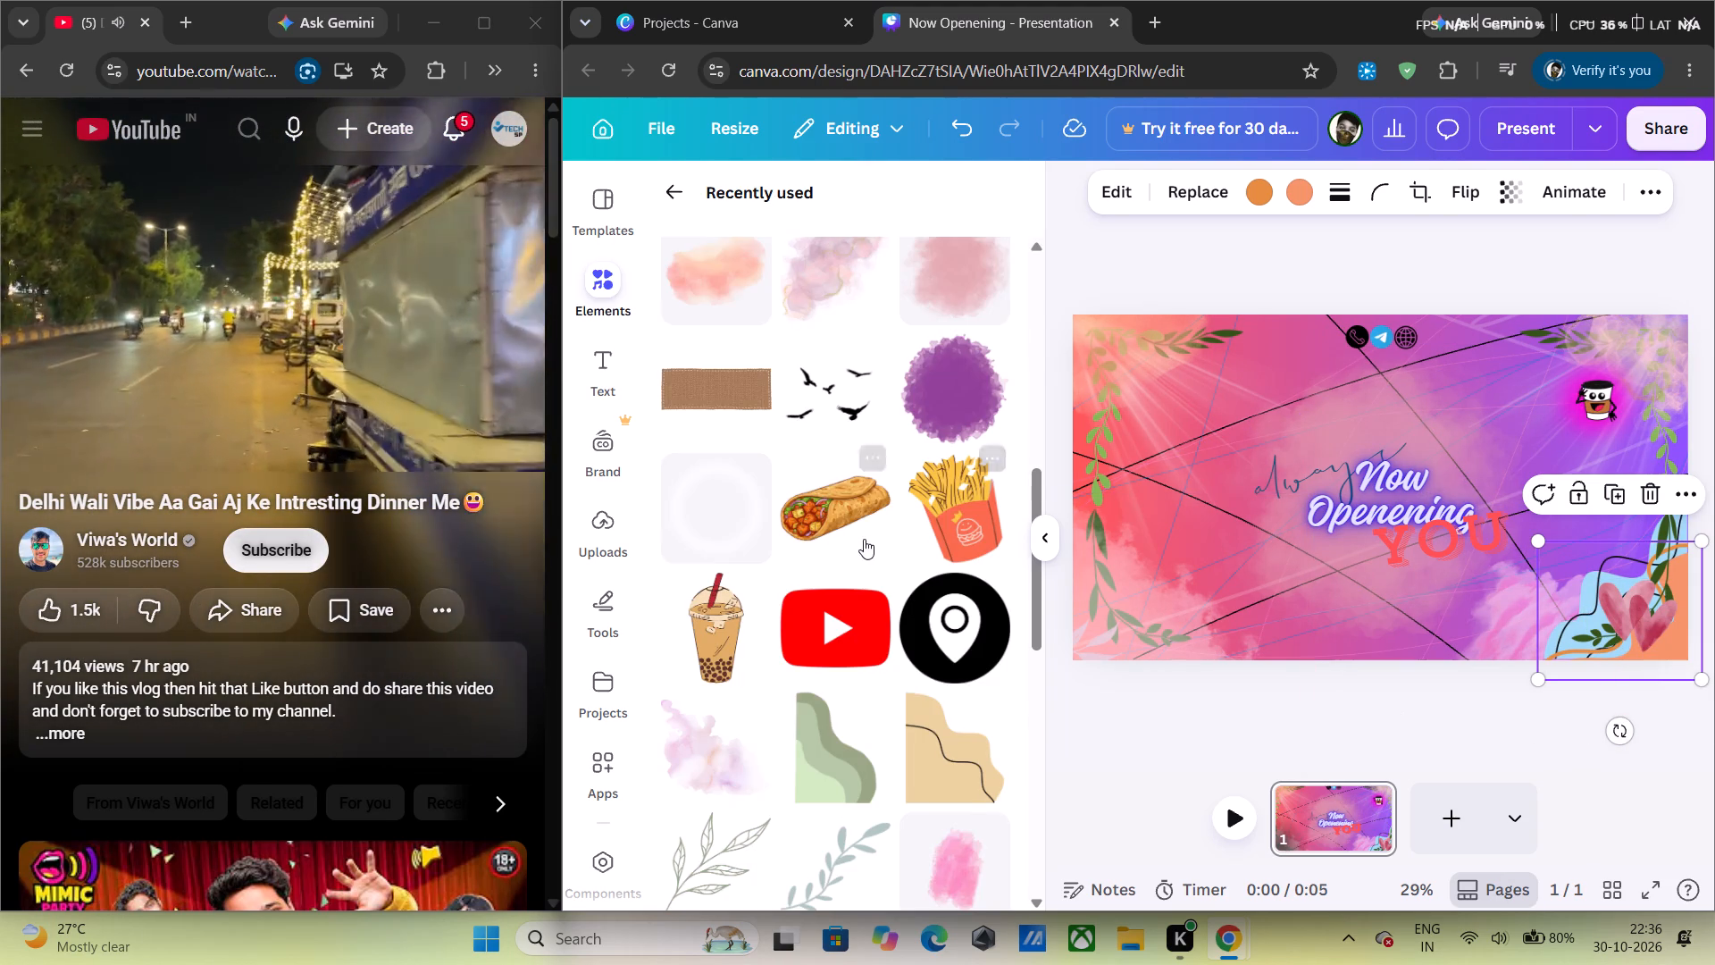
Add the black location pin graphic from the recently used elements, shrink it and place it beside the globe icon at the banner's top.
scroll(864, 539, "down", 2)
left_click_drag(1374, 728, 1363, 726)
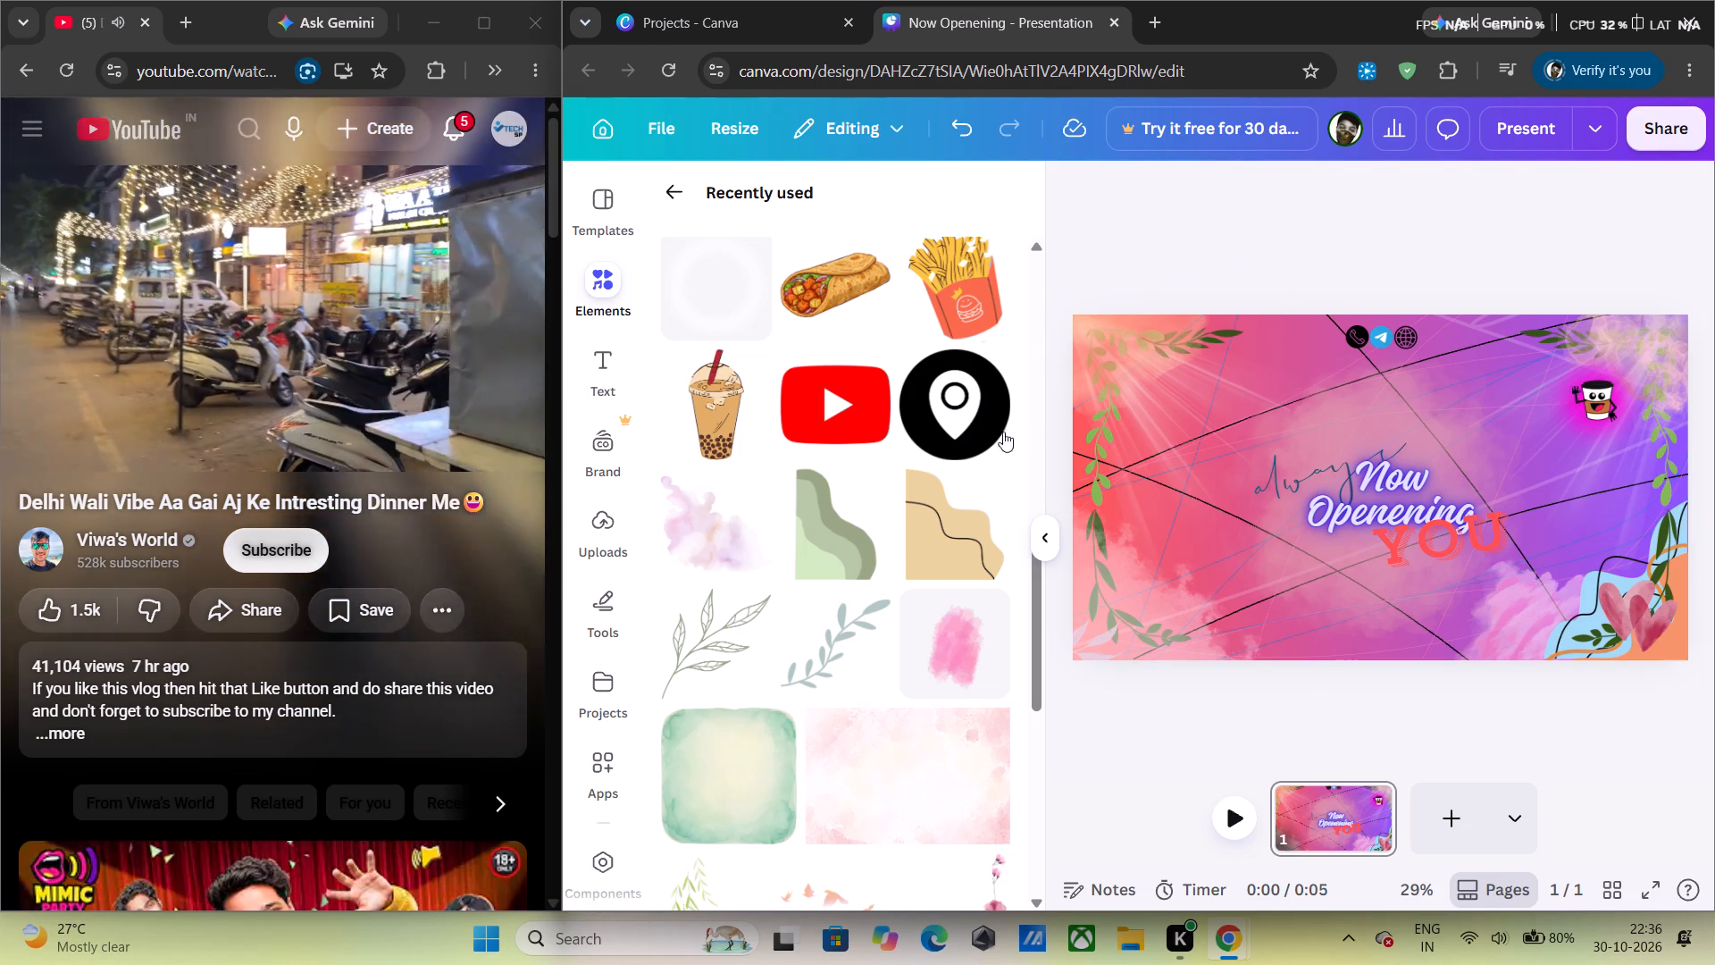
left_click(963, 432)
left_click_drag(1450, 555, 1352, 442)
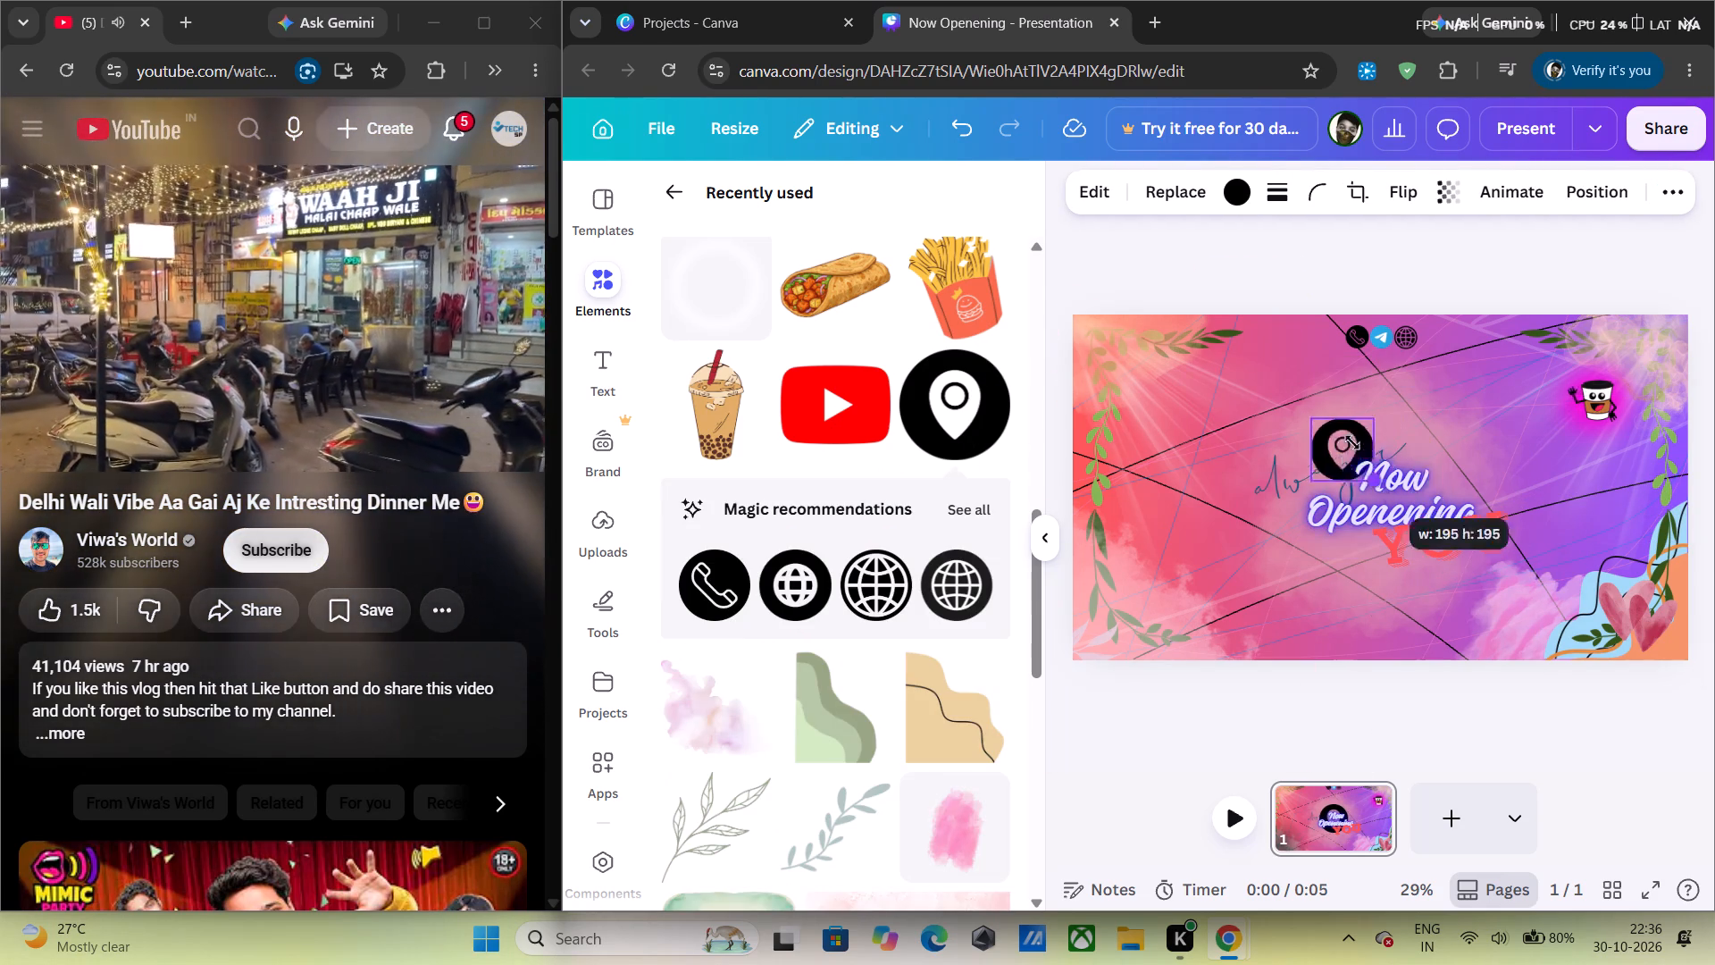
left_click_drag(1352, 442, 1343, 438)
left_click_drag(1327, 434, 1446, 338)
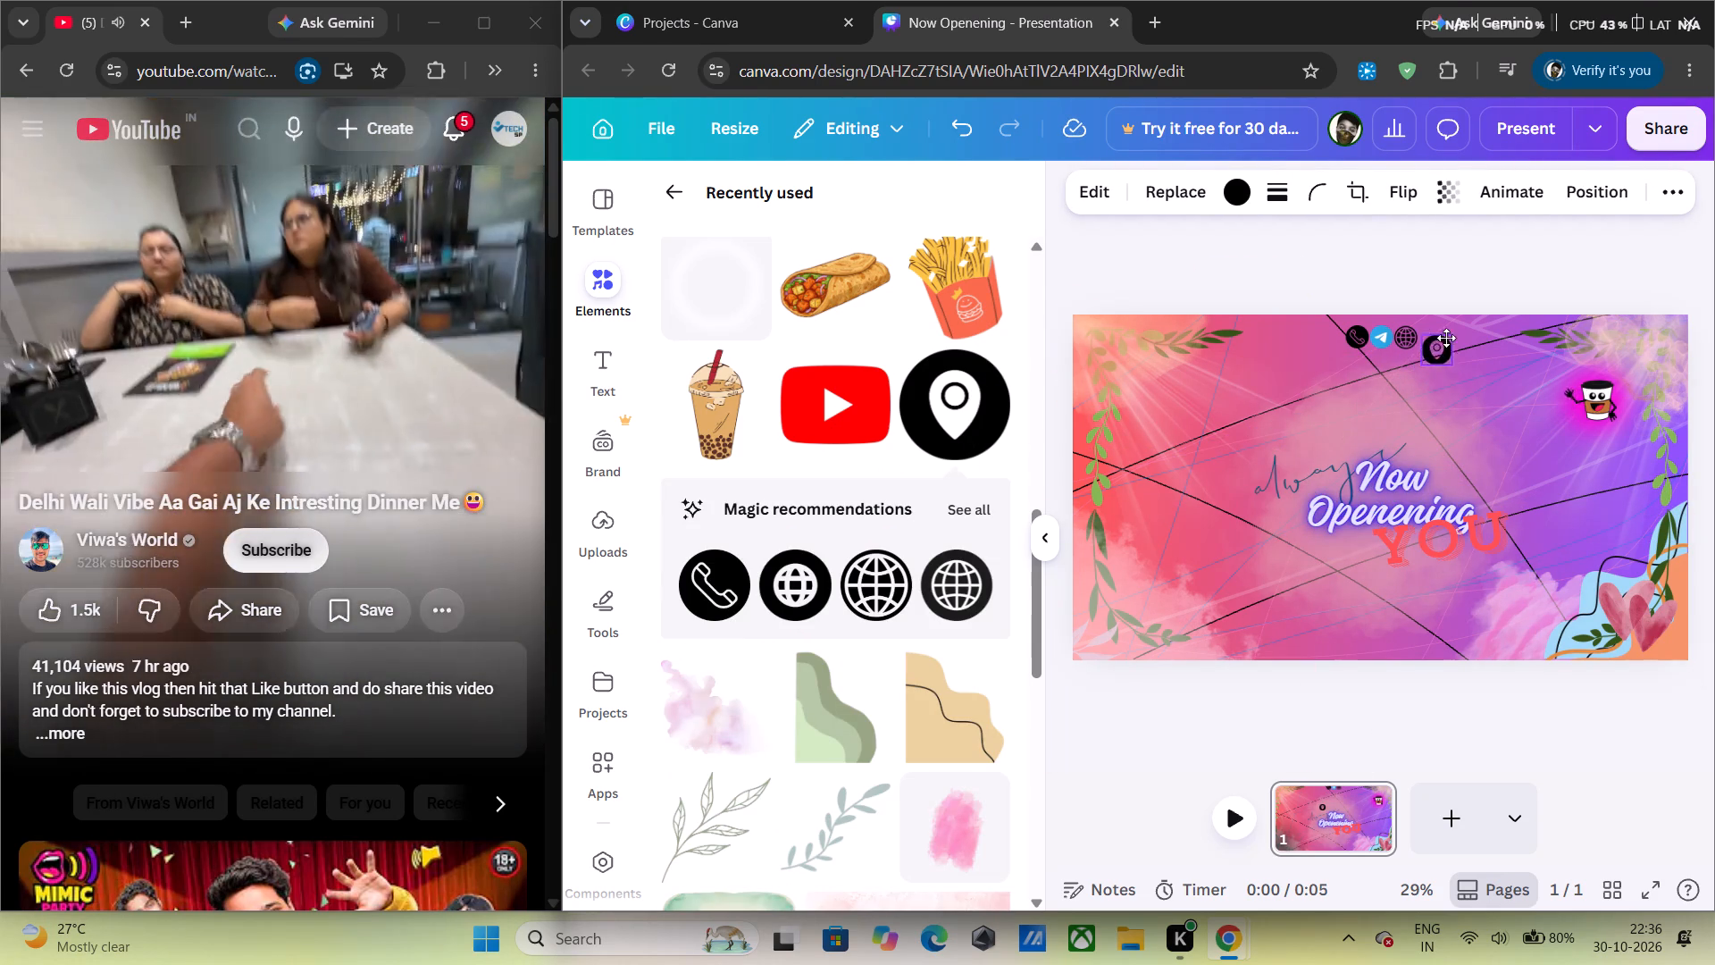
Move the black location pin icon closer to the globe icon in the contact icon row at the banner's top.
left_click_drag(1446, 338, 1438, 342)
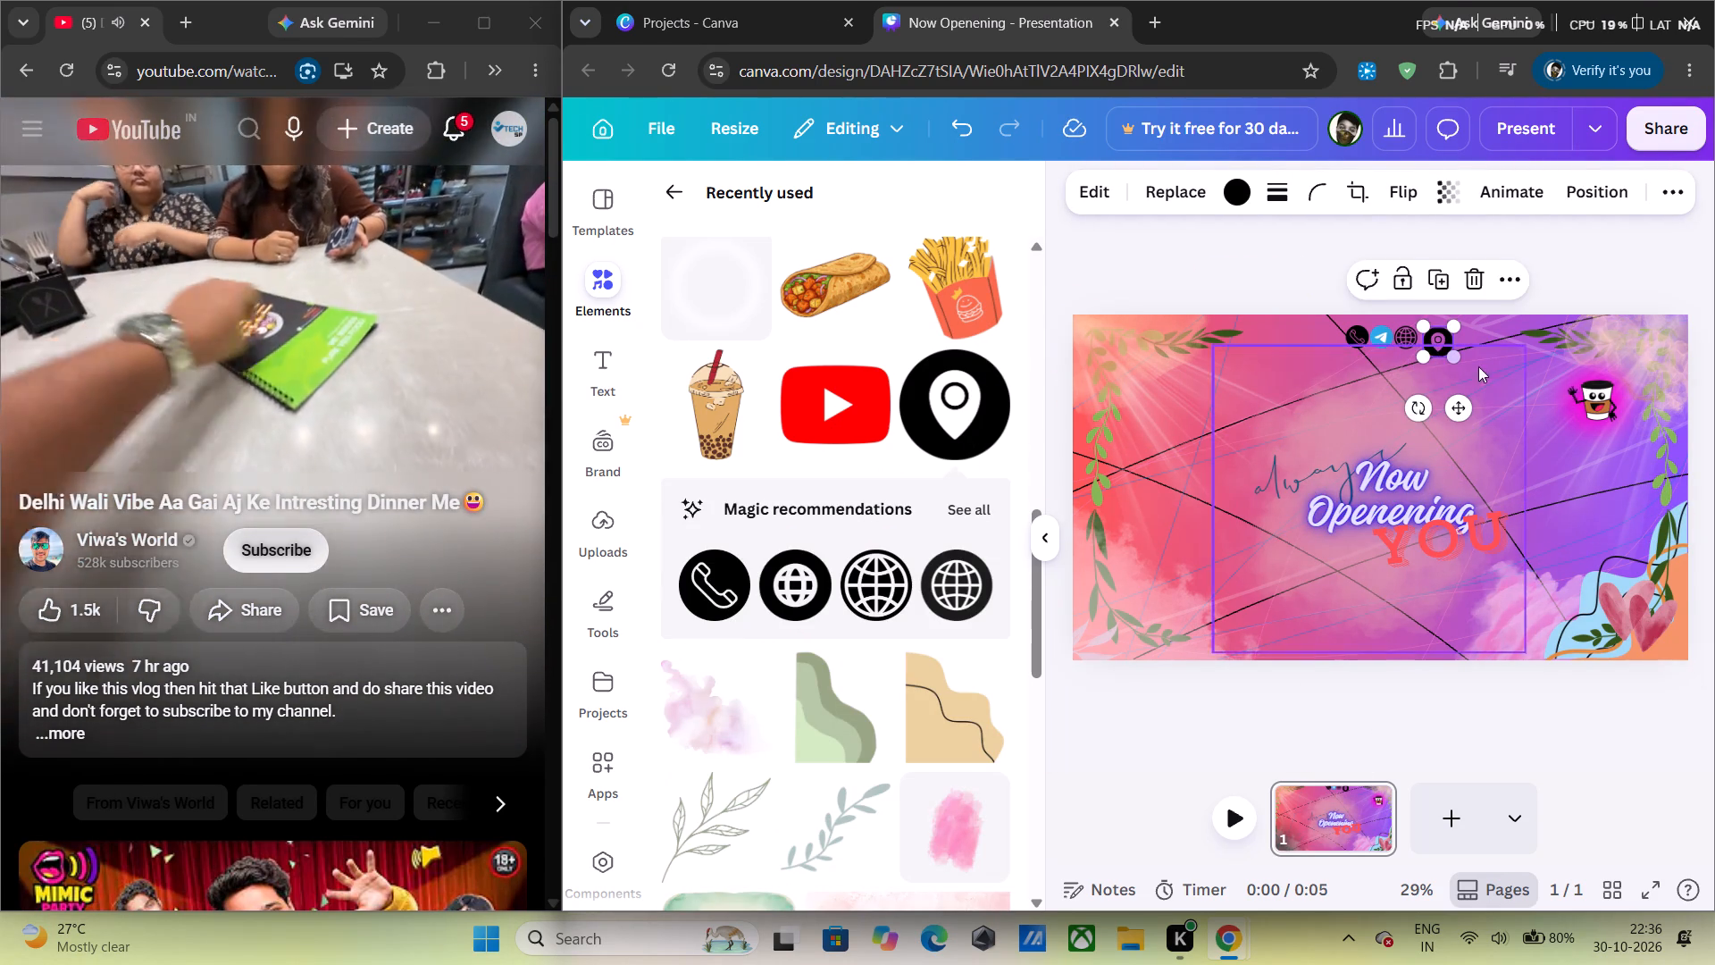
left_click(1051, 541)
scroll(1221, 267, "up", 2, "ctrl")
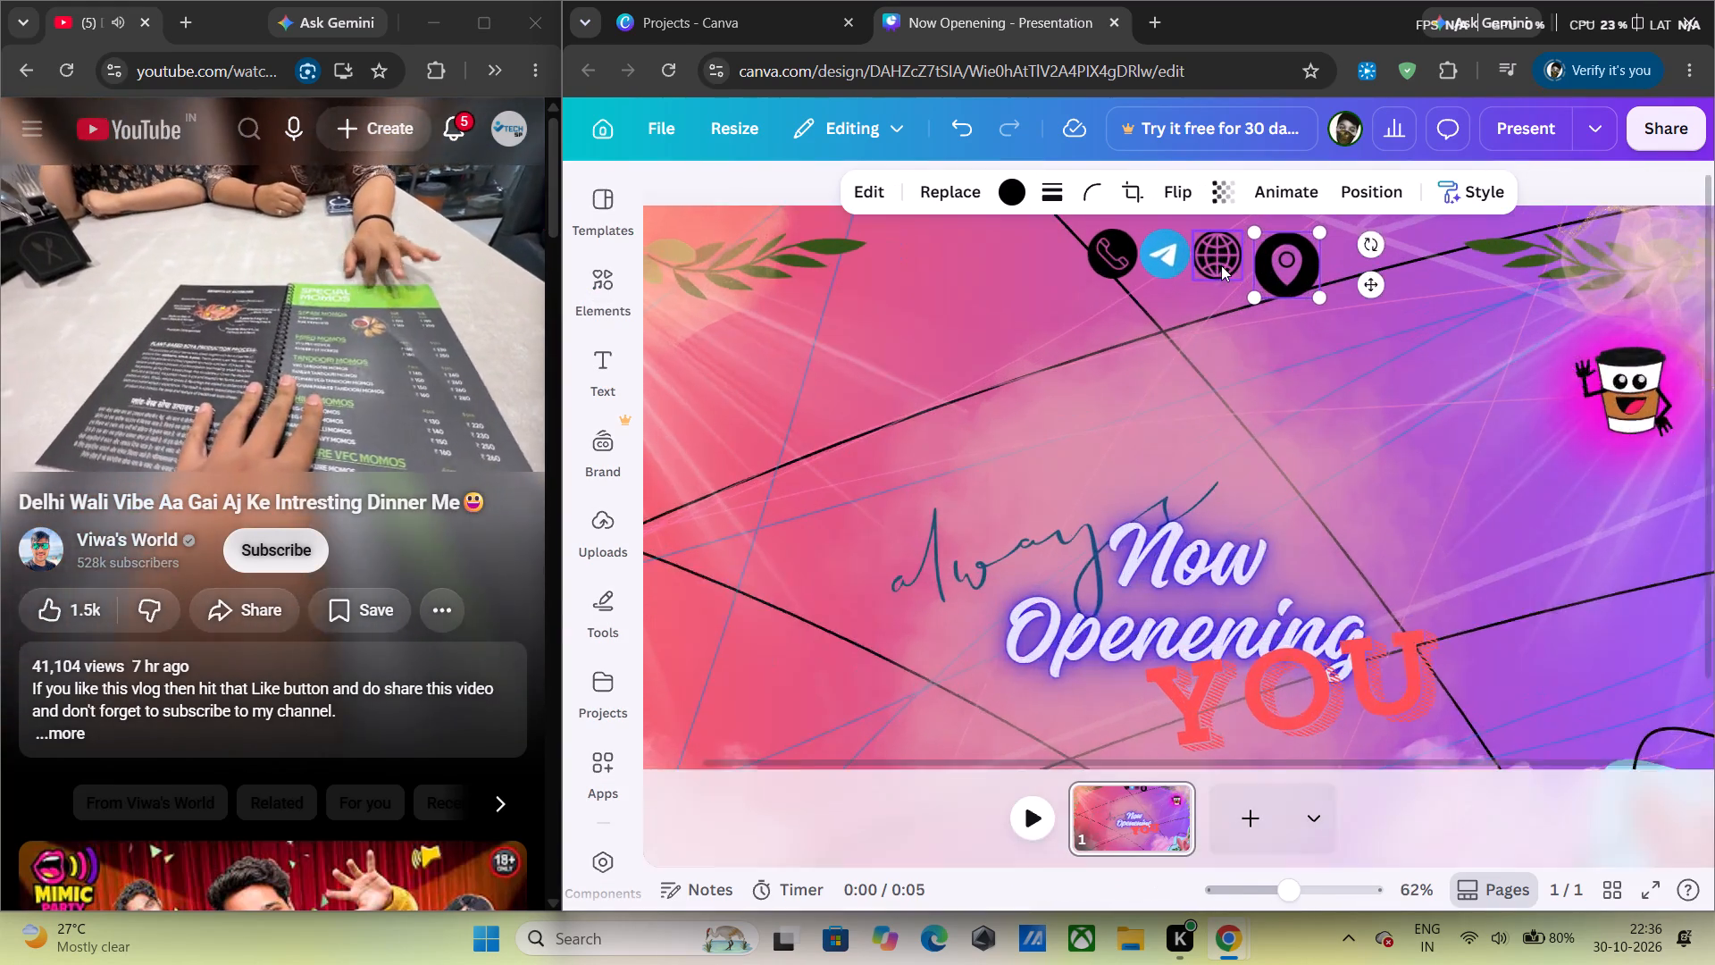
scroll(1221, 265, "up", 2, "ctrl")
scroll(1392, 320, "up", 1, "ctrl")
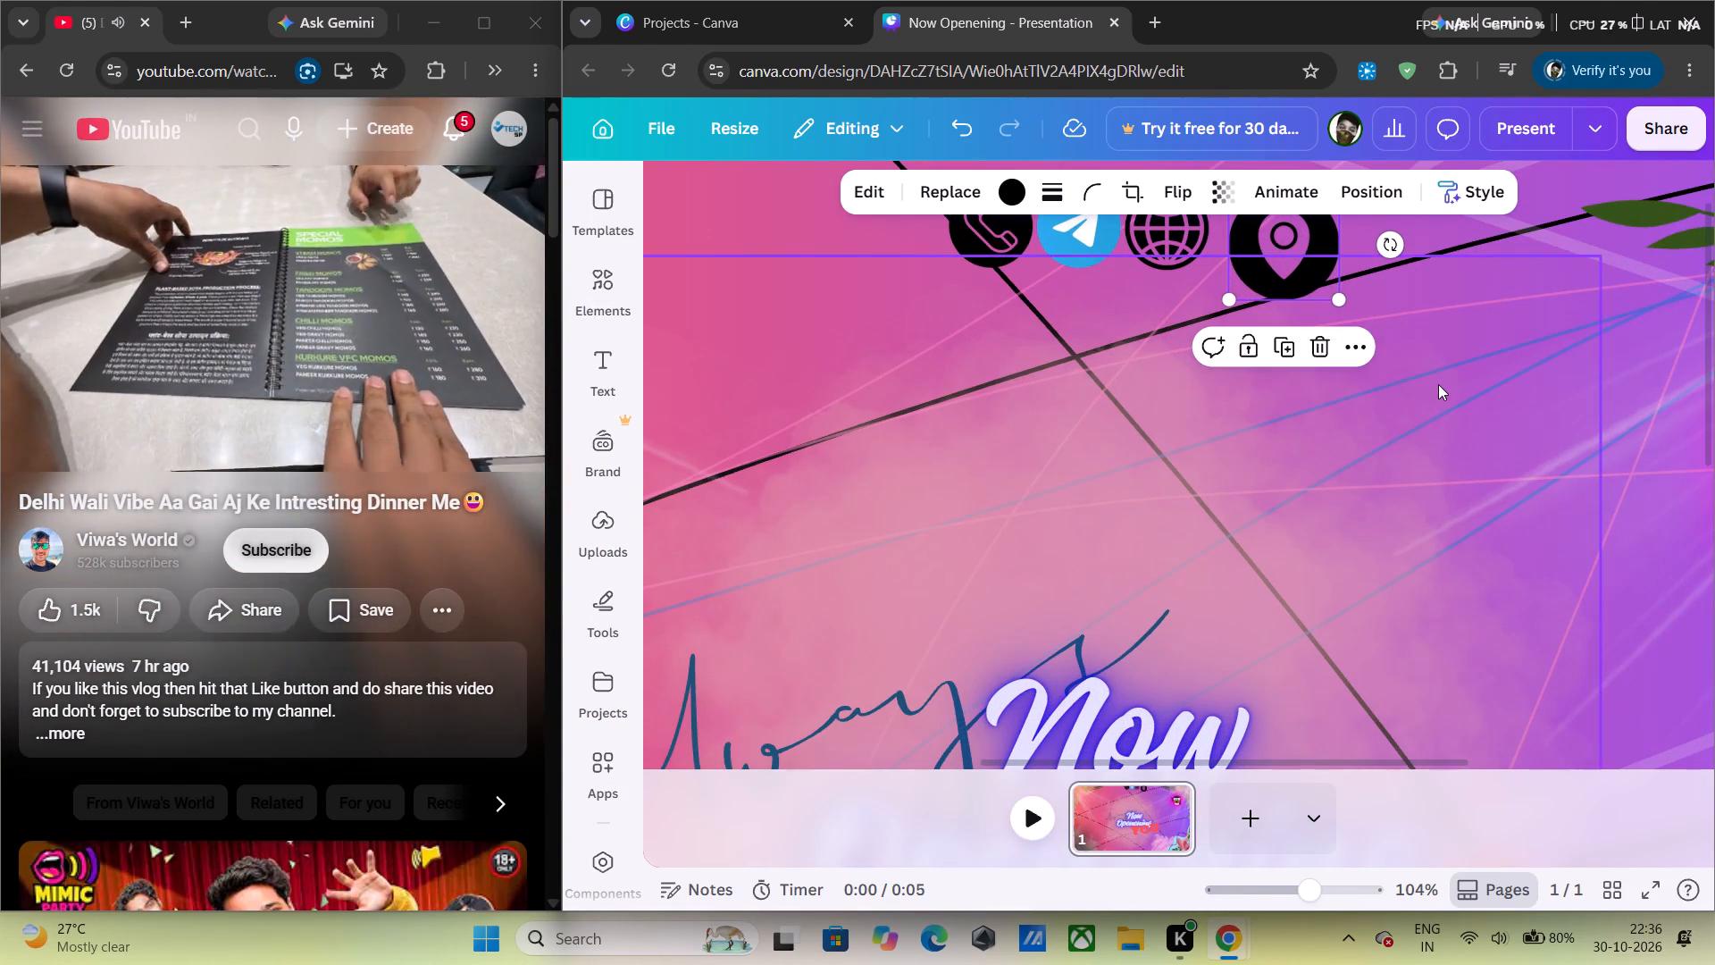
left_click_drag(1438, 384, 1440, 429)
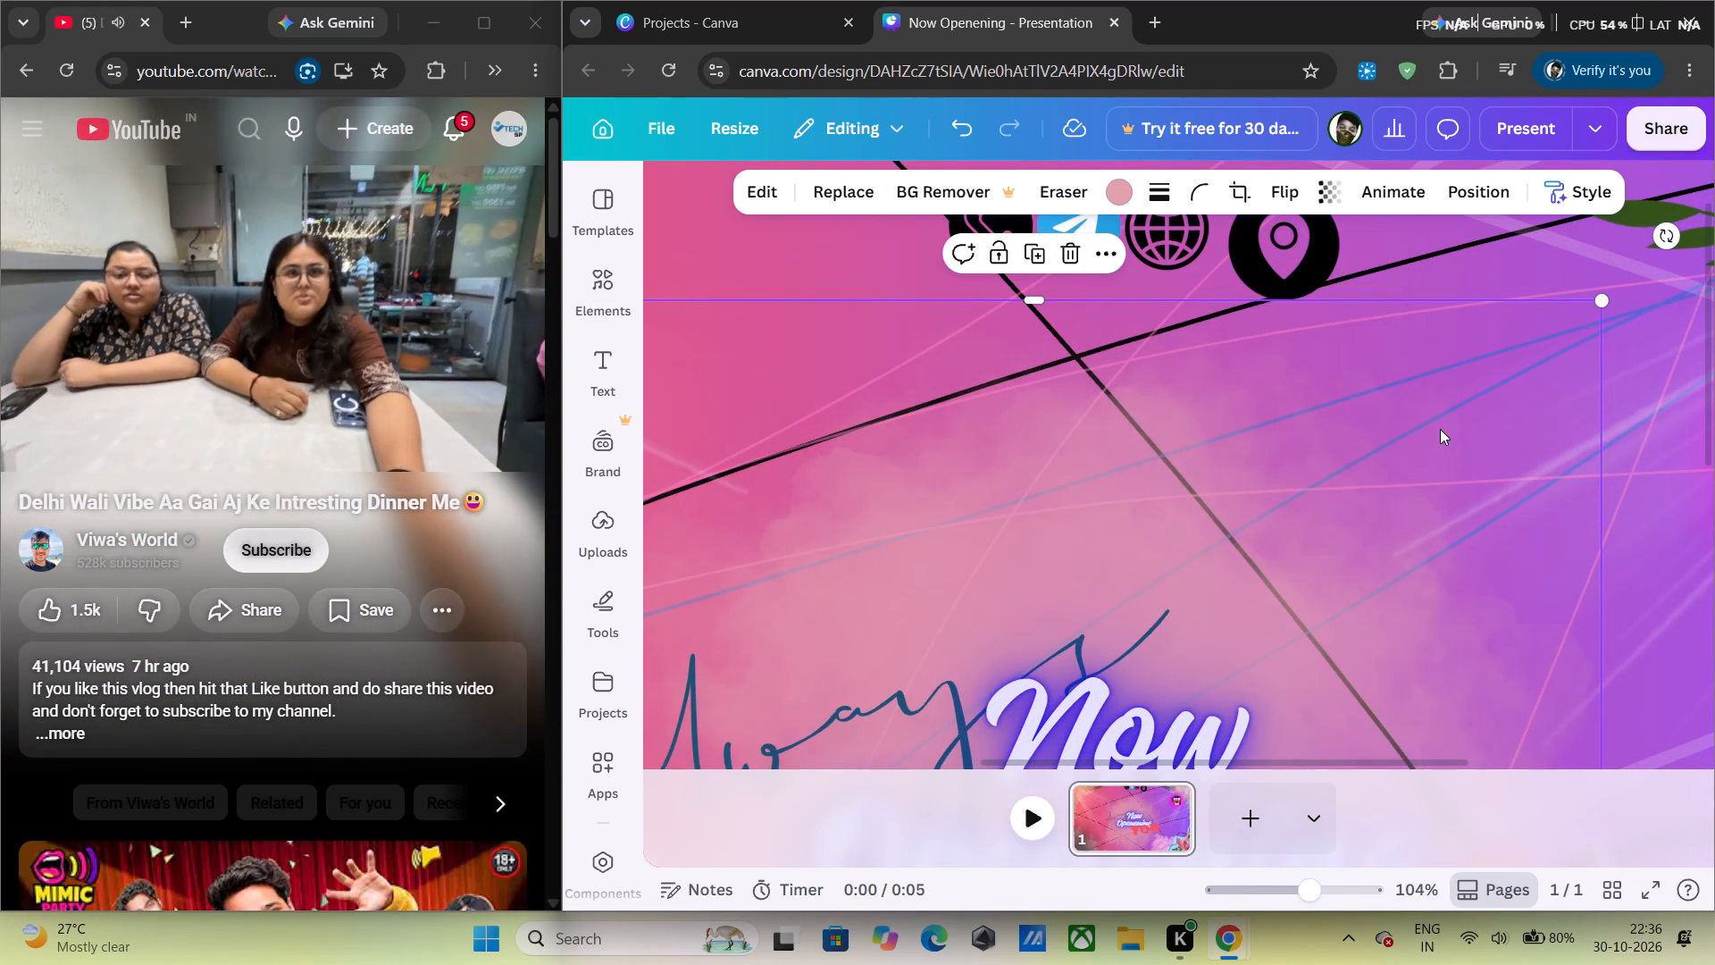
key("ctrl+z")
left_click_drag(1709, 421, 1711, 407)
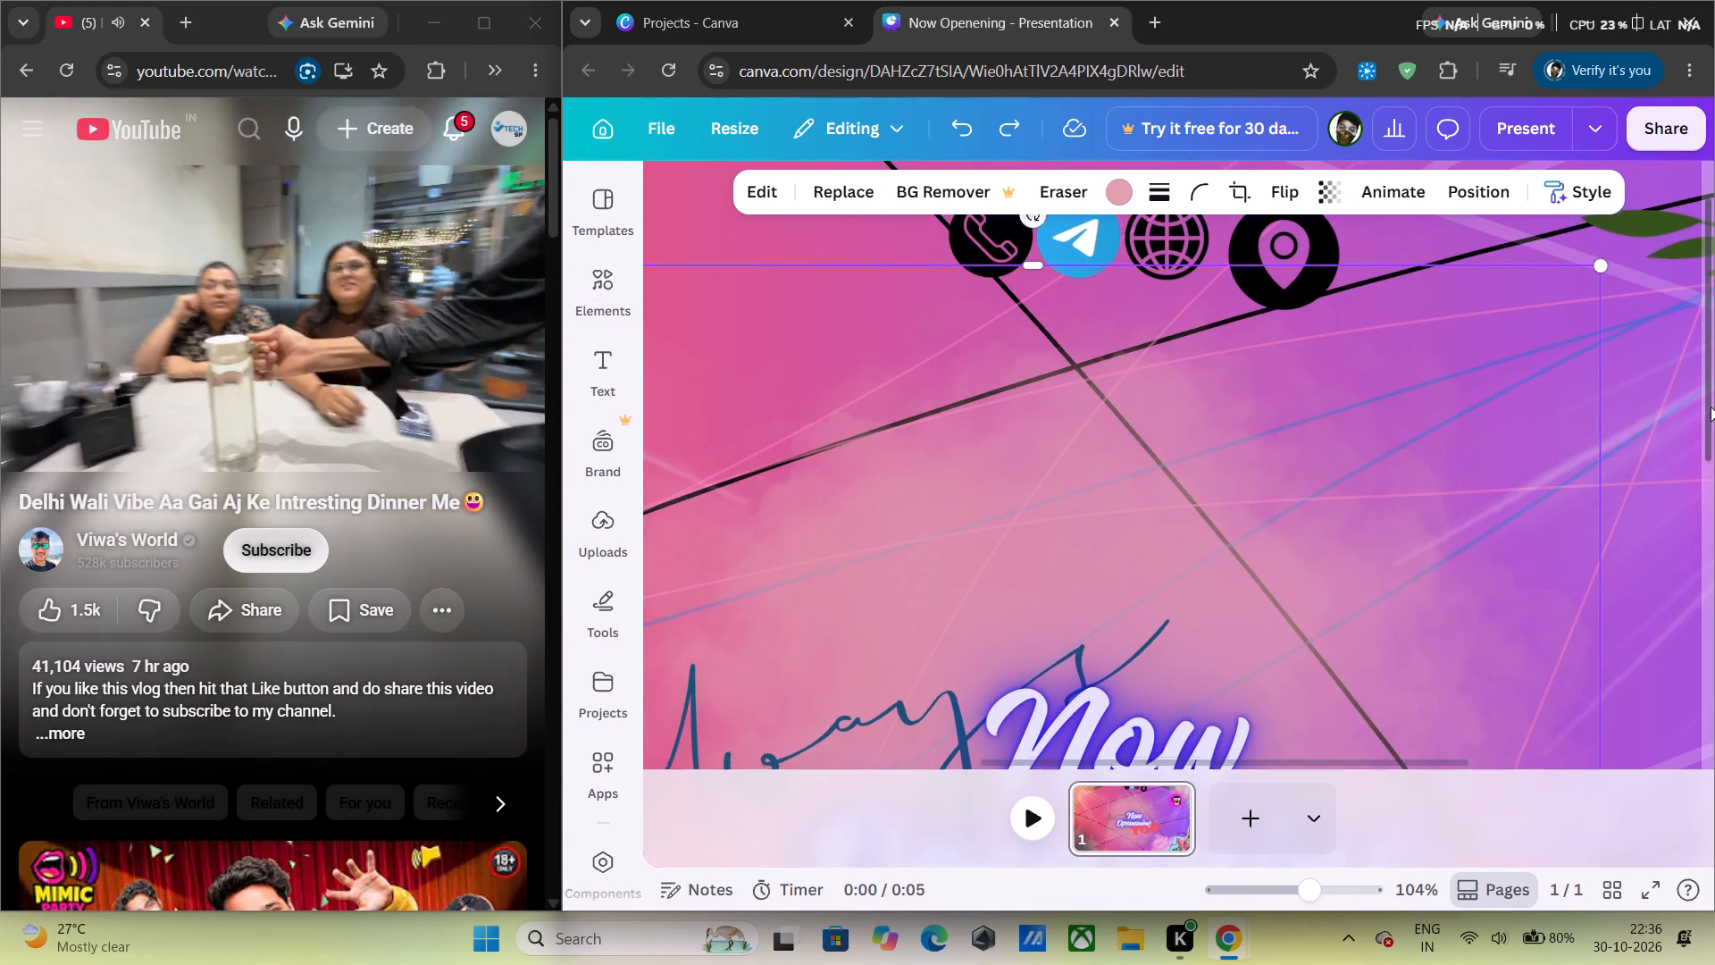
left_click_drag(1711, 407, 1714, 369)
left_click(1282, 296)
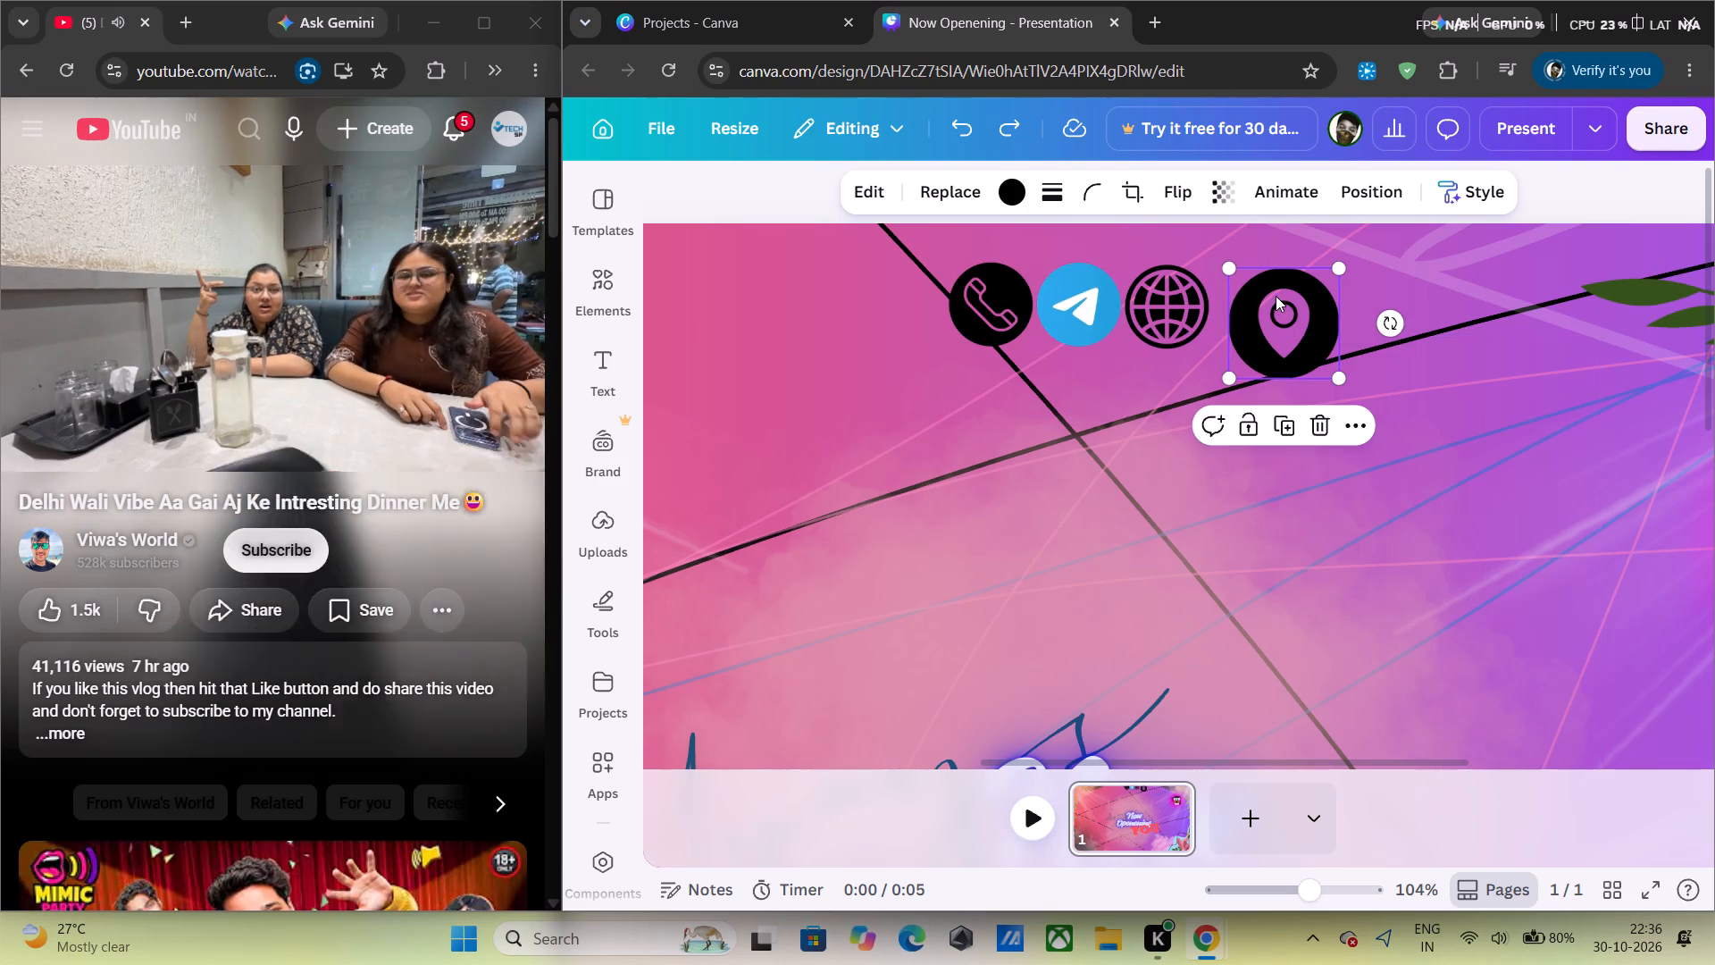
left_click_drag(1271, 306, 1258, 300)
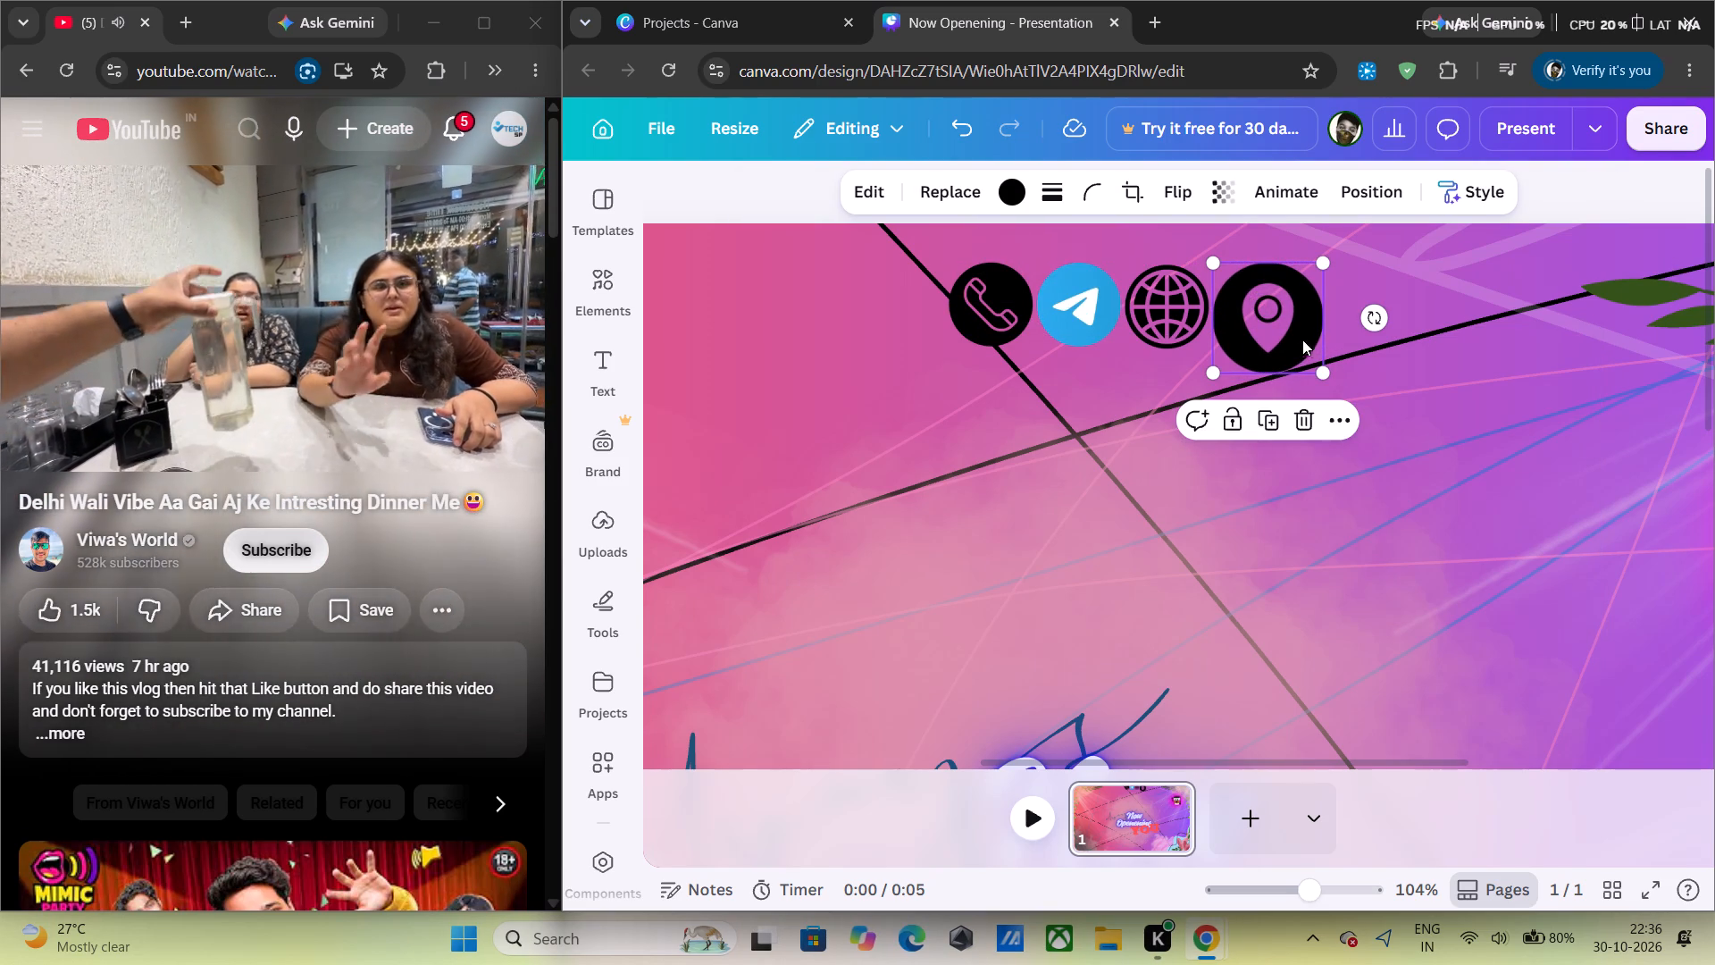
Shrink the location pin icon to about 72 × 72, matching the neighbouring icons, and line it up with their row.
left_click_drag(1318, 364, 1305, 341)
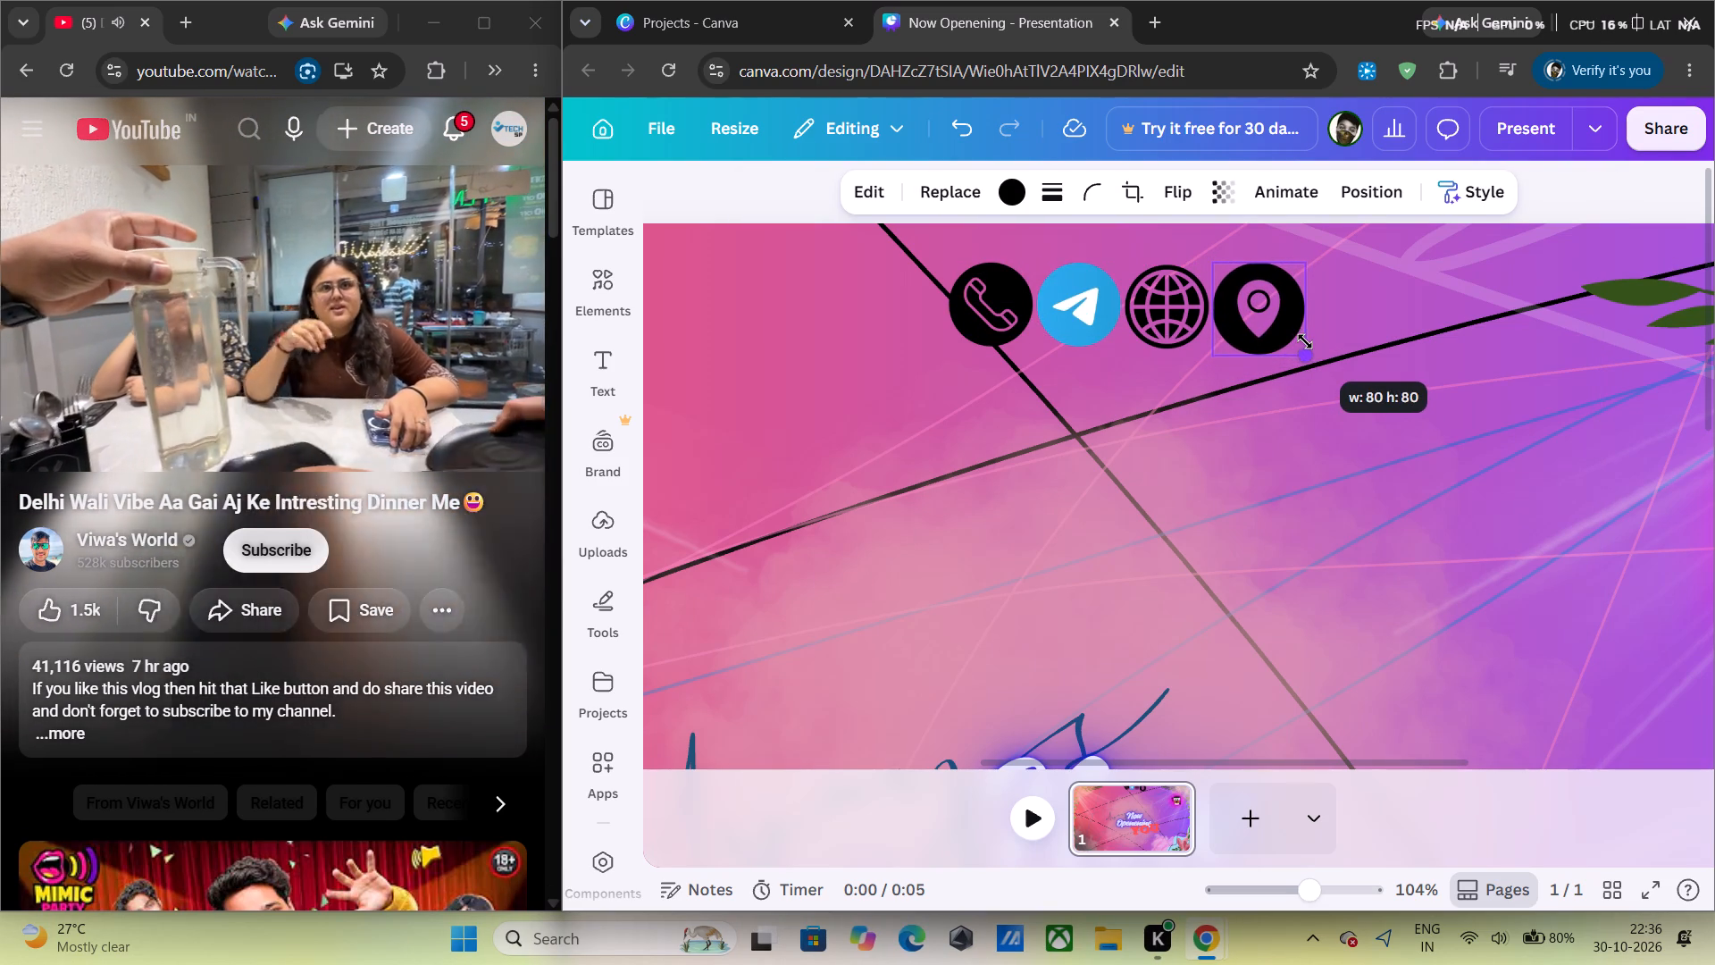
left_click_drag(1305, 341, 1301, 336)
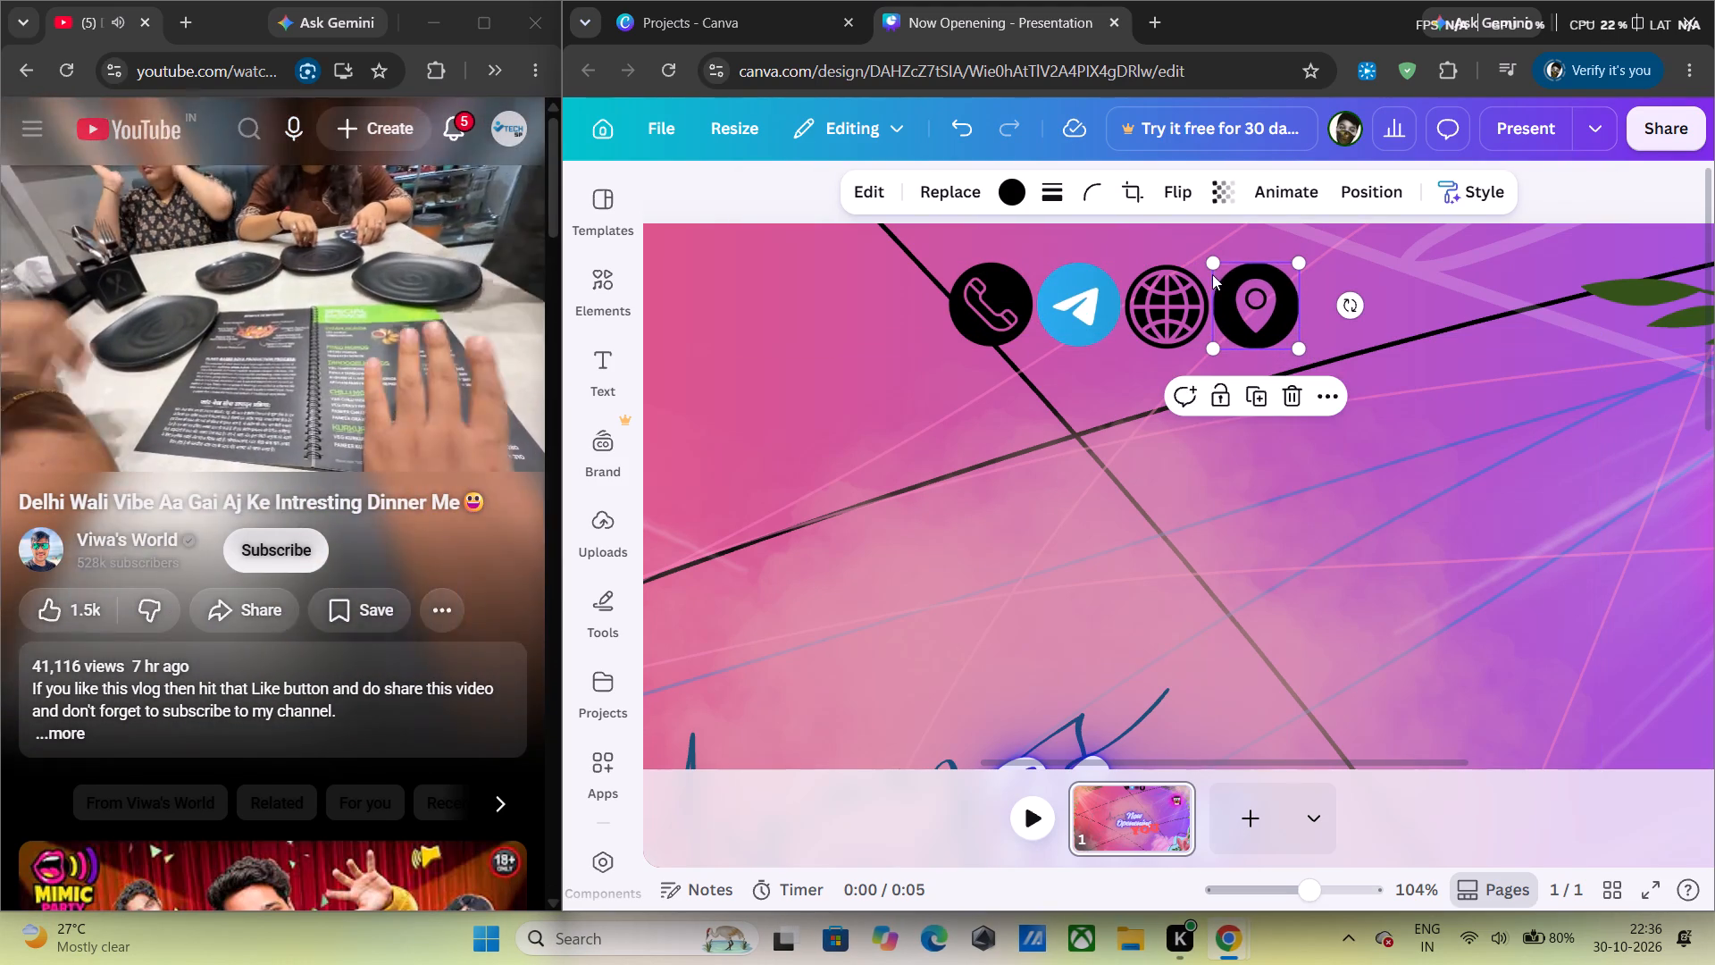
left_click(1213, 264)
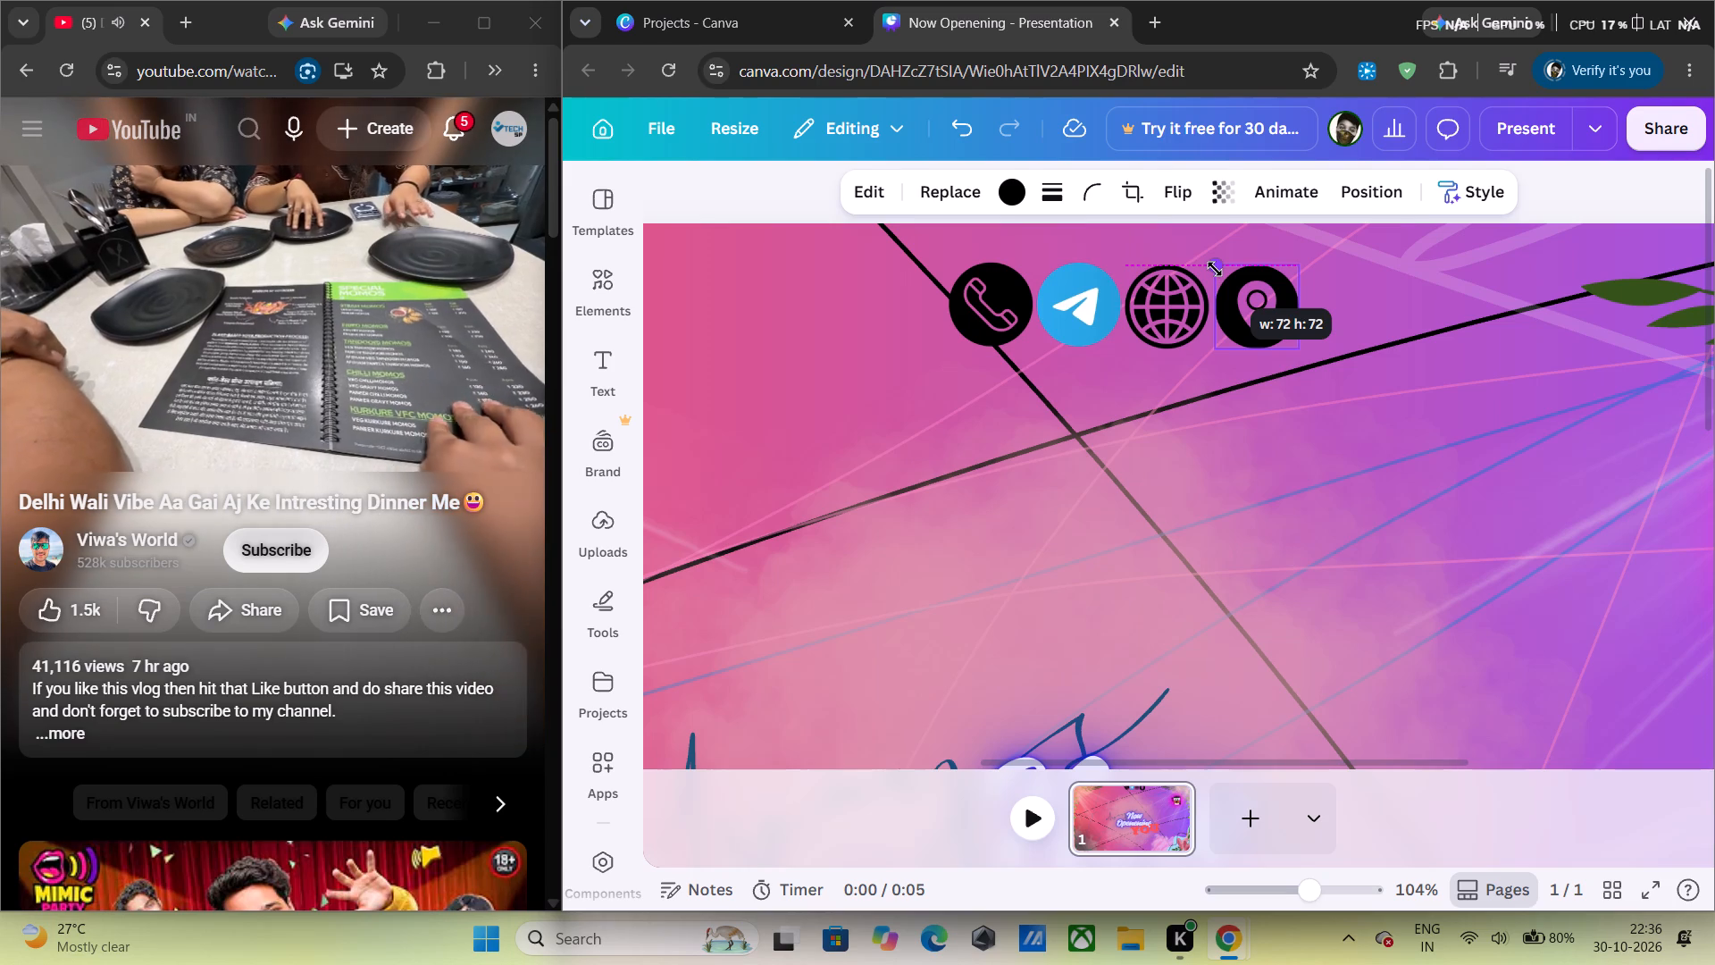
left_click(1248, 297)
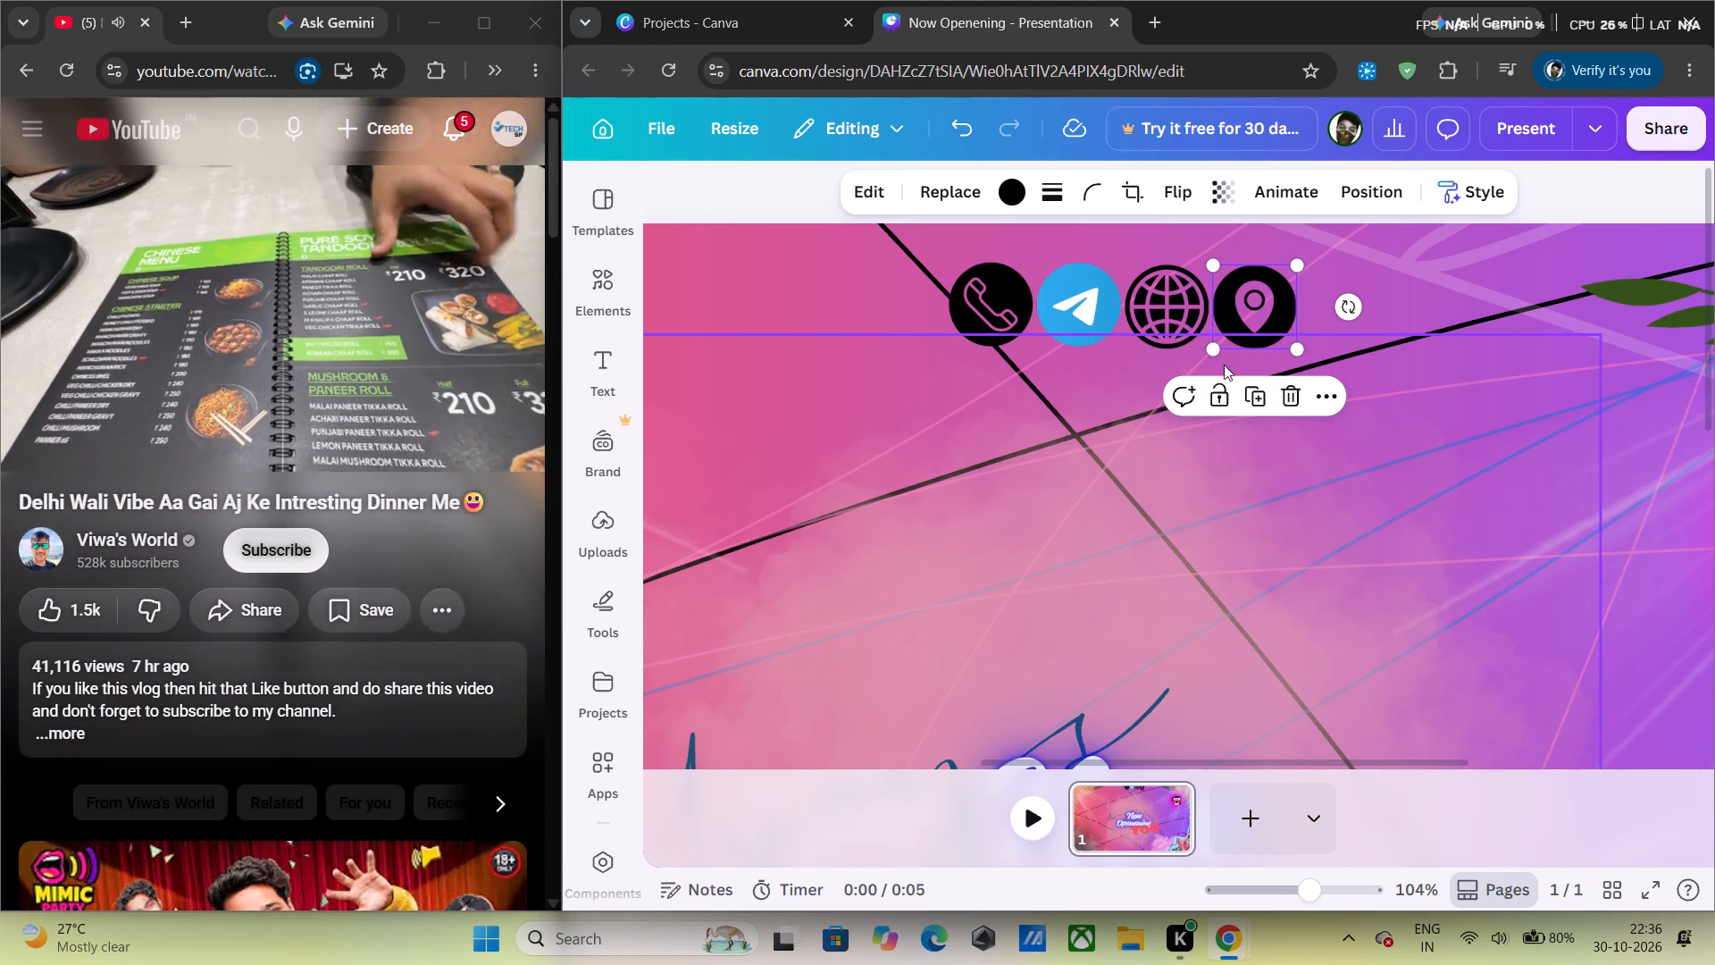
Open the list of the design's layers with the location pin selected.
key("alt+1")
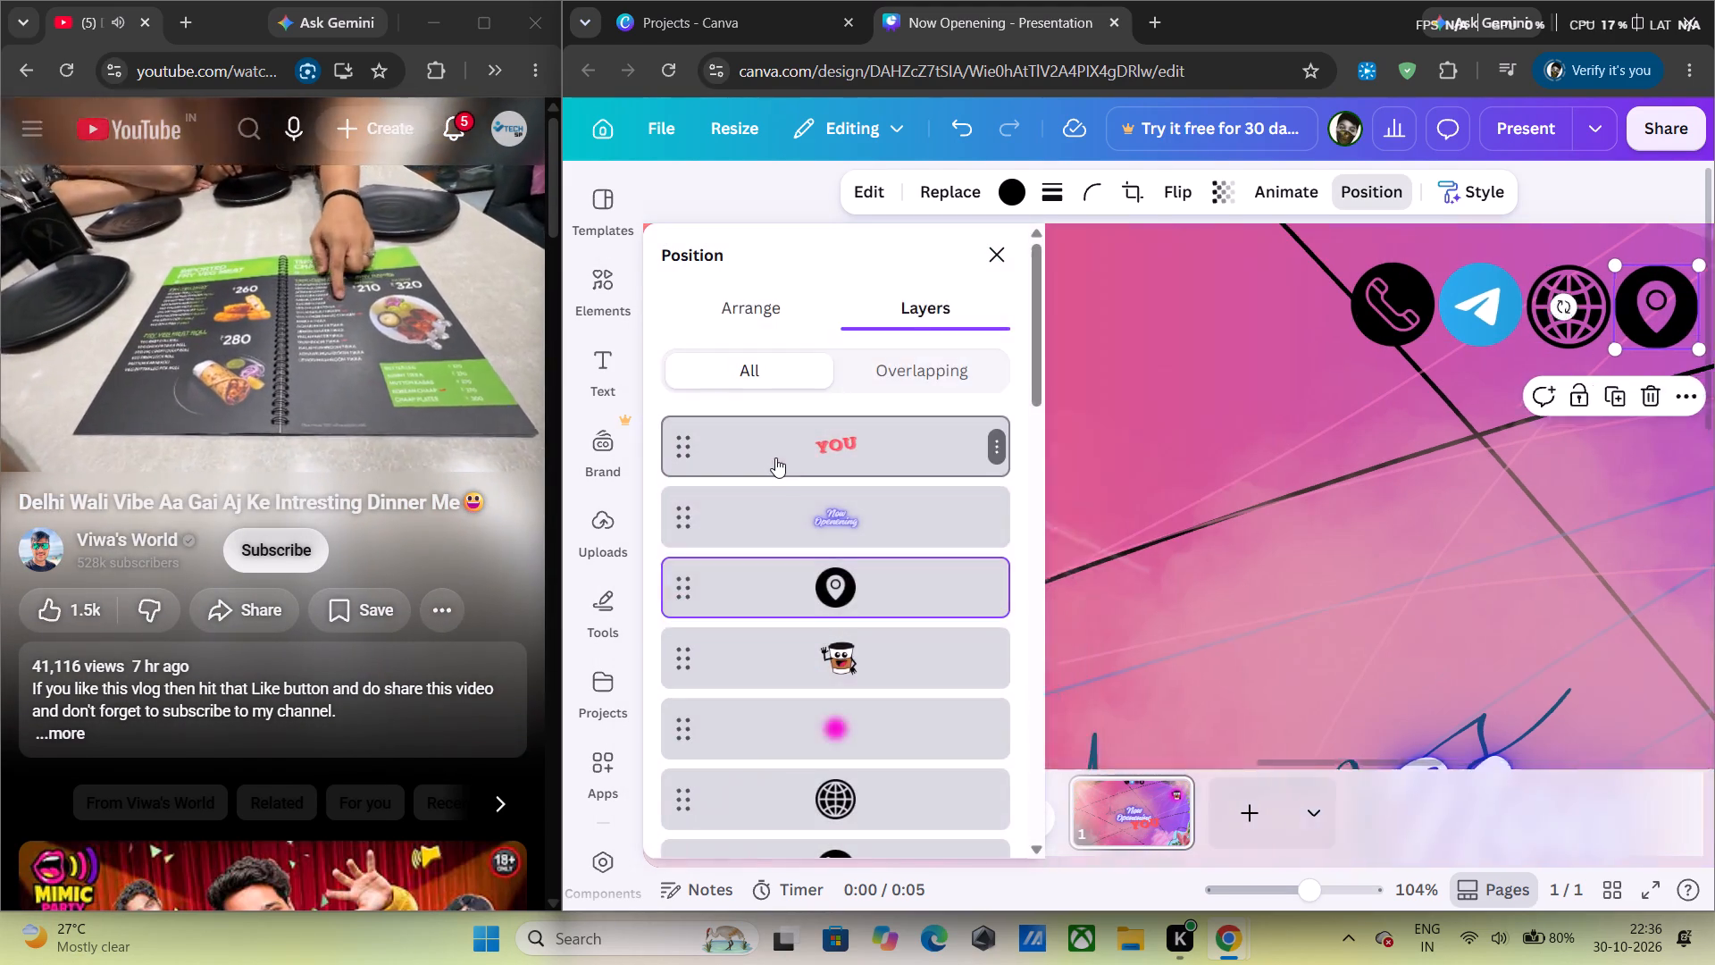
Group the phone, Telegram, globe and location pin icons in the top row.
scroll(783, 457, "down", 5)
scroll(885, 543, "down", 5)
scroll(868, 533, "up", 7)
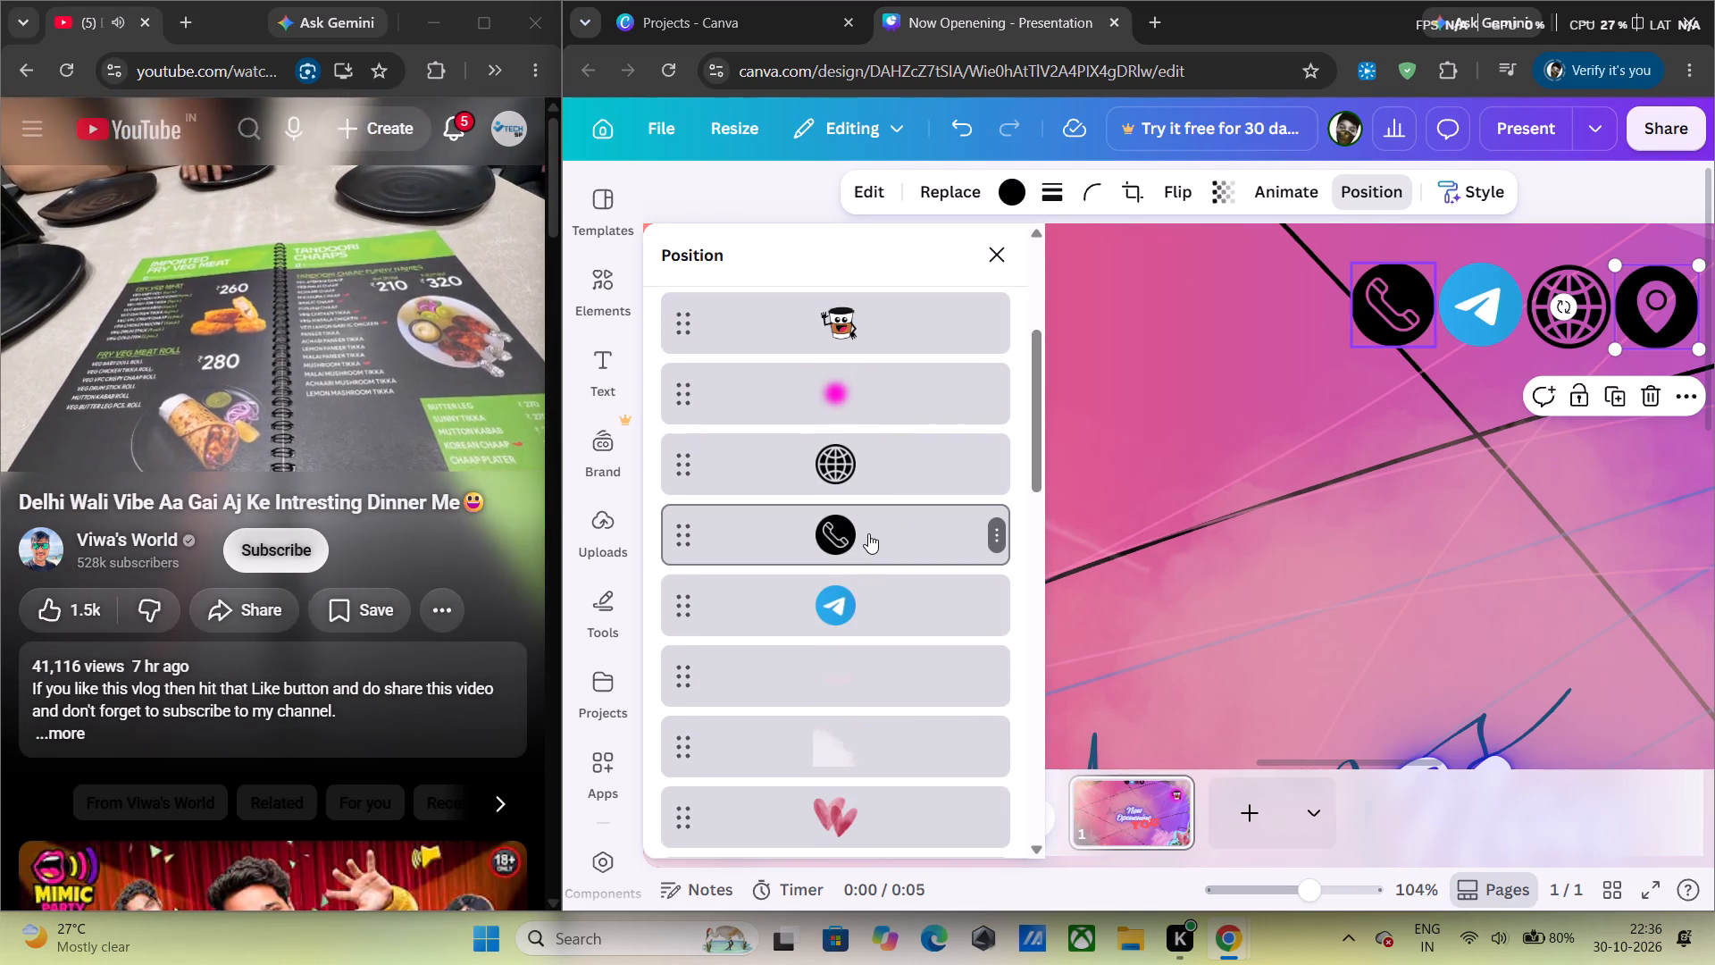
left_click(867, 533, "ctrl")
left_click(881, 455, "ctrl")
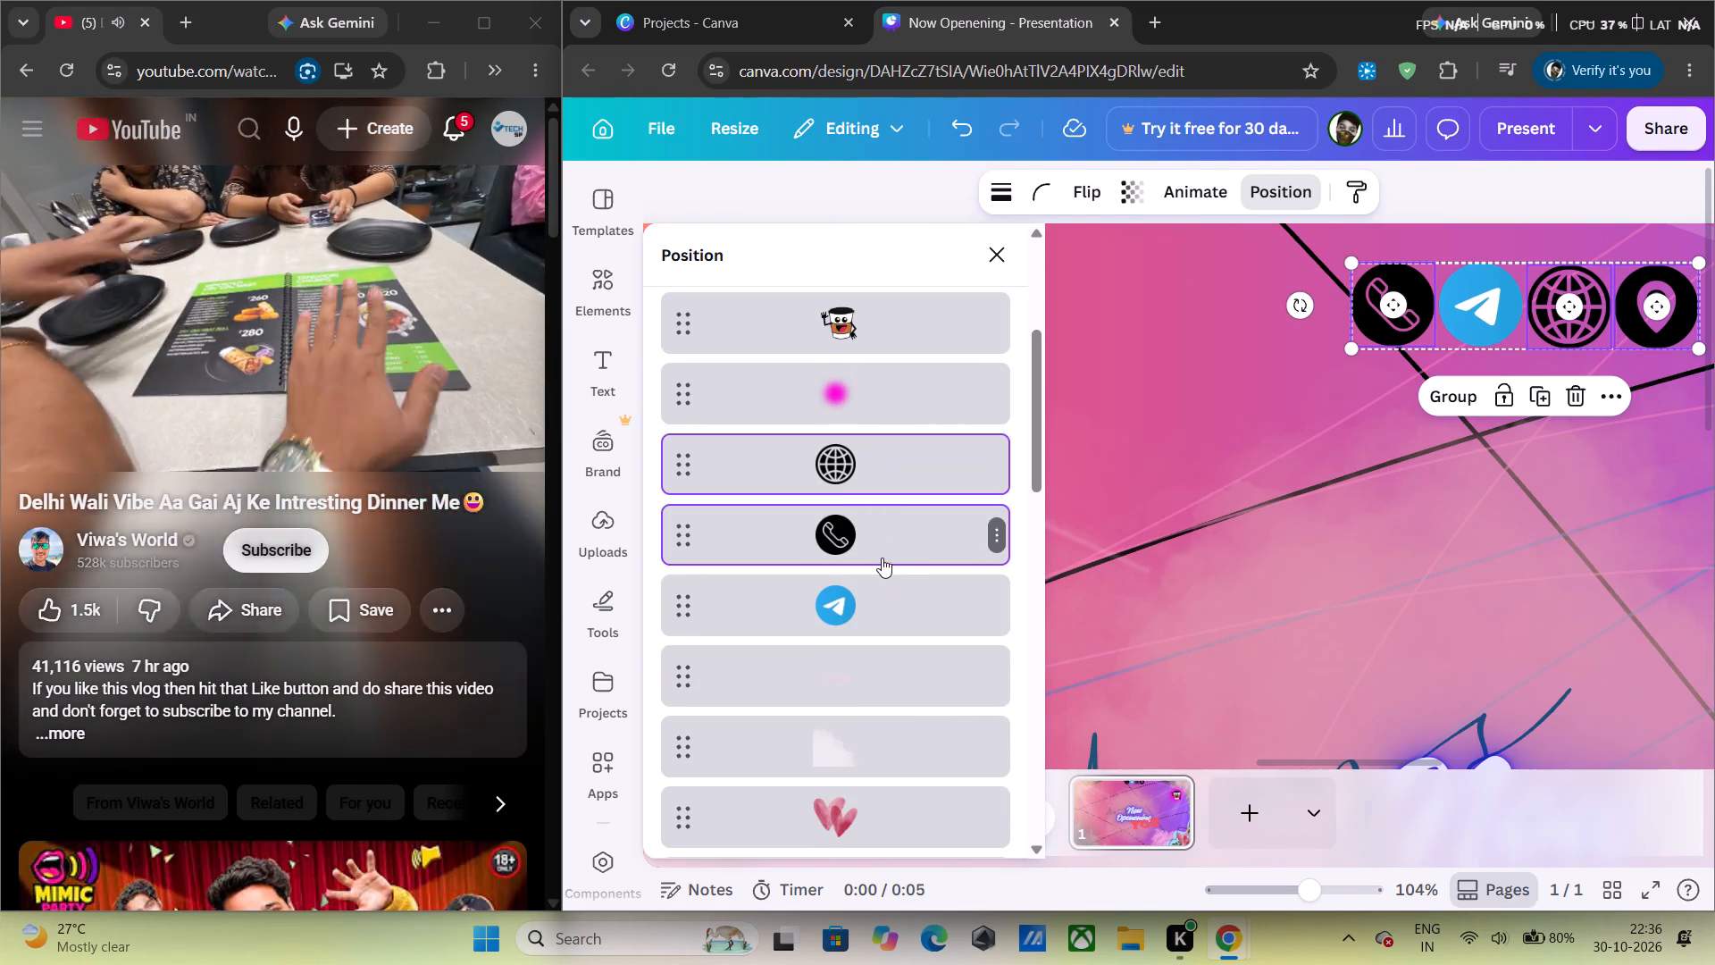
left_click(879, 588, "ctrl")
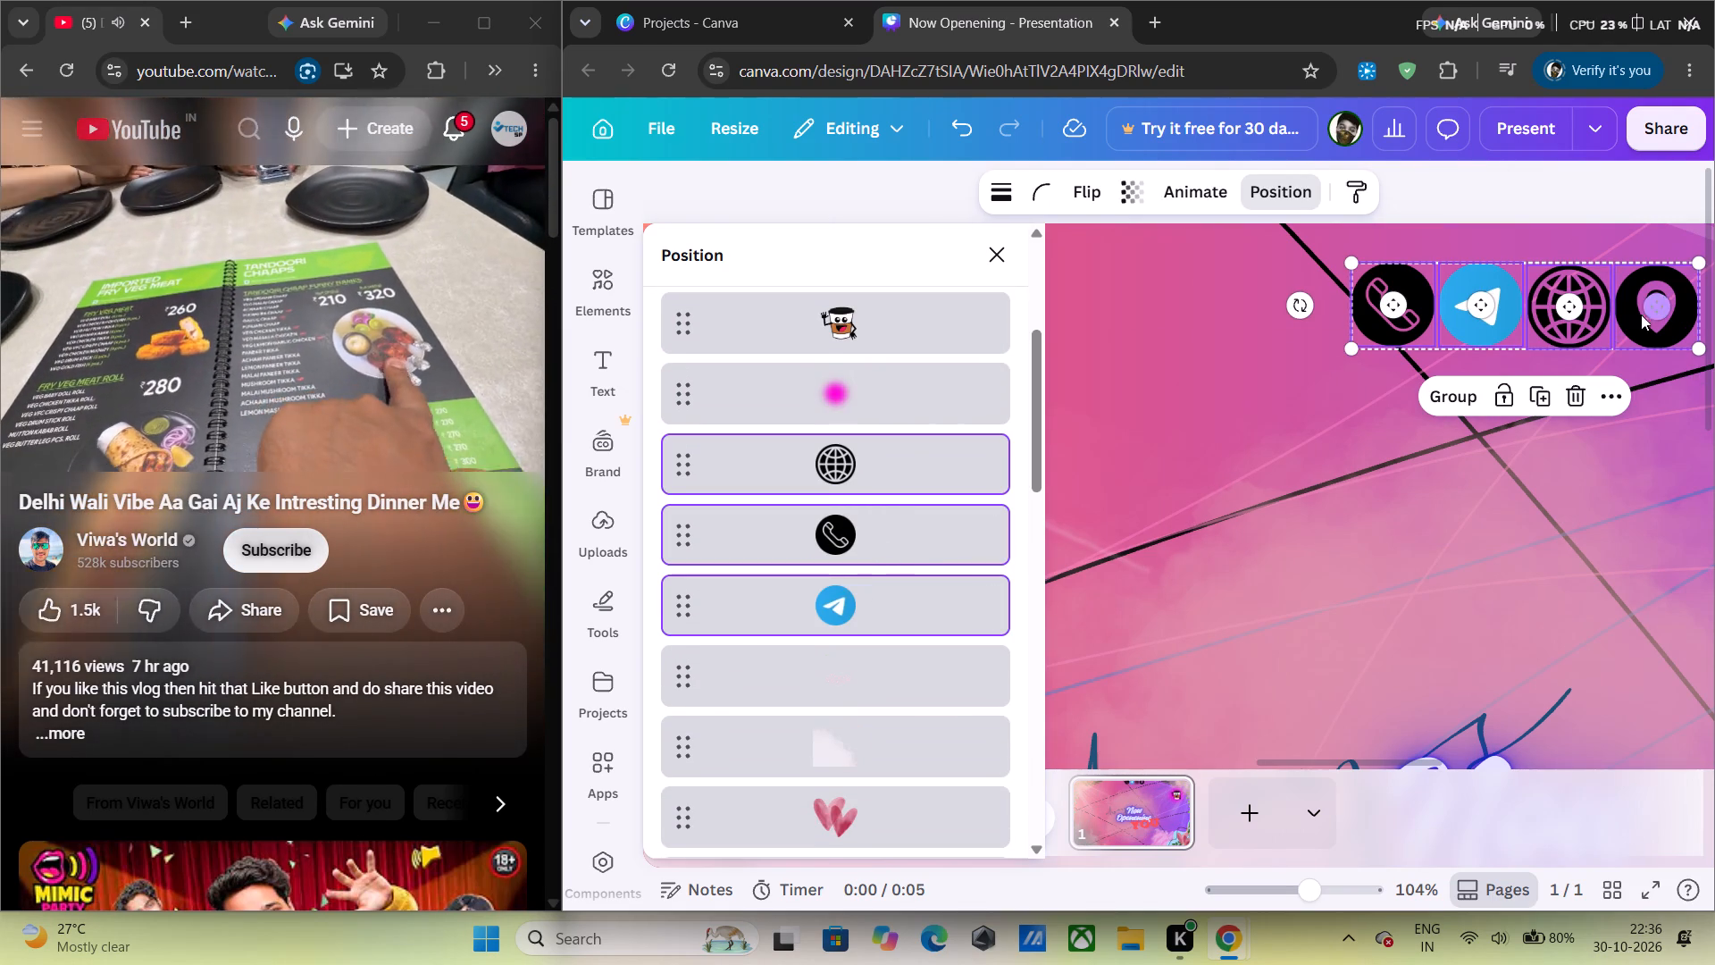
left_click(1455, 402)
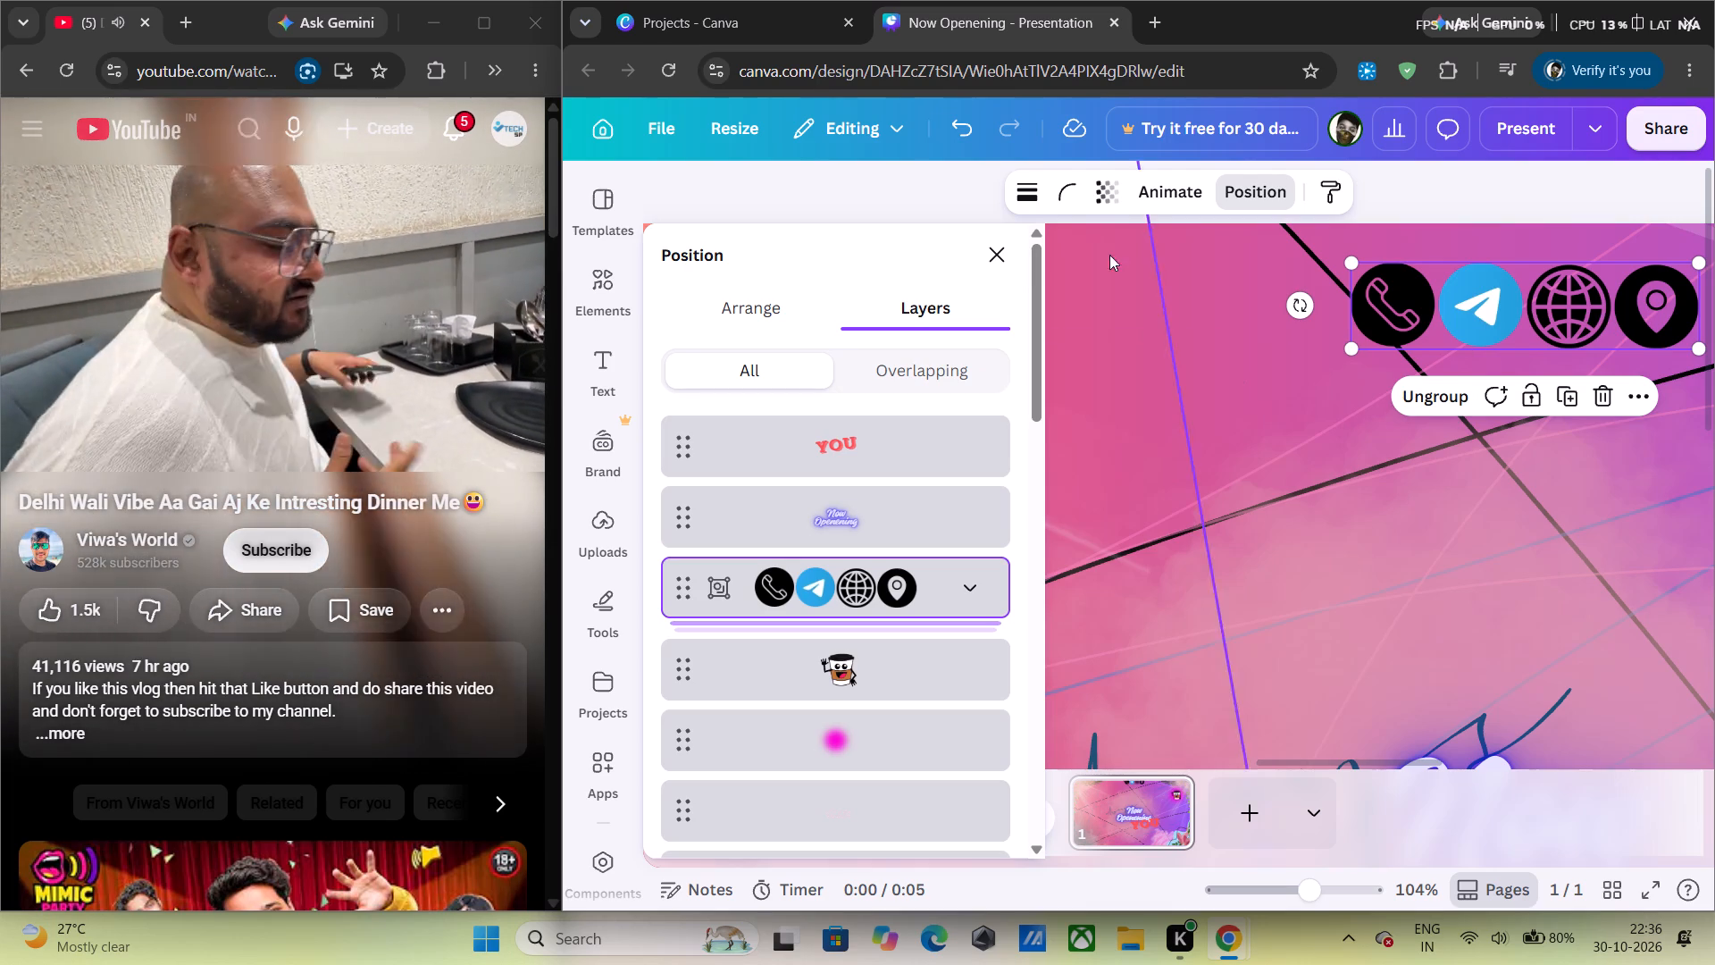
left_click(988, 255)
Browse the recently used elements for more graphics for the banner.
left_click(596, 294)
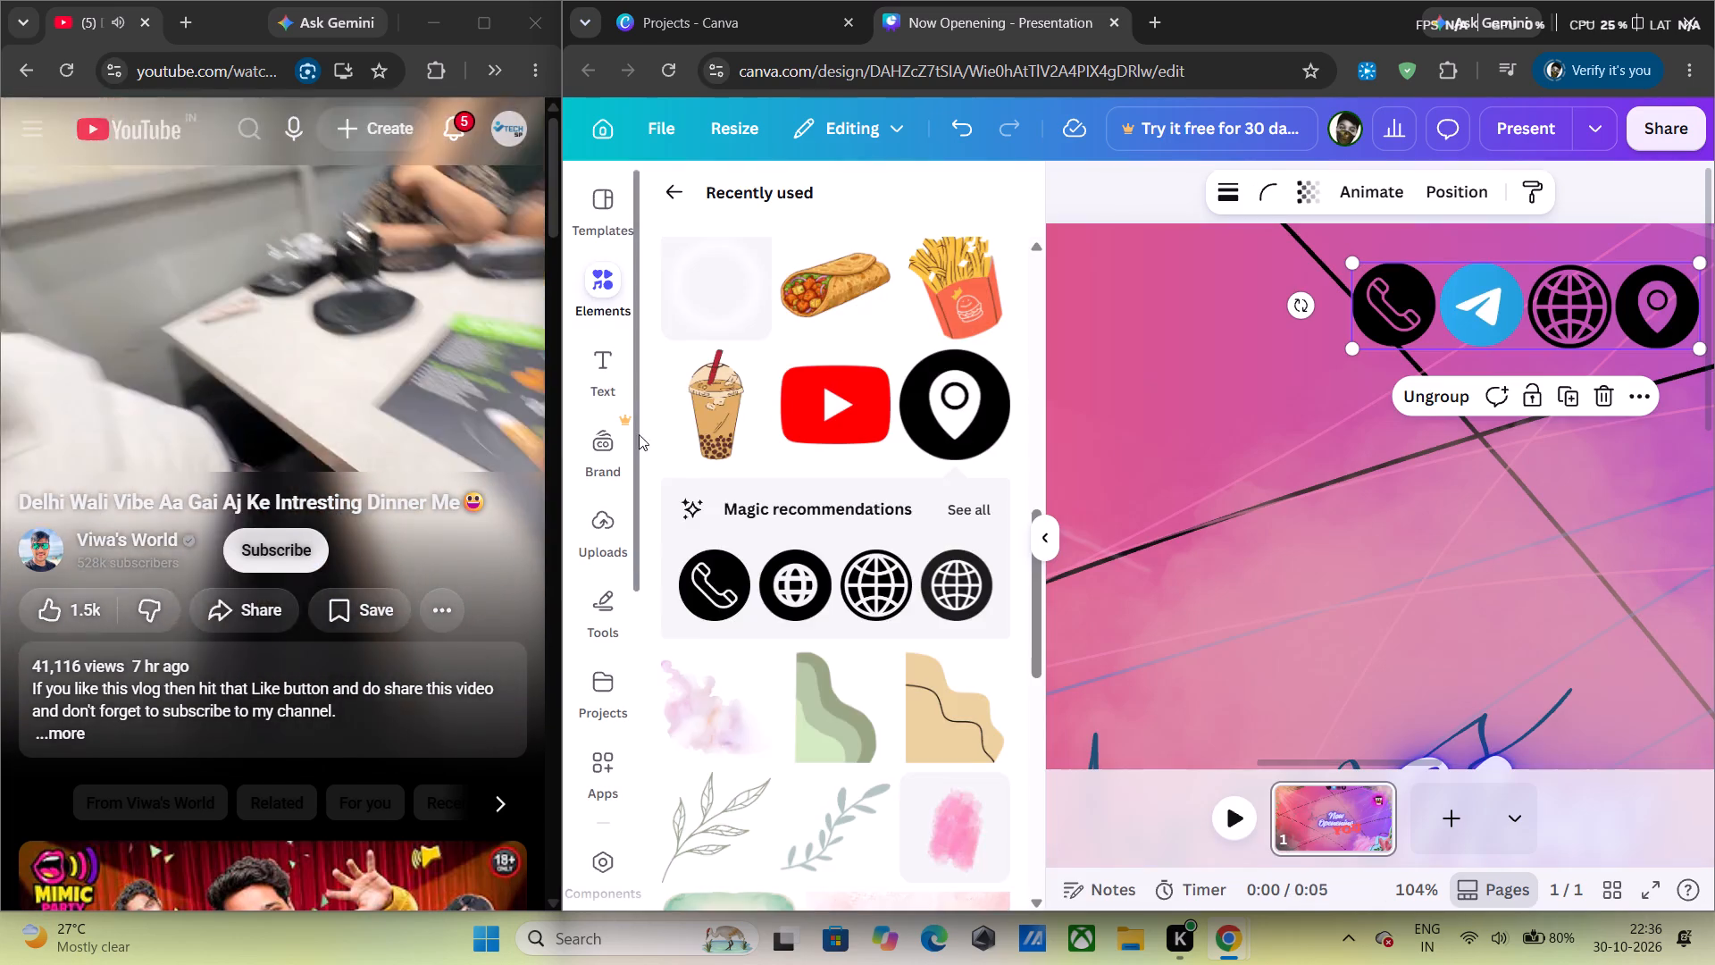
scroll(757, 500, "down", 4)
scroll(778, 495, "up", 4)
scroll(778, 495, "down", 12)
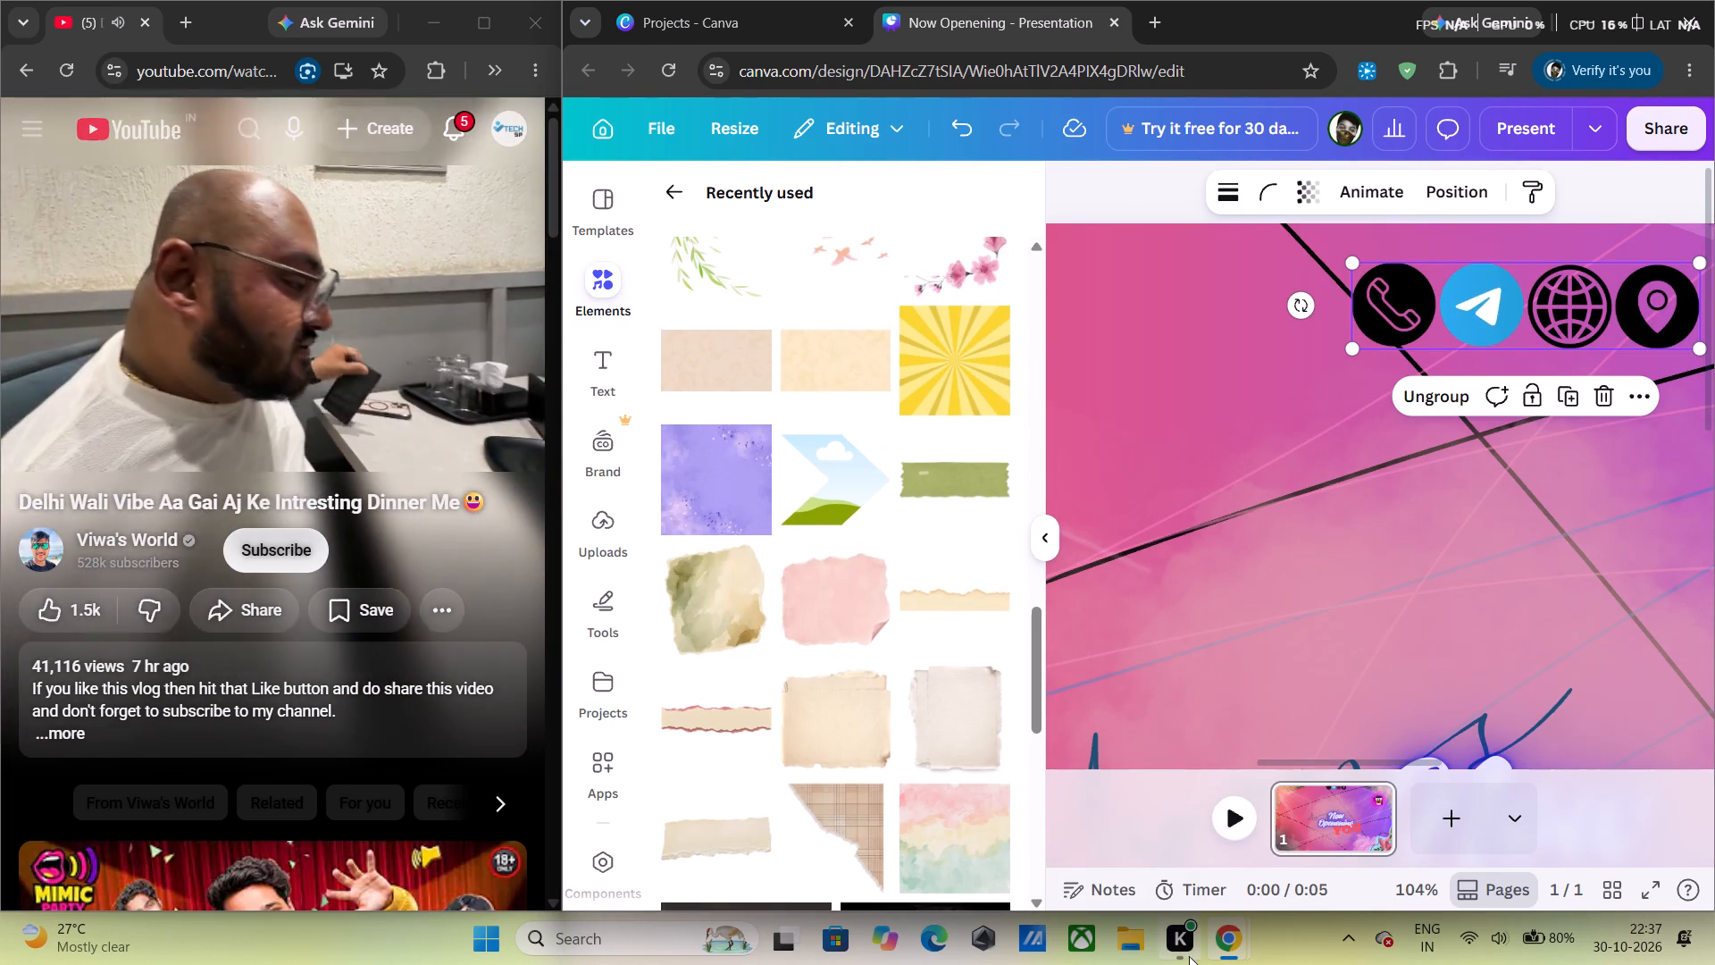
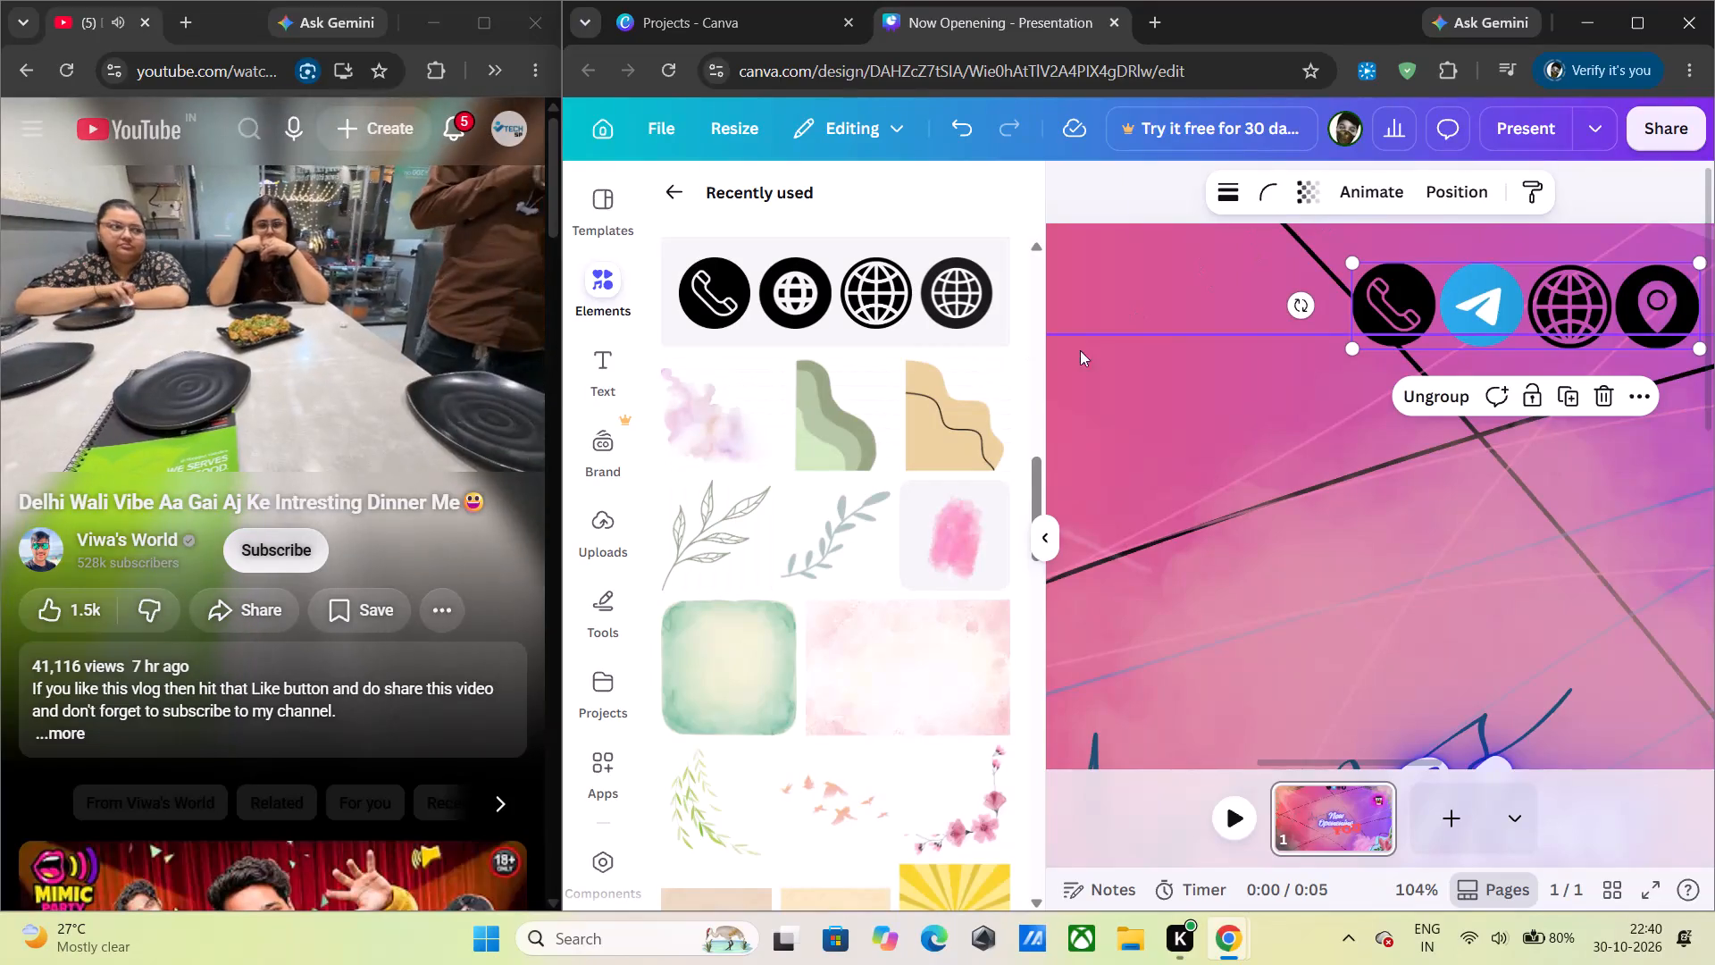
Select the pale leaf graphic in the banner's lower-left corner and open its custom colour picker.
left_click(1043, 548)
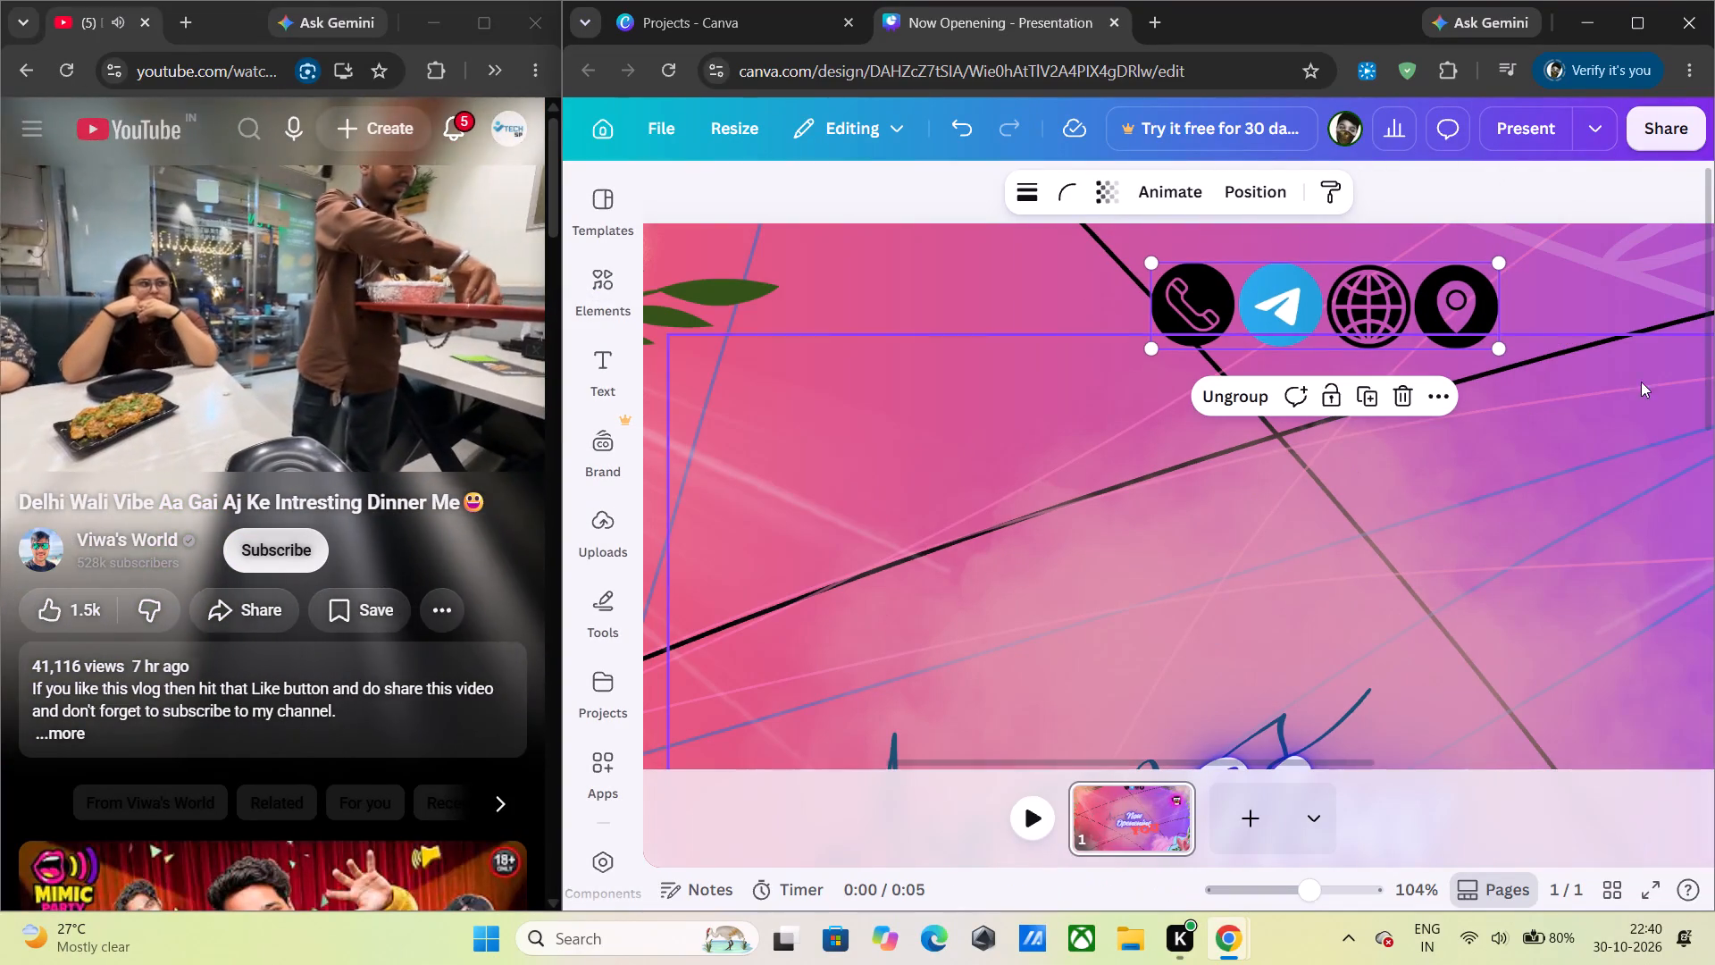
scroll(1670, 383, "down", 2, "ctrl")
scroll(1563, 429, "down", 2, "ctrl")
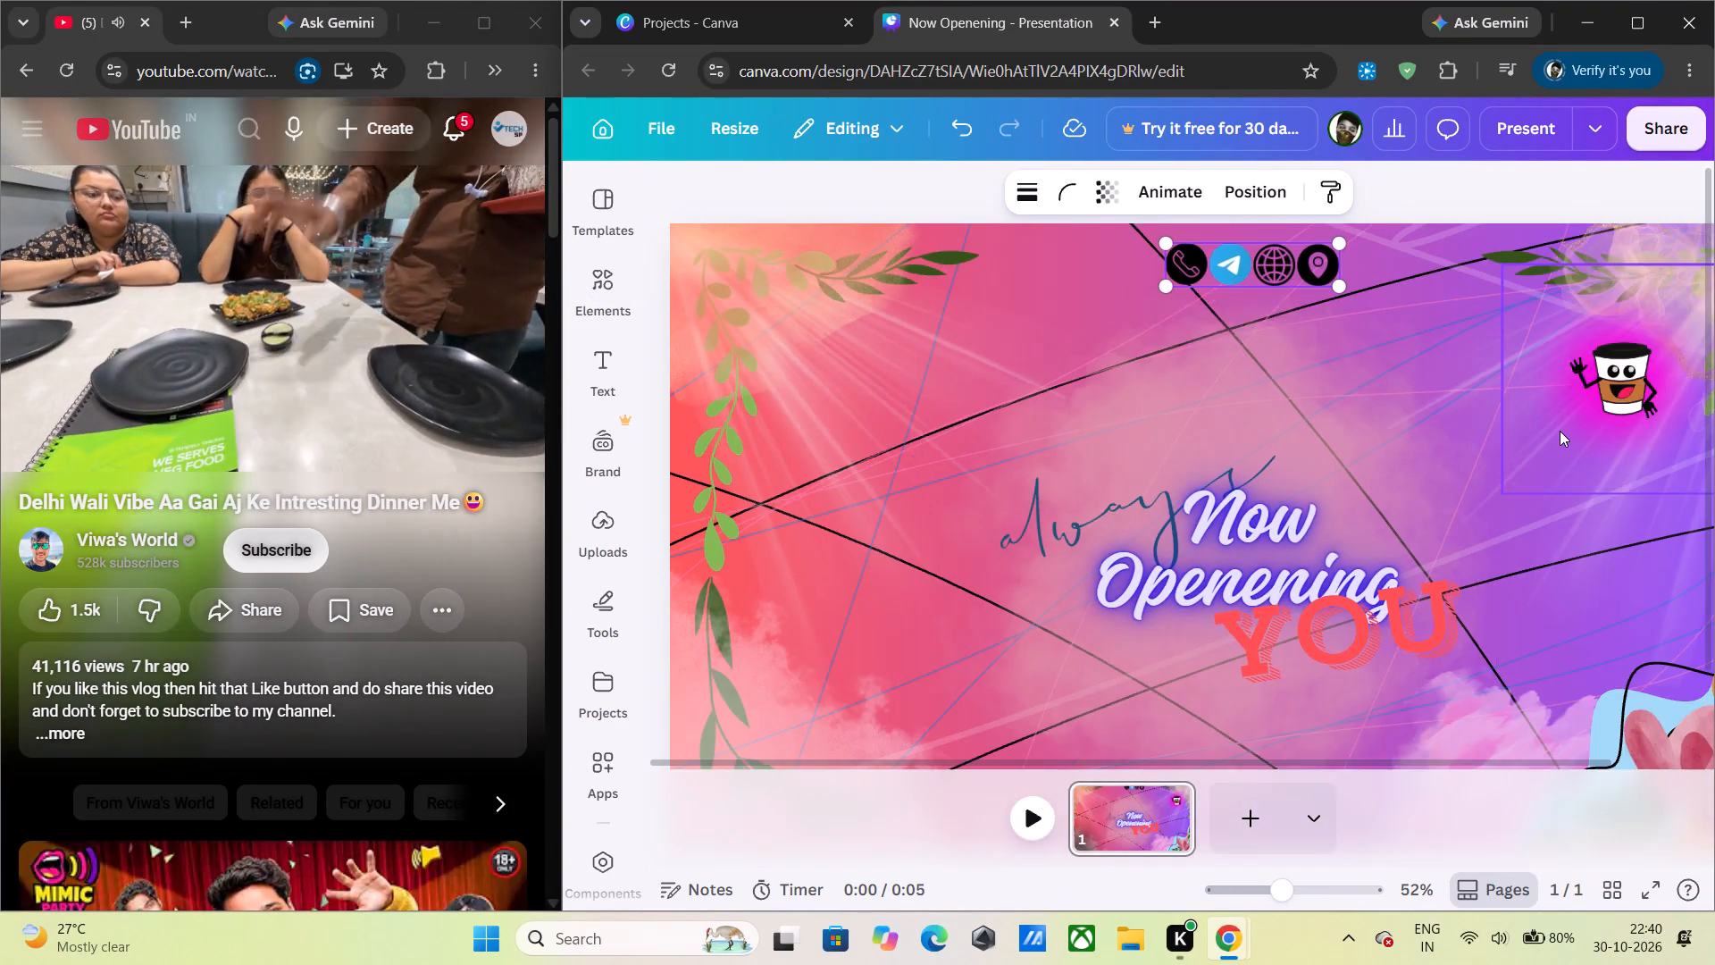
scroll(1560, 431, "down", 1, "ctrl")
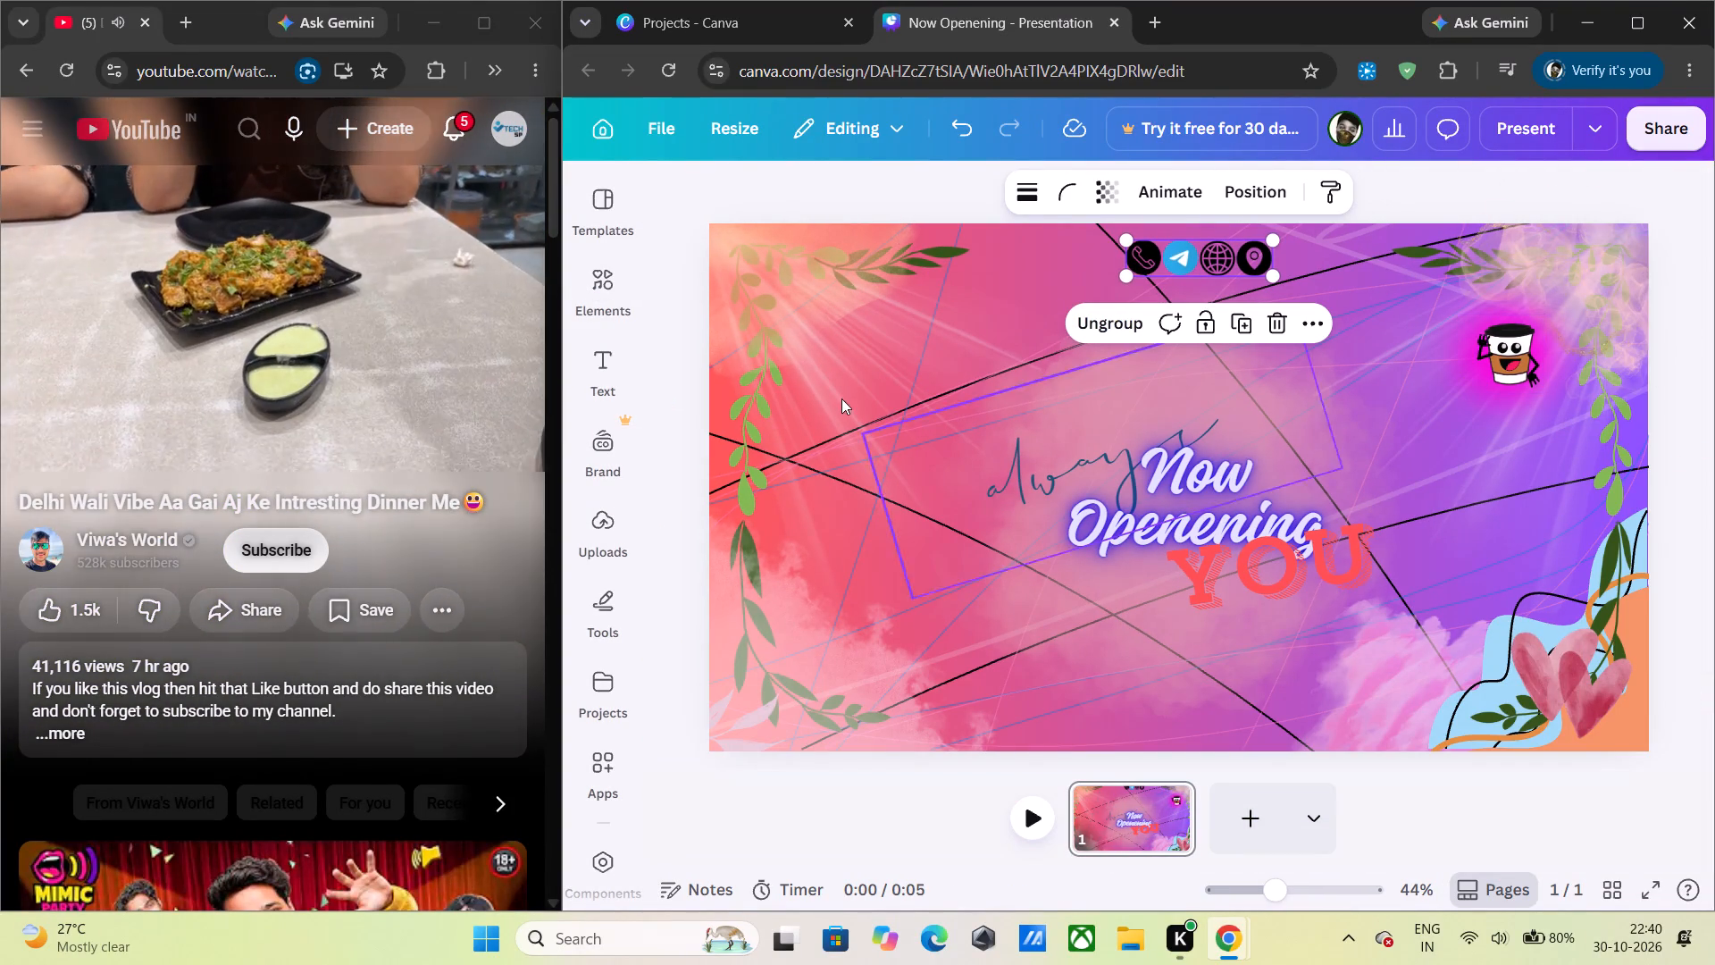
left_click(602, 310)
scroll(831, 578, "down", 1)
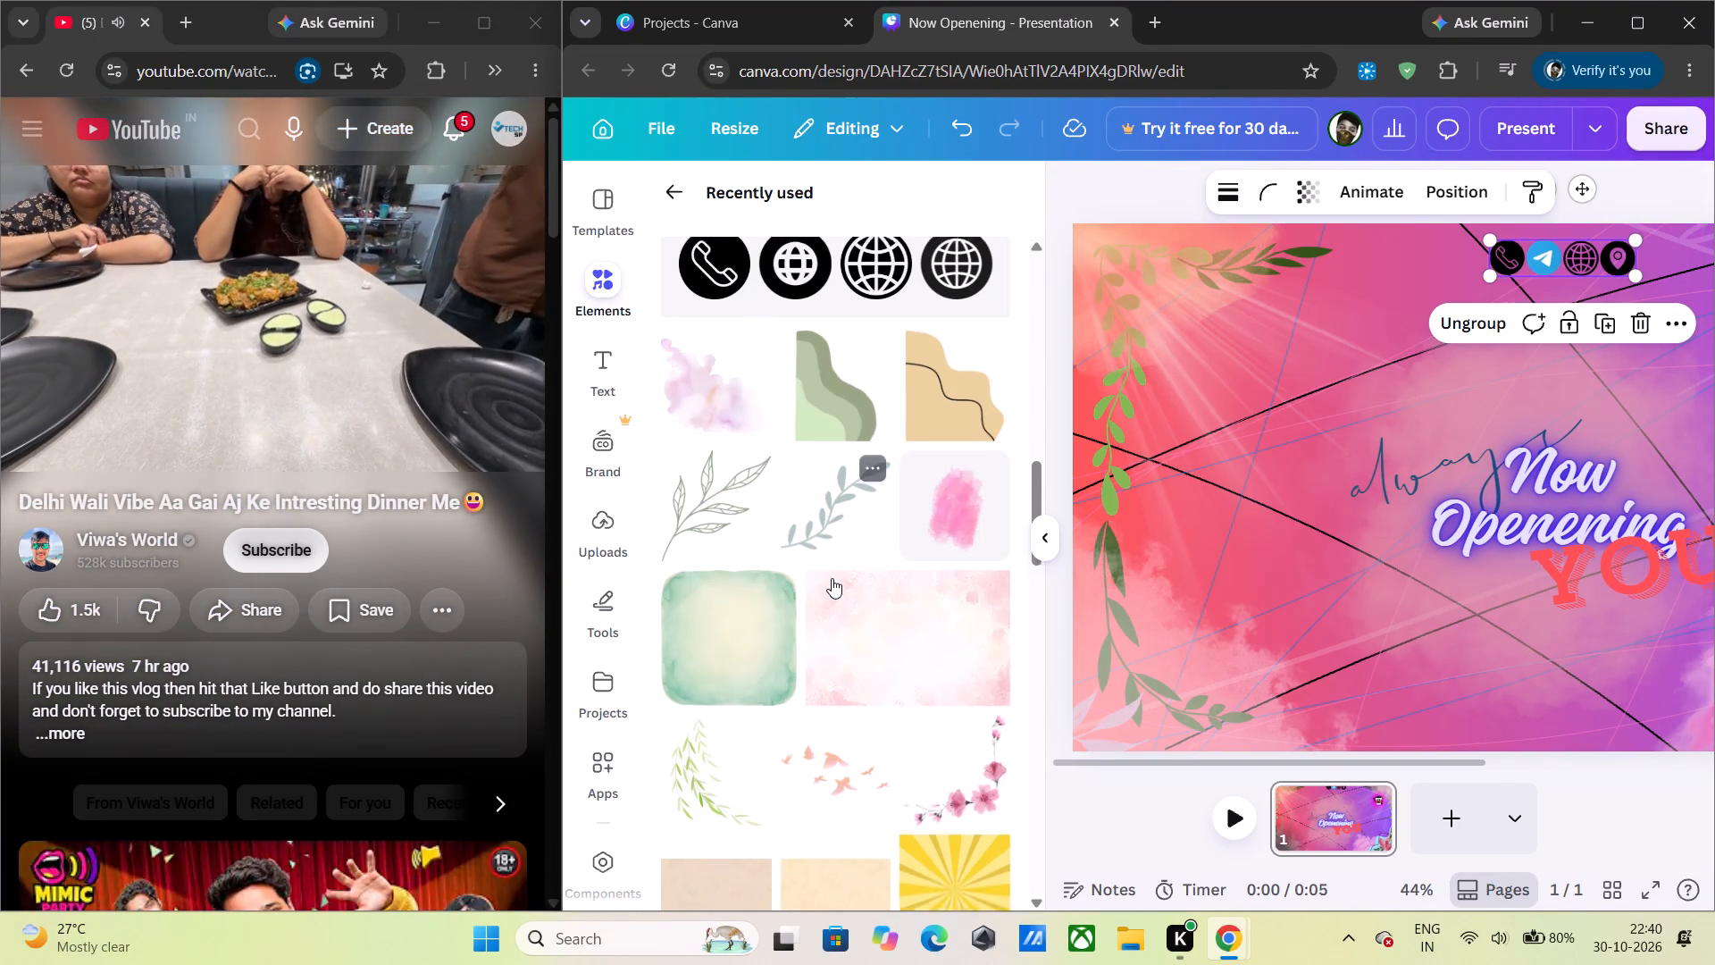
scroll(833, 564, "up", 1)
left_click(1119, 716)
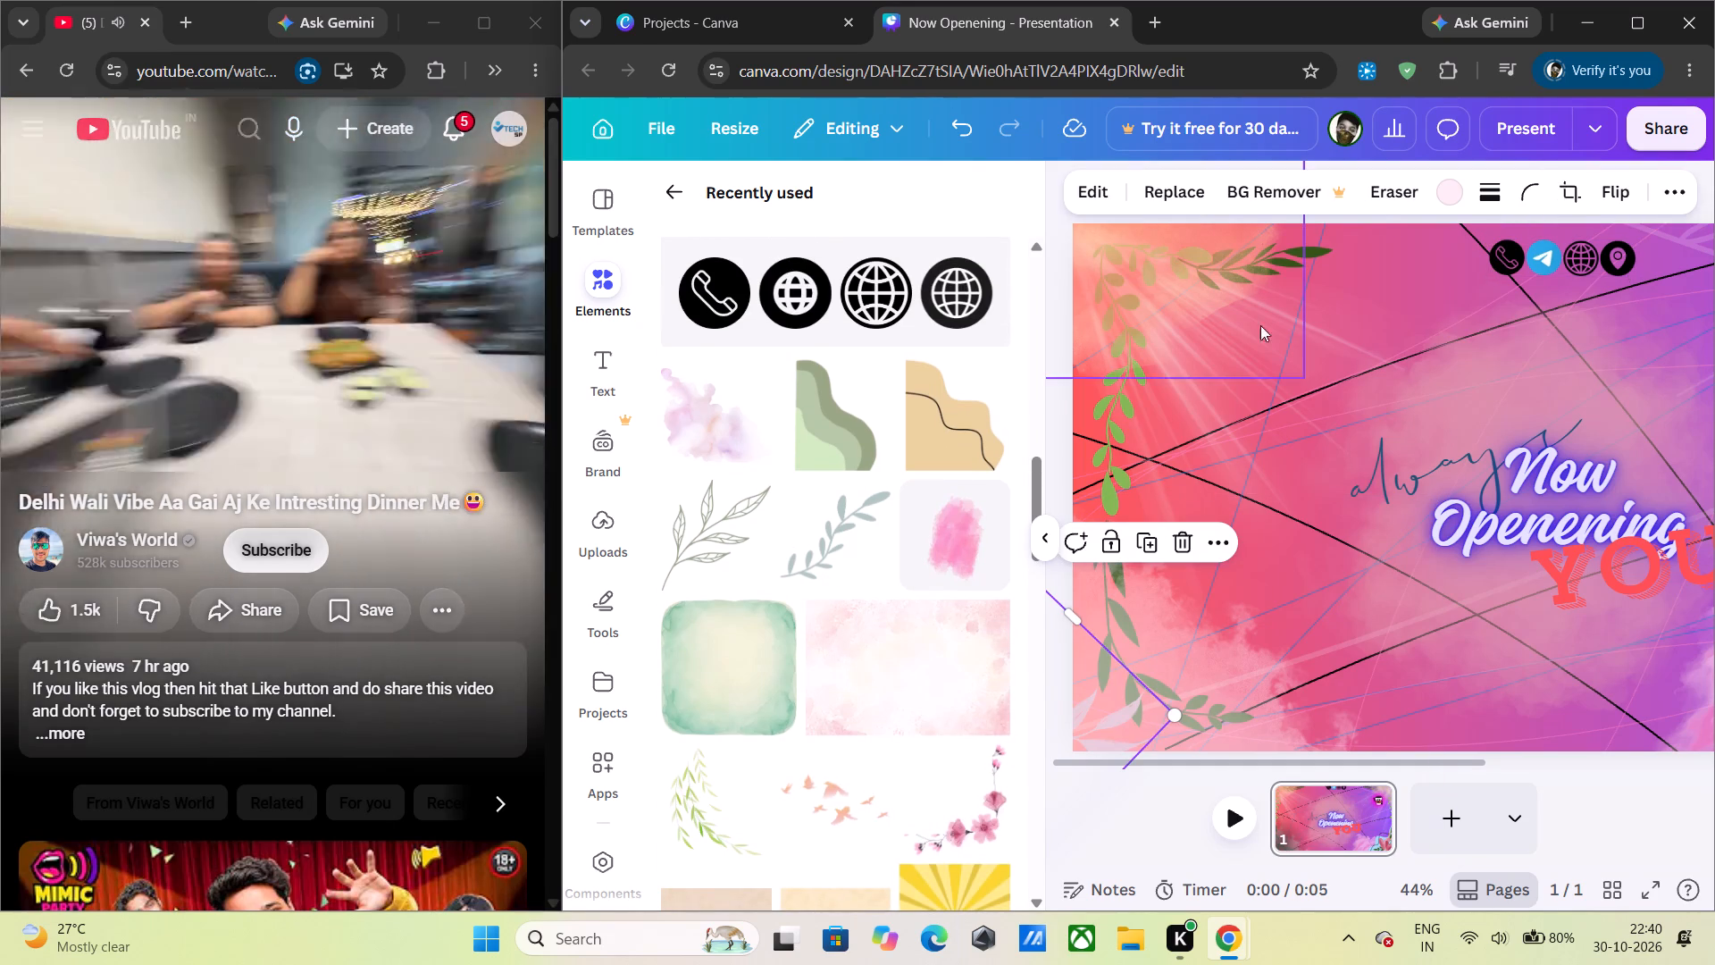
left_click(1443, 196)
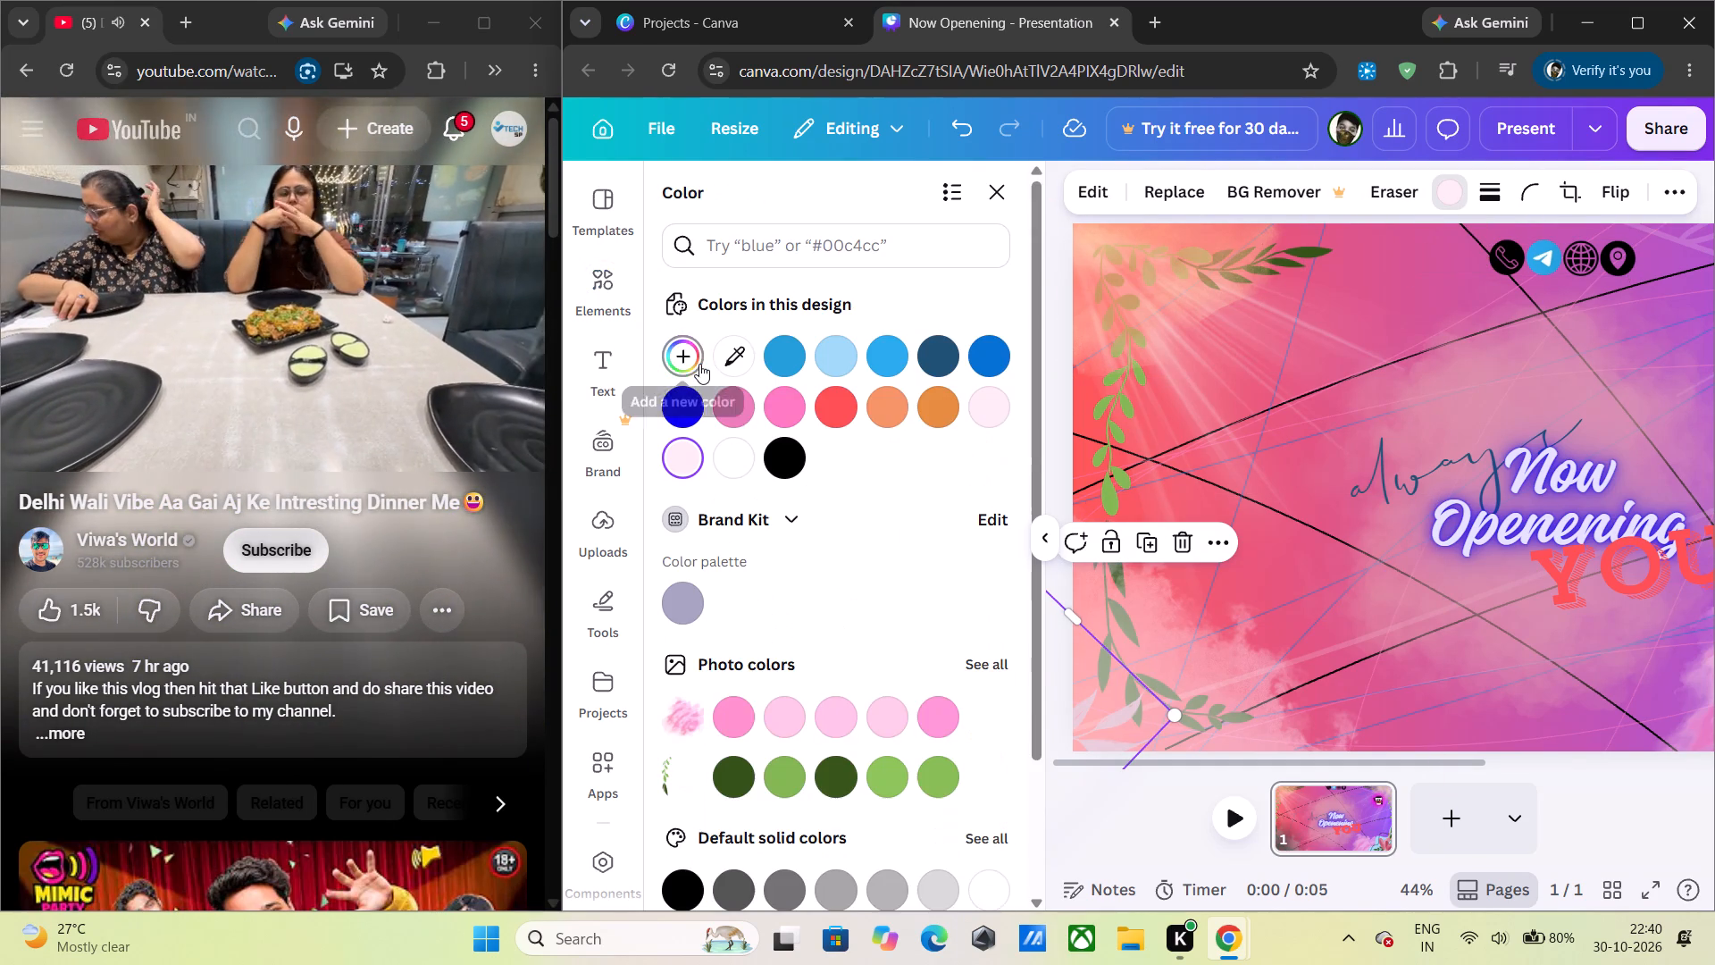
left_click(699, 363)
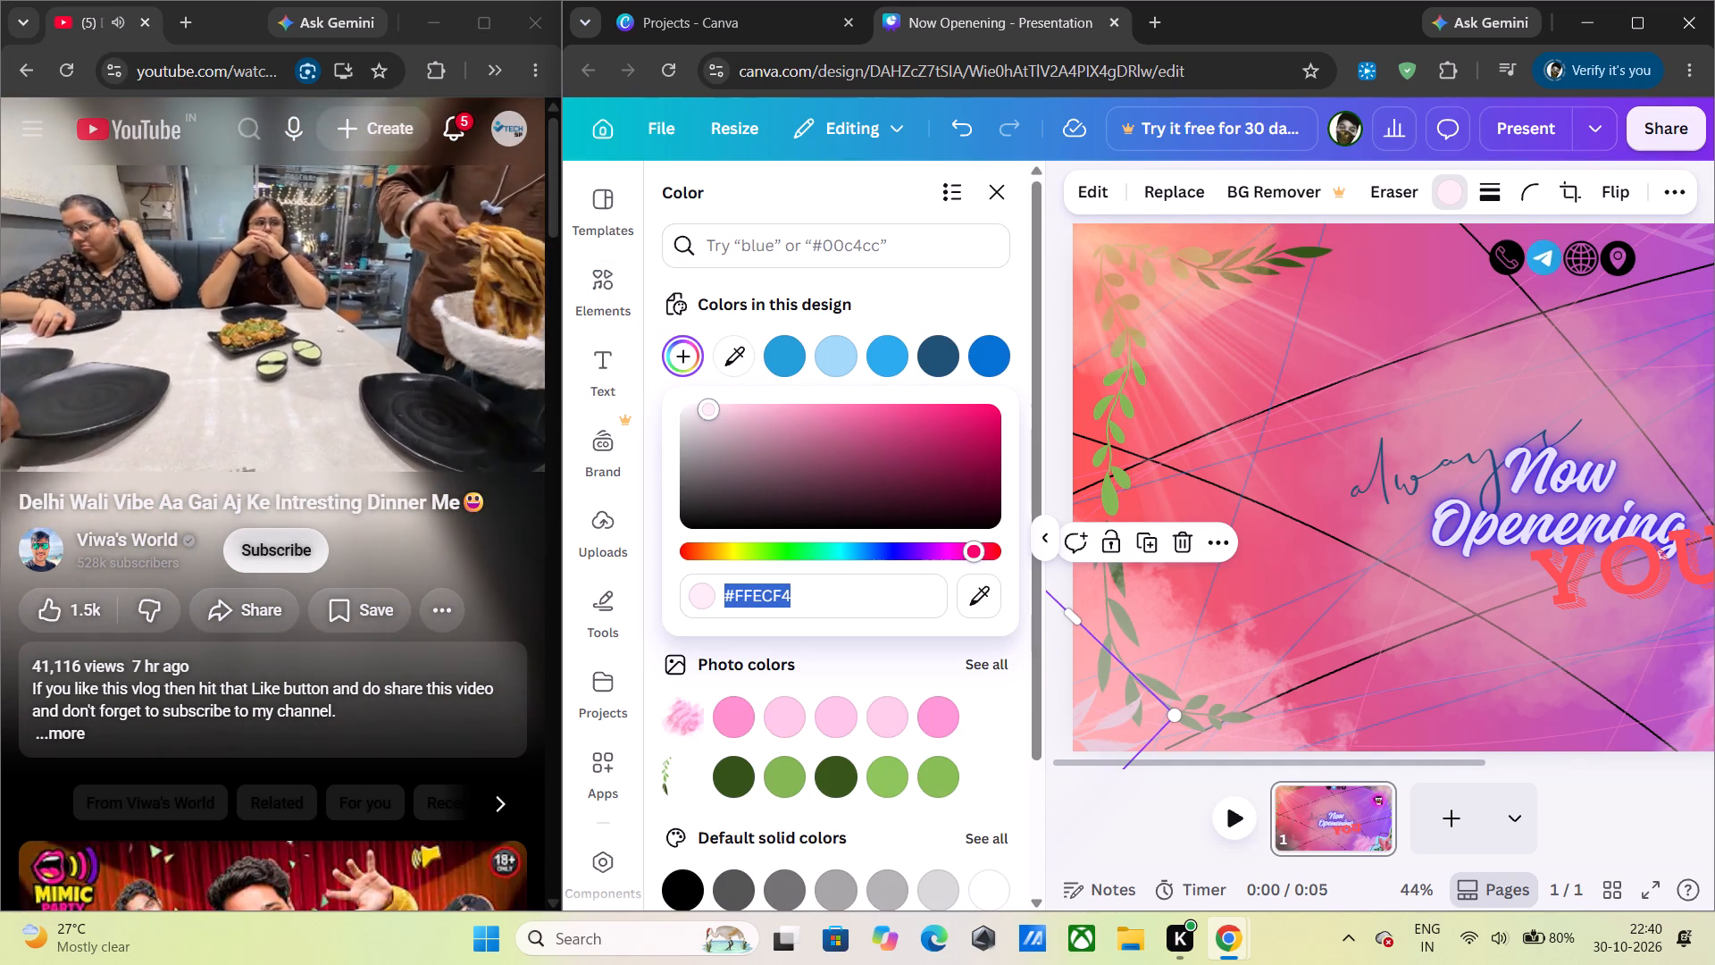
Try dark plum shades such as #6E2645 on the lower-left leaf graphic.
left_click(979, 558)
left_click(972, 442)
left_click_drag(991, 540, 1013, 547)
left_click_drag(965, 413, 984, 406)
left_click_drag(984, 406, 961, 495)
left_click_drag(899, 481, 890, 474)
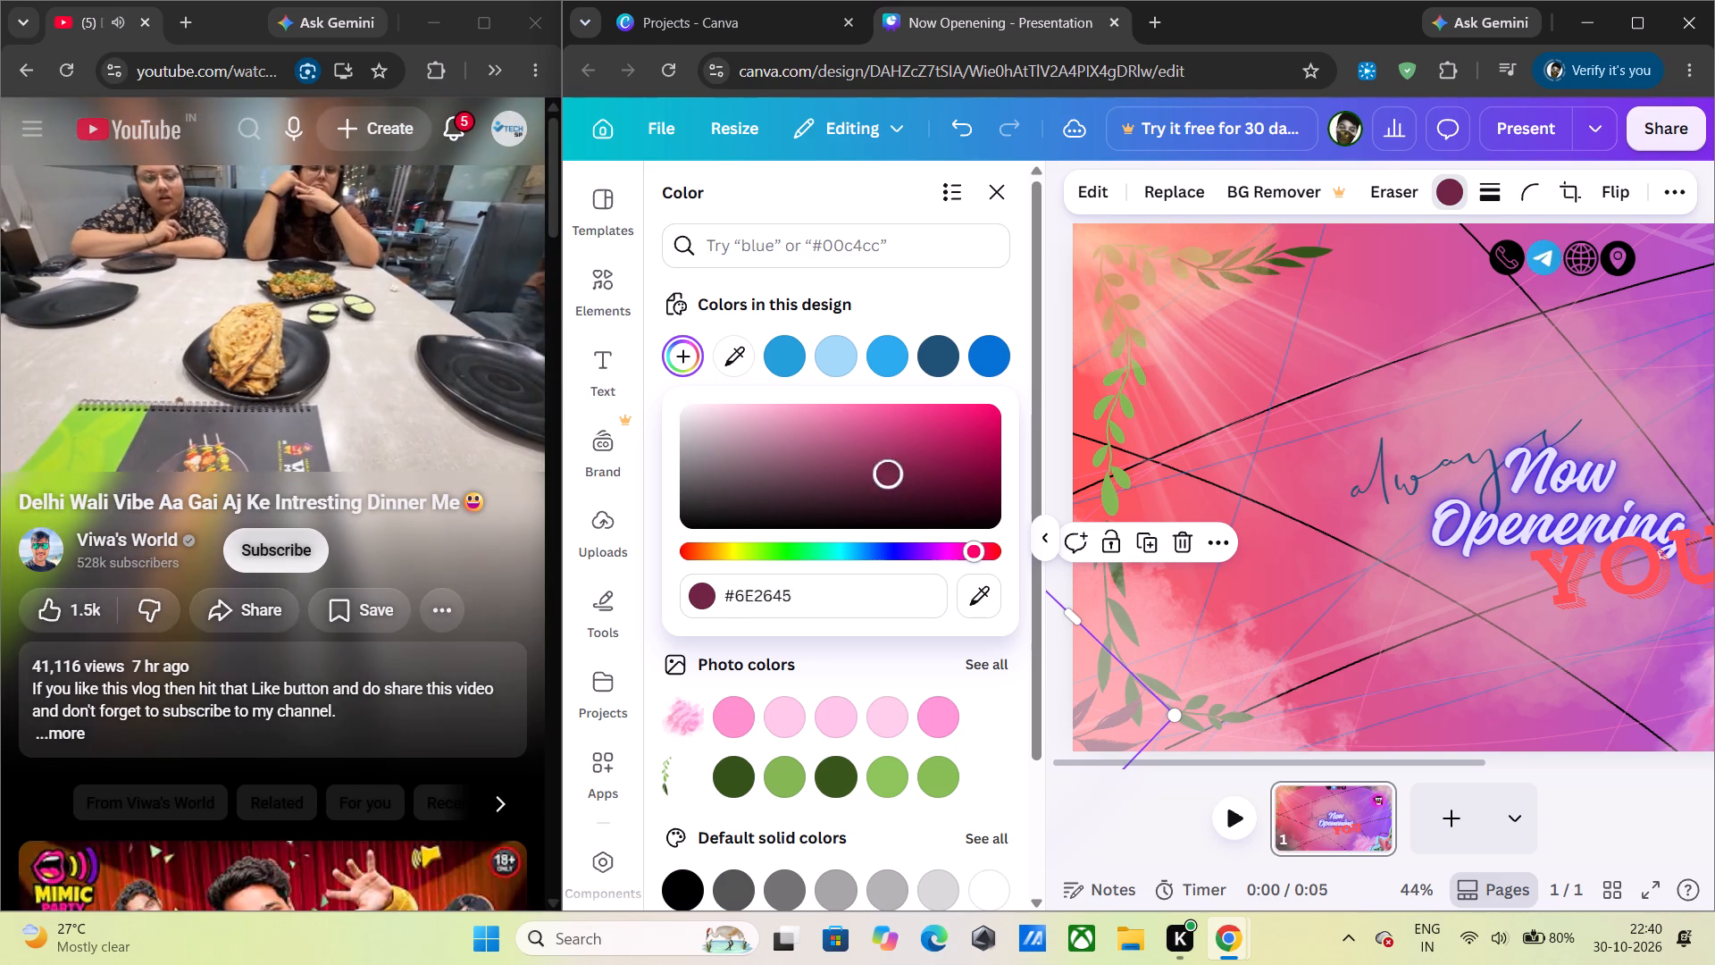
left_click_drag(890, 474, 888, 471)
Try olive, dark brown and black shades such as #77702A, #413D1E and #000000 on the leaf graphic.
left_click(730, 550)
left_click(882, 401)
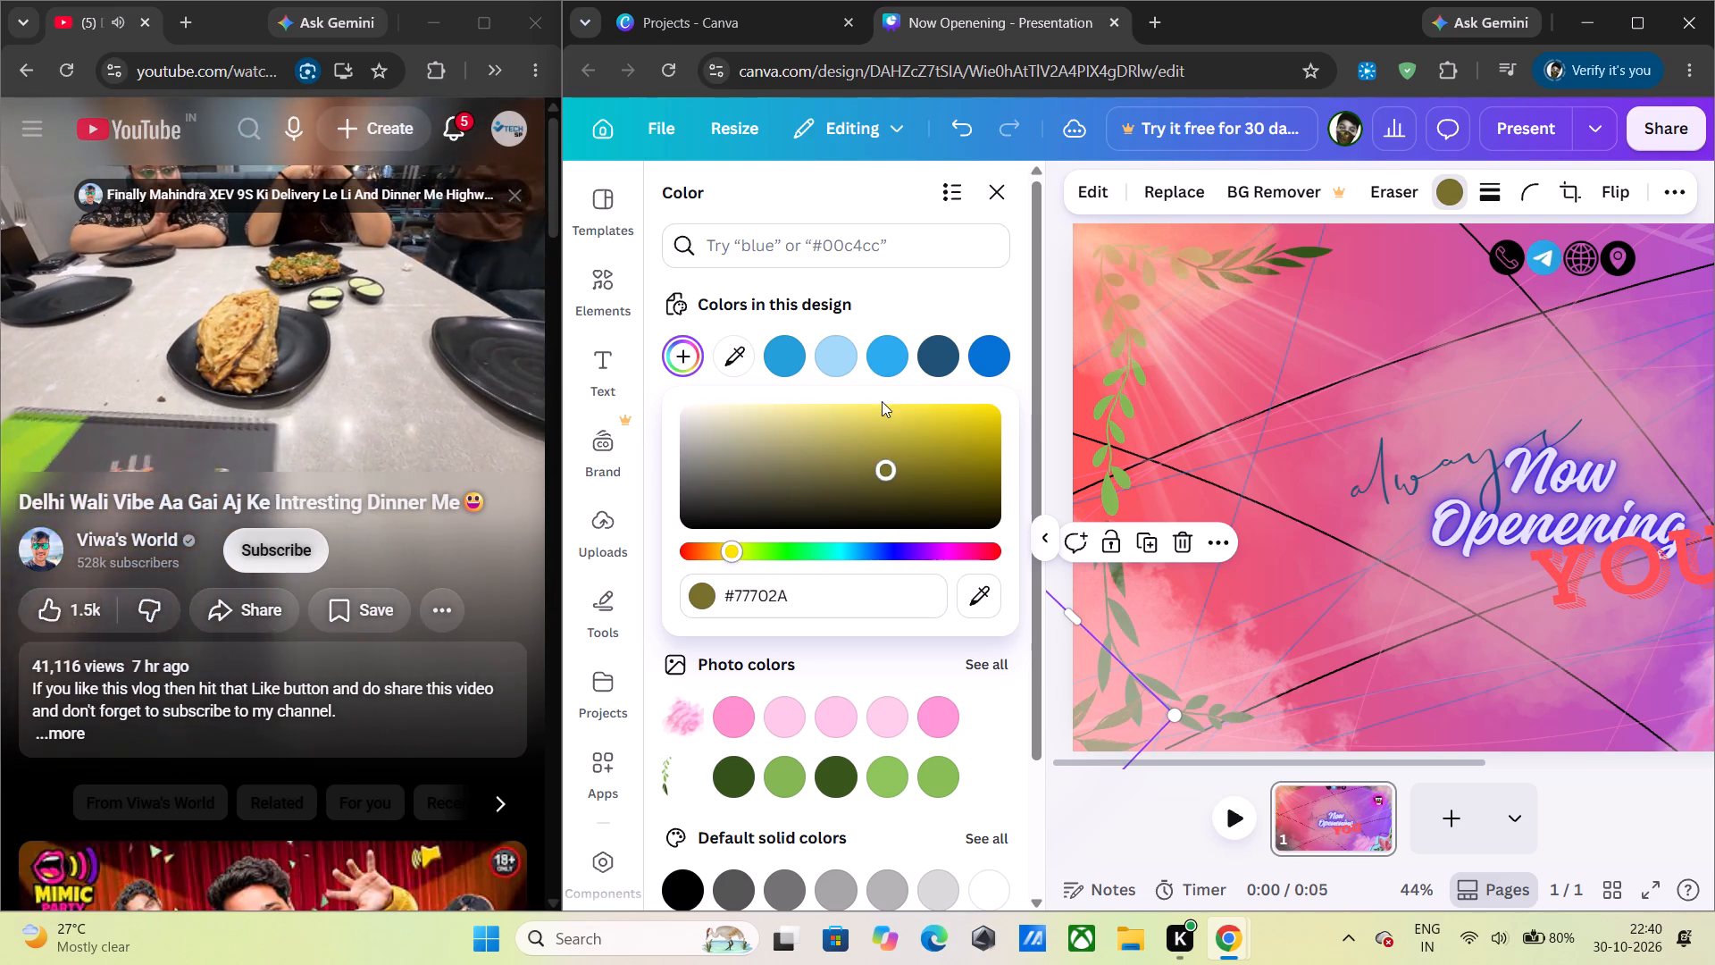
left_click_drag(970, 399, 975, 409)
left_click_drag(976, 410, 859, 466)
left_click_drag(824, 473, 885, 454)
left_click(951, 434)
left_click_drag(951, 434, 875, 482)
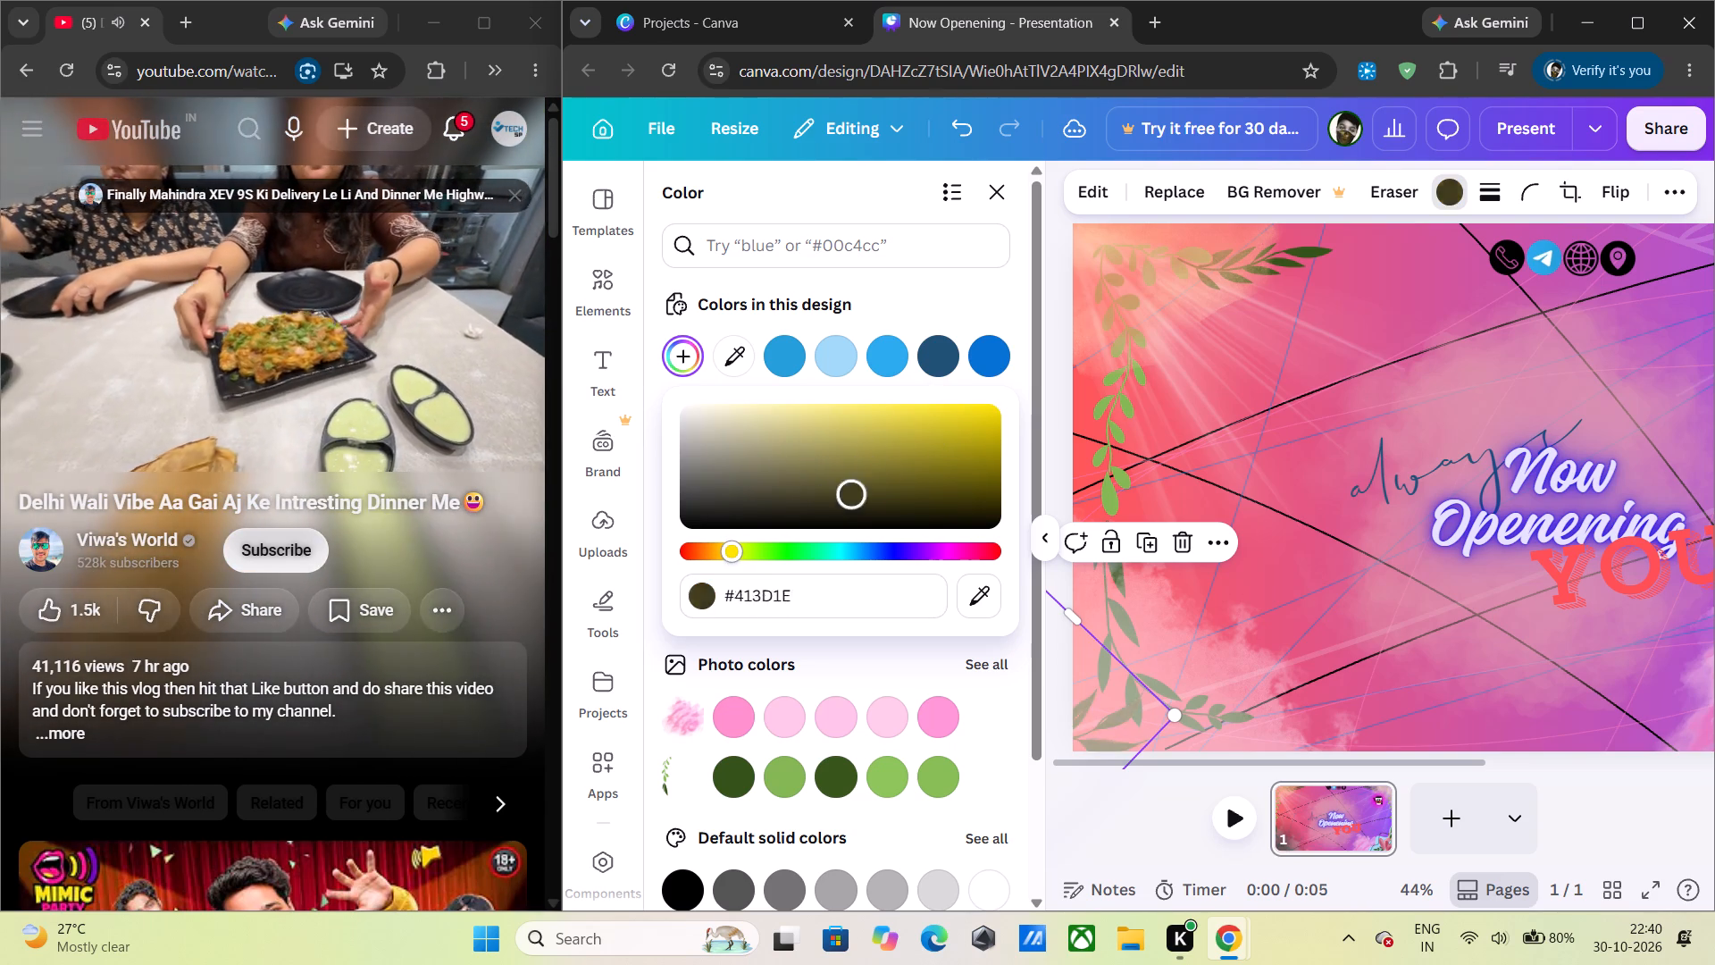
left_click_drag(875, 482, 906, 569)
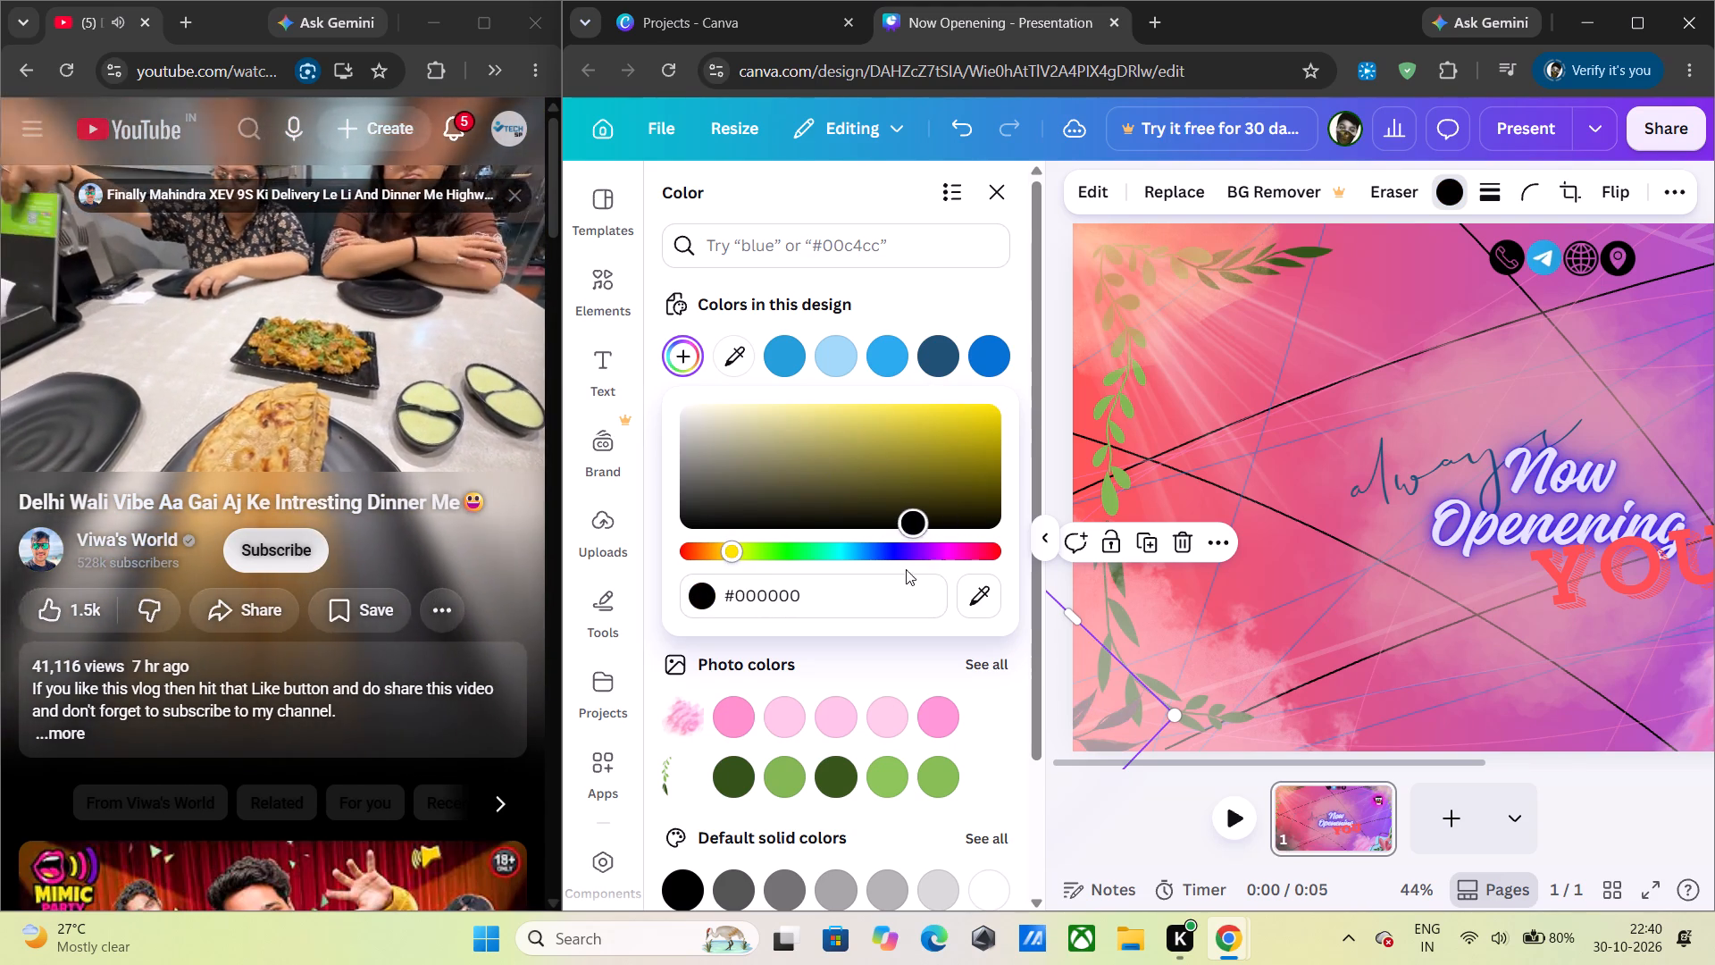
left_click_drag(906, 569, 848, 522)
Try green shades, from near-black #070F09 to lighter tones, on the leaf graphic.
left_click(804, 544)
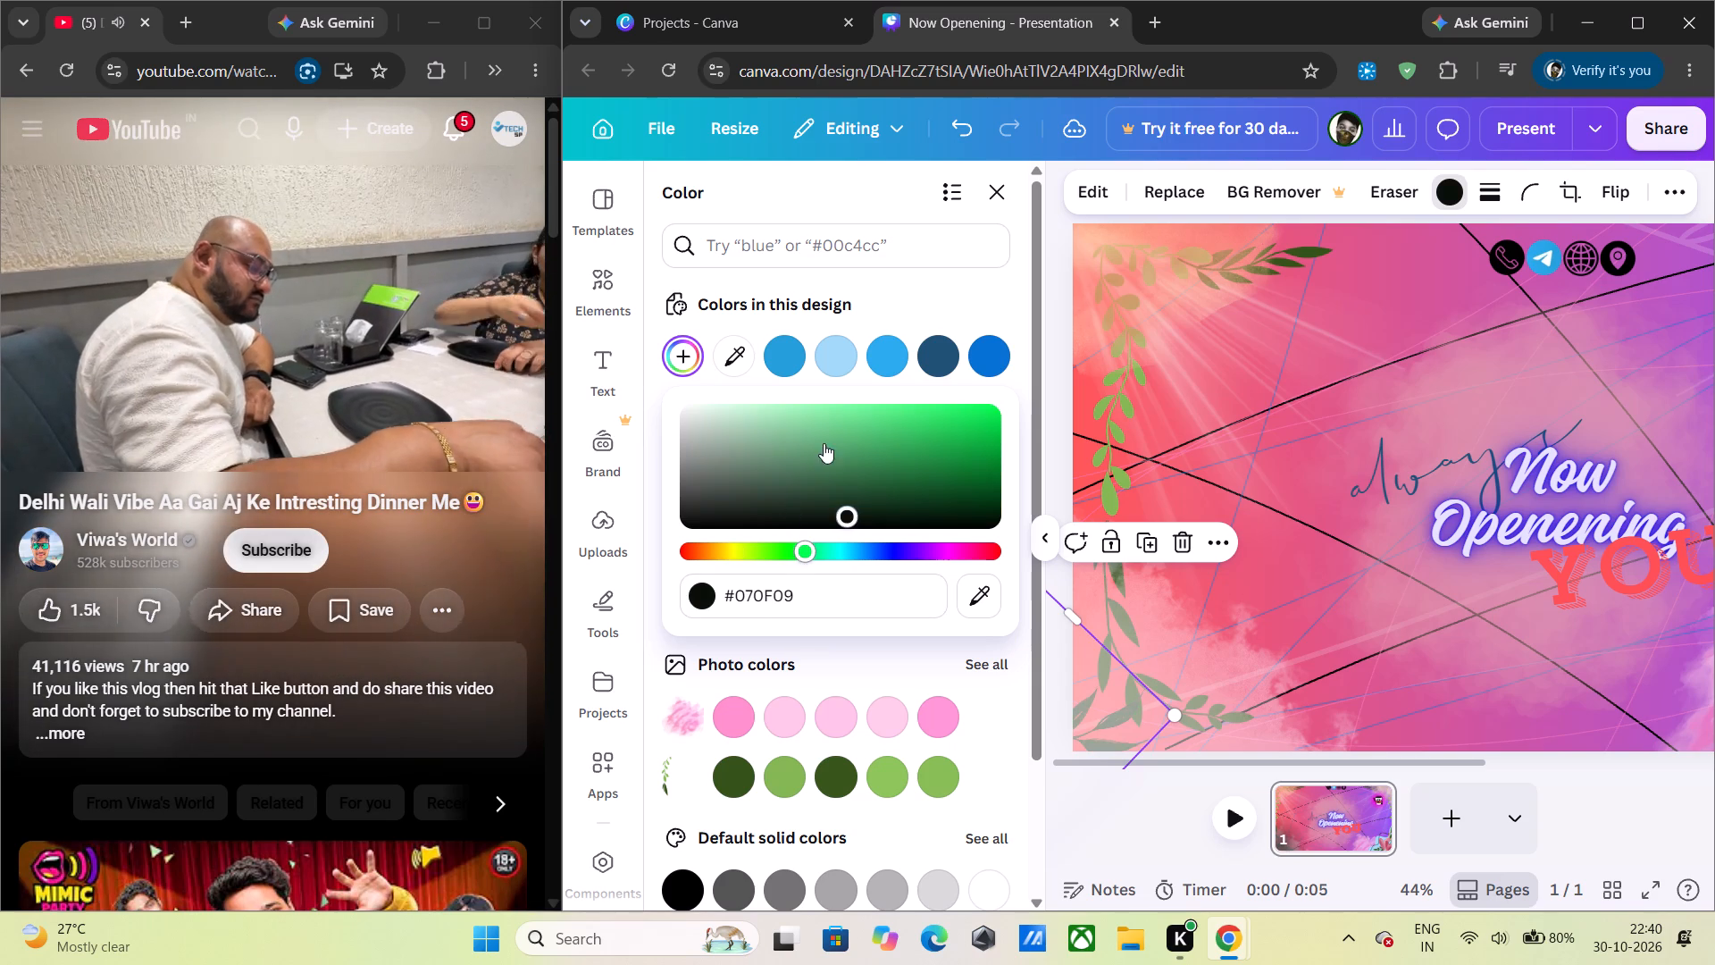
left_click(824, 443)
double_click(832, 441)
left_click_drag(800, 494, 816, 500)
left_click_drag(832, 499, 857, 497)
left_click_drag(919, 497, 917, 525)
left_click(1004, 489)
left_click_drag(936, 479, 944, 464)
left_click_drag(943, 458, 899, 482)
Recolour the lower-left leaf graphic to the blue shade #2C88D2.
left_click(864, 553)
left_click(911, 477)
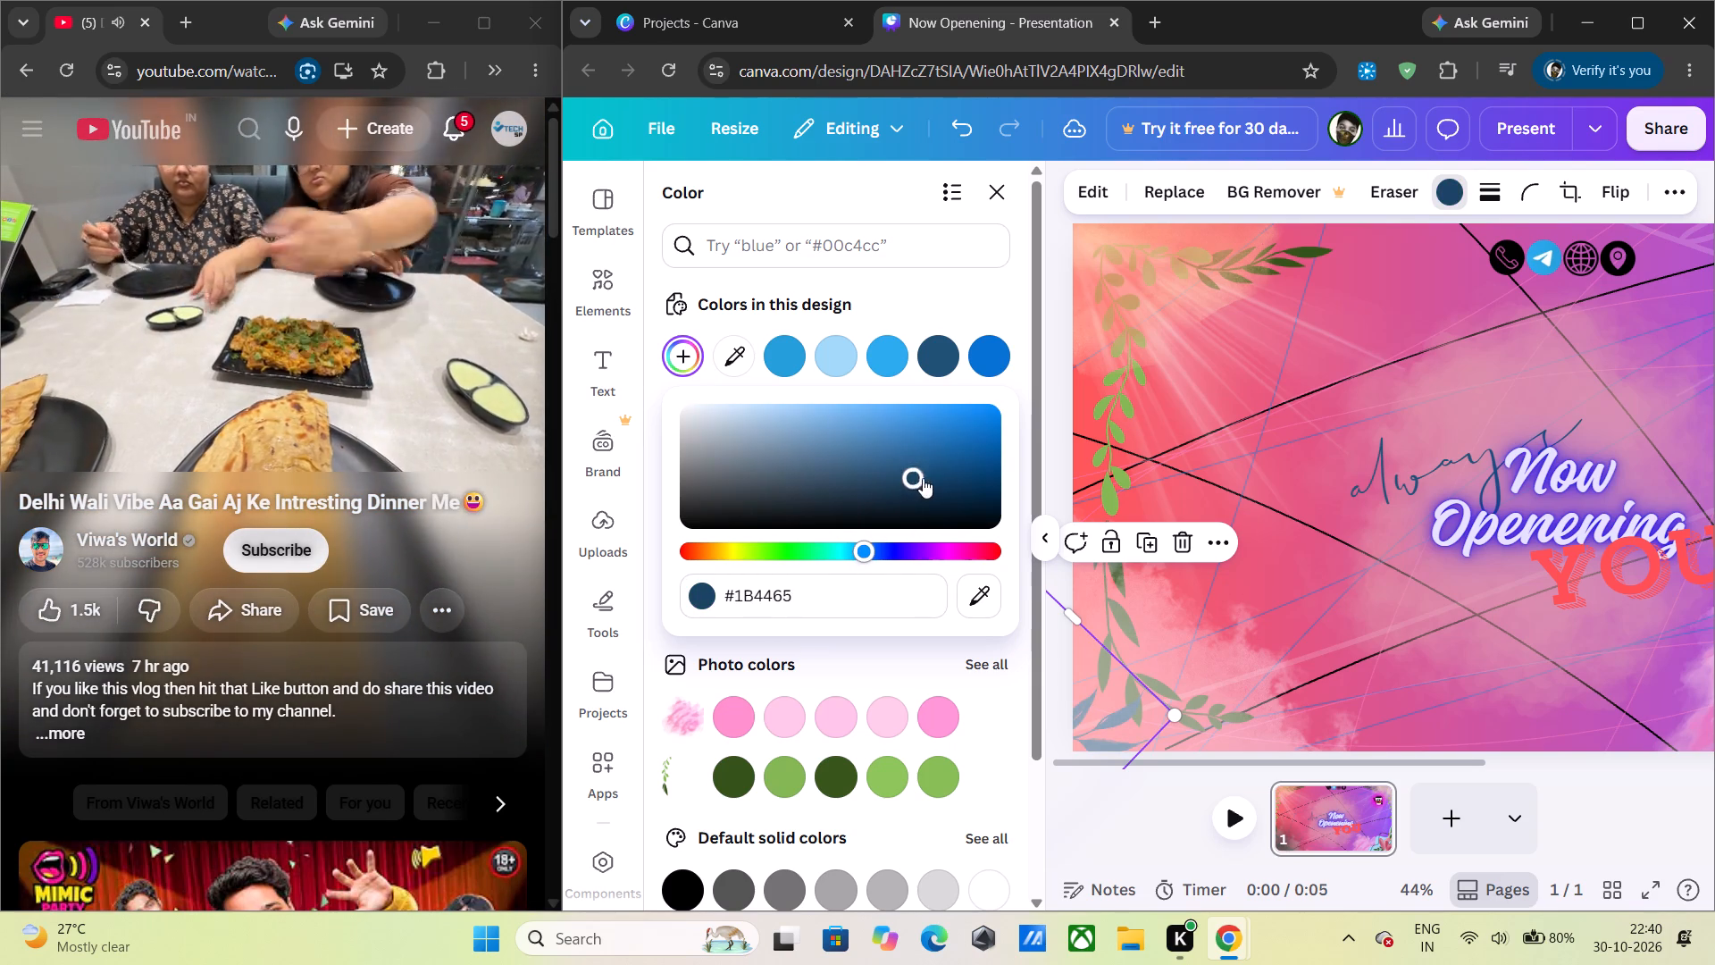
left_click_drag(923, 477, 948, 466)
left_click_drag(933, 434, 933, 426)
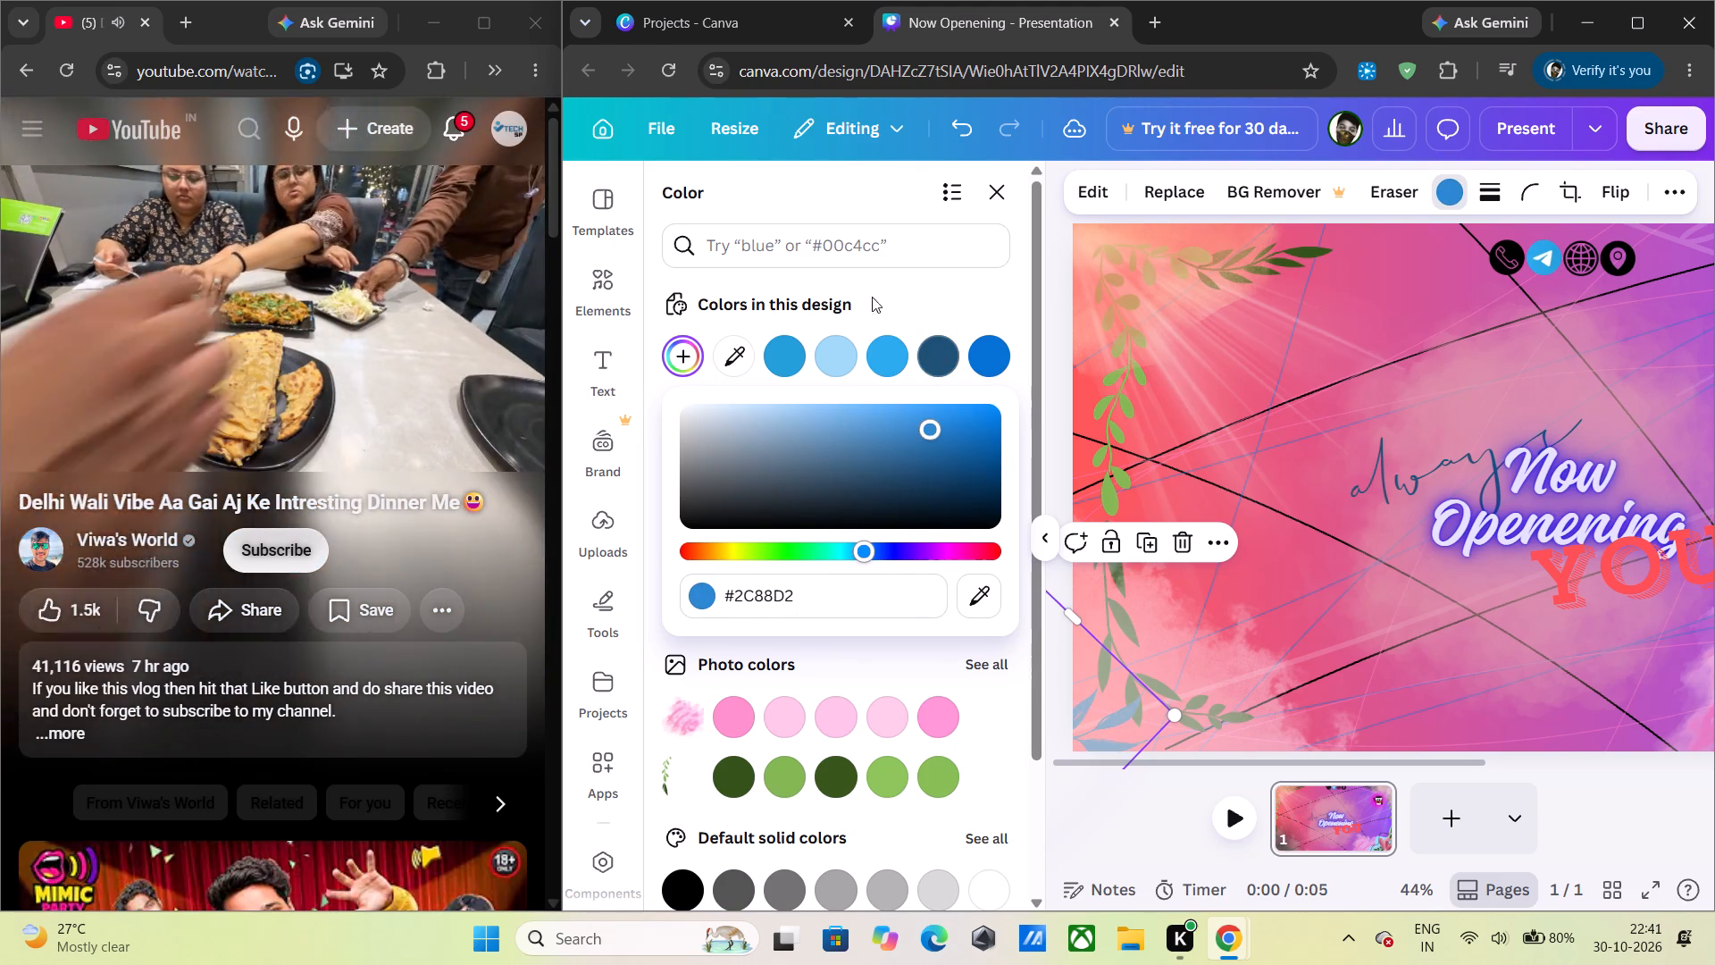
left_click(999, 173)
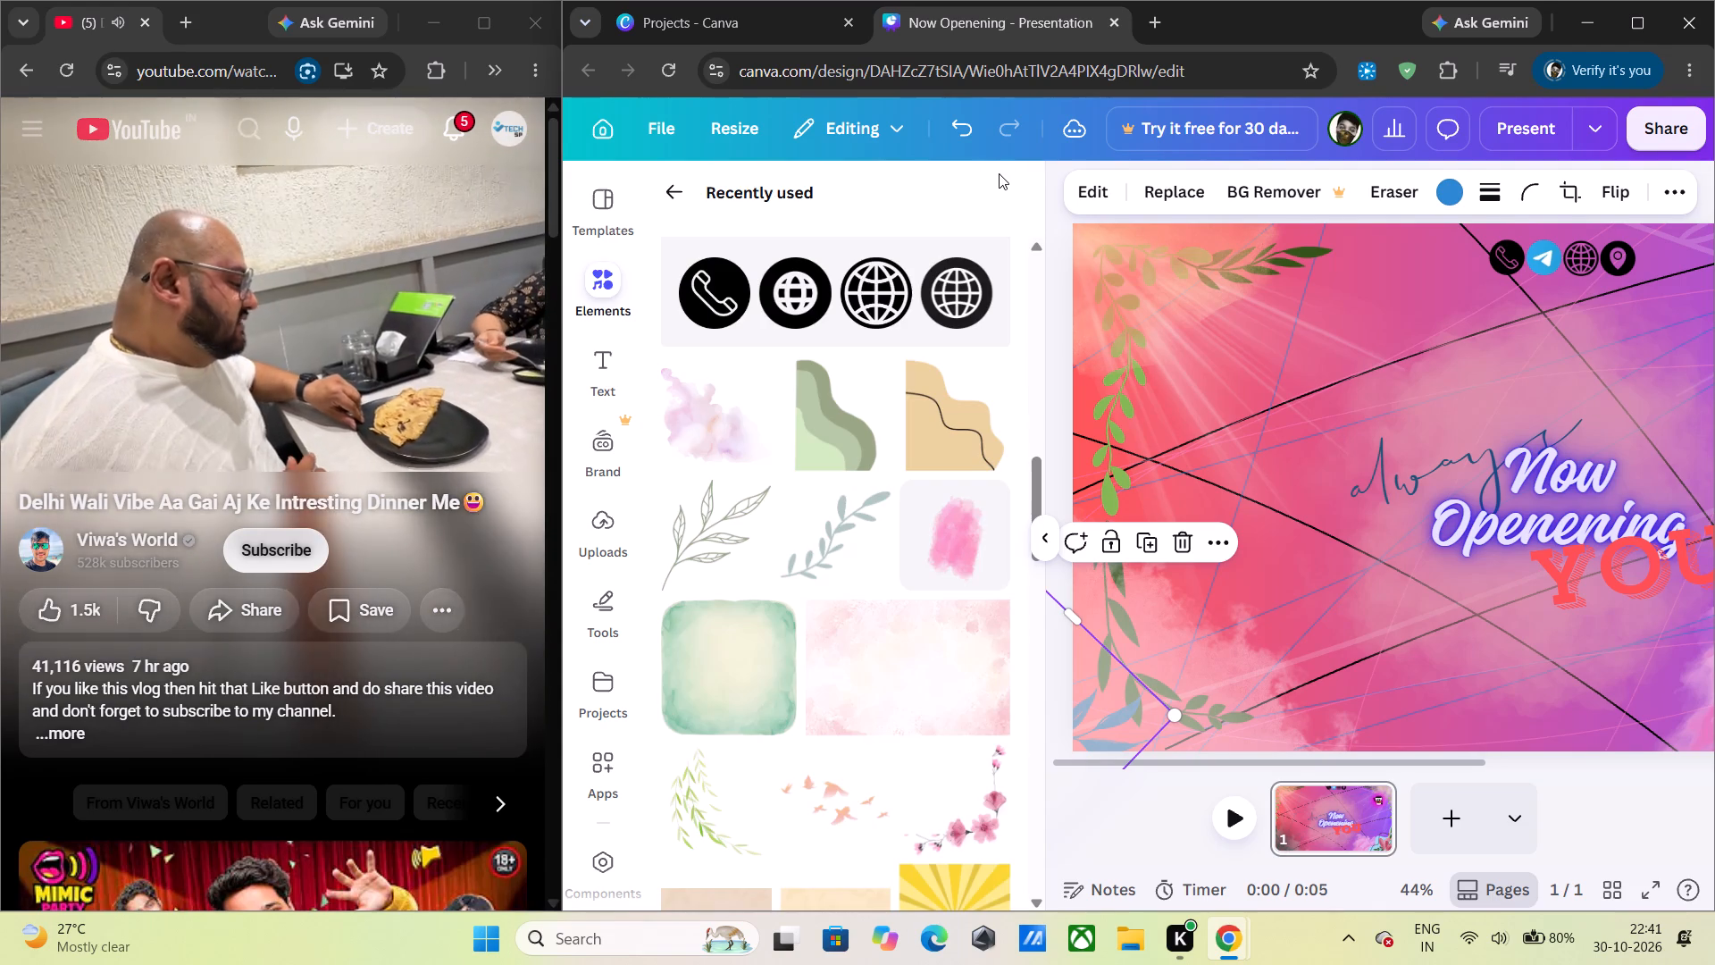
Browse the recently used elements, the text options and the uploads for something to add to the banner.
scroll(869, 459, "down", 3)
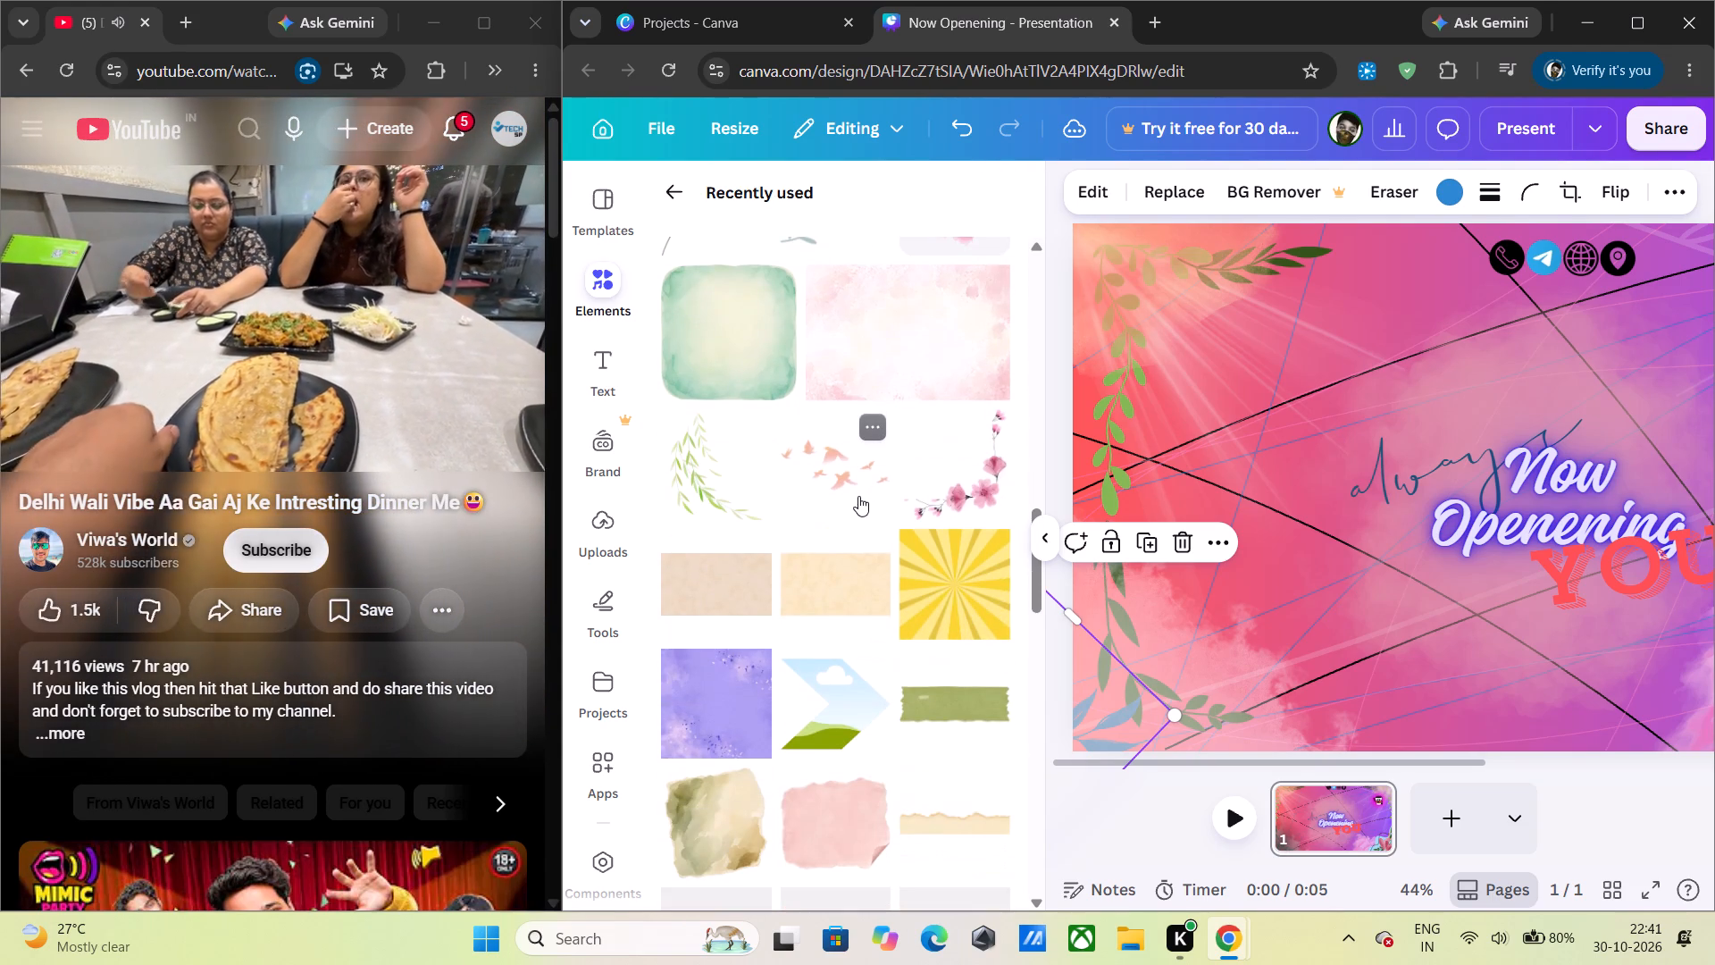
scroll(857, 496, "down", 5)
left_click(602, 377)
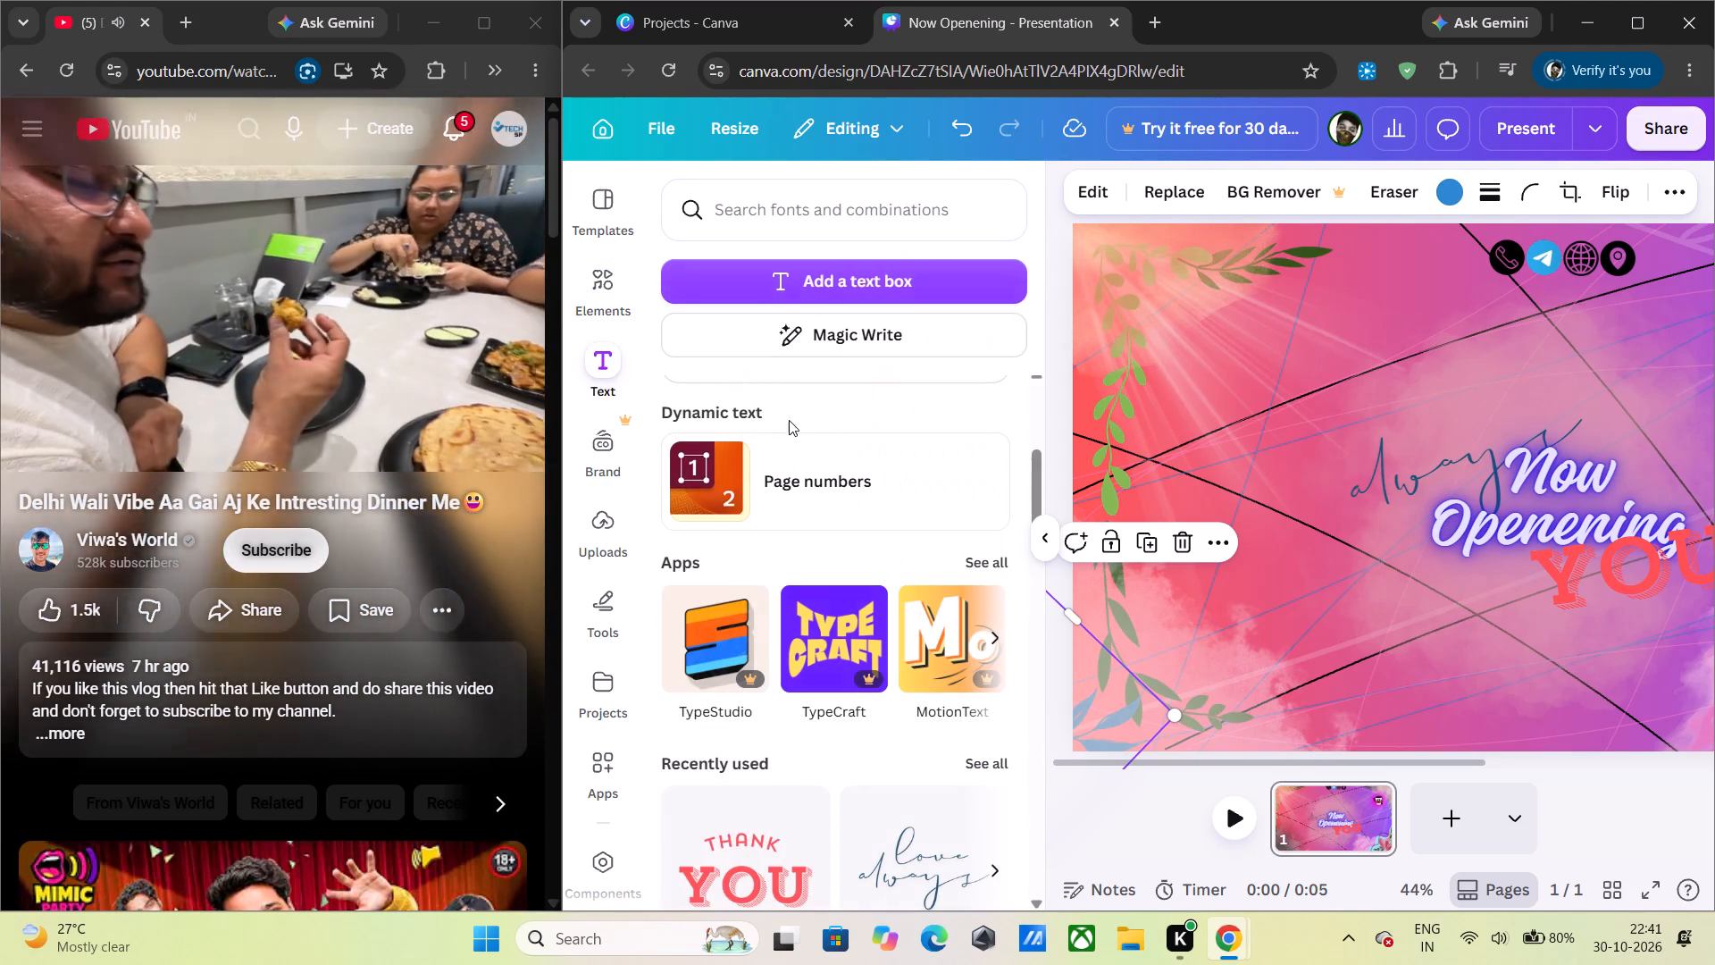
scroll(816, 502, "up", 3)
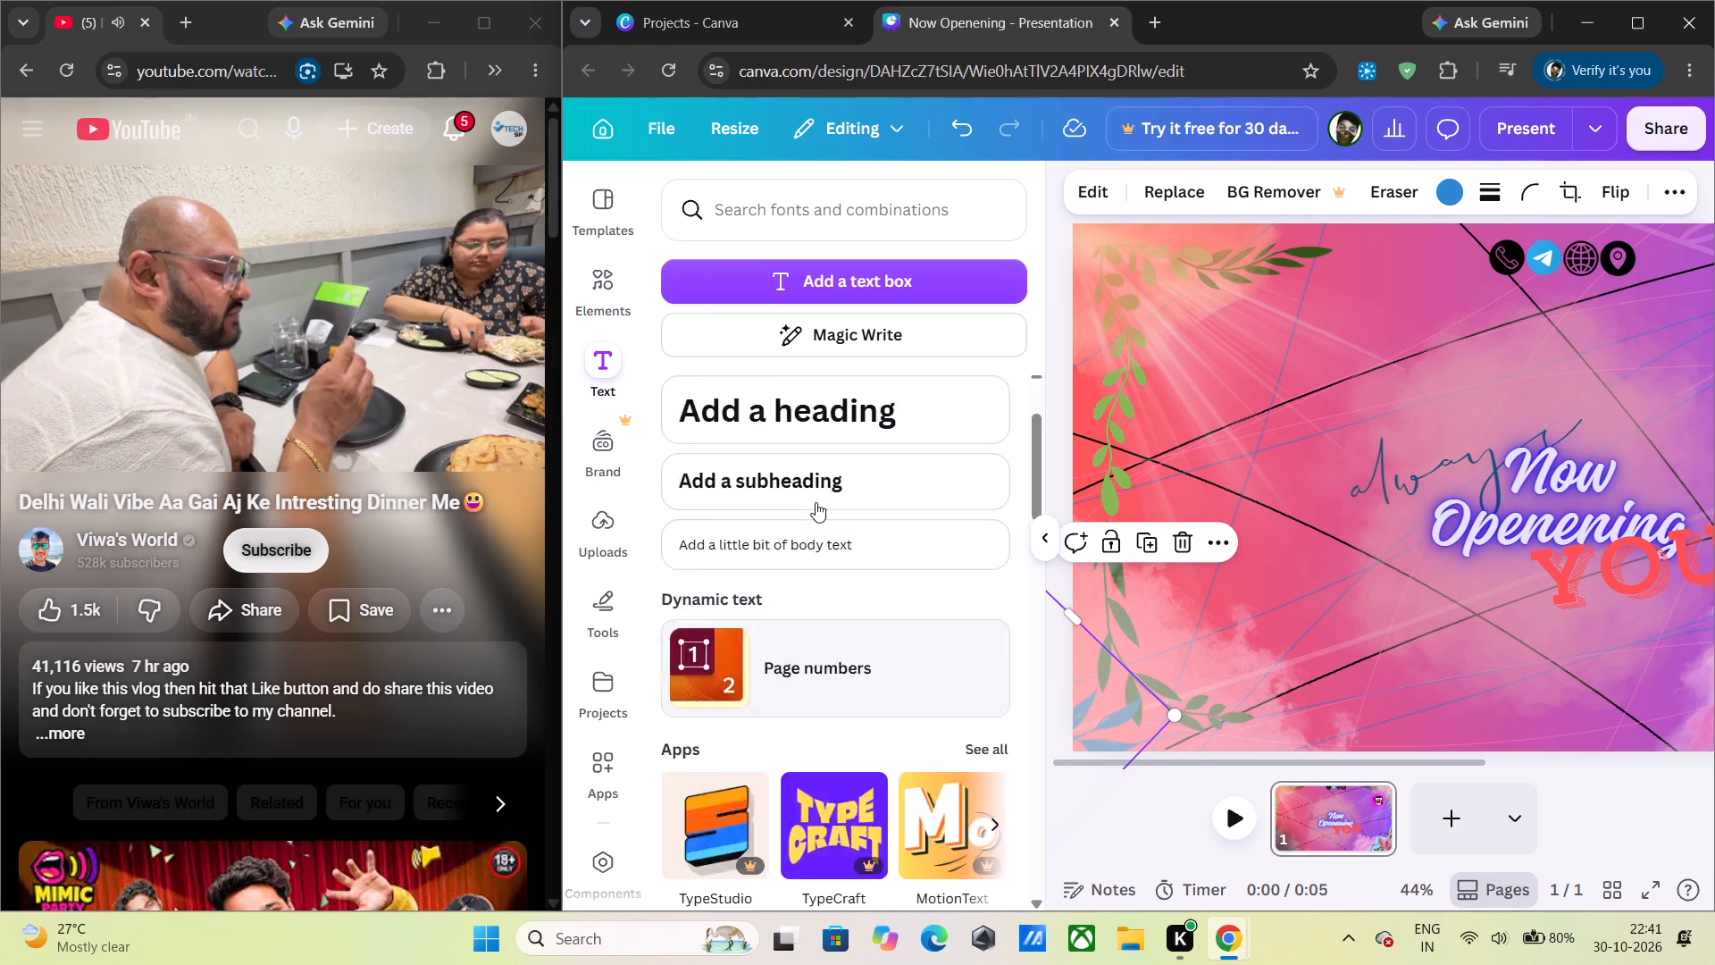
scroll(816, 502, "up", 3)
left_click(622, 539)
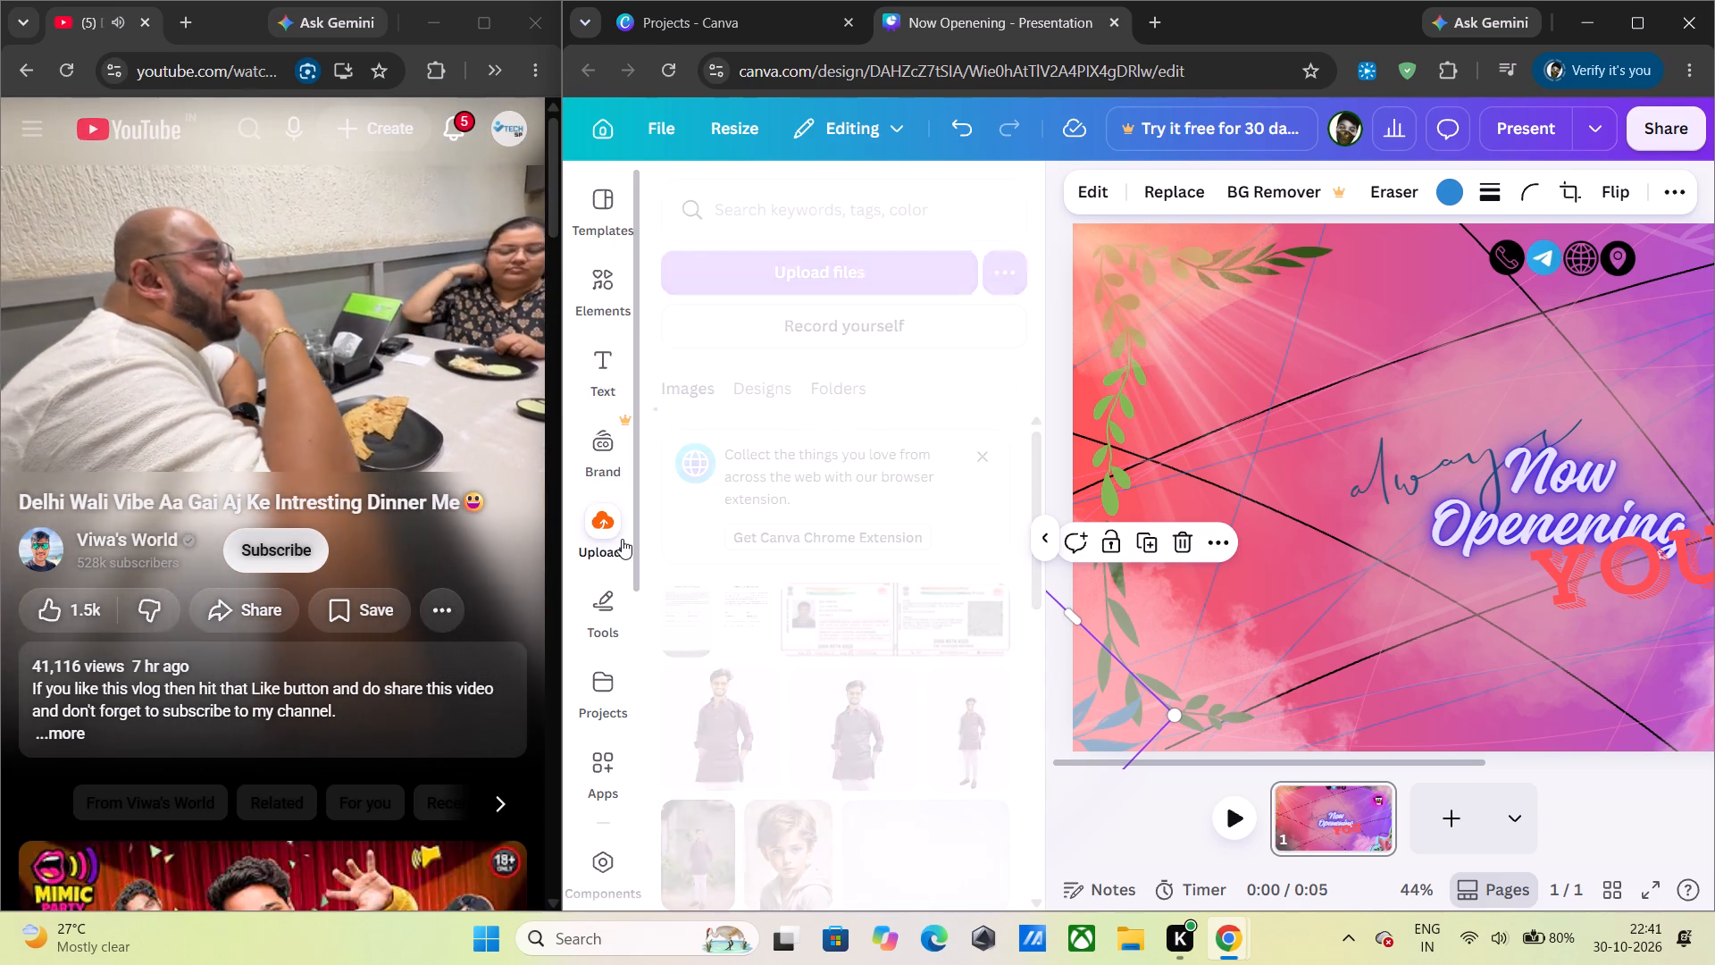
left_click(632, 296)
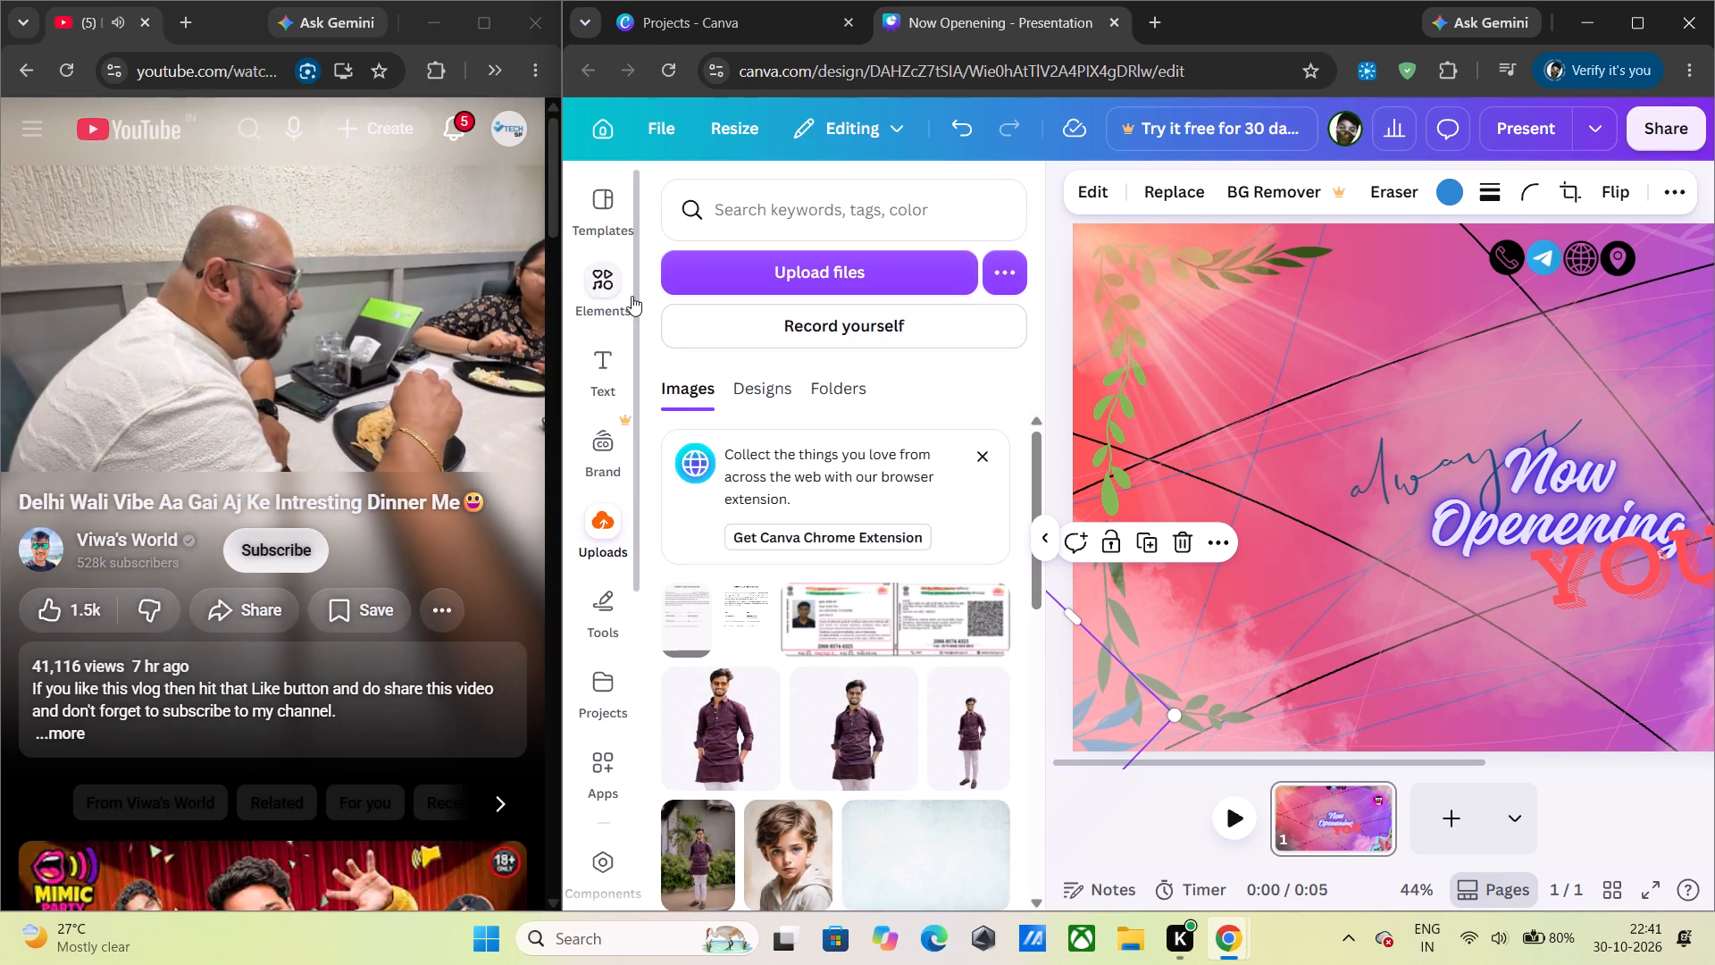
scroll(756, 399, "up", 1)
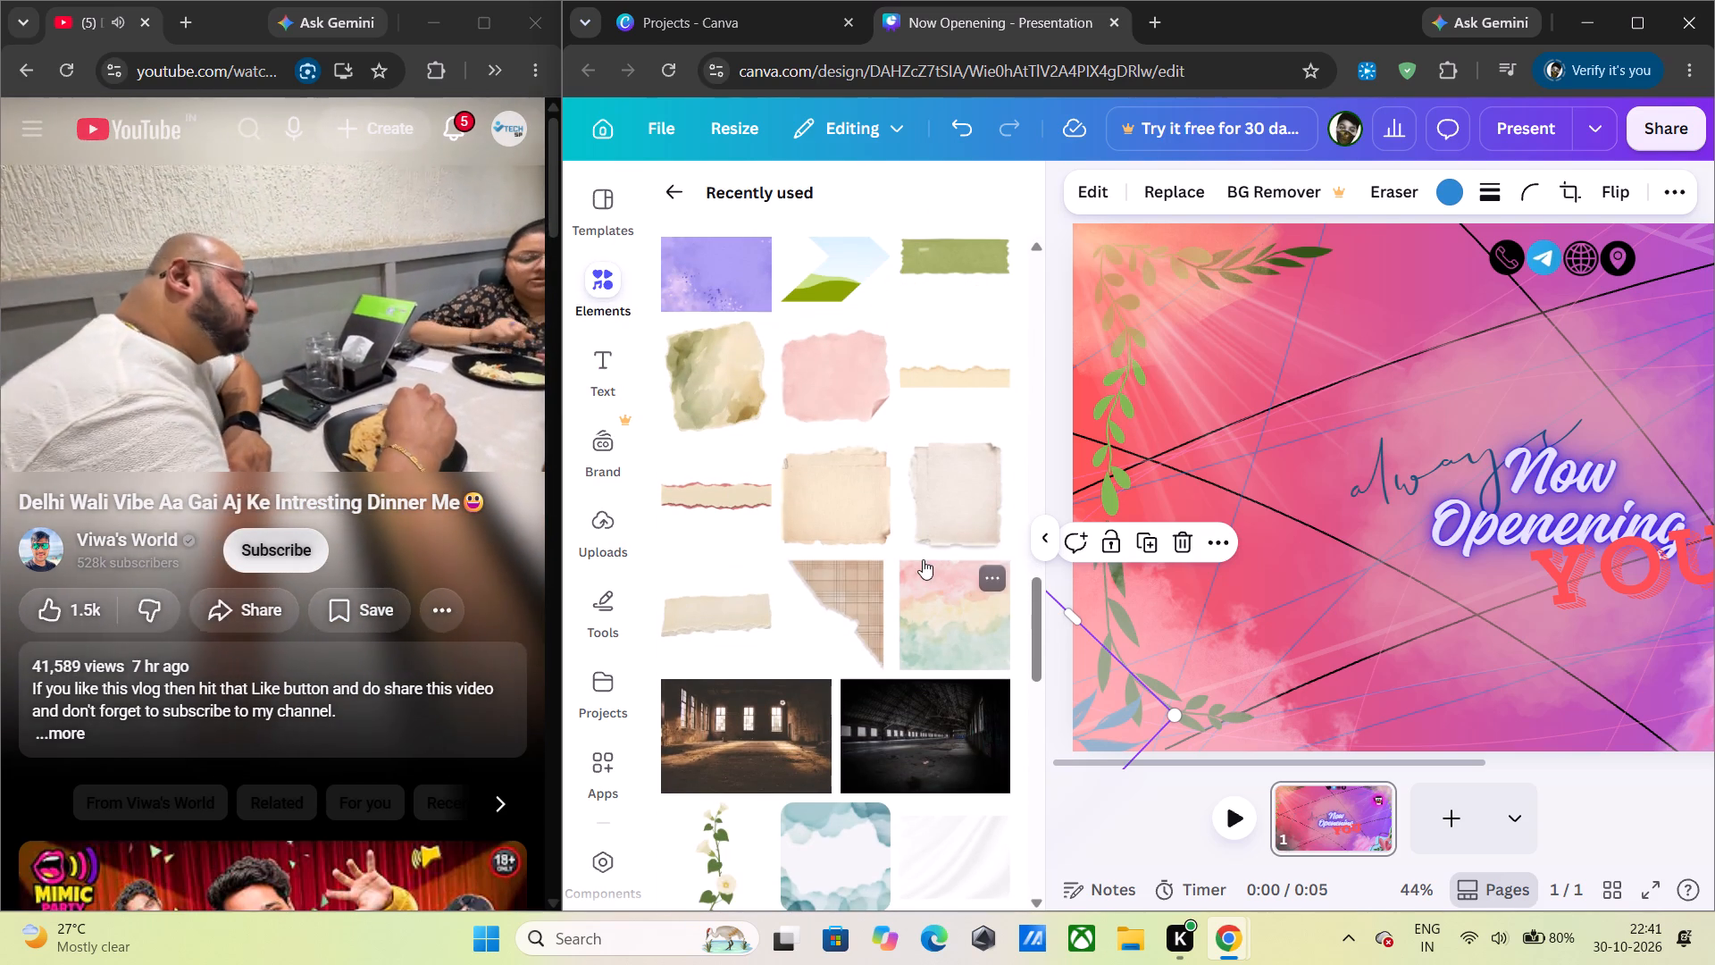
scroll(914, 547, "up", 8)
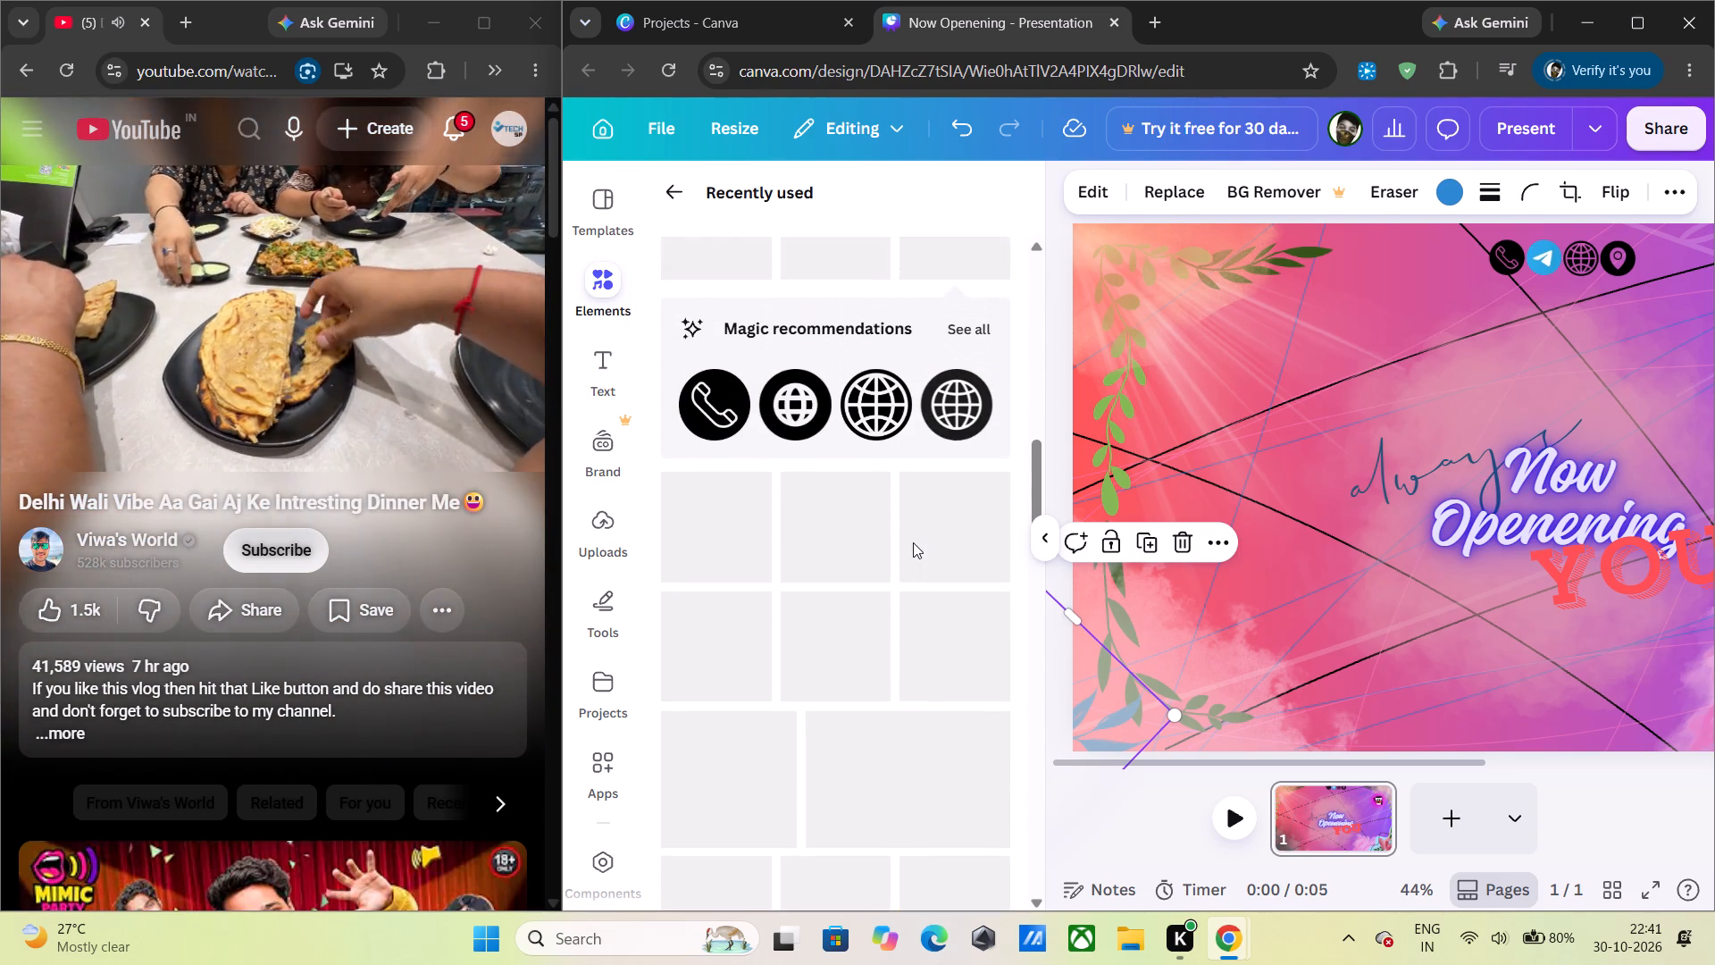
scroll(913, 542, "up", 7)
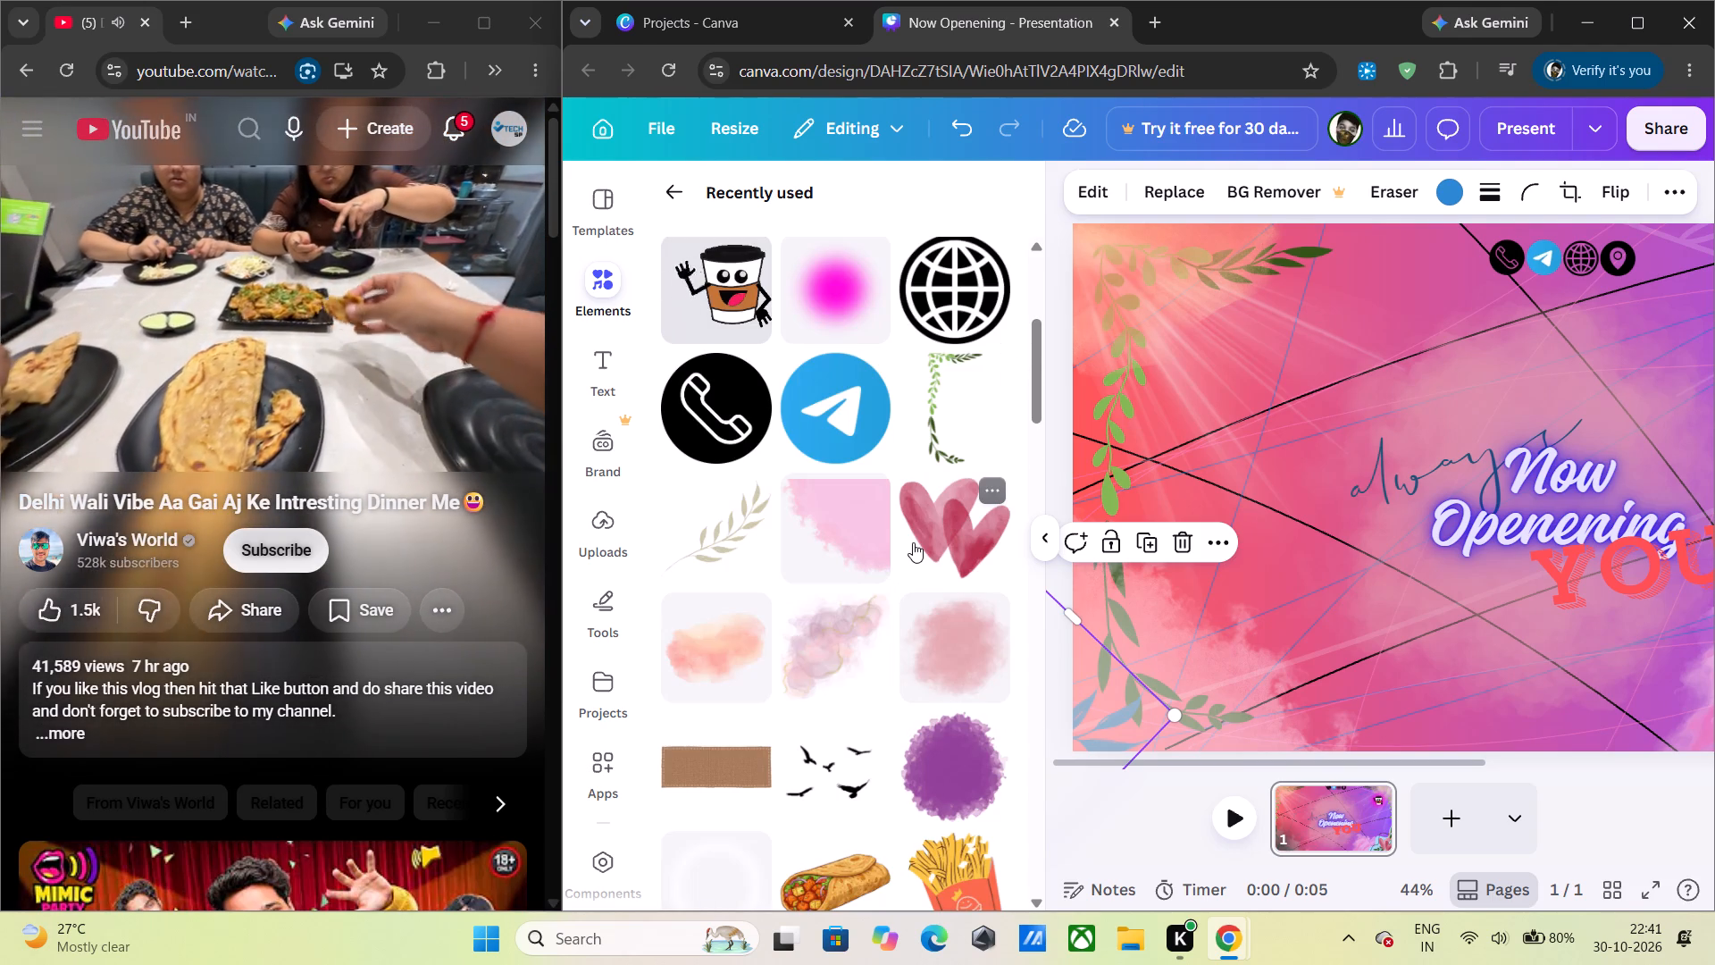
scroll(810, 527, "up", 4)
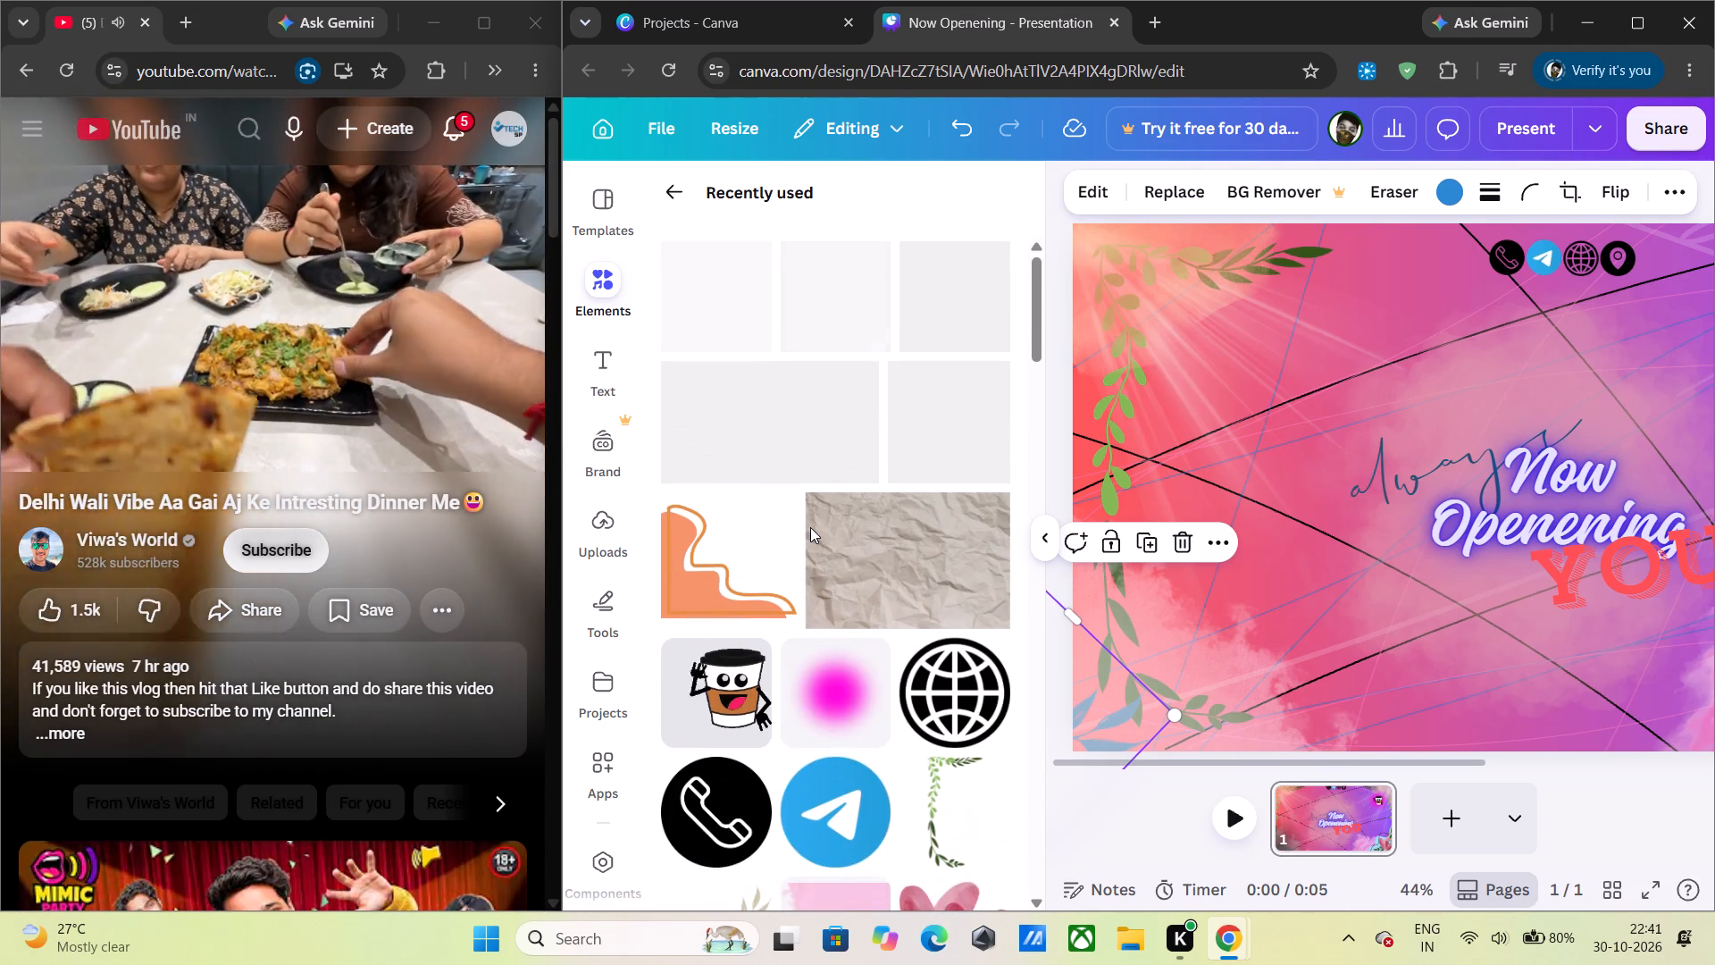
scroll(810, 527, "up", 4)
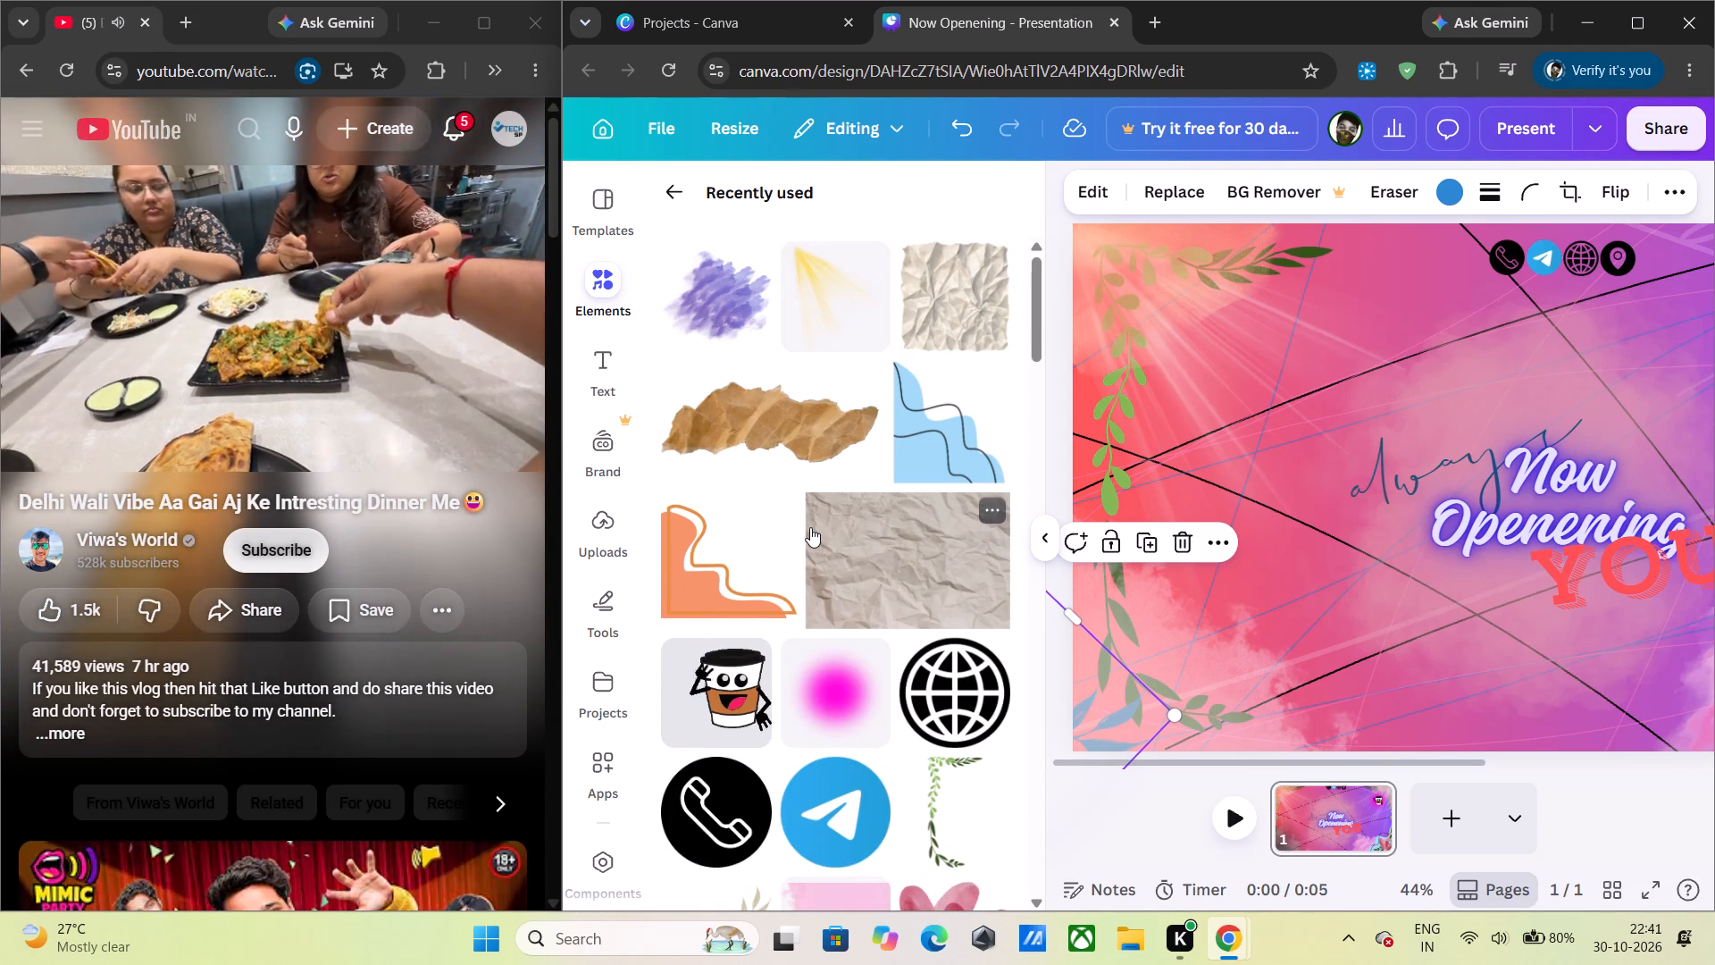
Add the white softly rippled background image from the recently used elements and shift it toward the banner's left side.
scroll(810, 527, "down", 2)
scroll(817, 712, "down", 3)
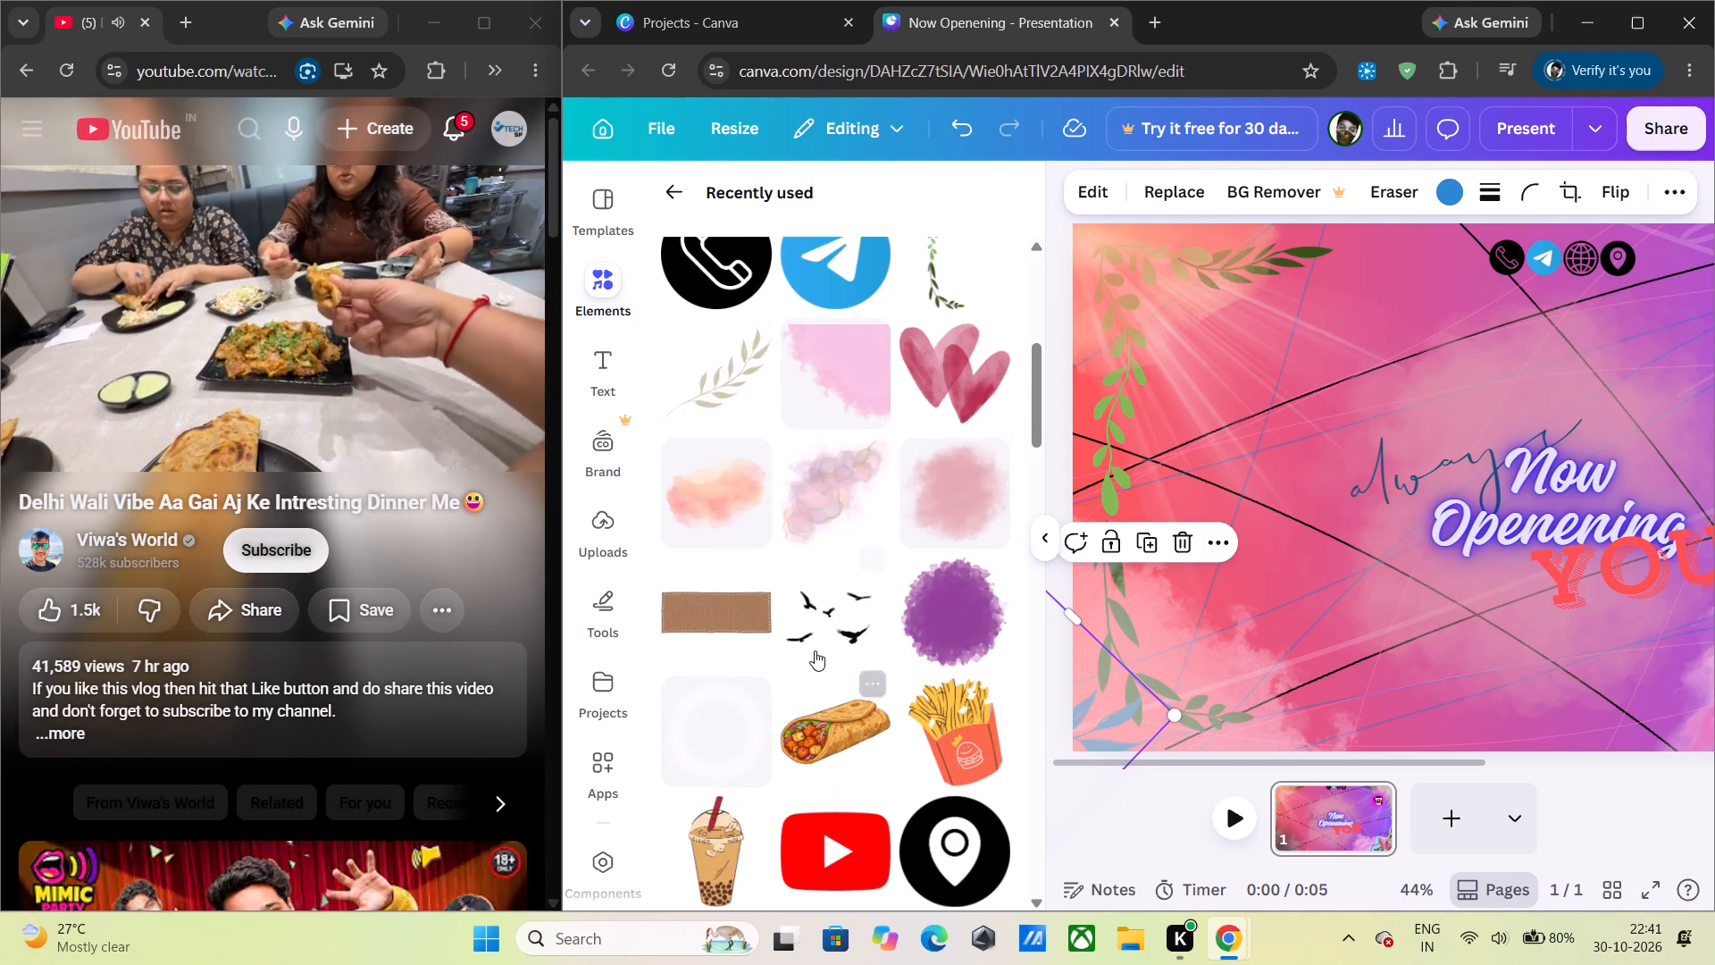
scroll(910, 690, "down", 4)
scroll(849, 629, "down", 3)
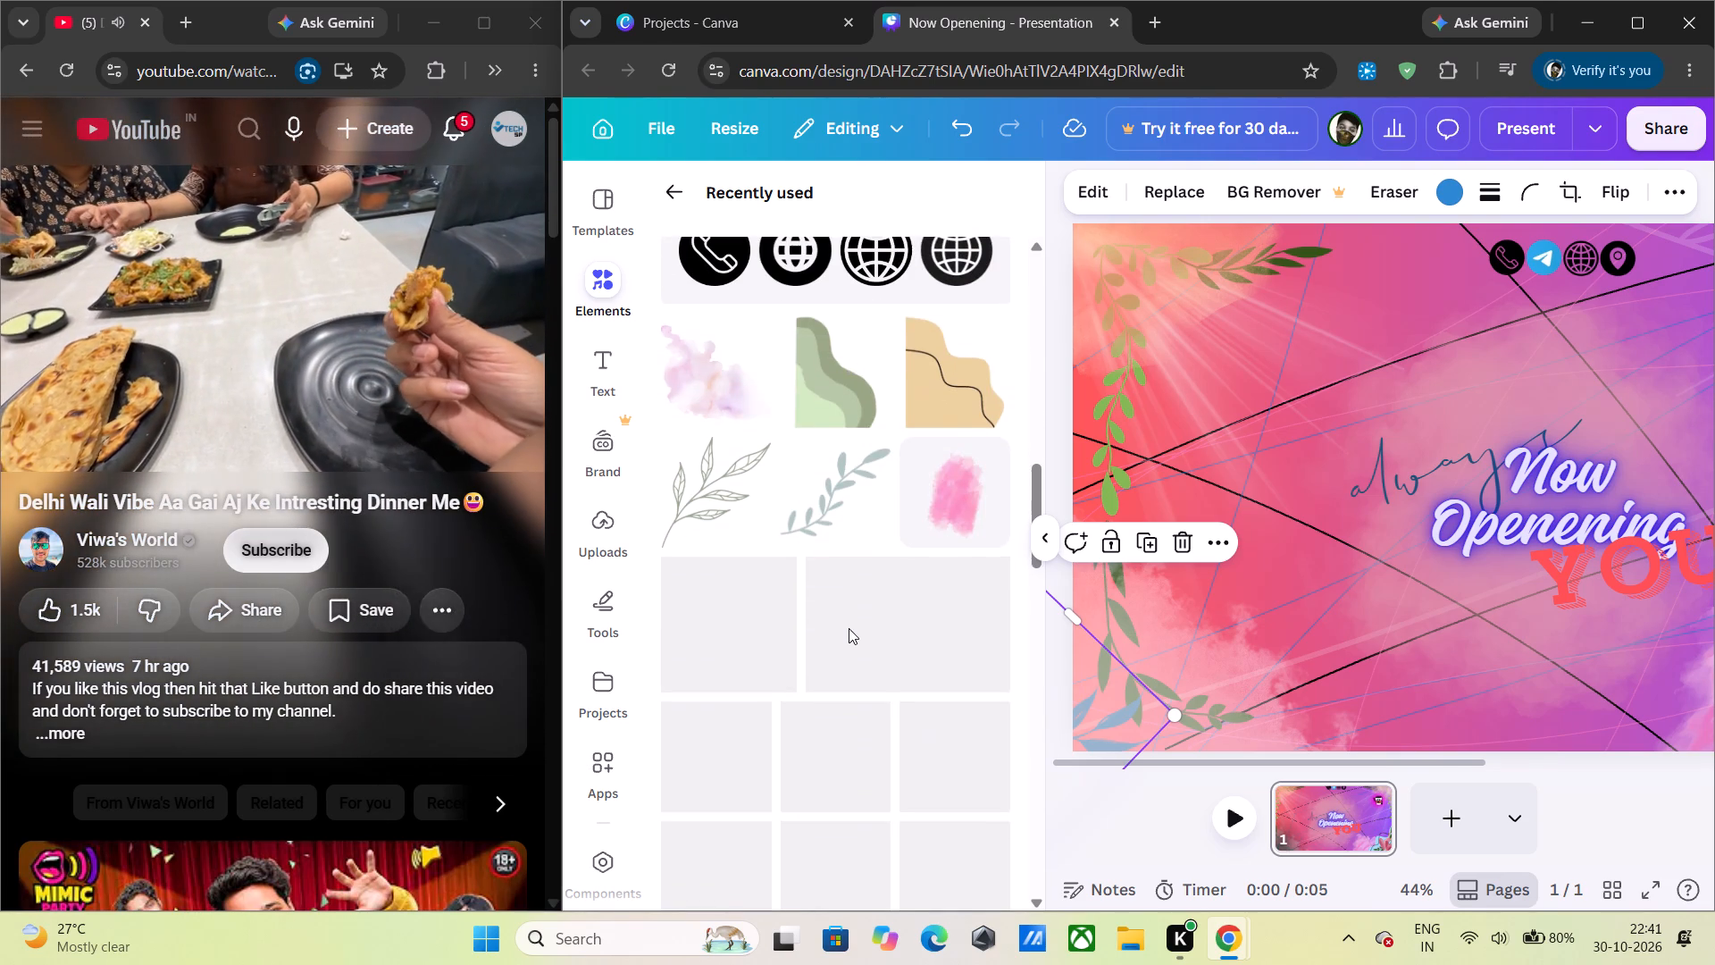
scroll(849, 626, "down", 2)
scroll(841, 451, "down", 1)
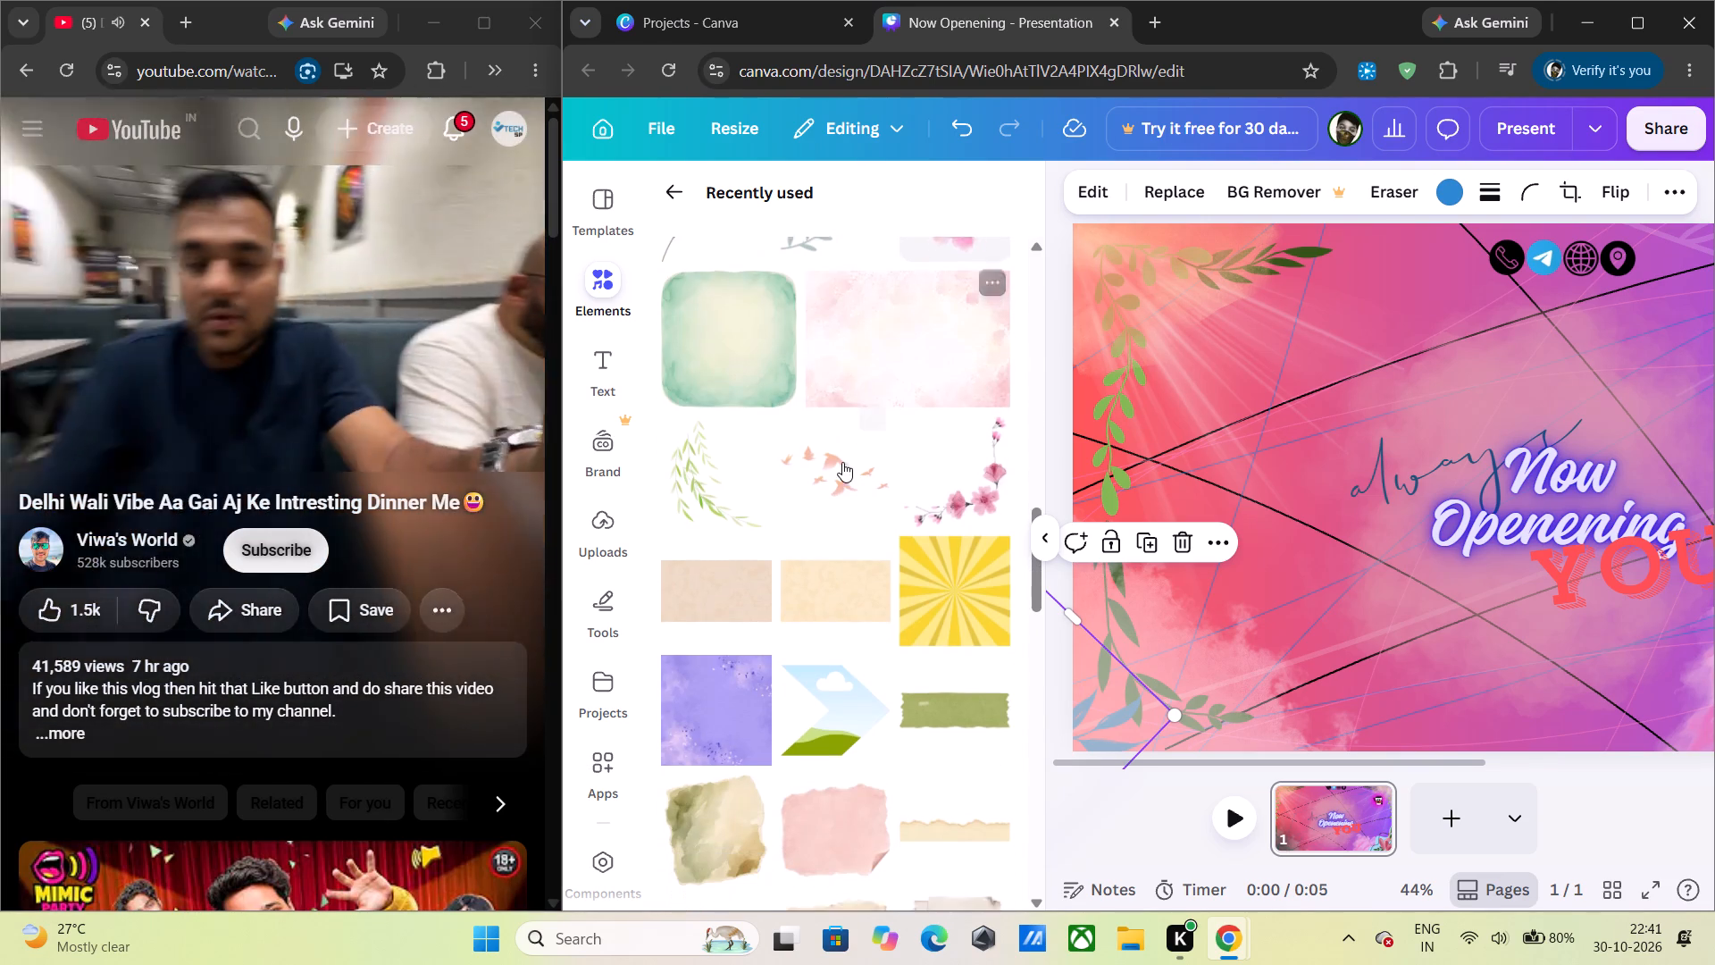
scroll(873, 592, "down", 3)
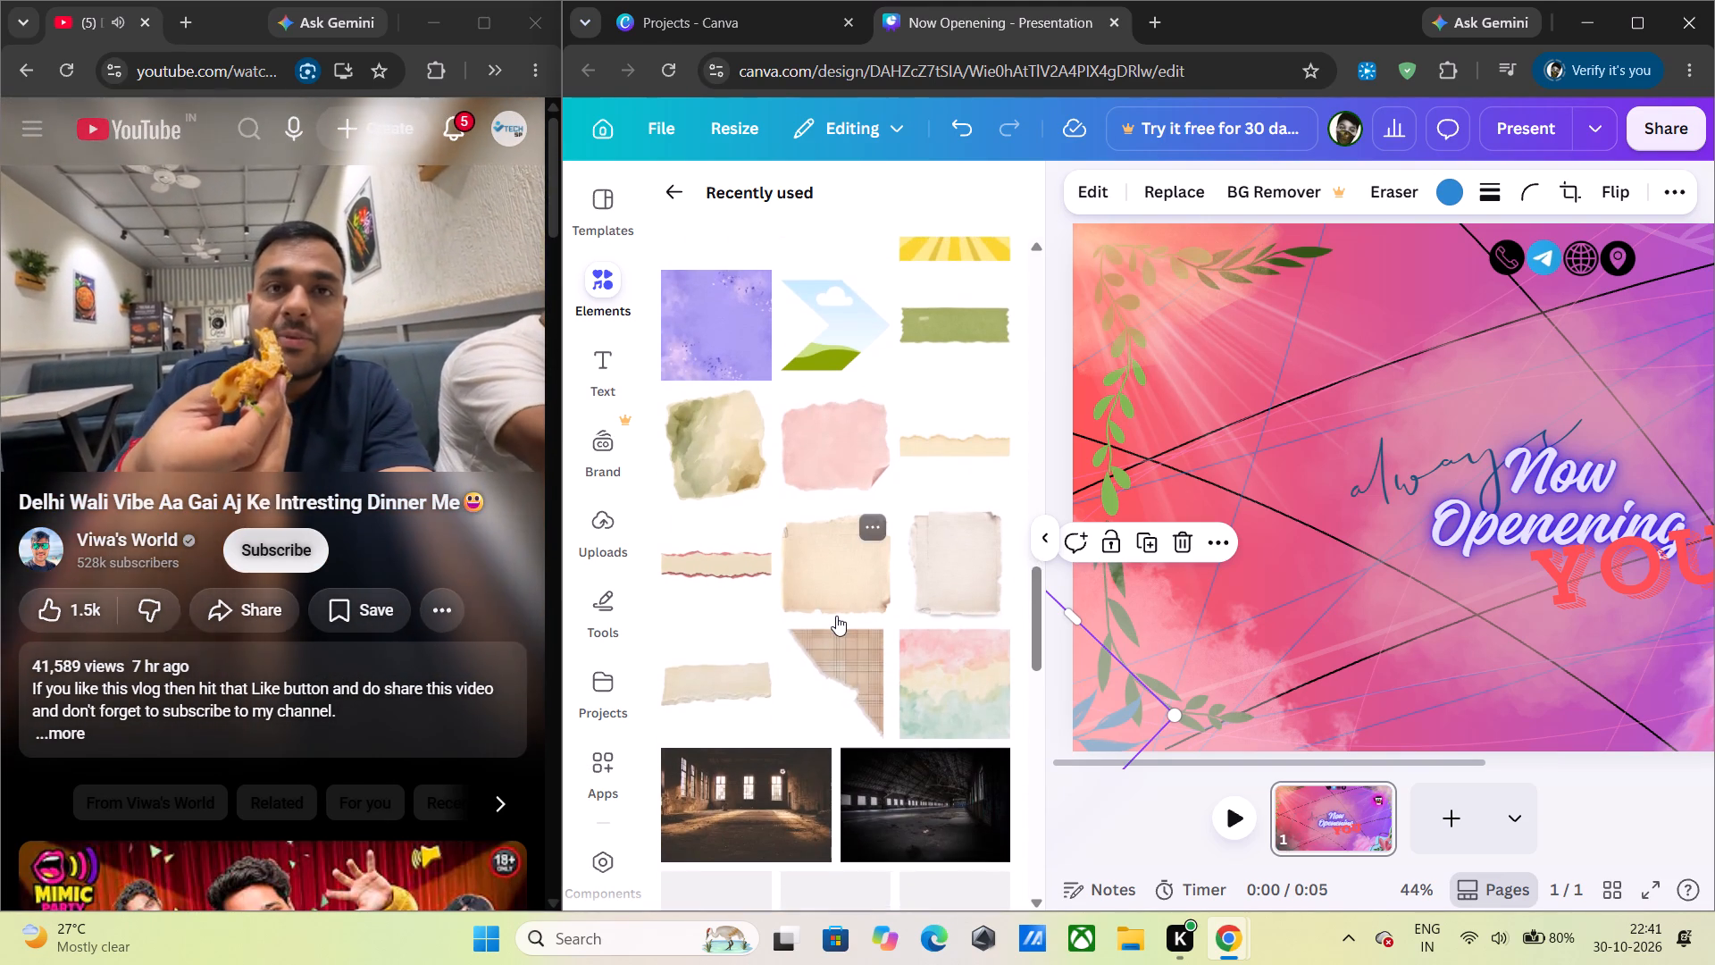
scroll(836, 616, "down", 3)
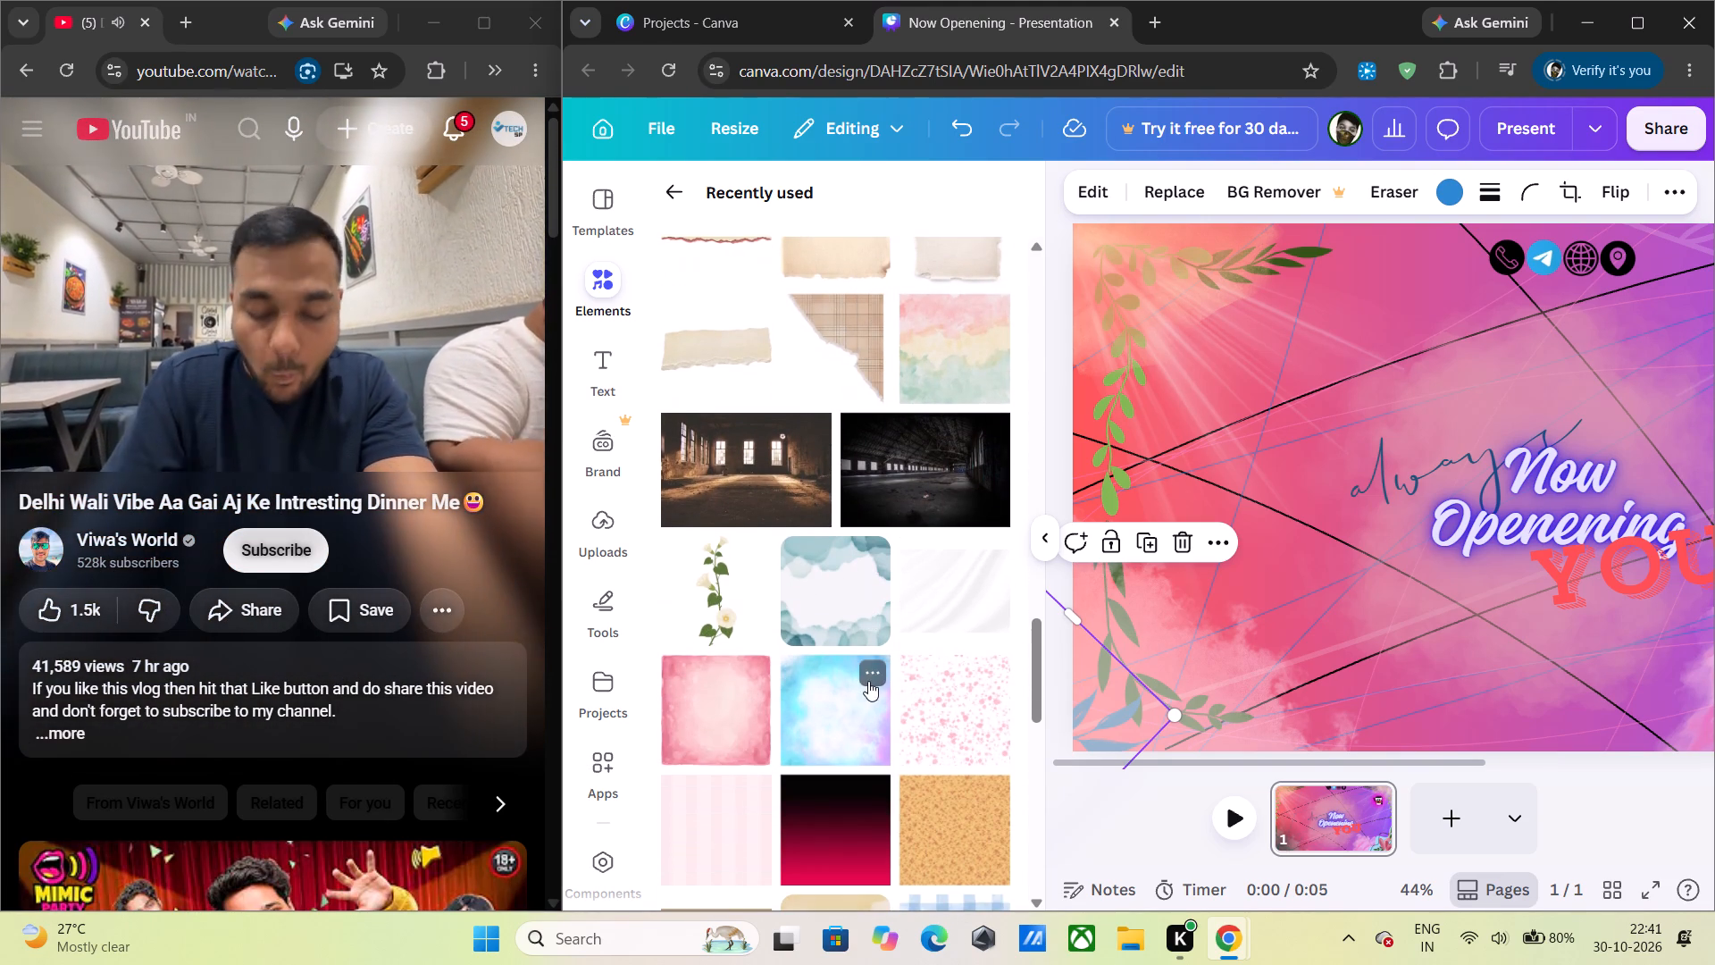
scroll(869, 673, "down", 1)
left_click(943, 499)
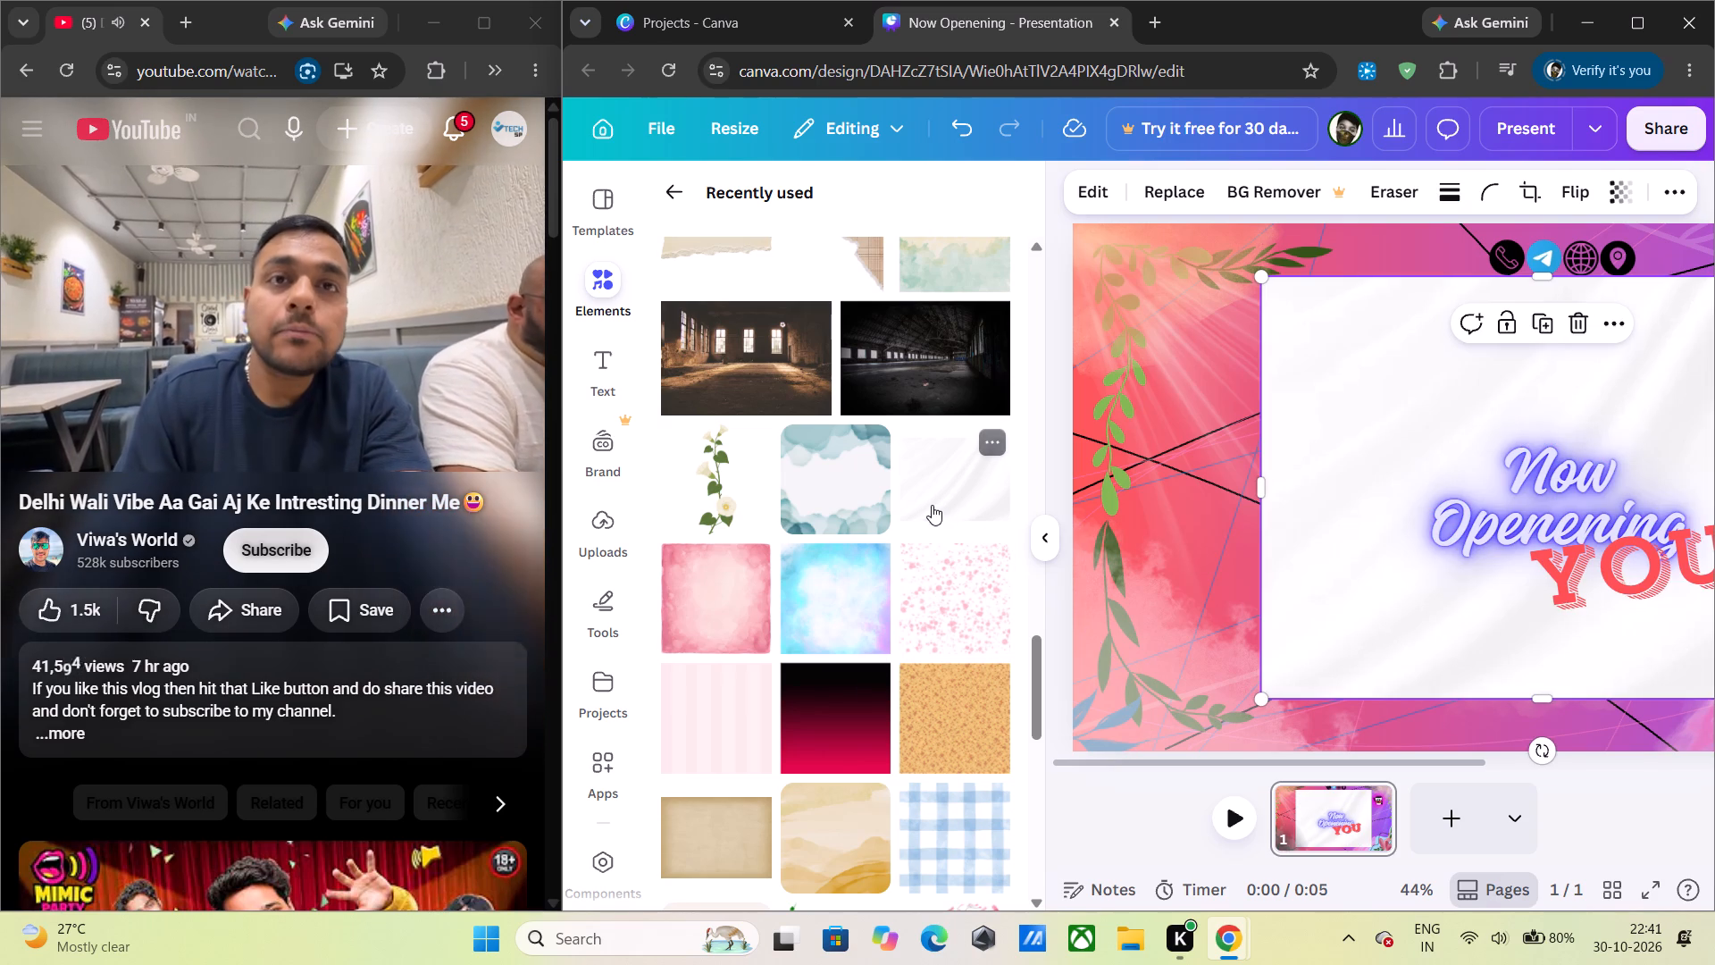
left_click_drag(1376, 519, 1300, 513)
Stretch the white background image sideways in both directions until it spans slightly beyond the banner's full width.
left_click(1040, 534)
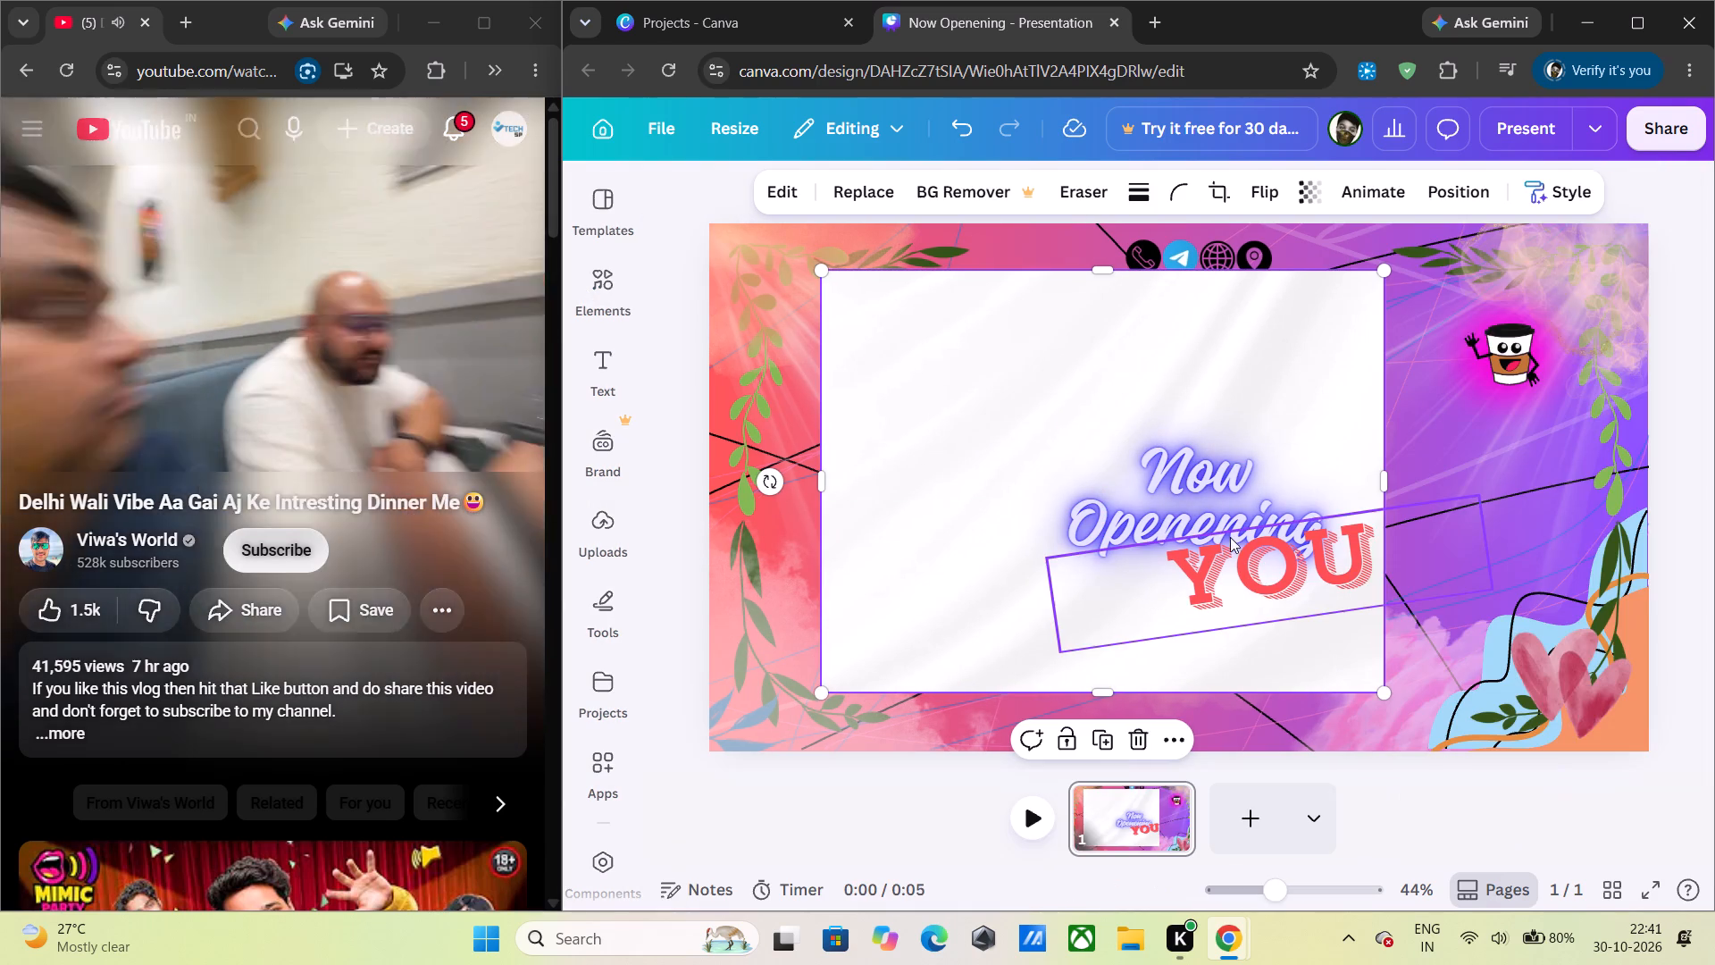
left_click_drag(1382, 484, 1652, 462)
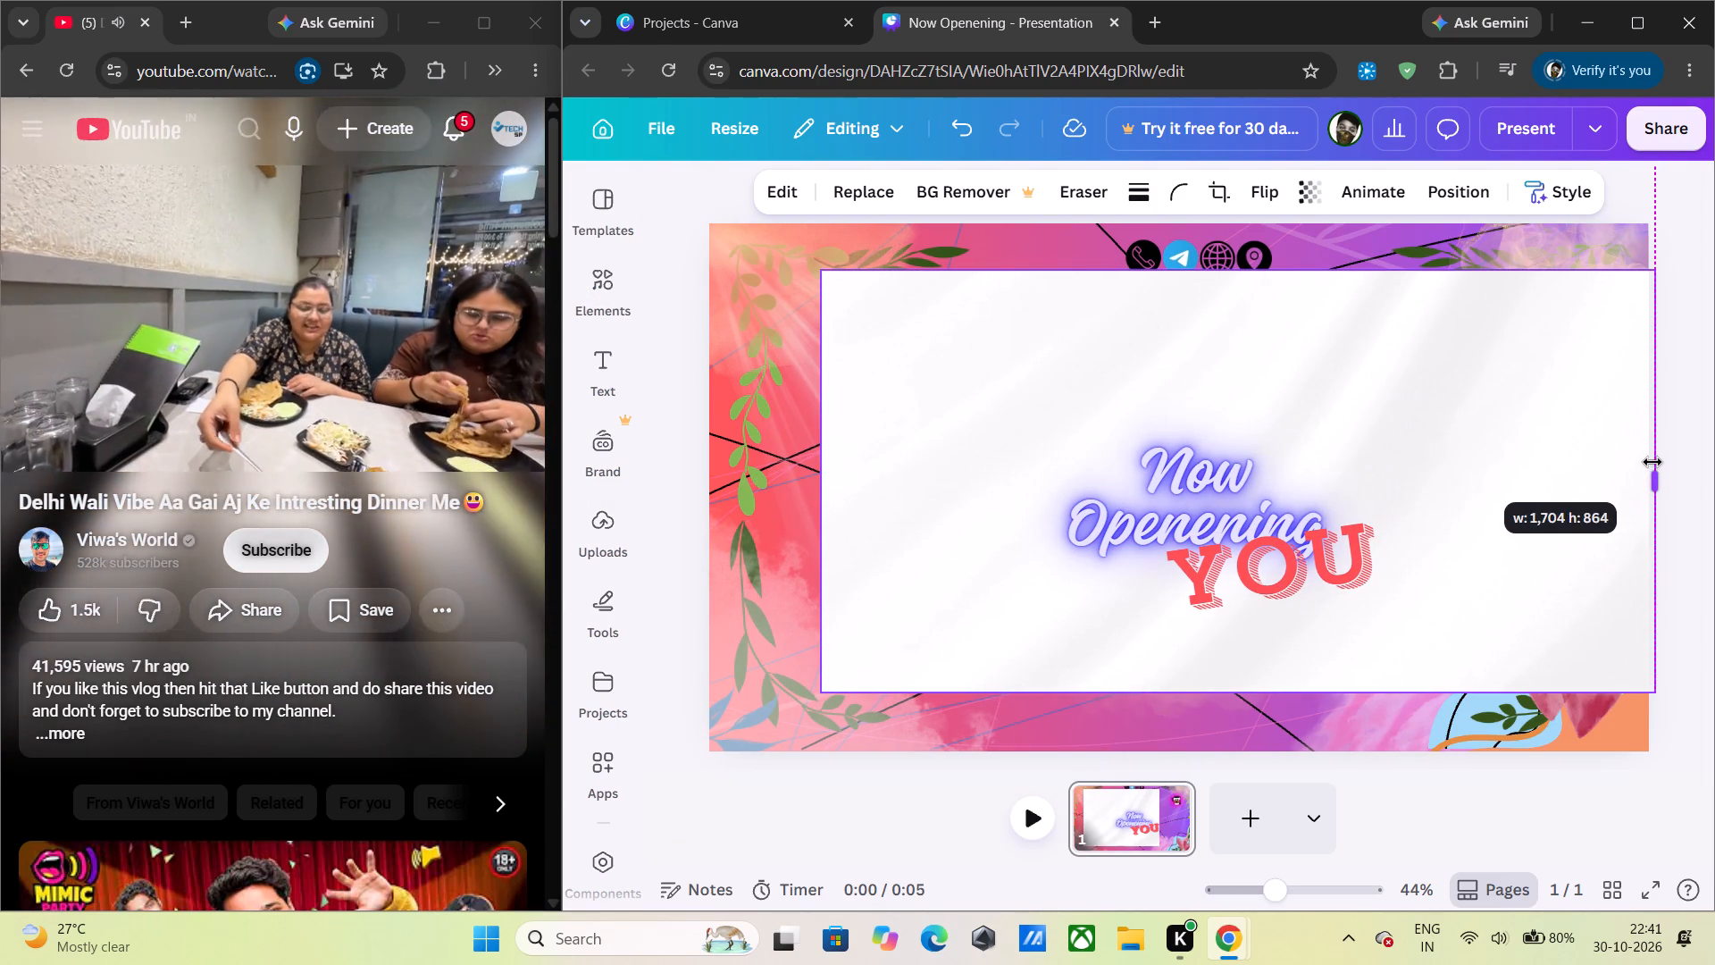
left_click_drag(1652, 462, 1653, 462)
left_click_drag(823, 488, 718, 512)
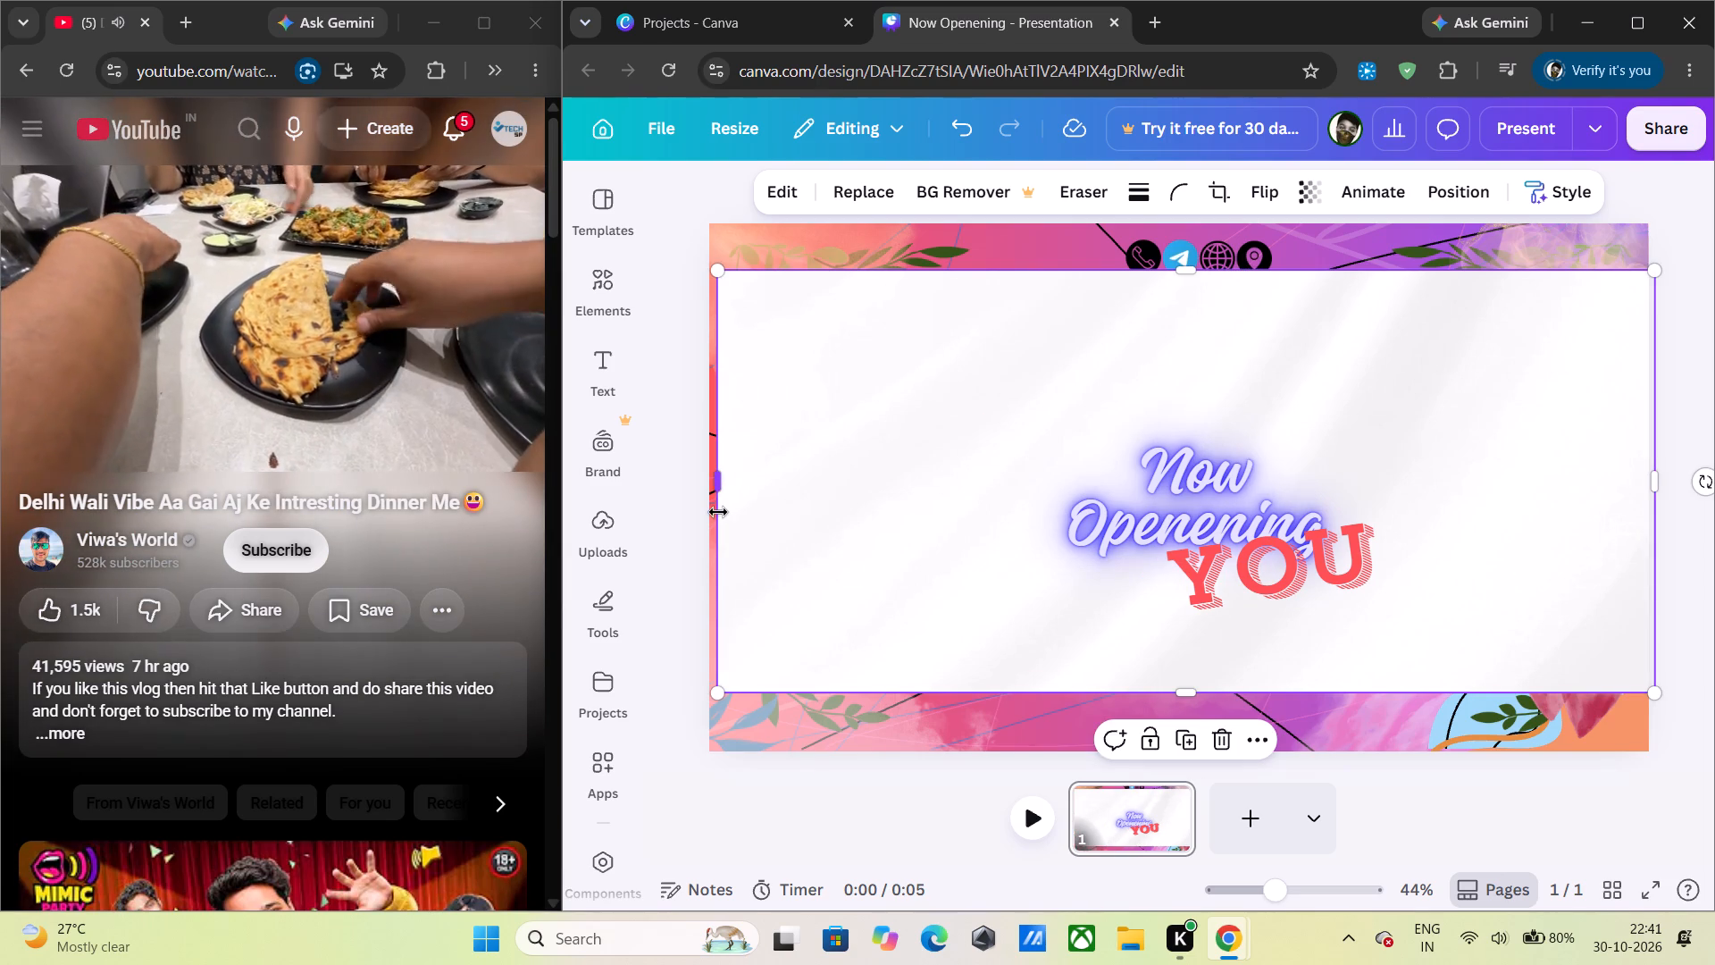
left_click_drag(718, 512, 704, 512)
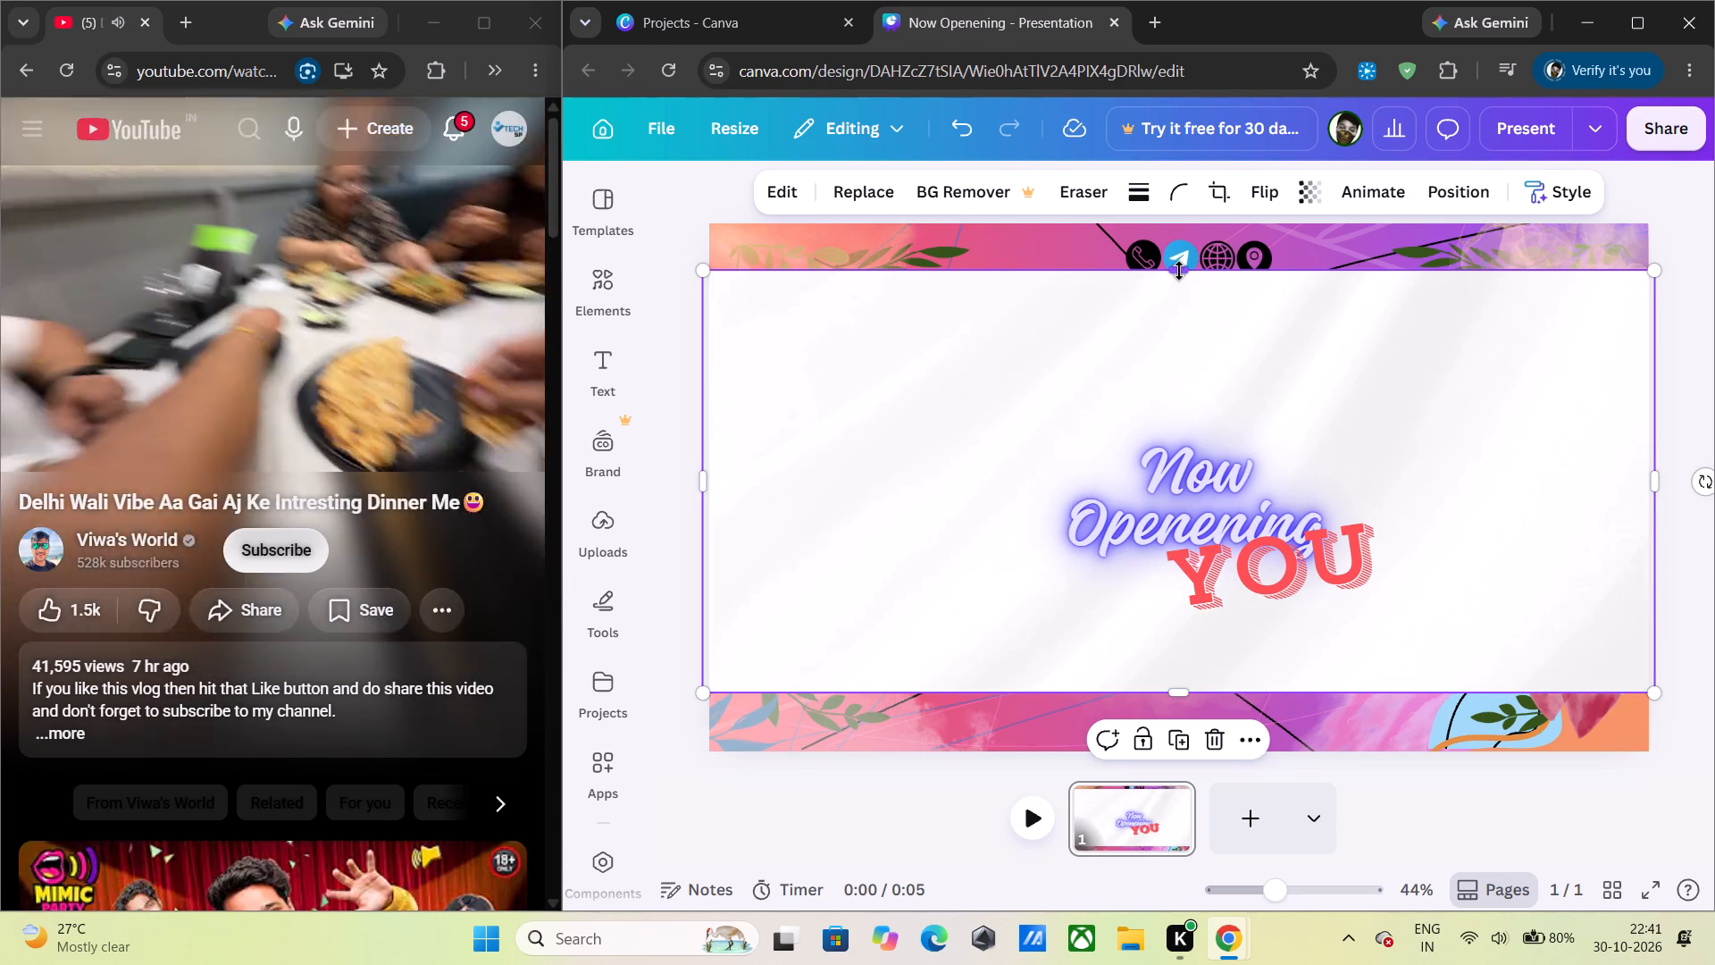
Stretch the white background image upward and downward until it slightly exceeds the banner's full height.
left_click_drag(1179, 271, 1184, 216)
left_click_drag(1175, 690, 1184, 751)
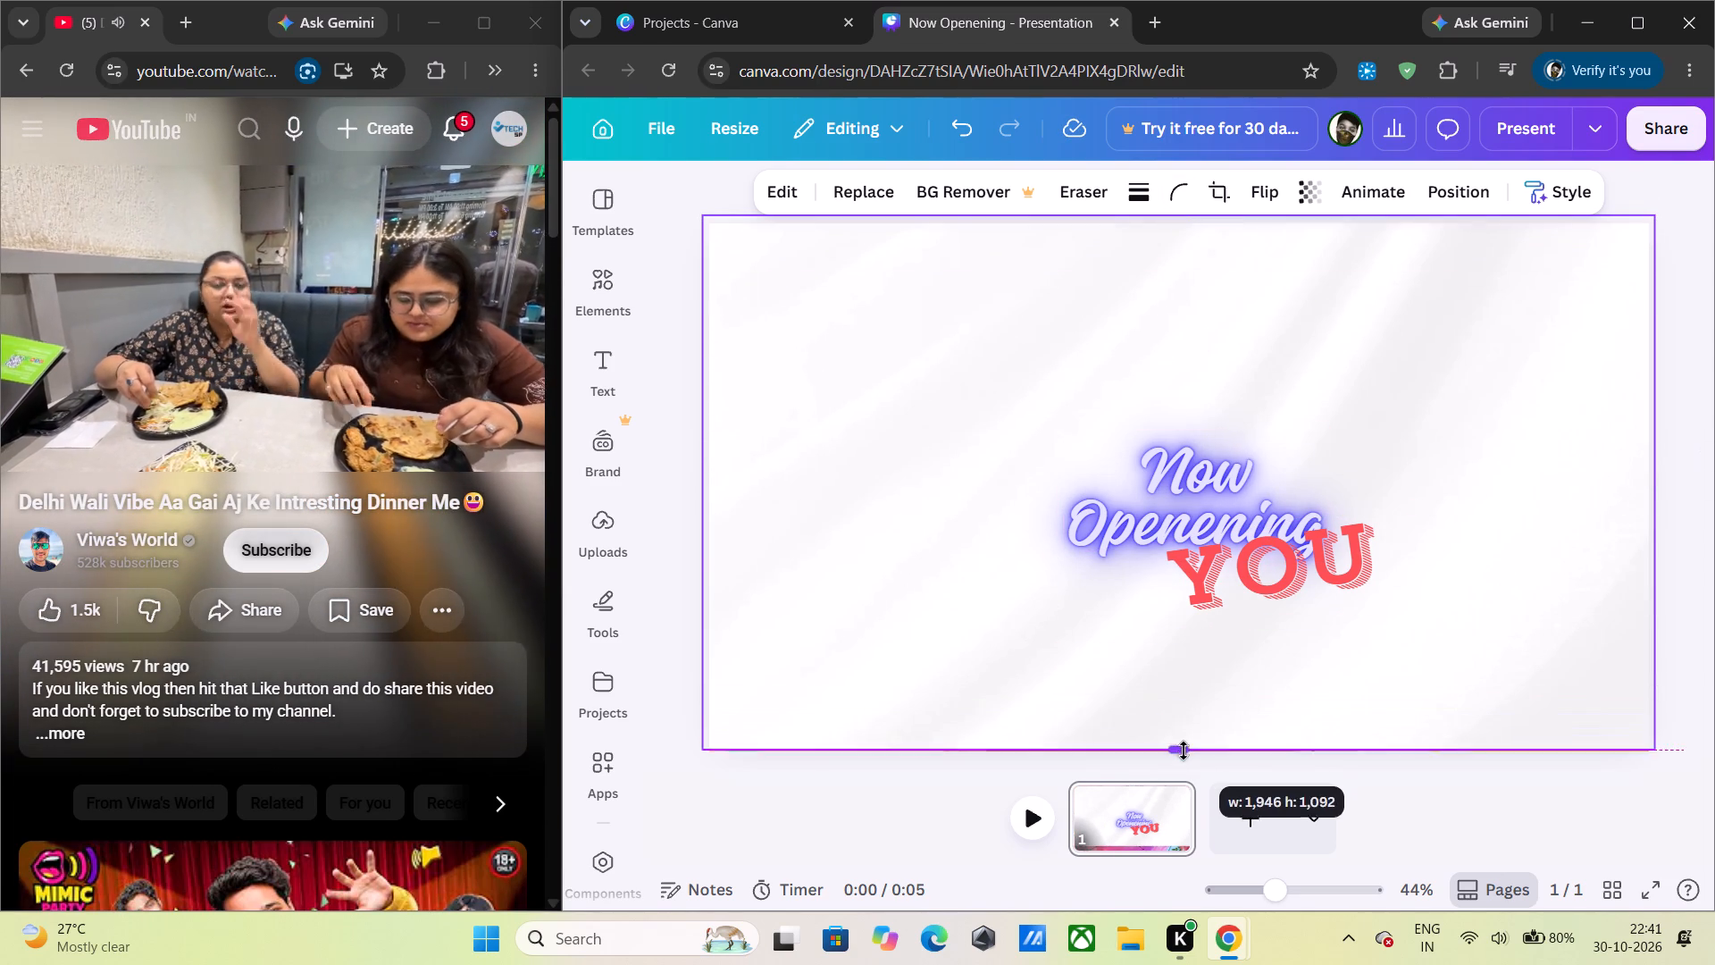
left_click_drag(1184, 751, 1184, 759)
Set the white background image's transparency to about 60.
key("alt+1")
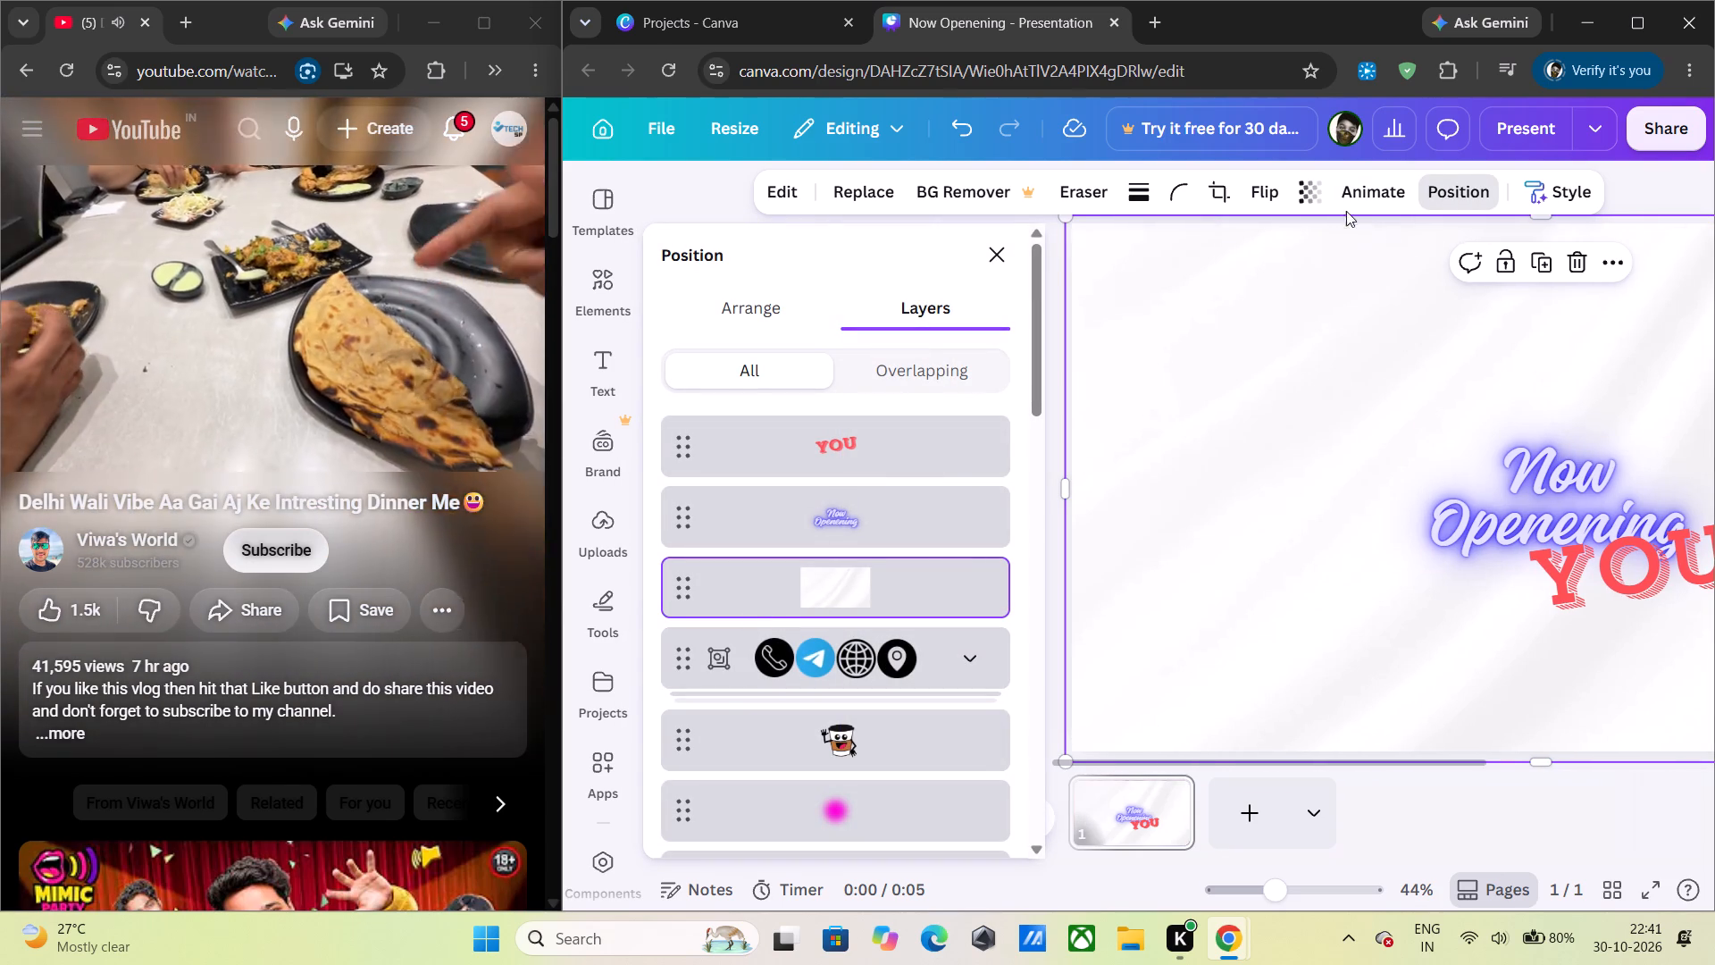
left_click(1313, 201)
left_click_drag(1325, 286, 1295, 292)
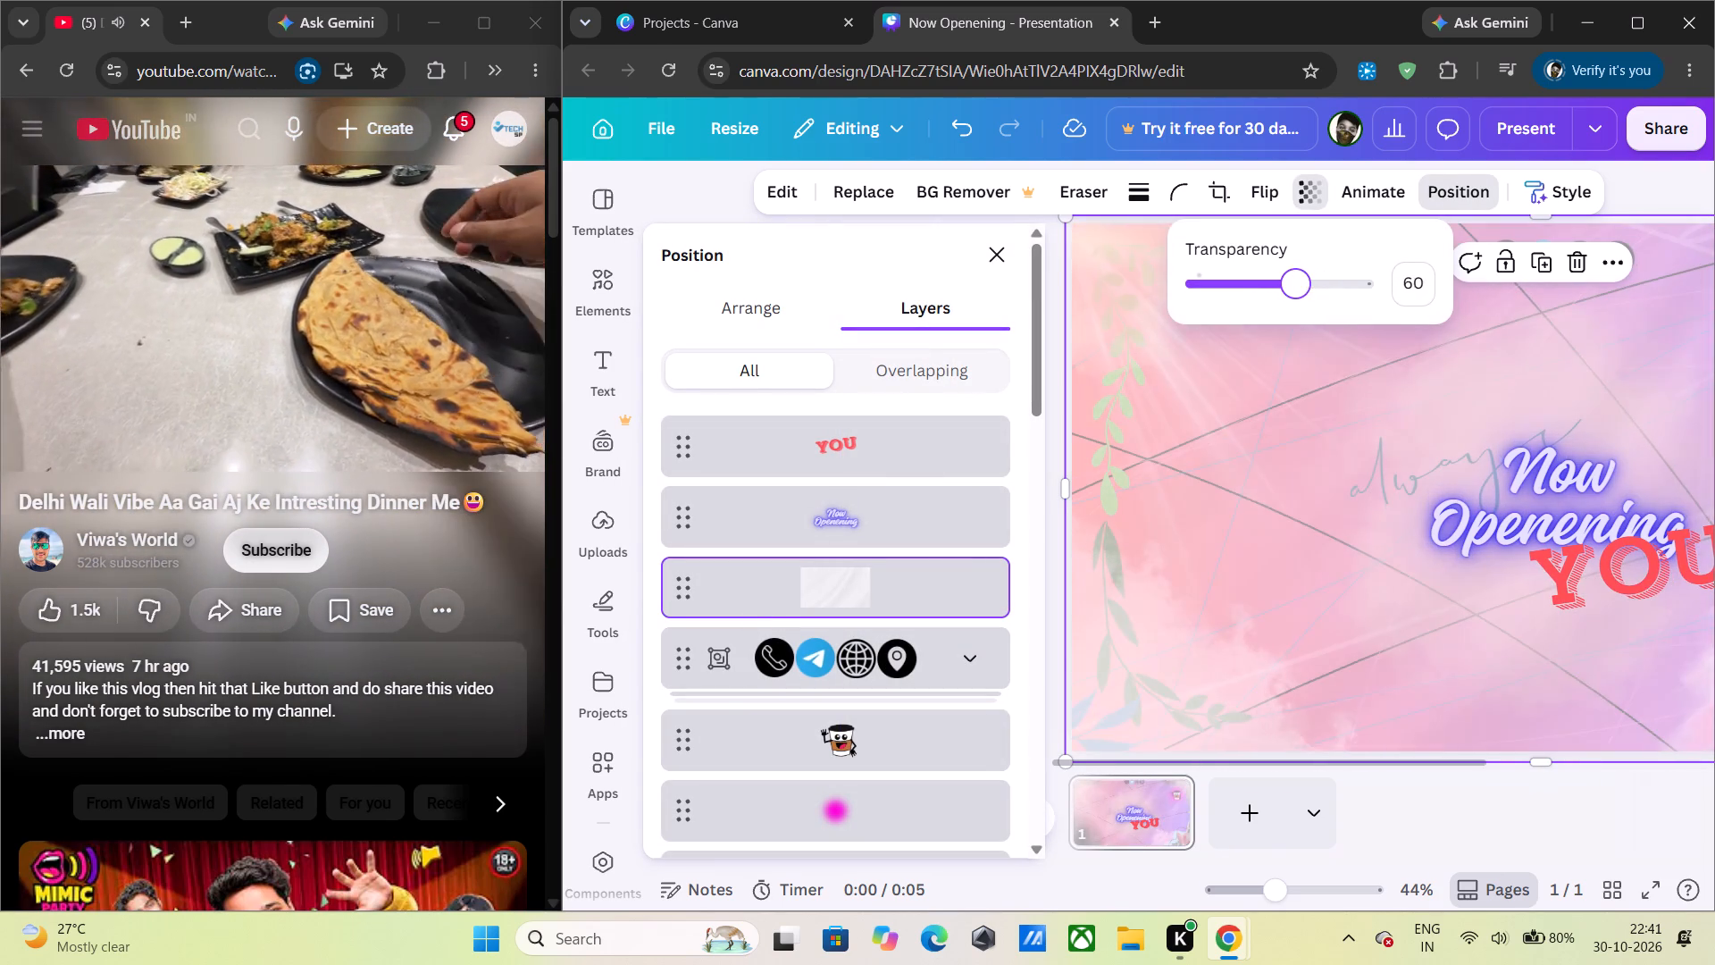
left_click_drag(1295, 292, 1289, 292)
Move the white background image down the layer order to just above the red-to-purple gradient background, and deselect it.
left_click_drag(917, 595, 867, 756)
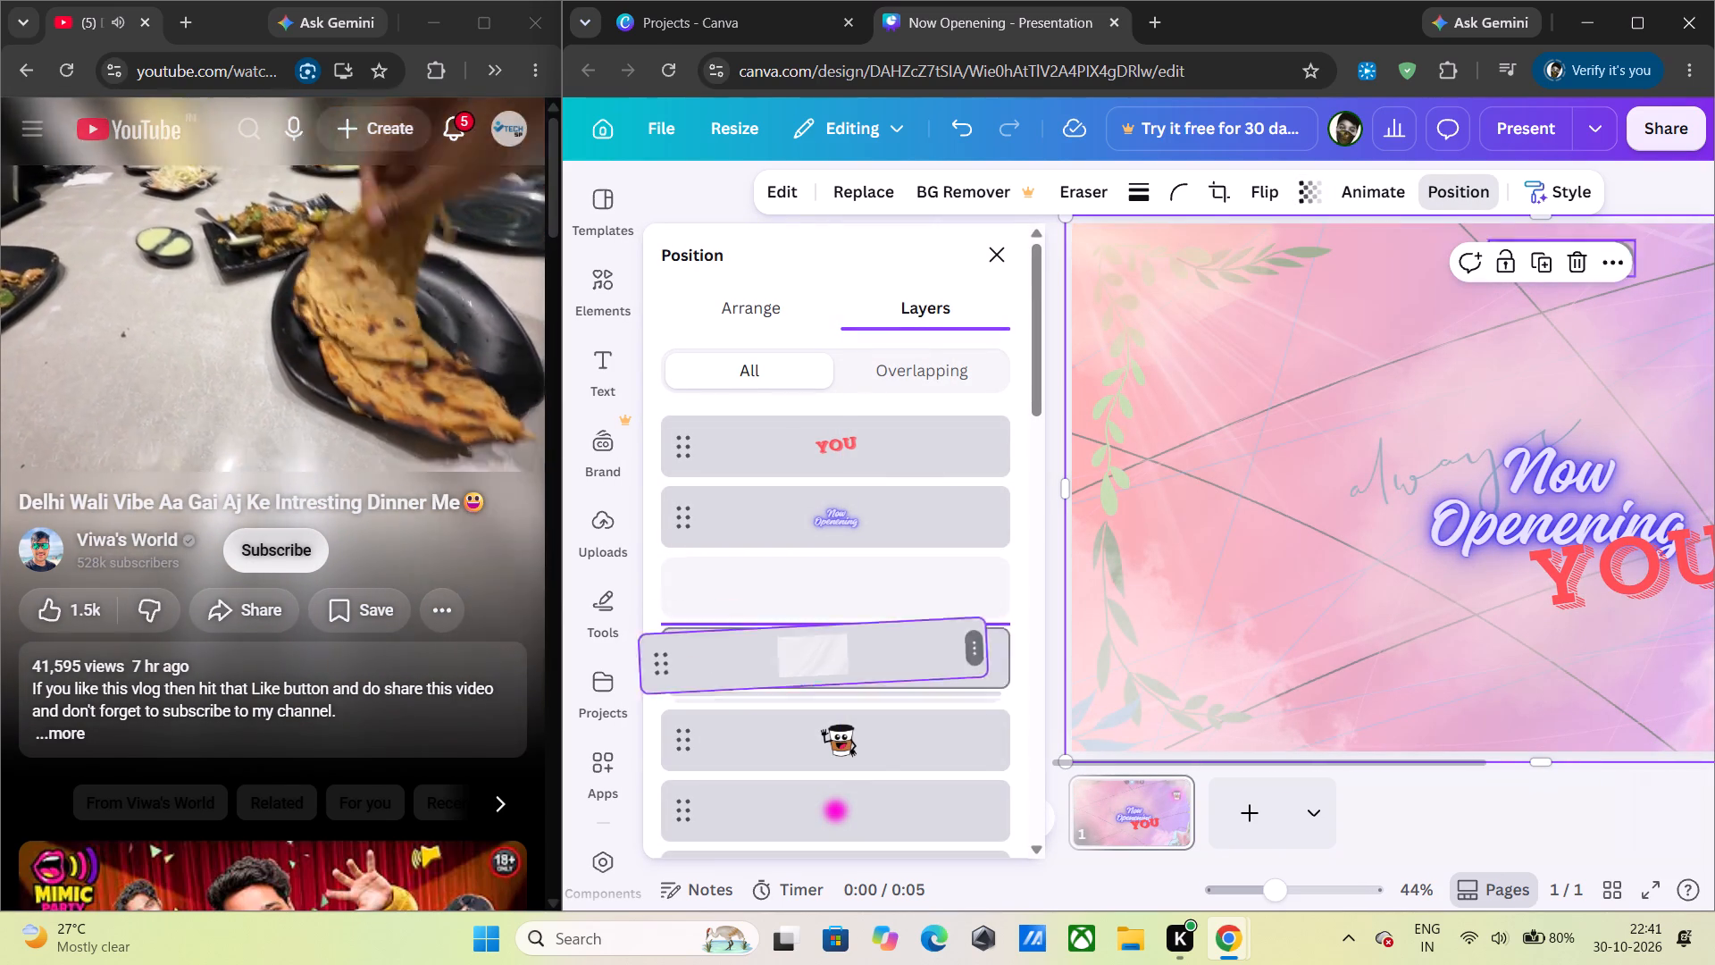
left_click_drag(867, 756, 962, 823)
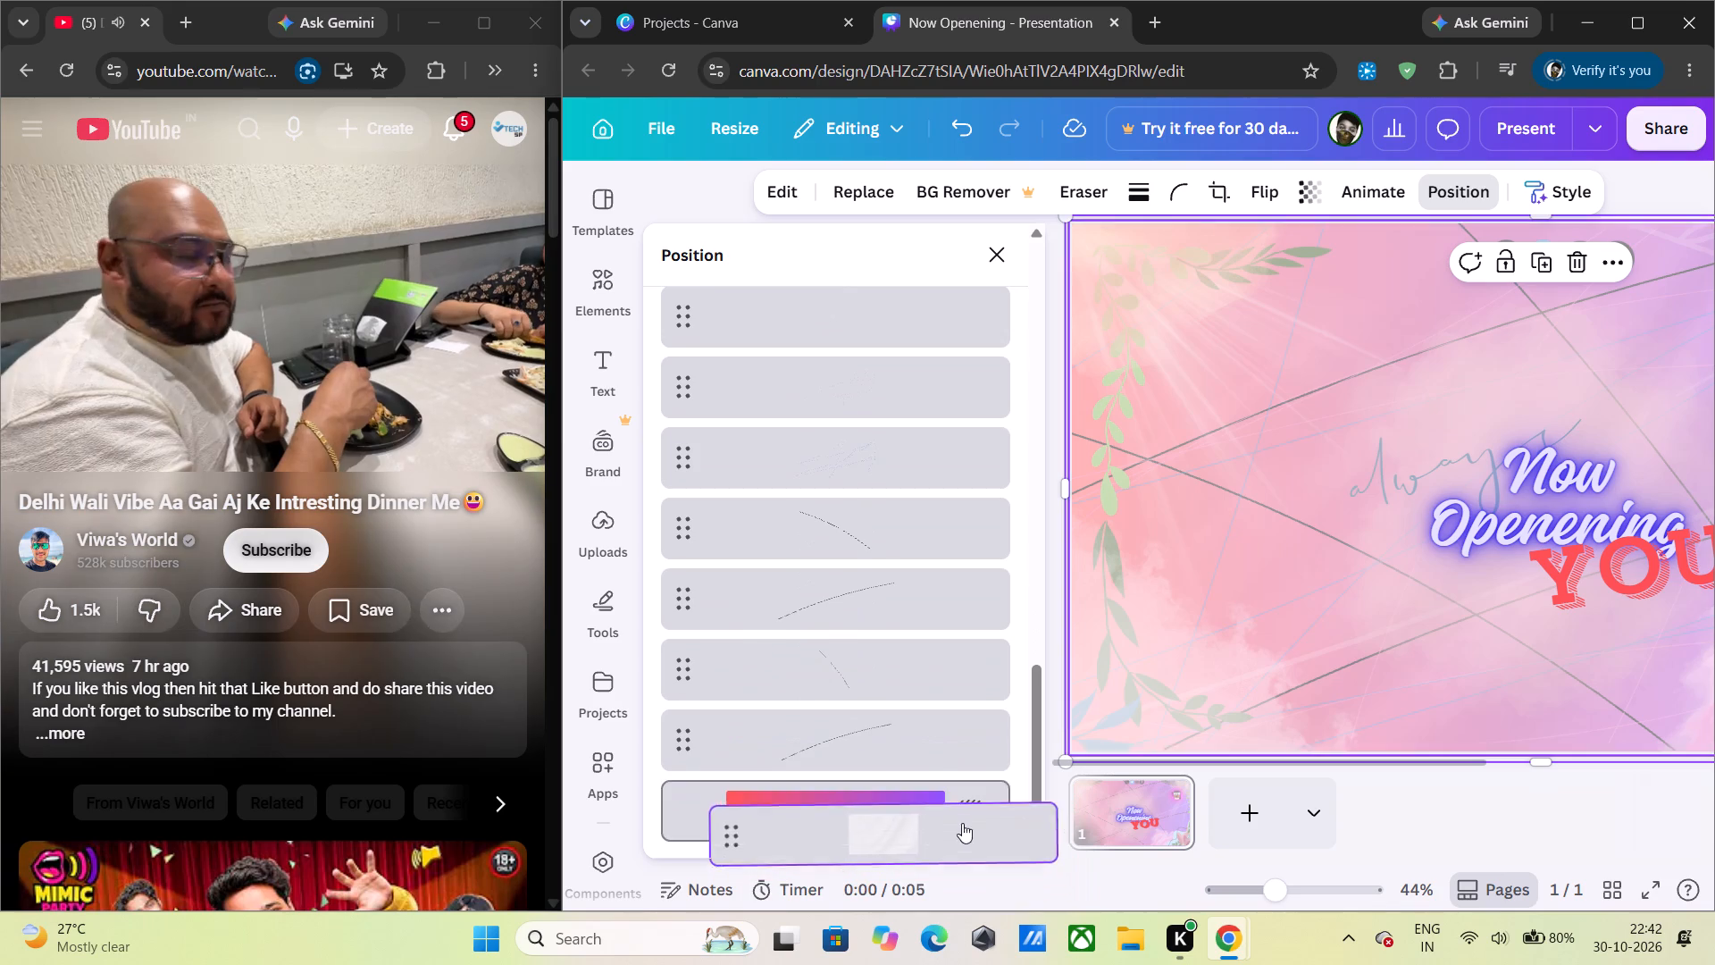
left_click_drag(962, 823, 950, 781)
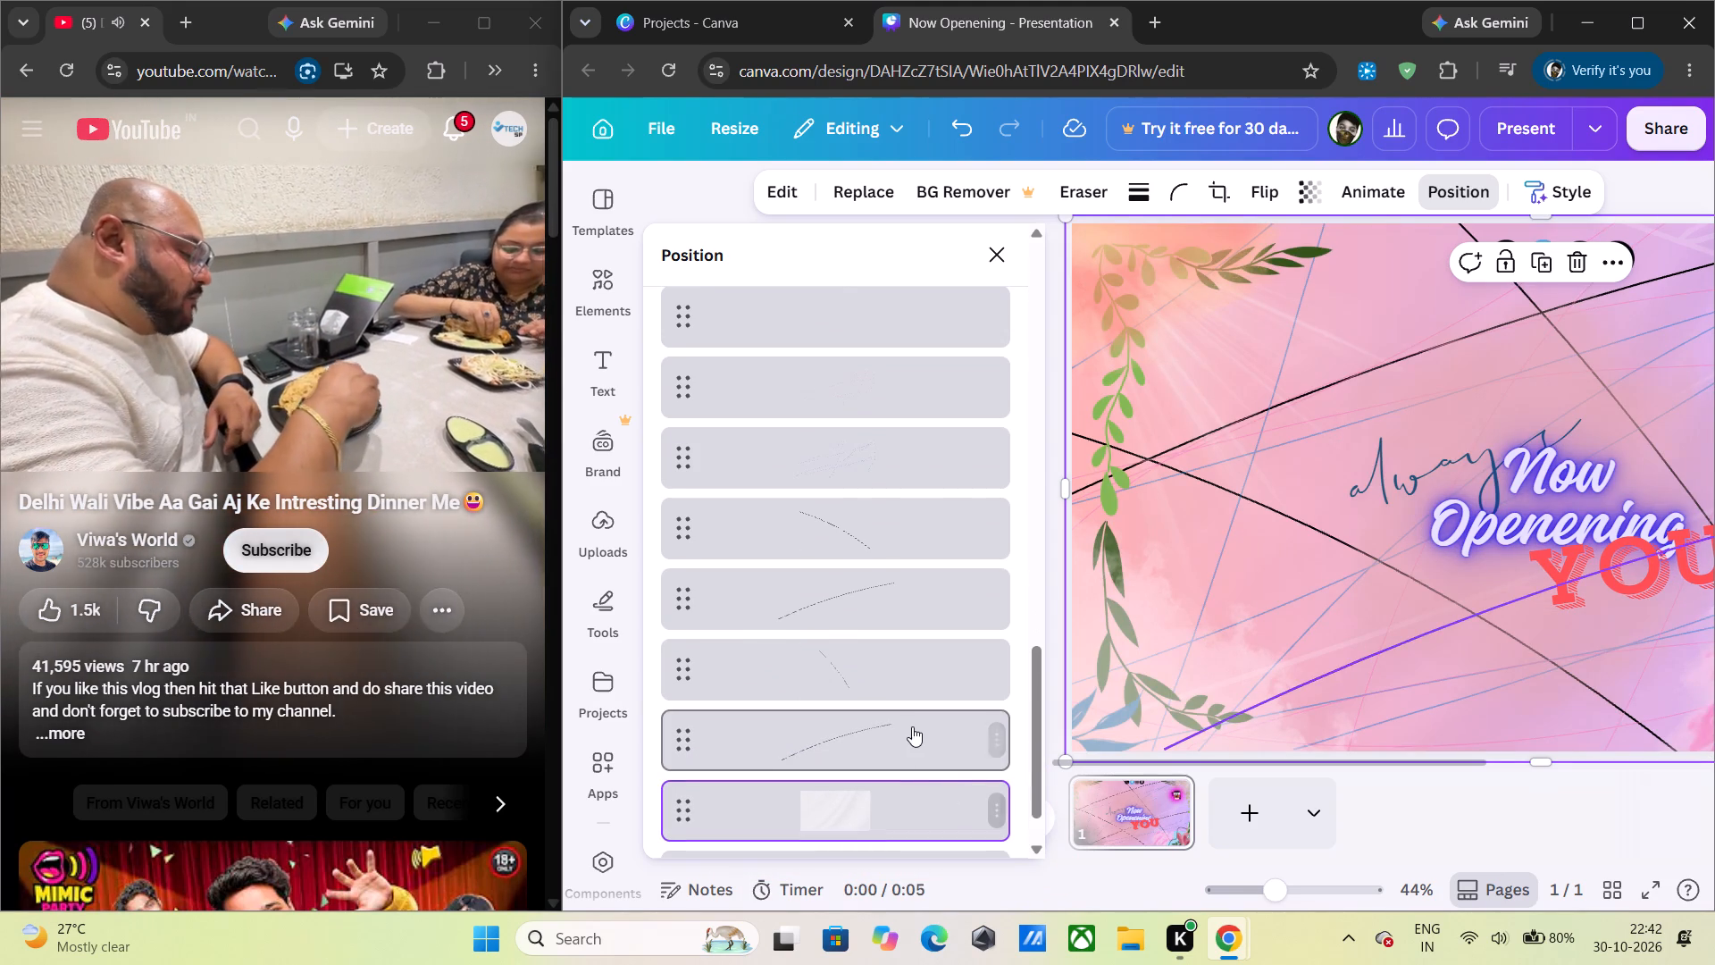
scroll(940, 626, "up", 5)
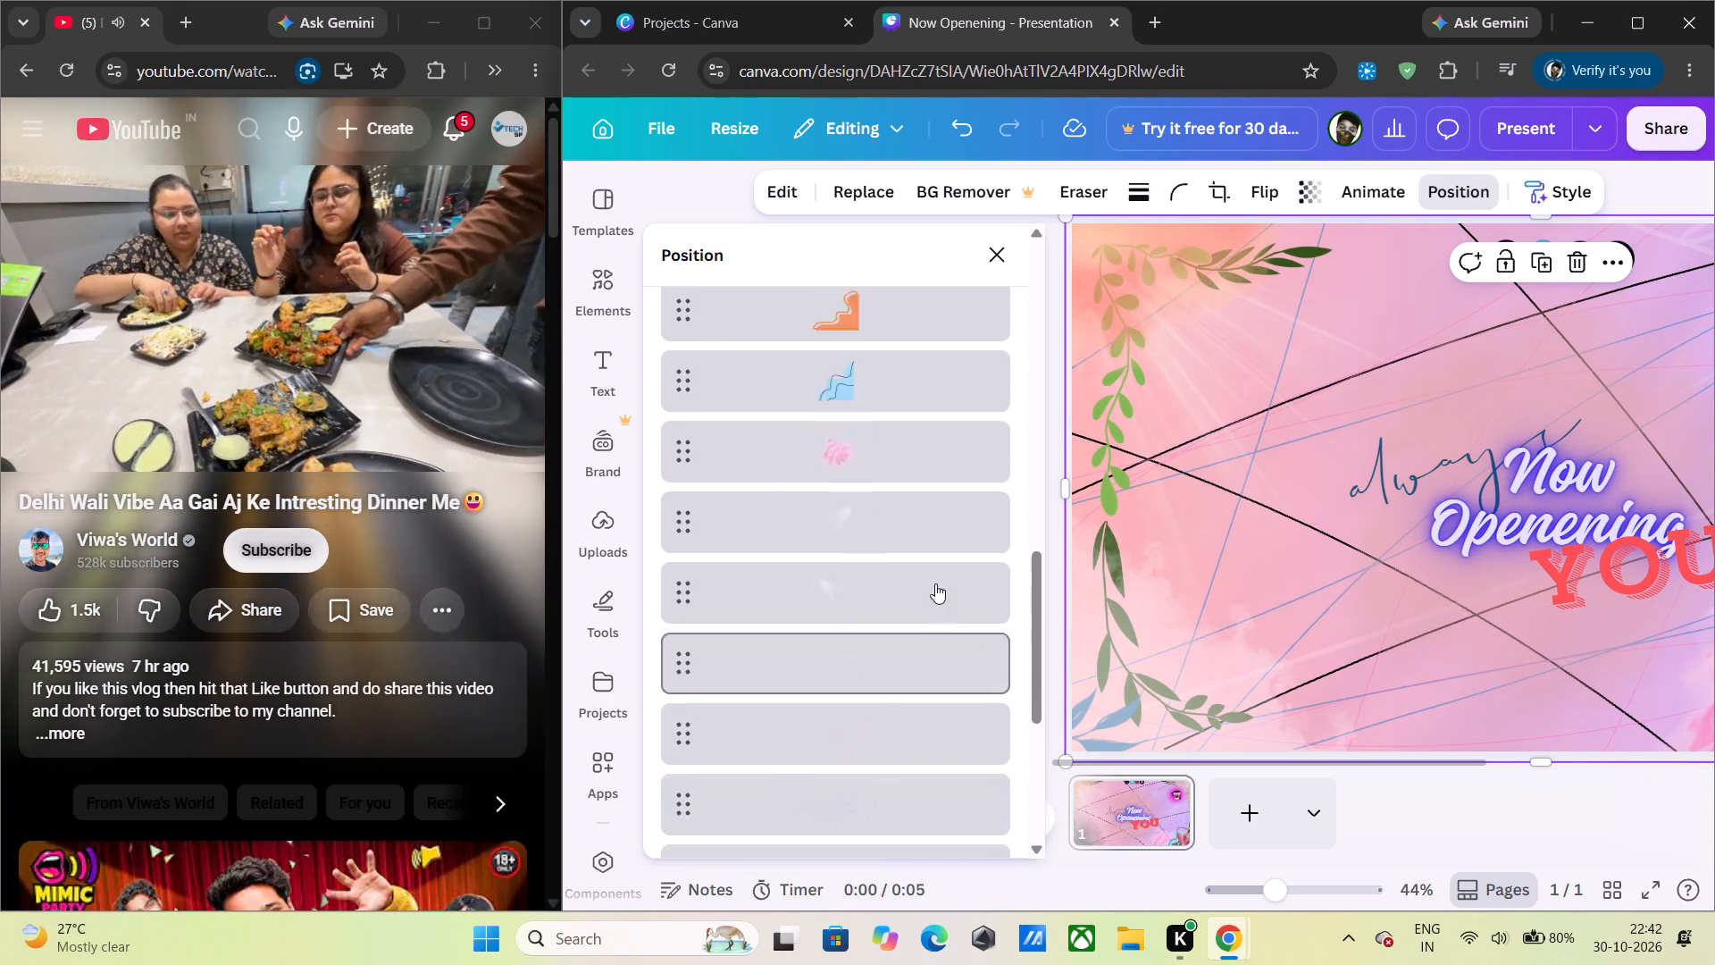
left_click(998, 250)
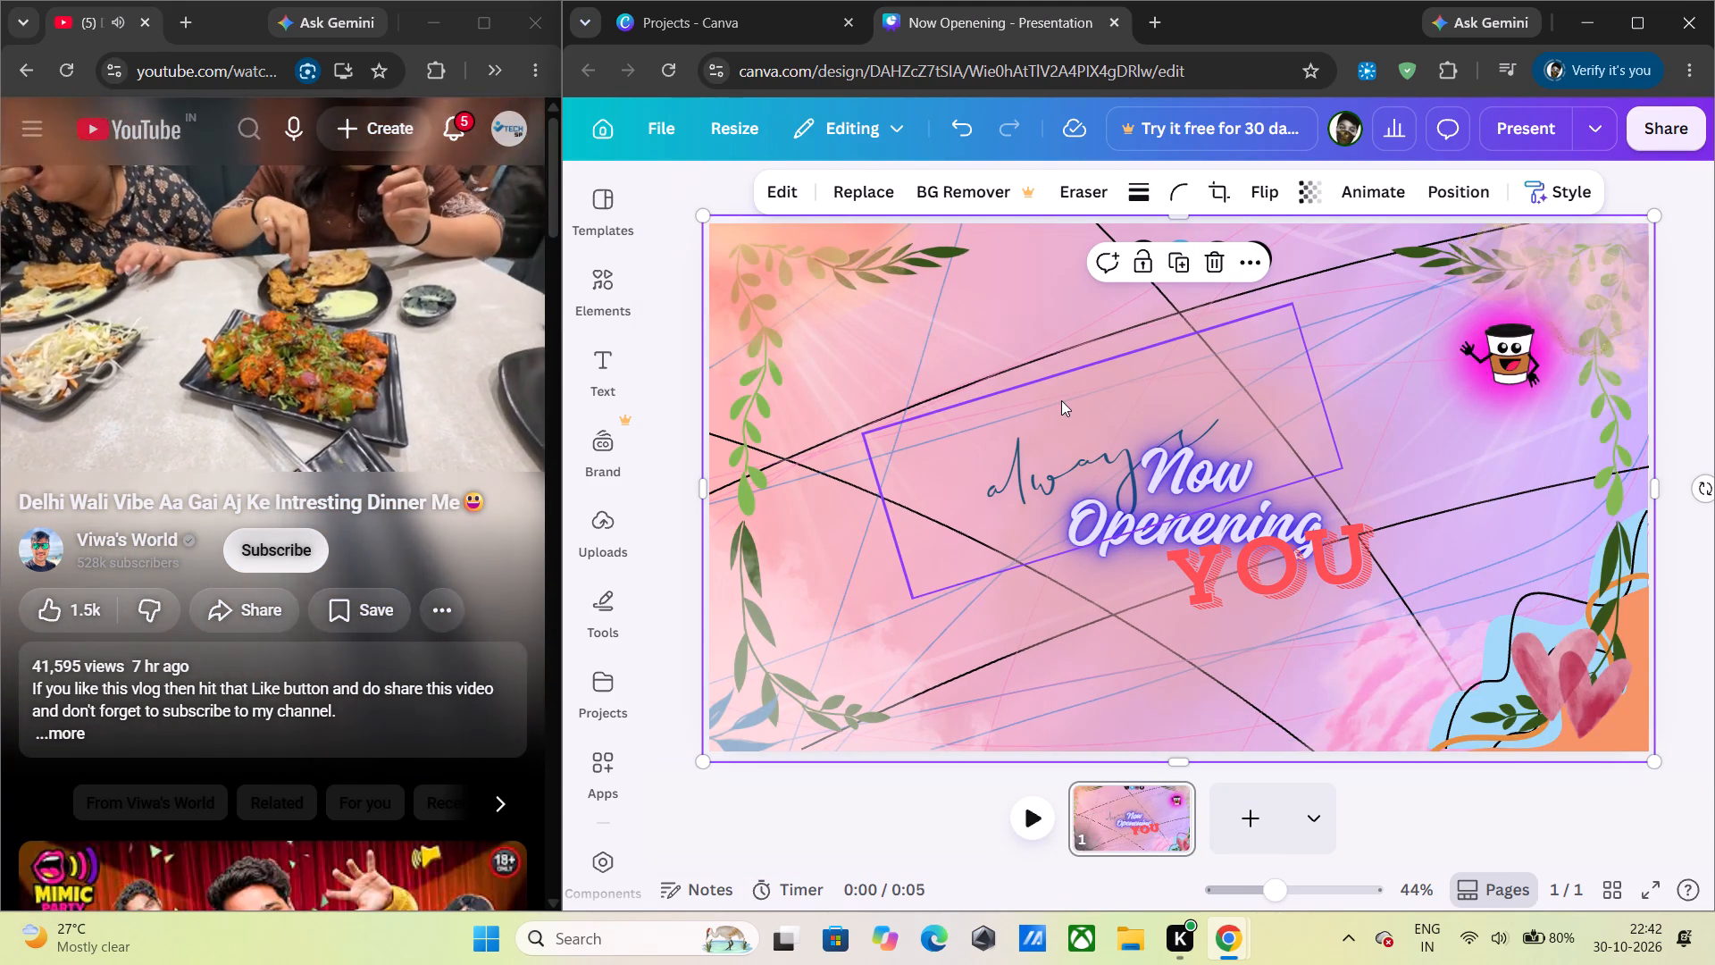
left_click(1695, 269)
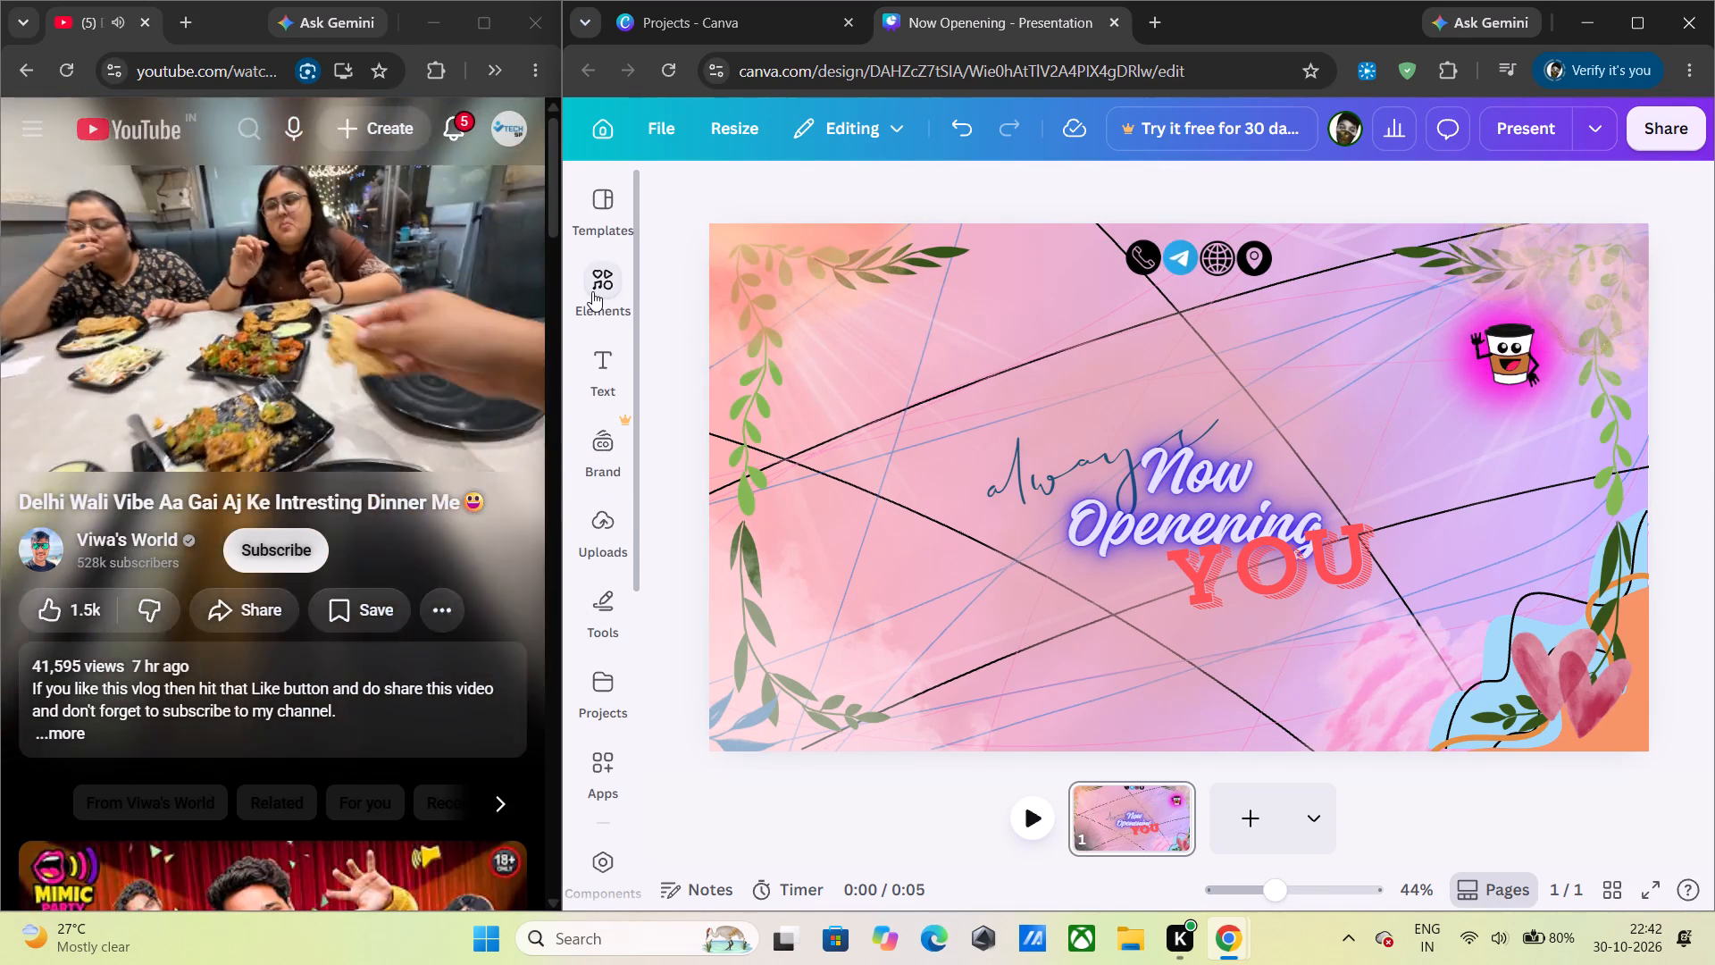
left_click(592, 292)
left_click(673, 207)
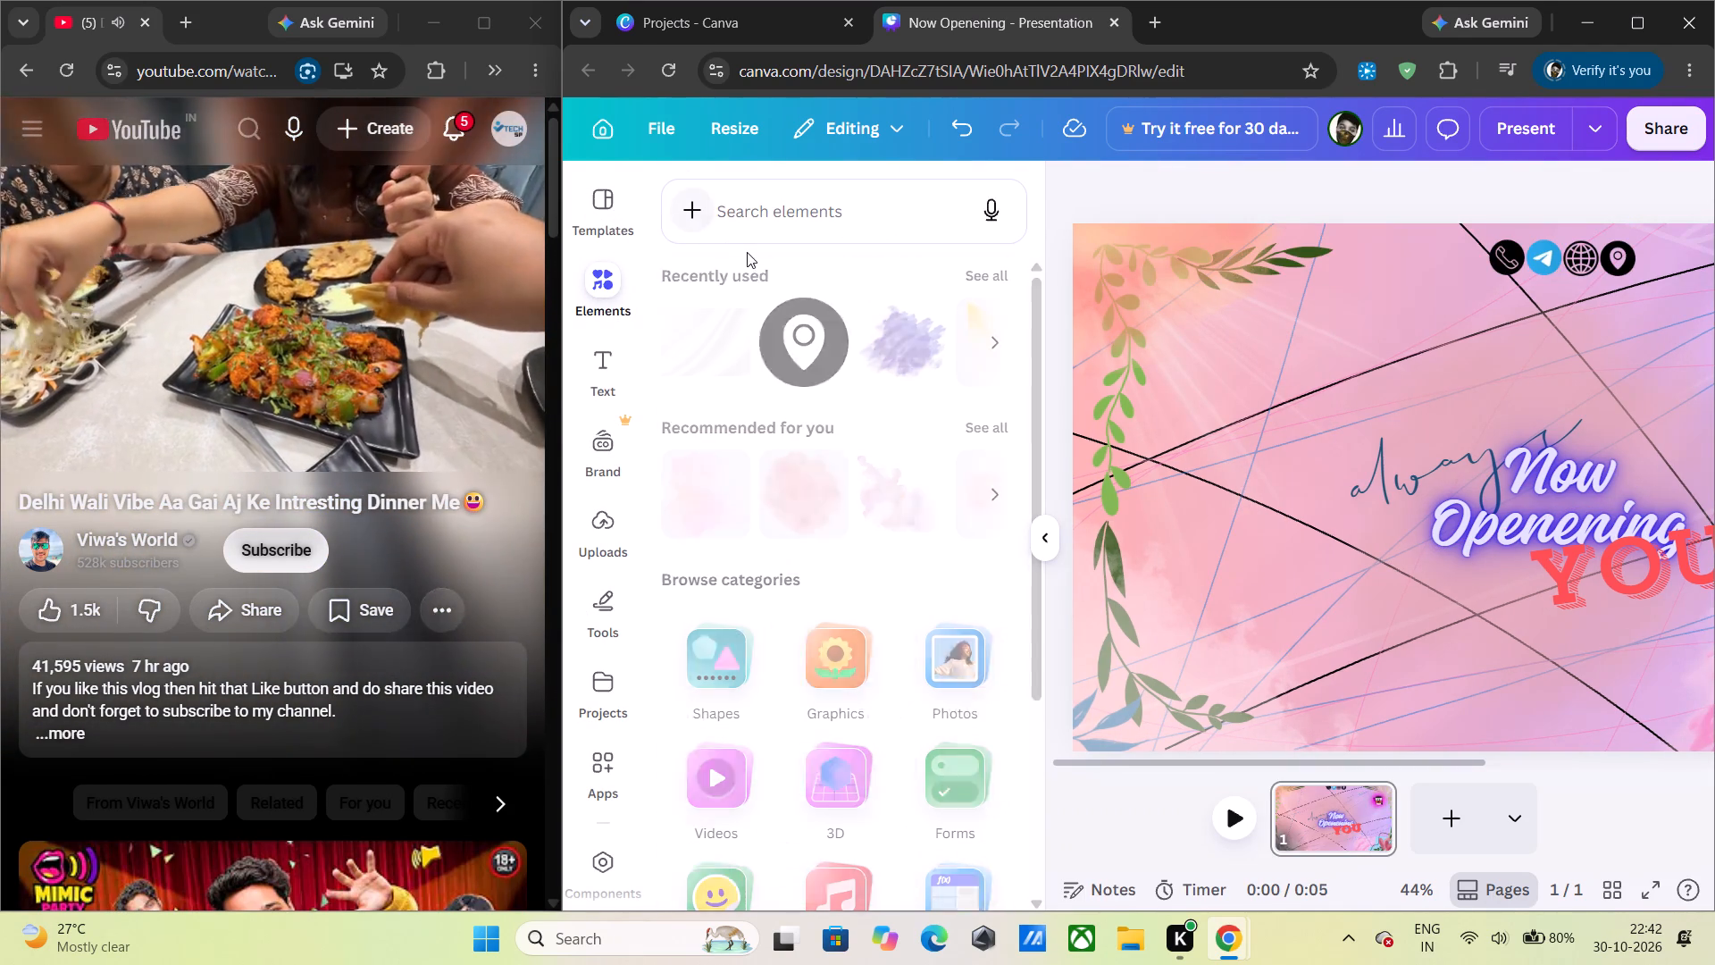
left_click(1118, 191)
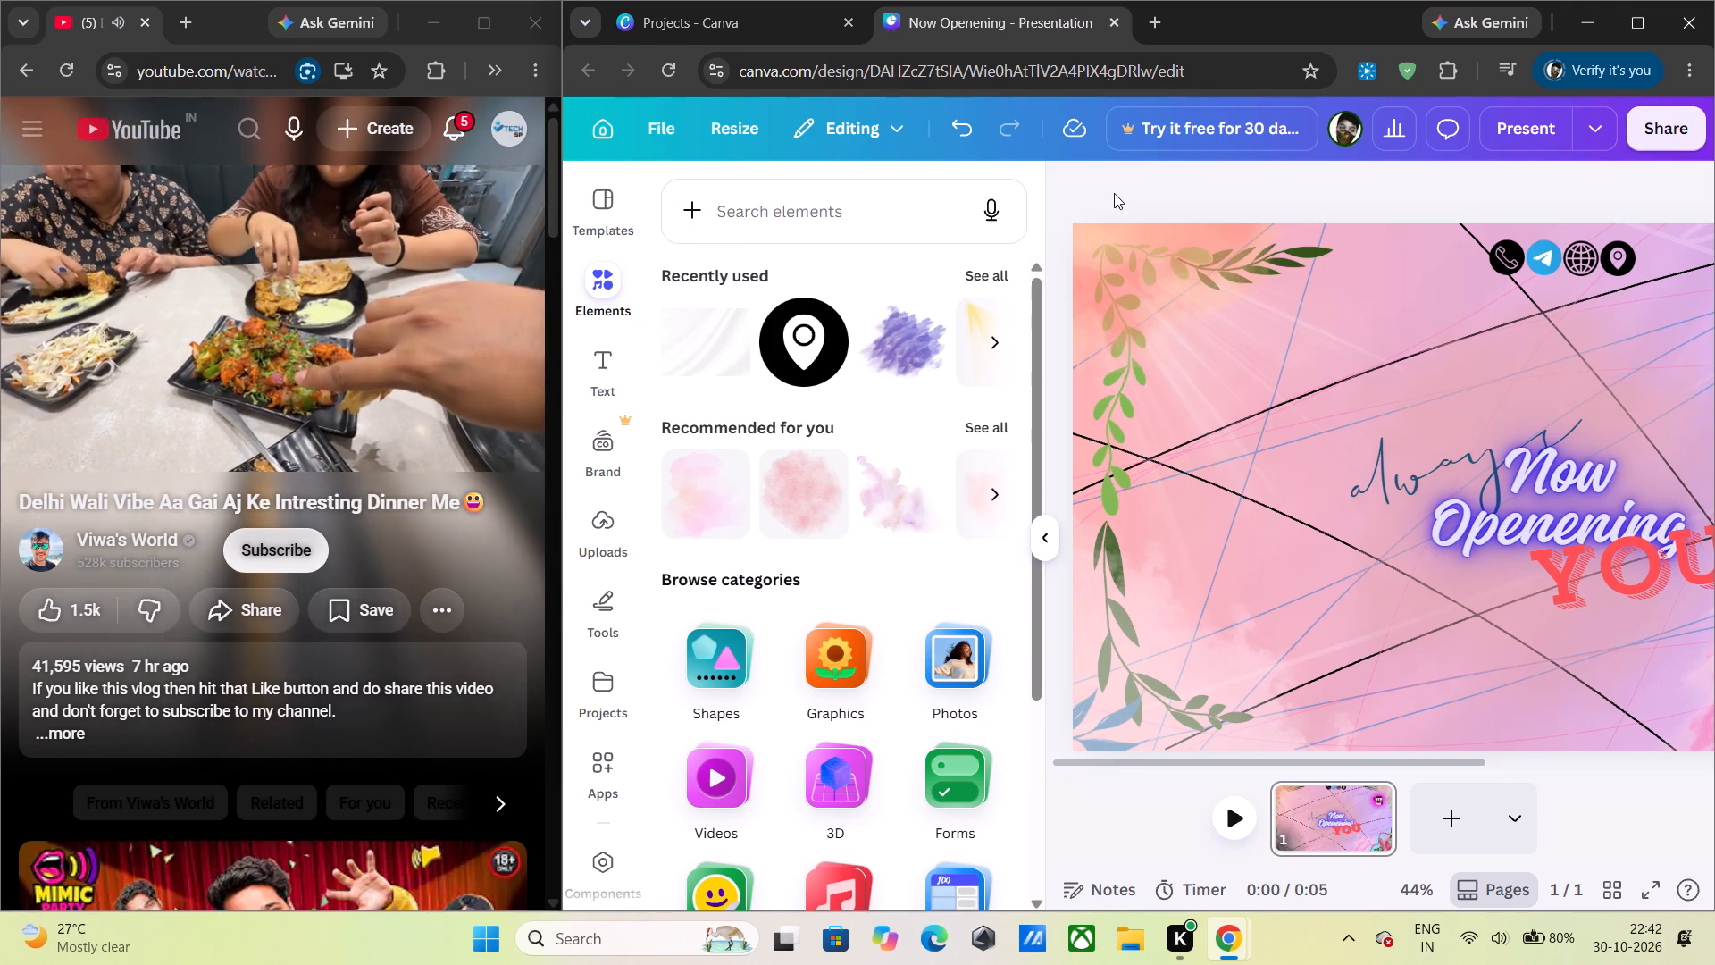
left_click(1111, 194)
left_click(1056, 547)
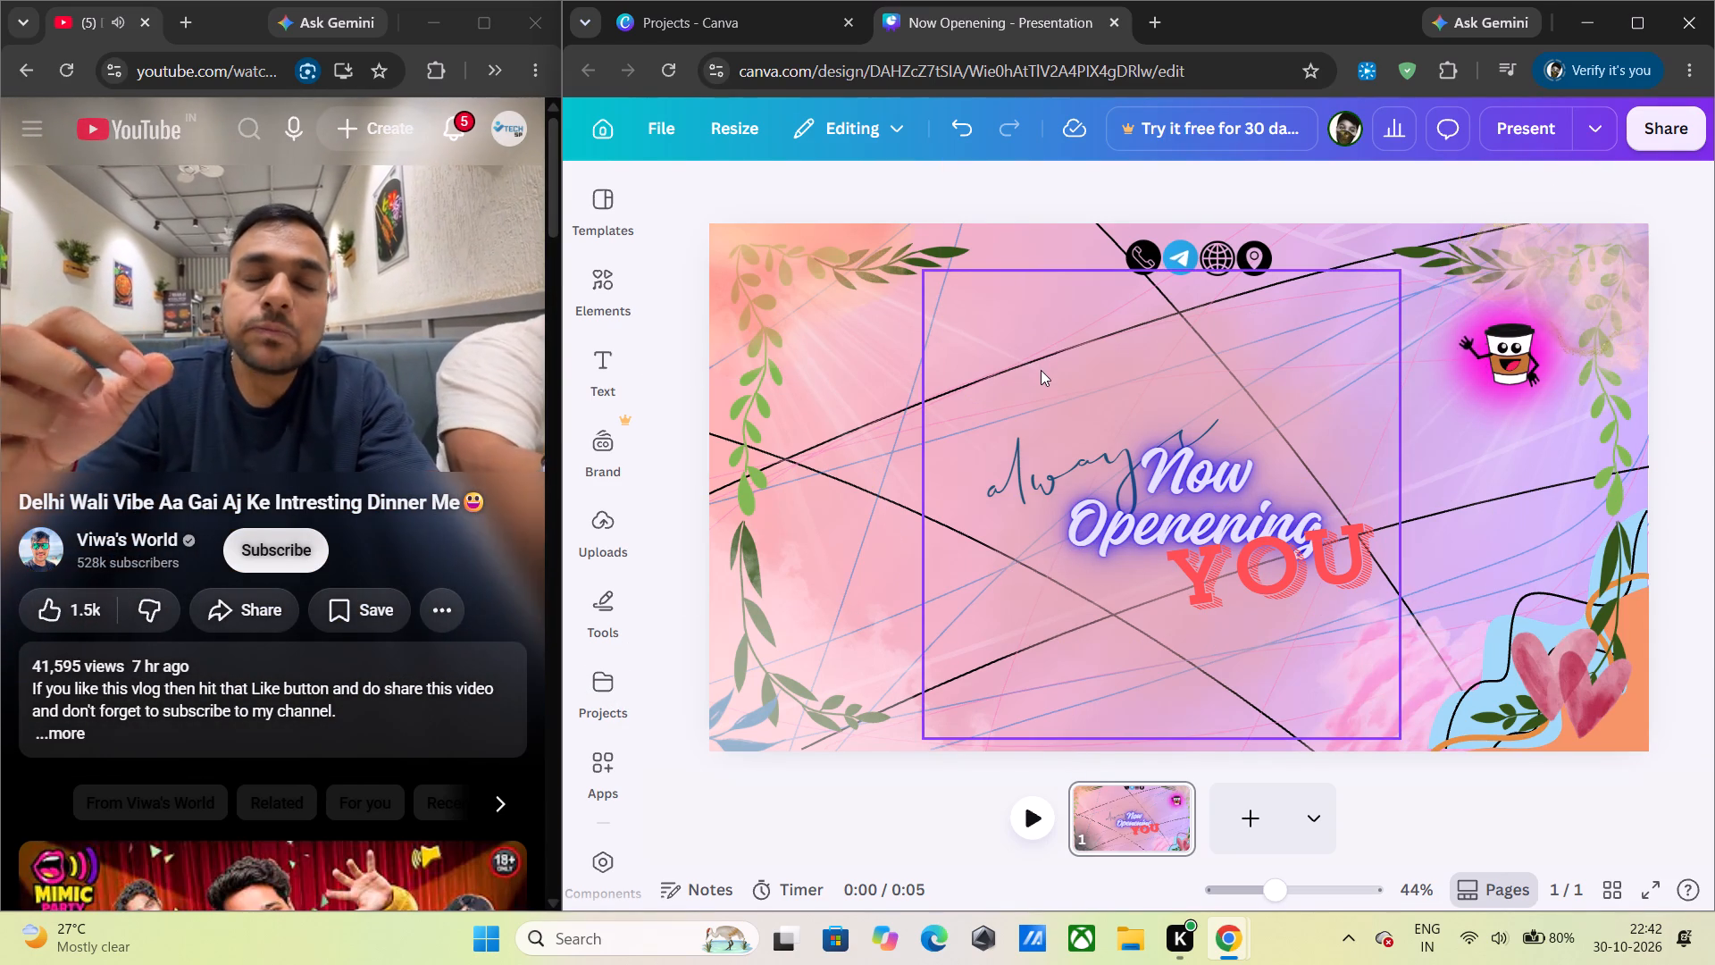
Look through the banner's layer list and the options available for the white background image layer.
key("alt+1")
scroll(899, 459, "down", 18)
right_click(880, 726)
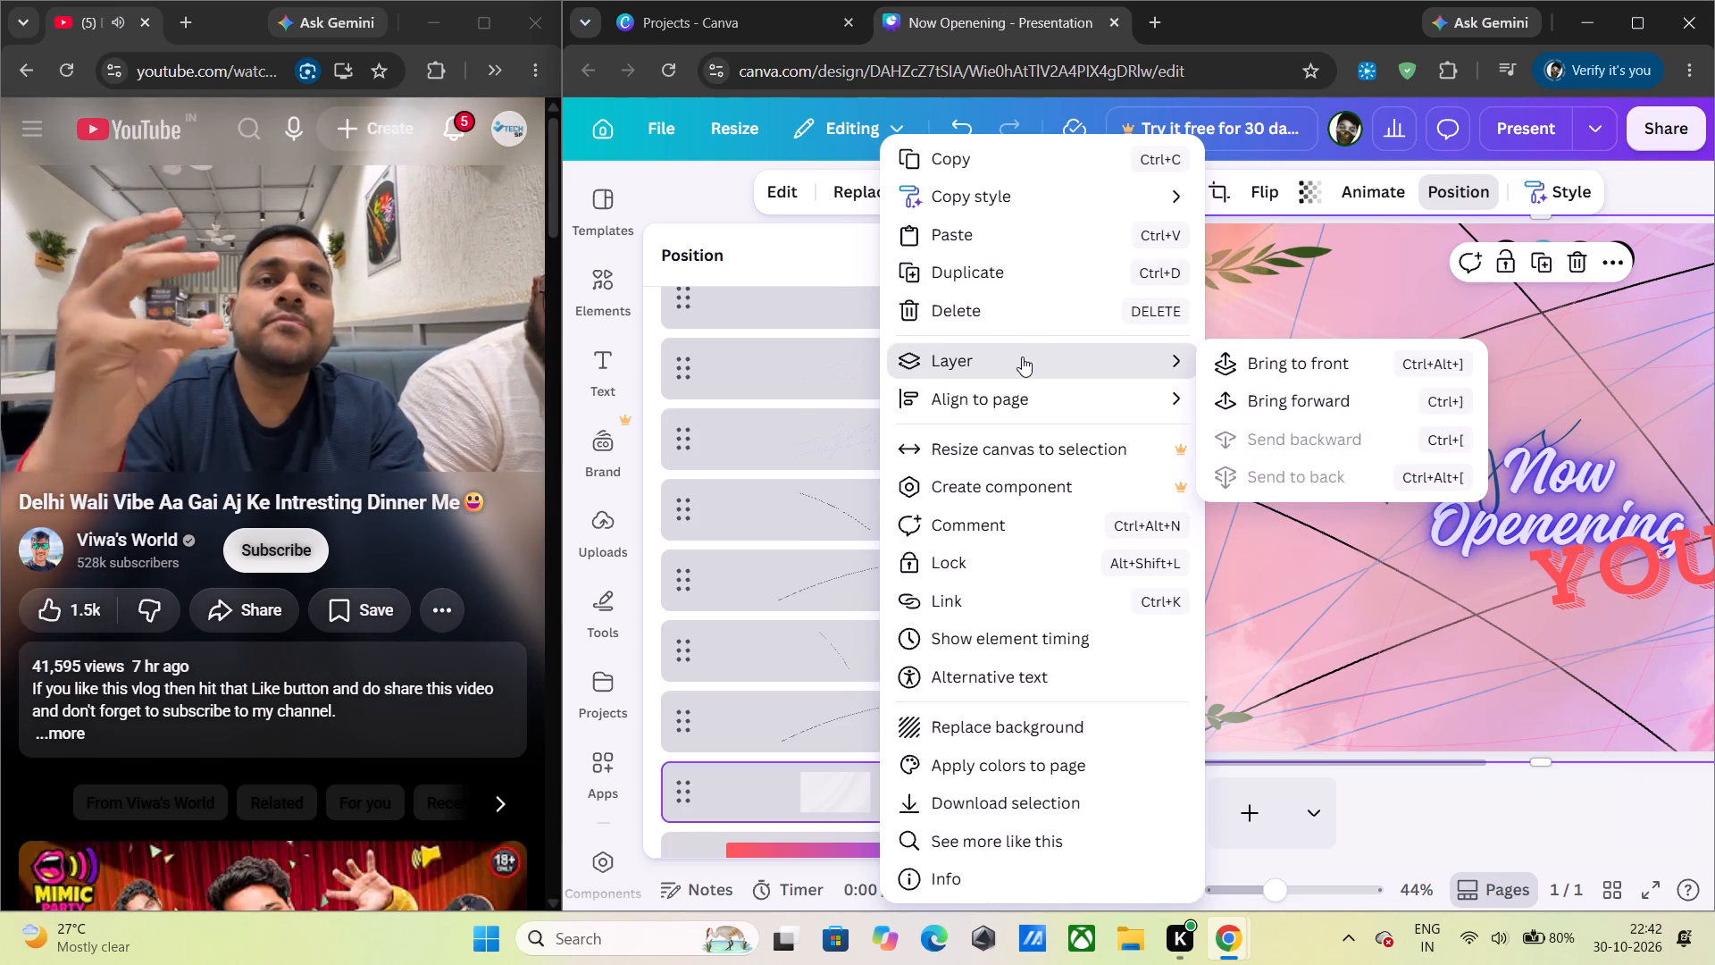
scroll(1022, 357, "down", 5)
scroll(1019, 354, "up", 5)
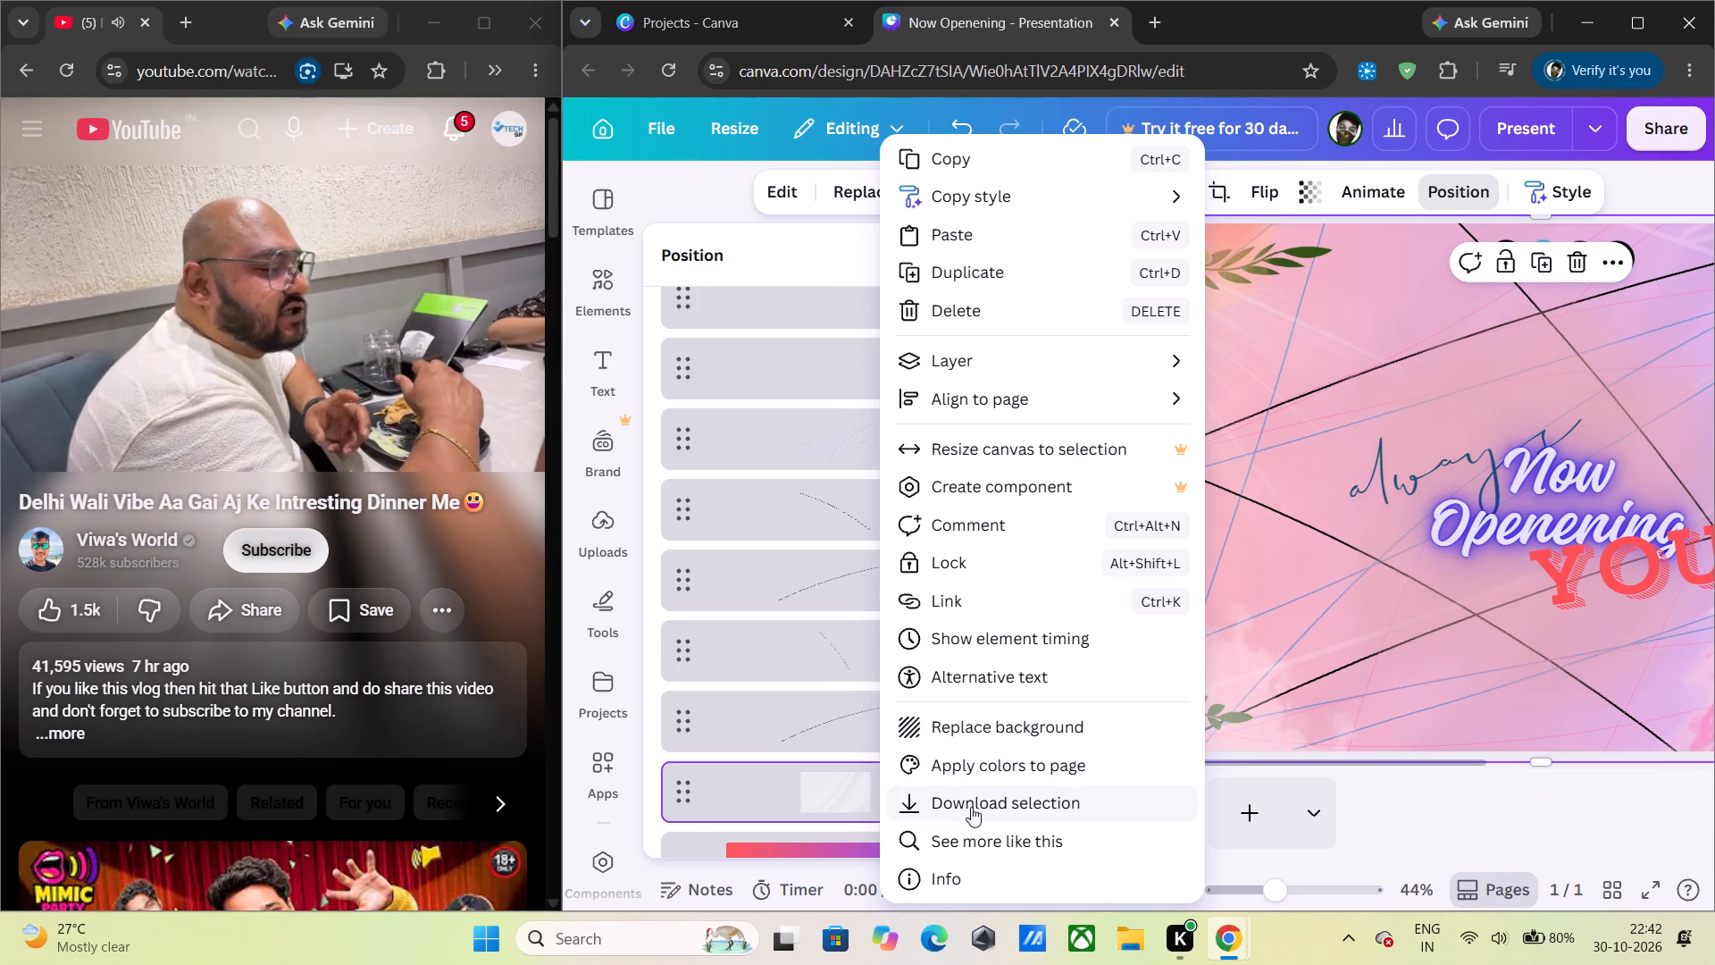
left_click(799, 776)
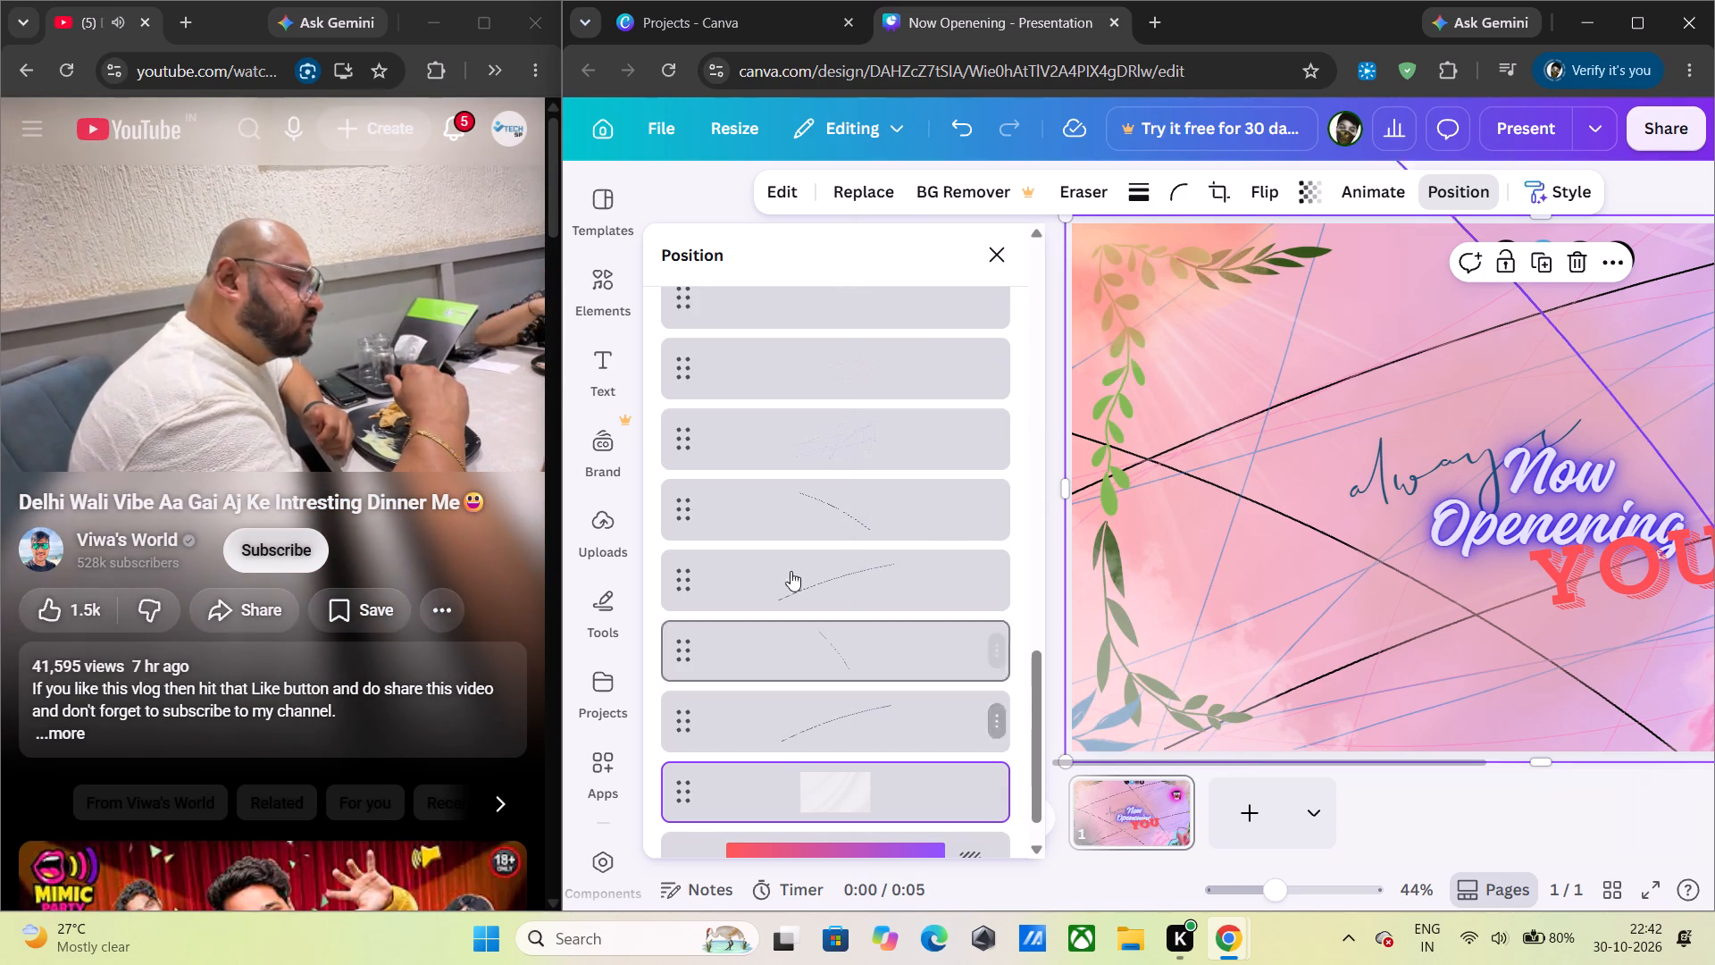
scroll(791, 445, "up", 10)
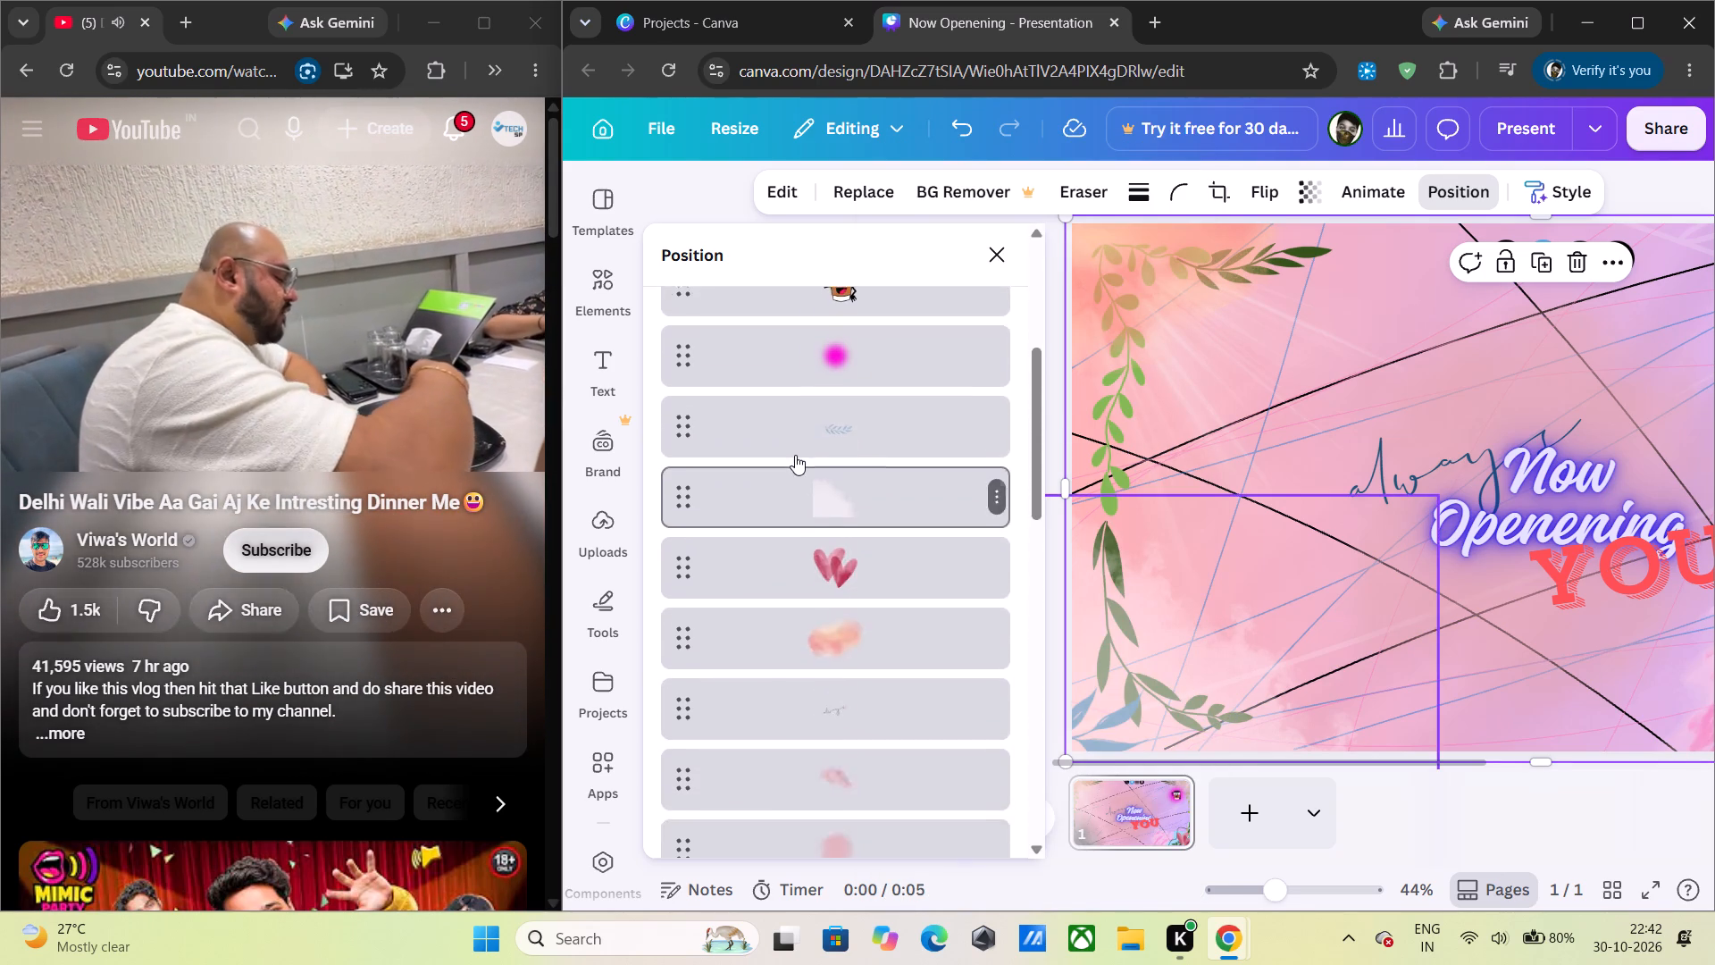
scroll(795, 455, "up", 5)
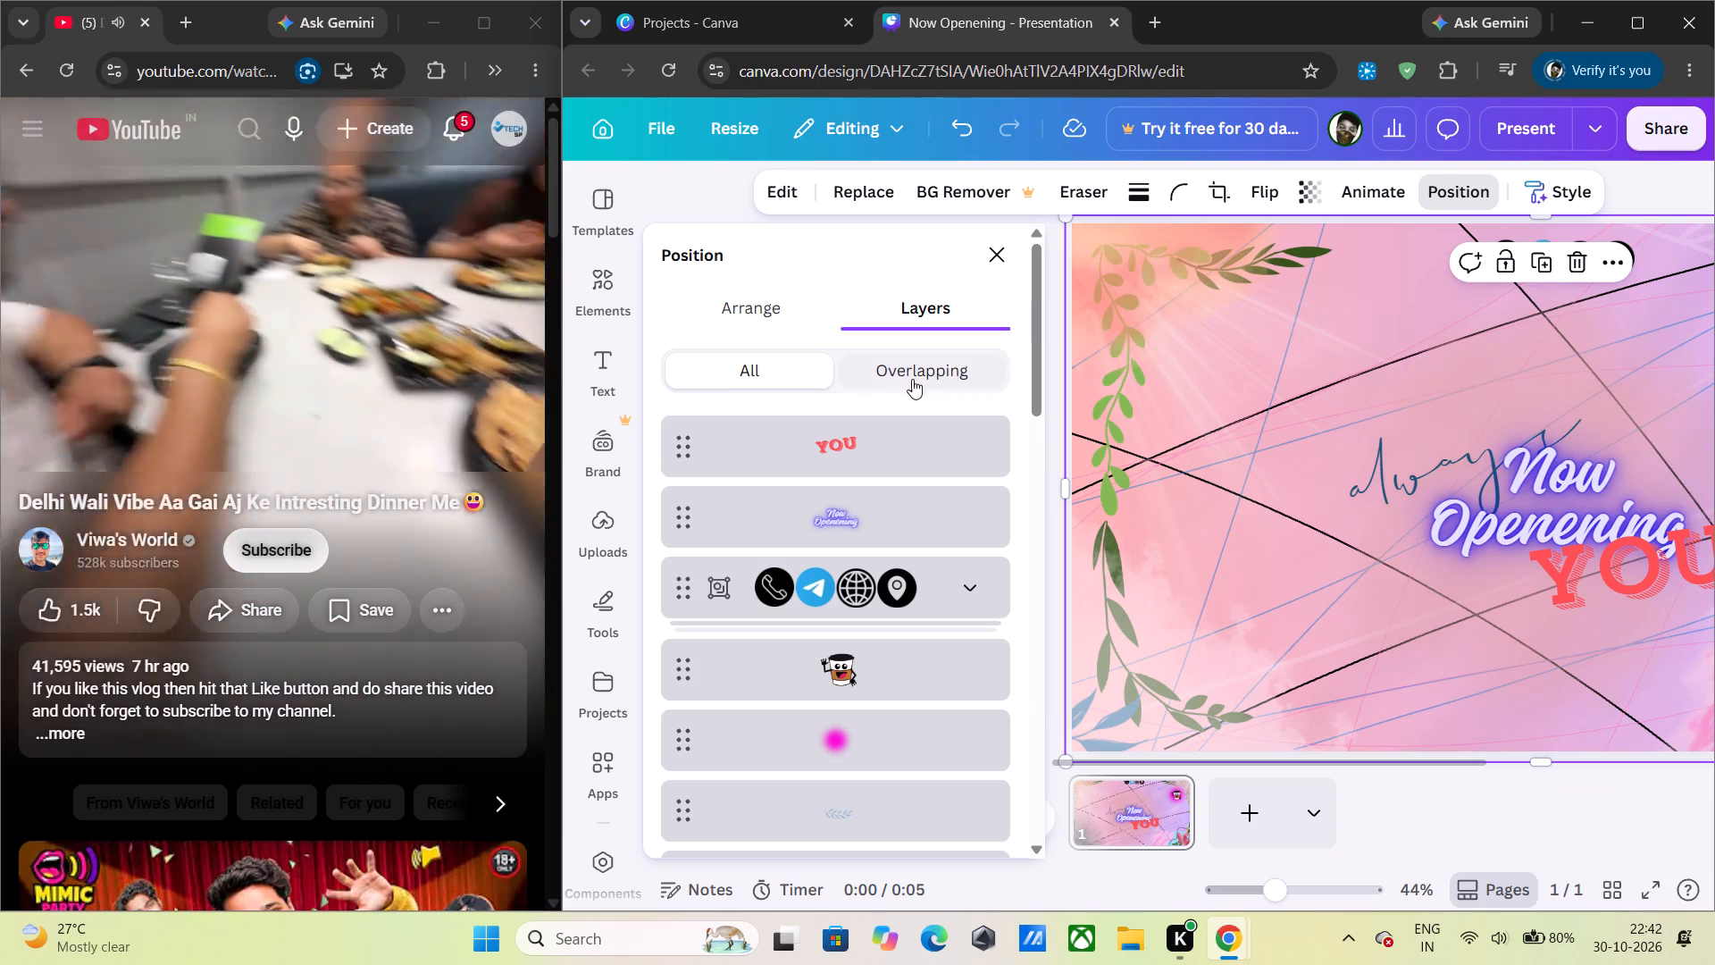
Replace the red-to-purple gradient page background with the white softly rippled image.
scroll(816, 463, "down", 19)
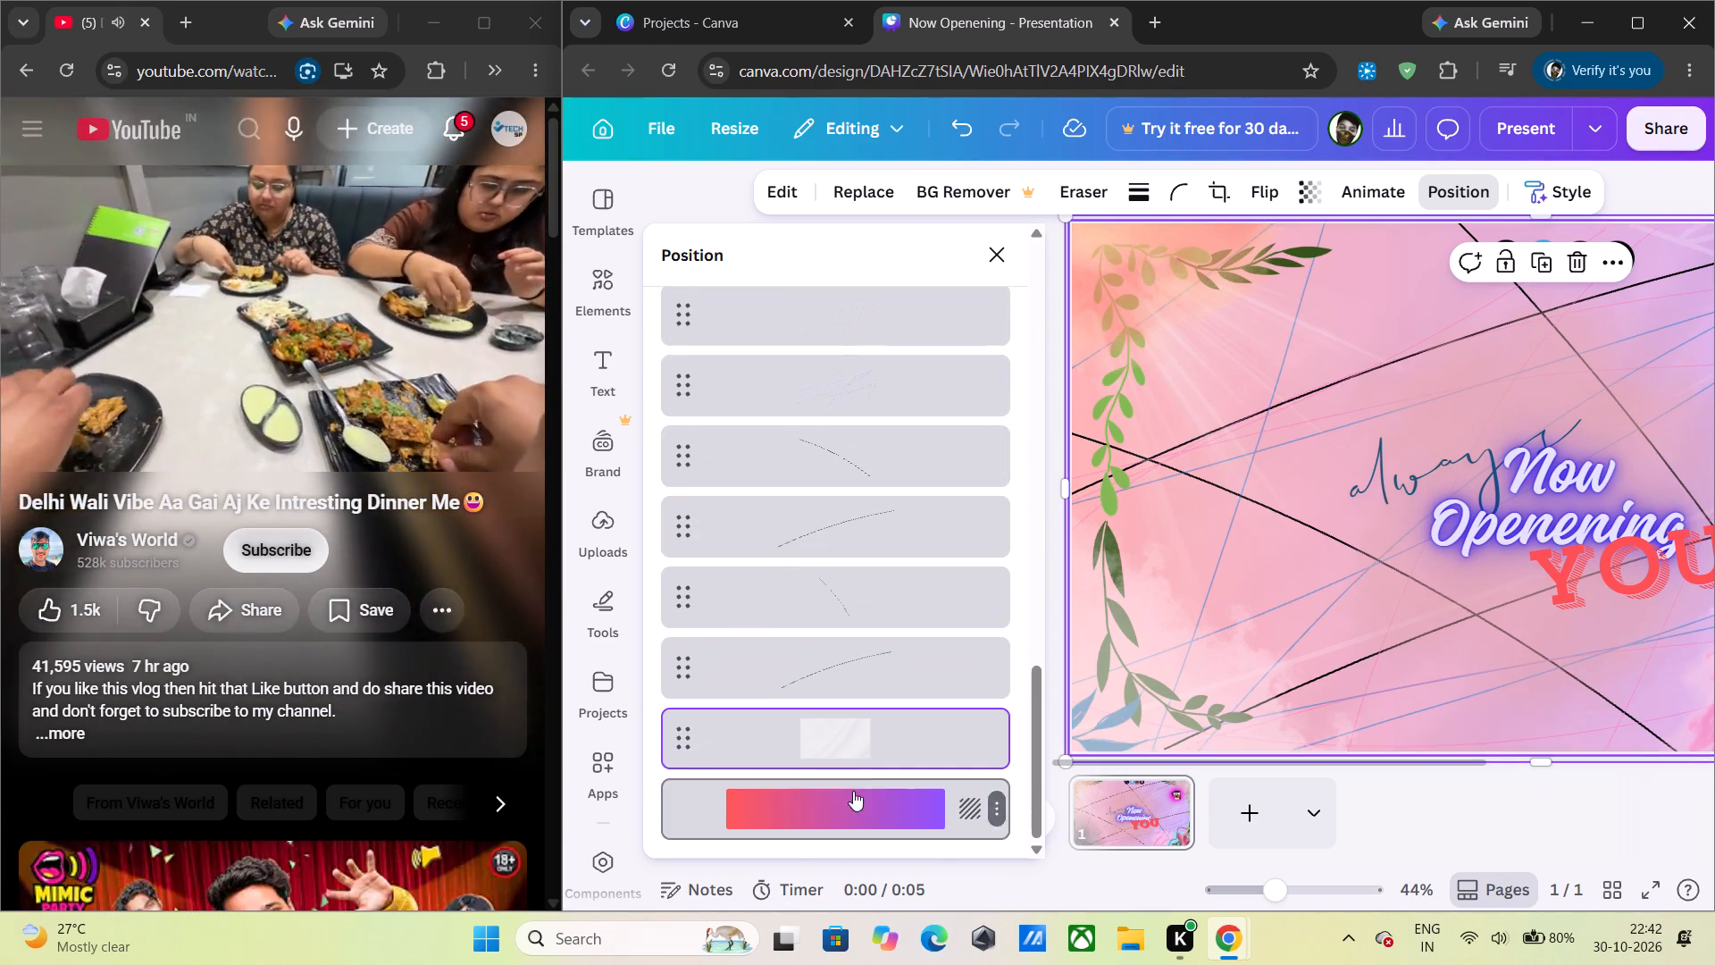
left_click(999, 751)
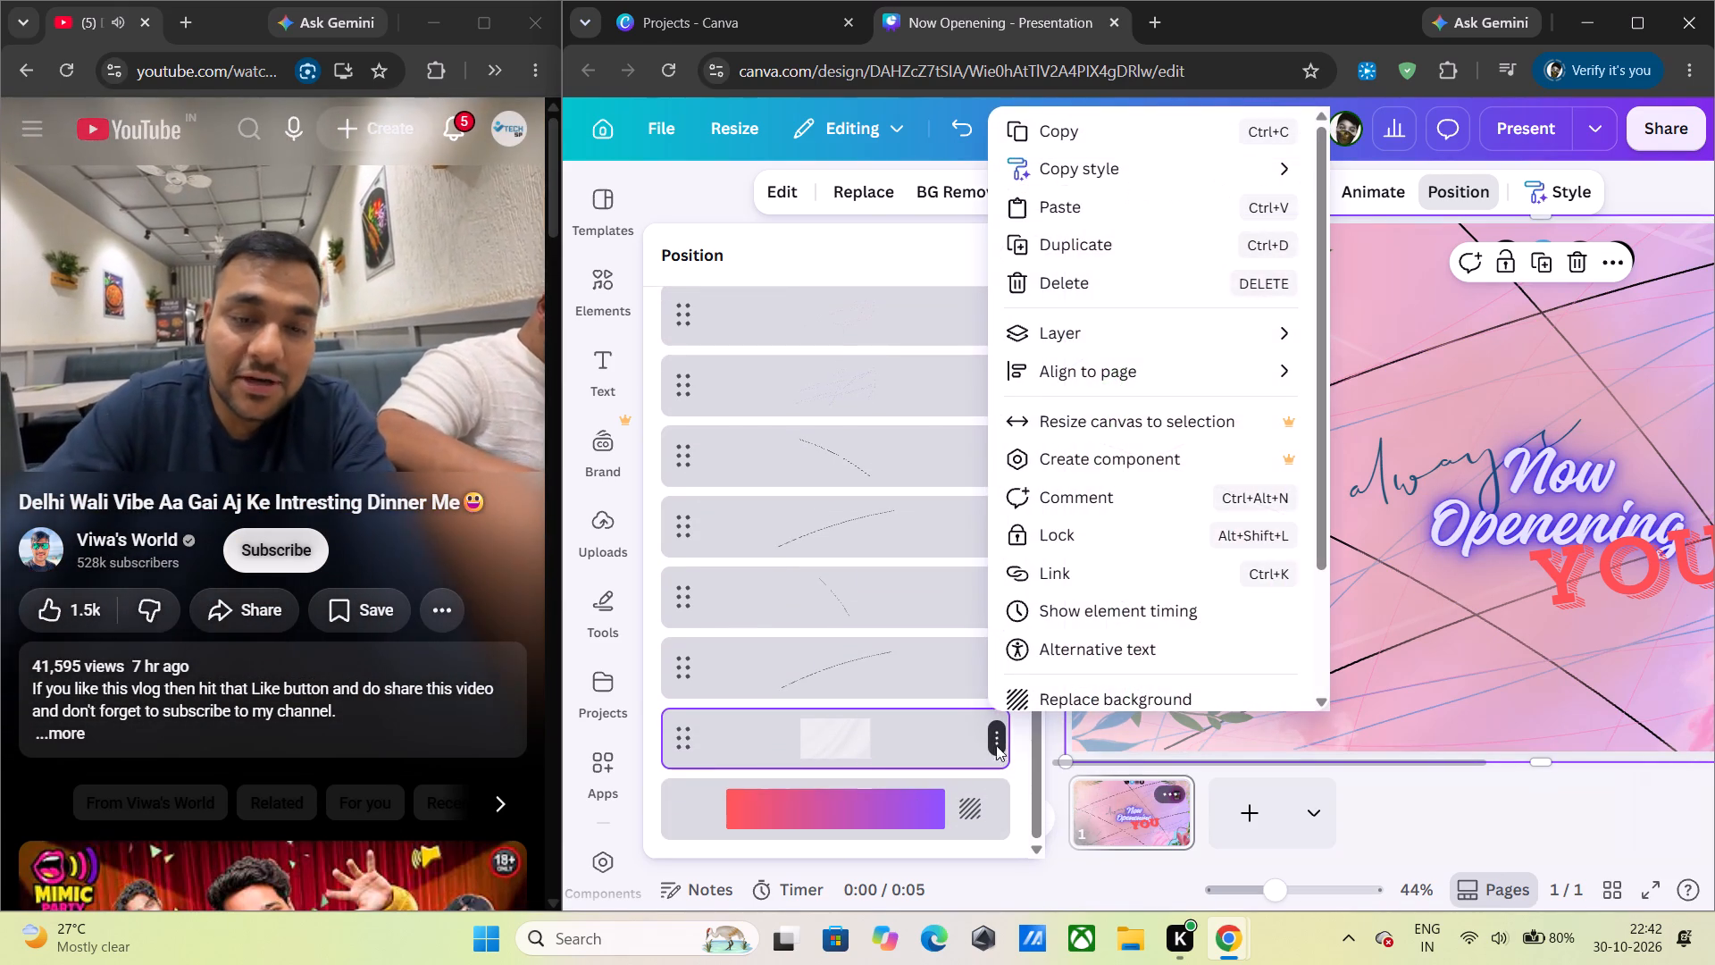
scroll(1104, 612, "down", 2)
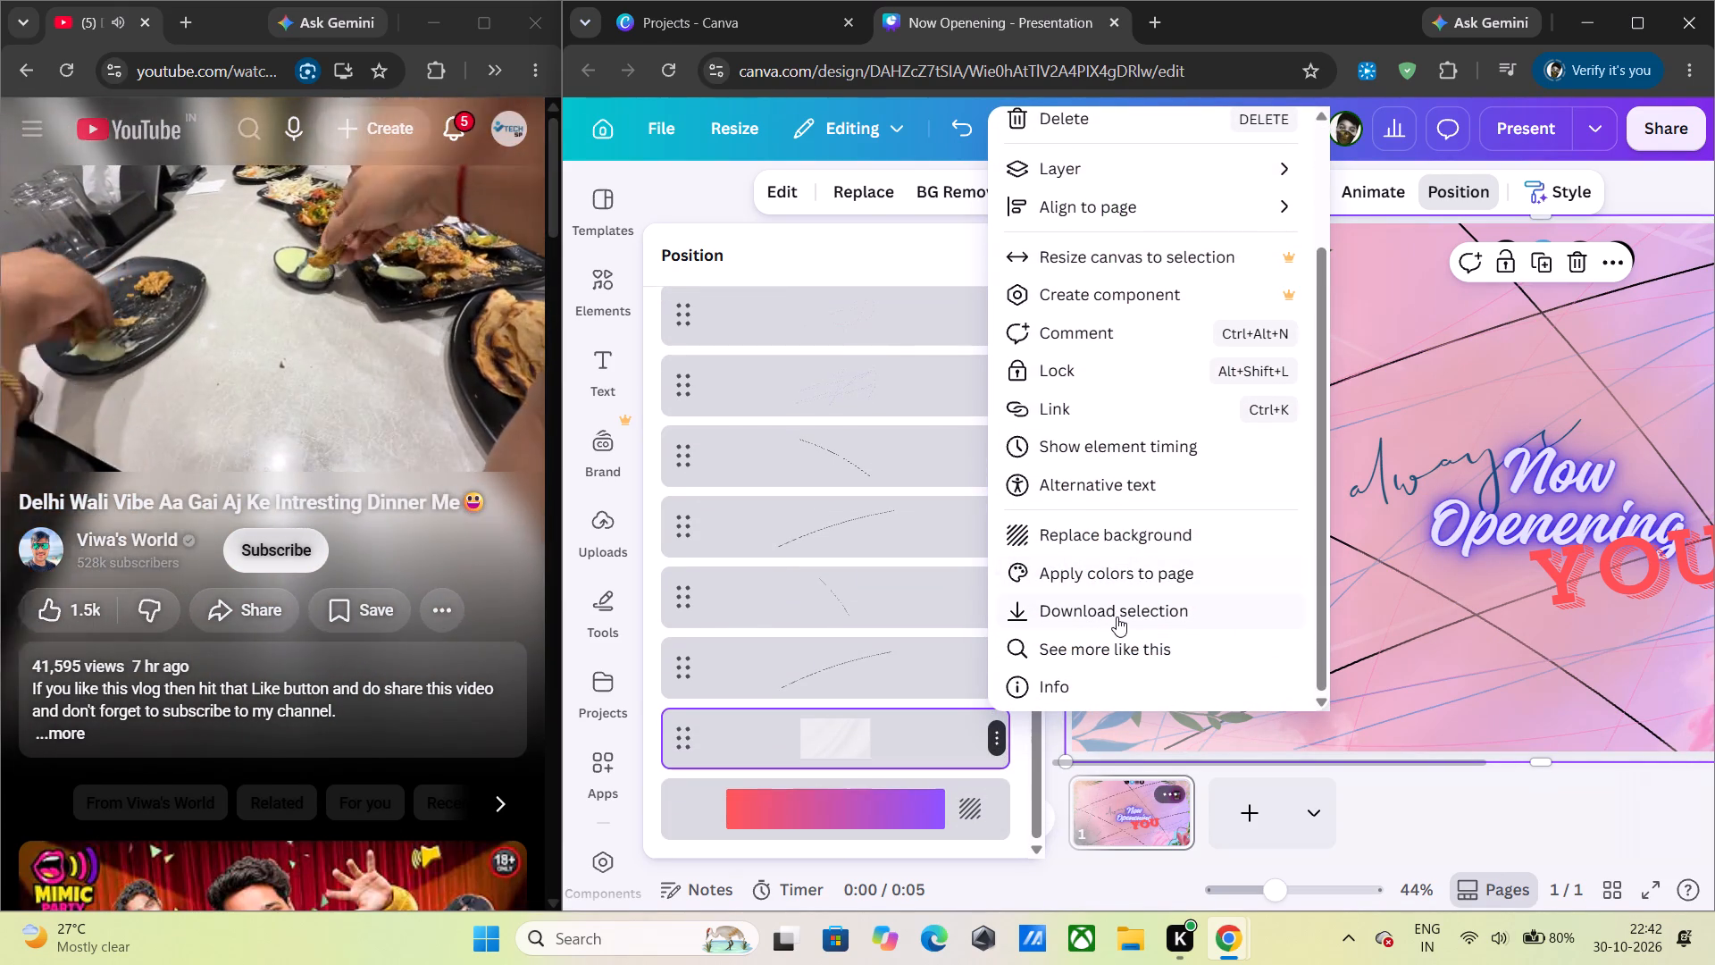
scroll(1117, 620, "down", 1)
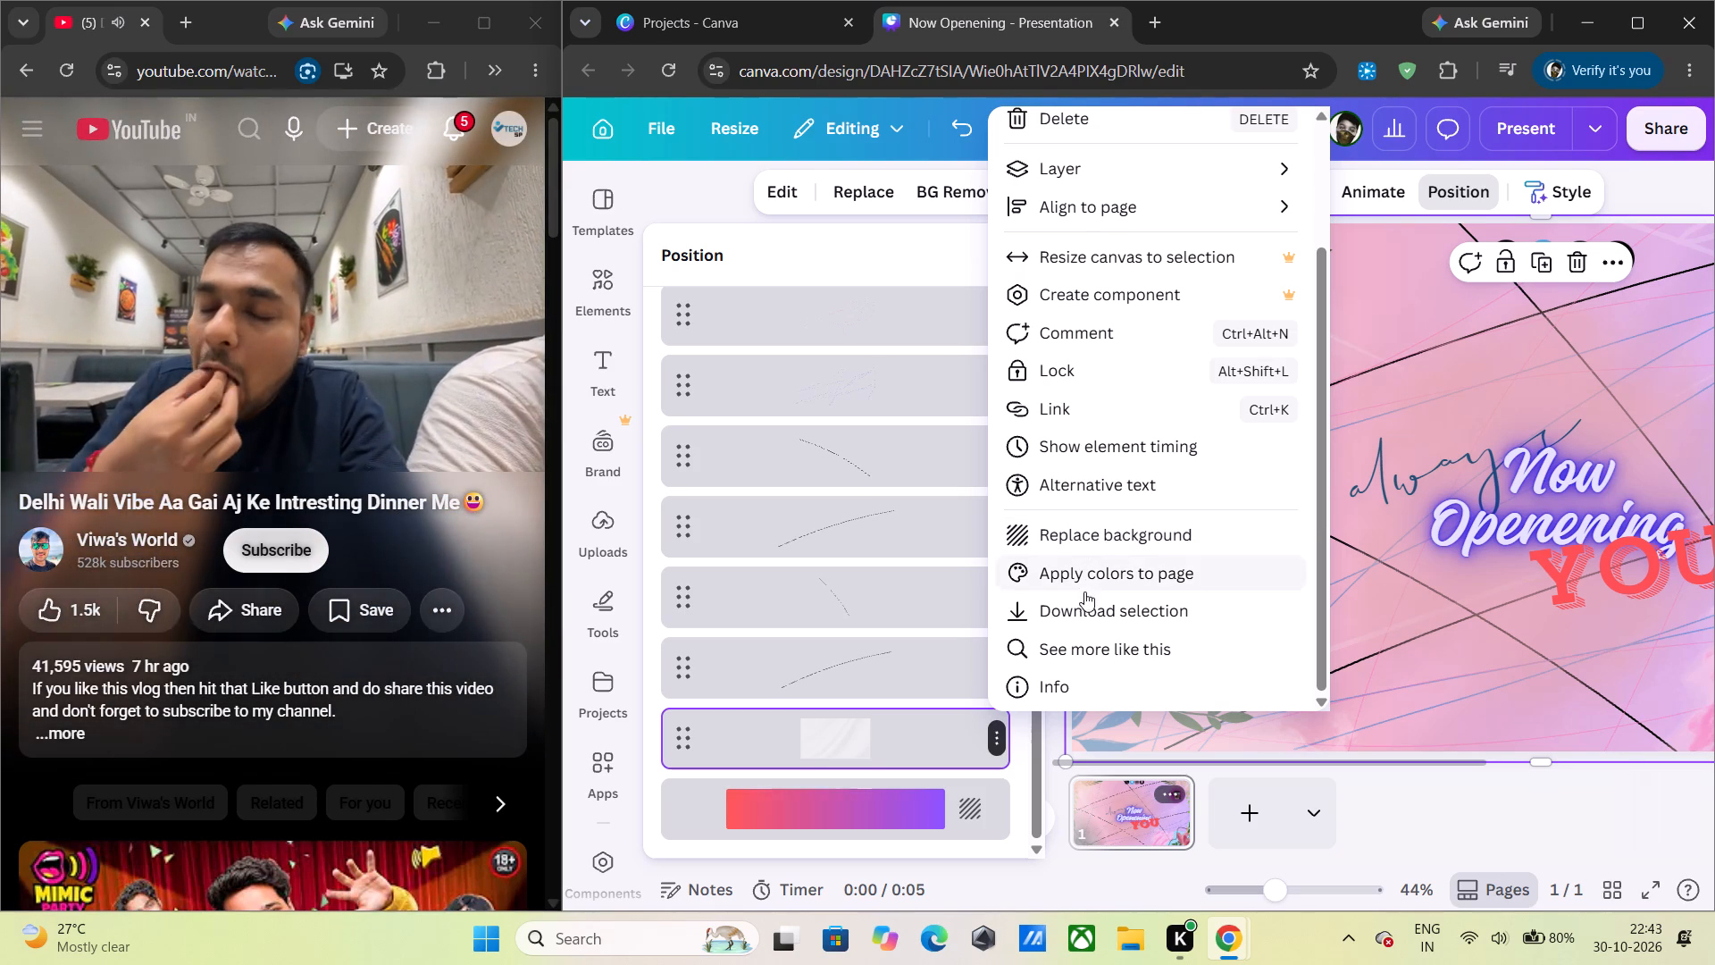
left_click(1103, 539)
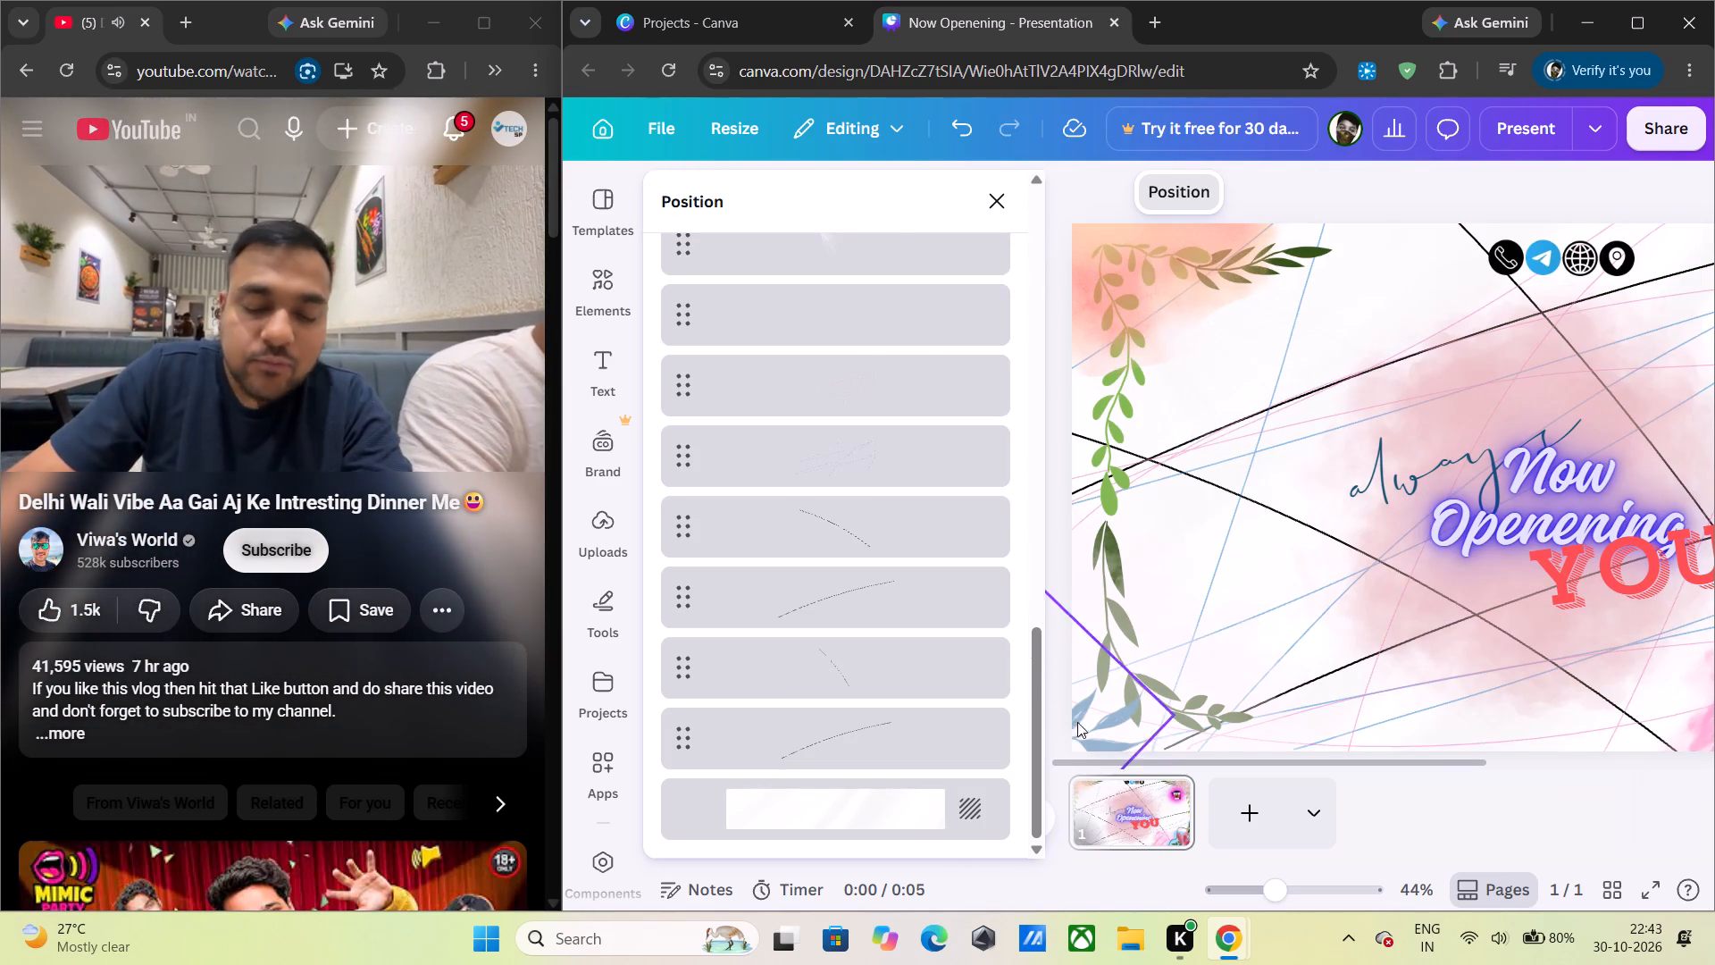
Examine the page background layer, a diagonal line layer's options and the layers above them.
left_click(969, 814)
scroll(940, 765, "down", 4)
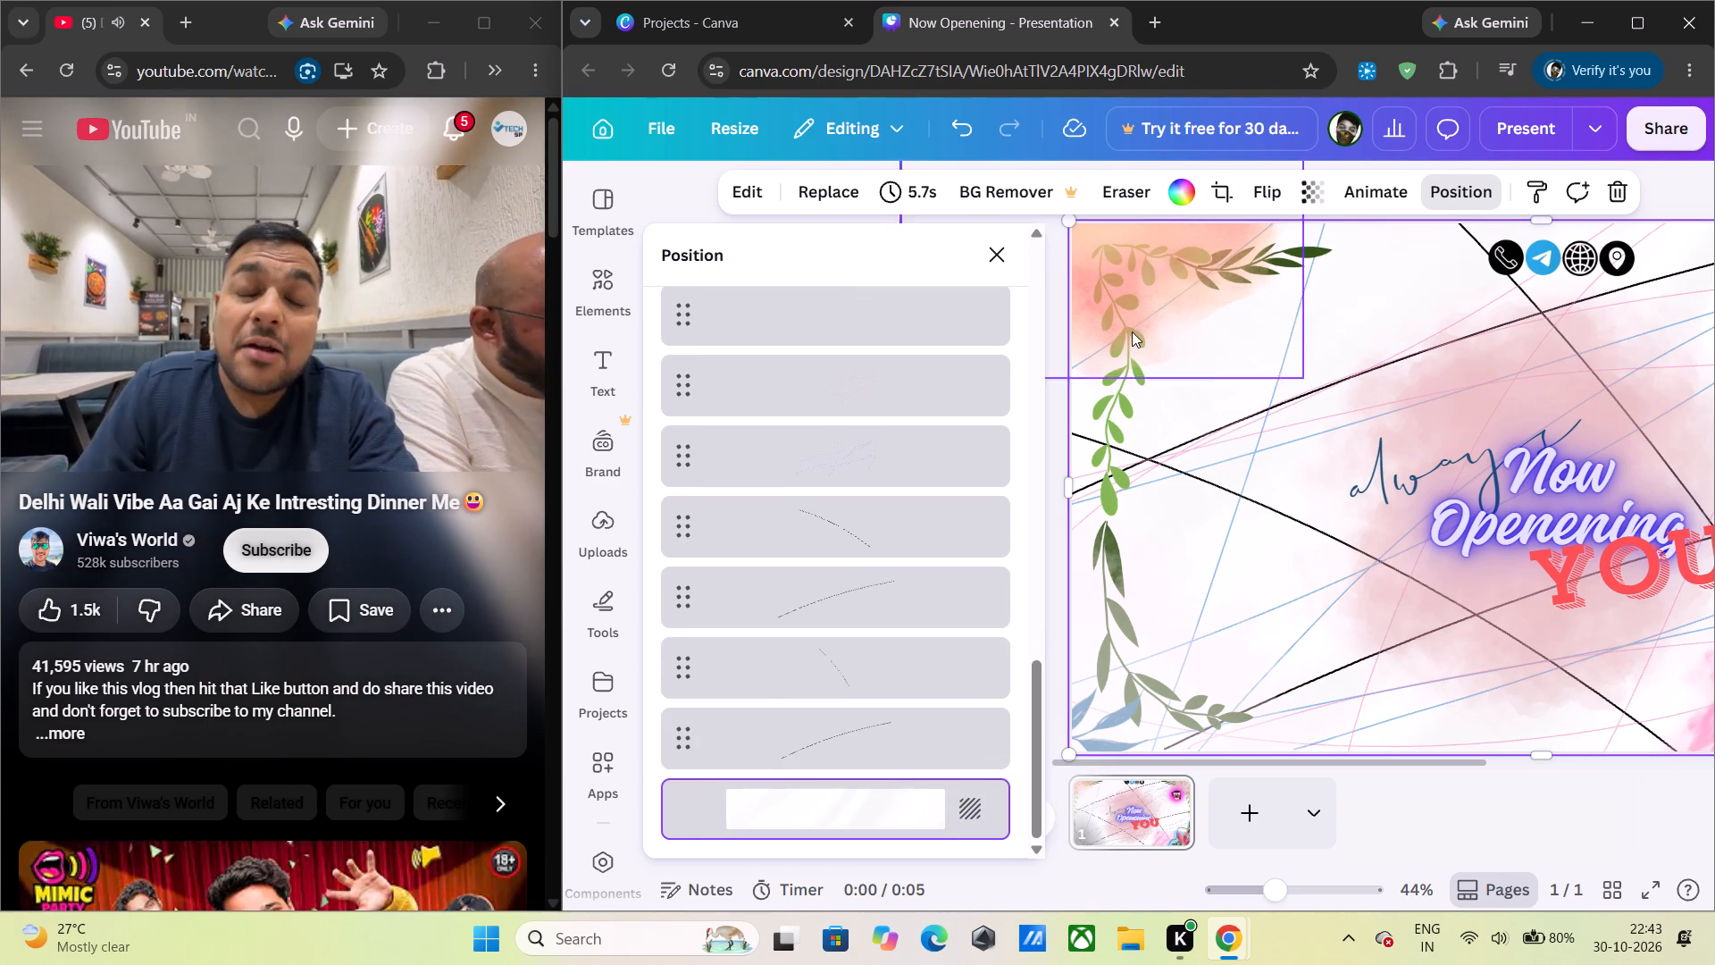
right_click(924, 681)
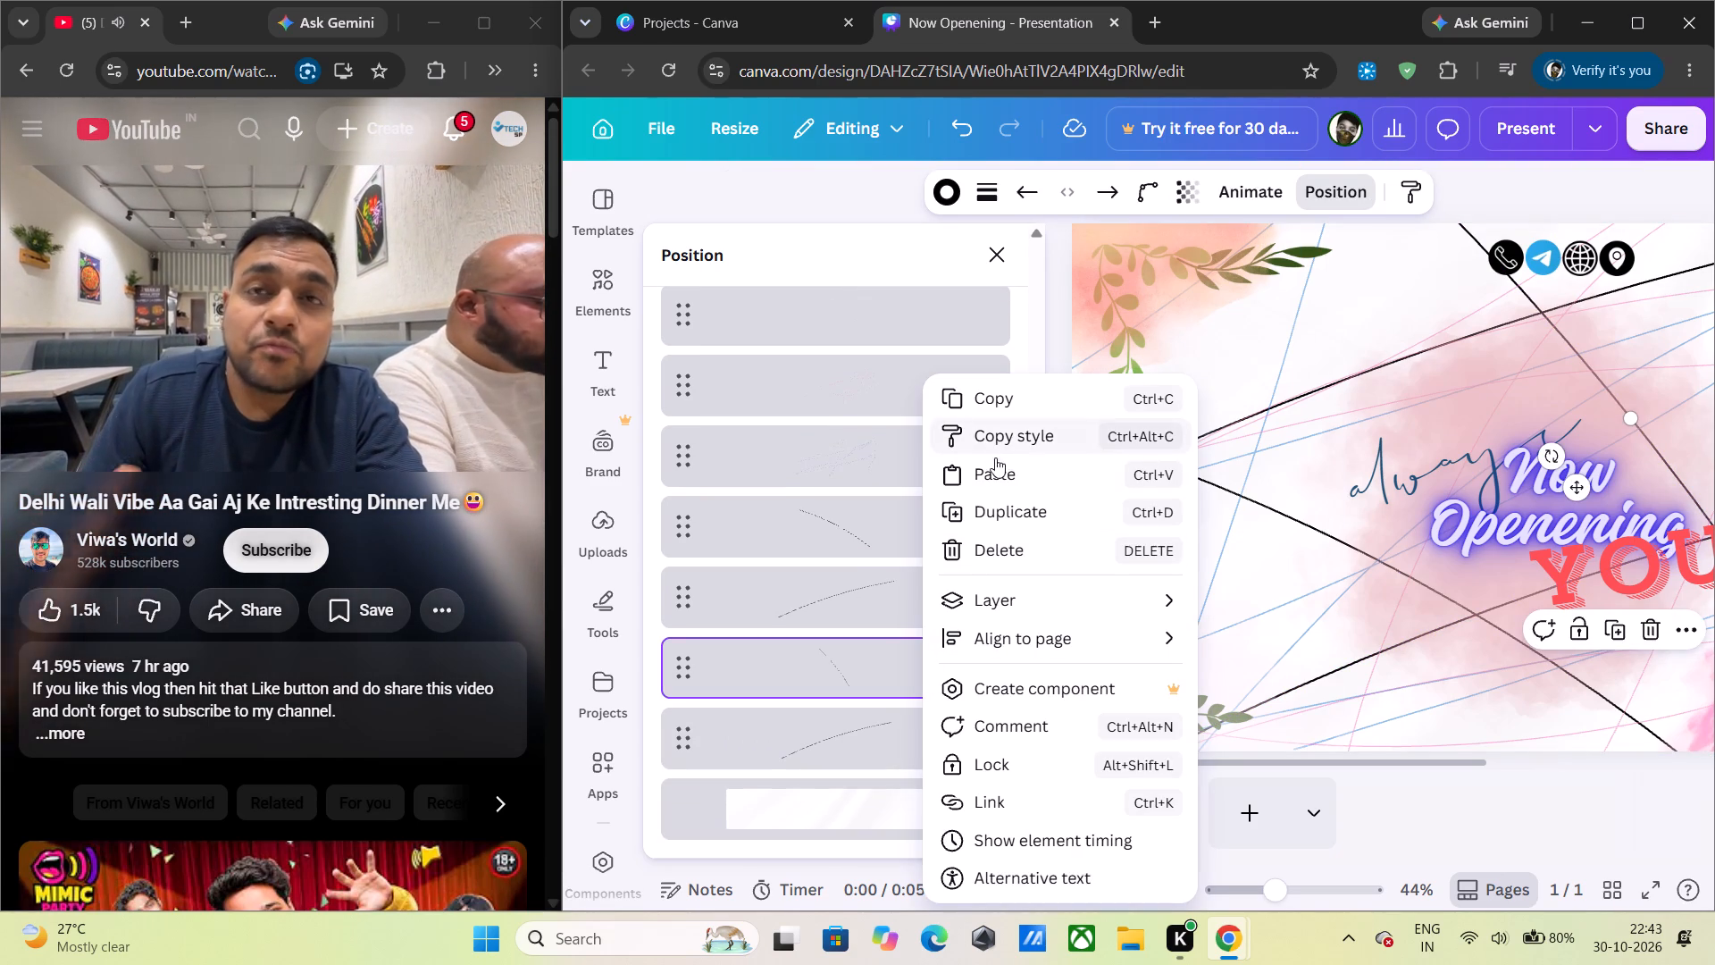
scroll(995, 462, "down", 4)
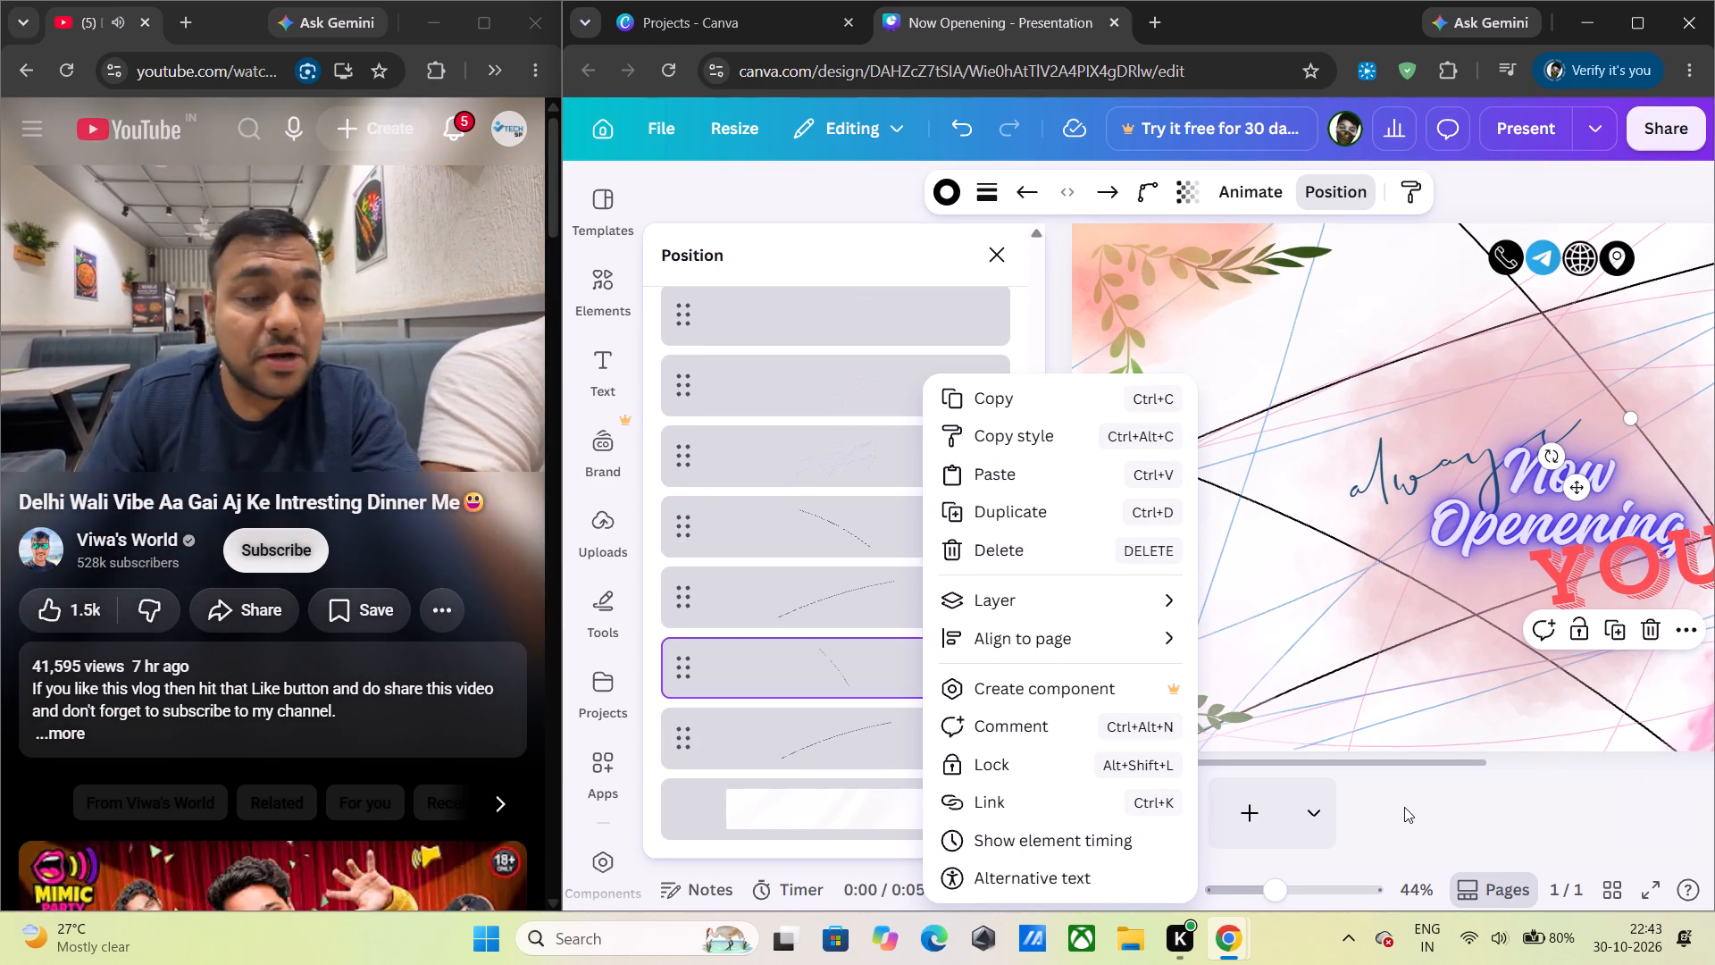
left_click(1404, 807)
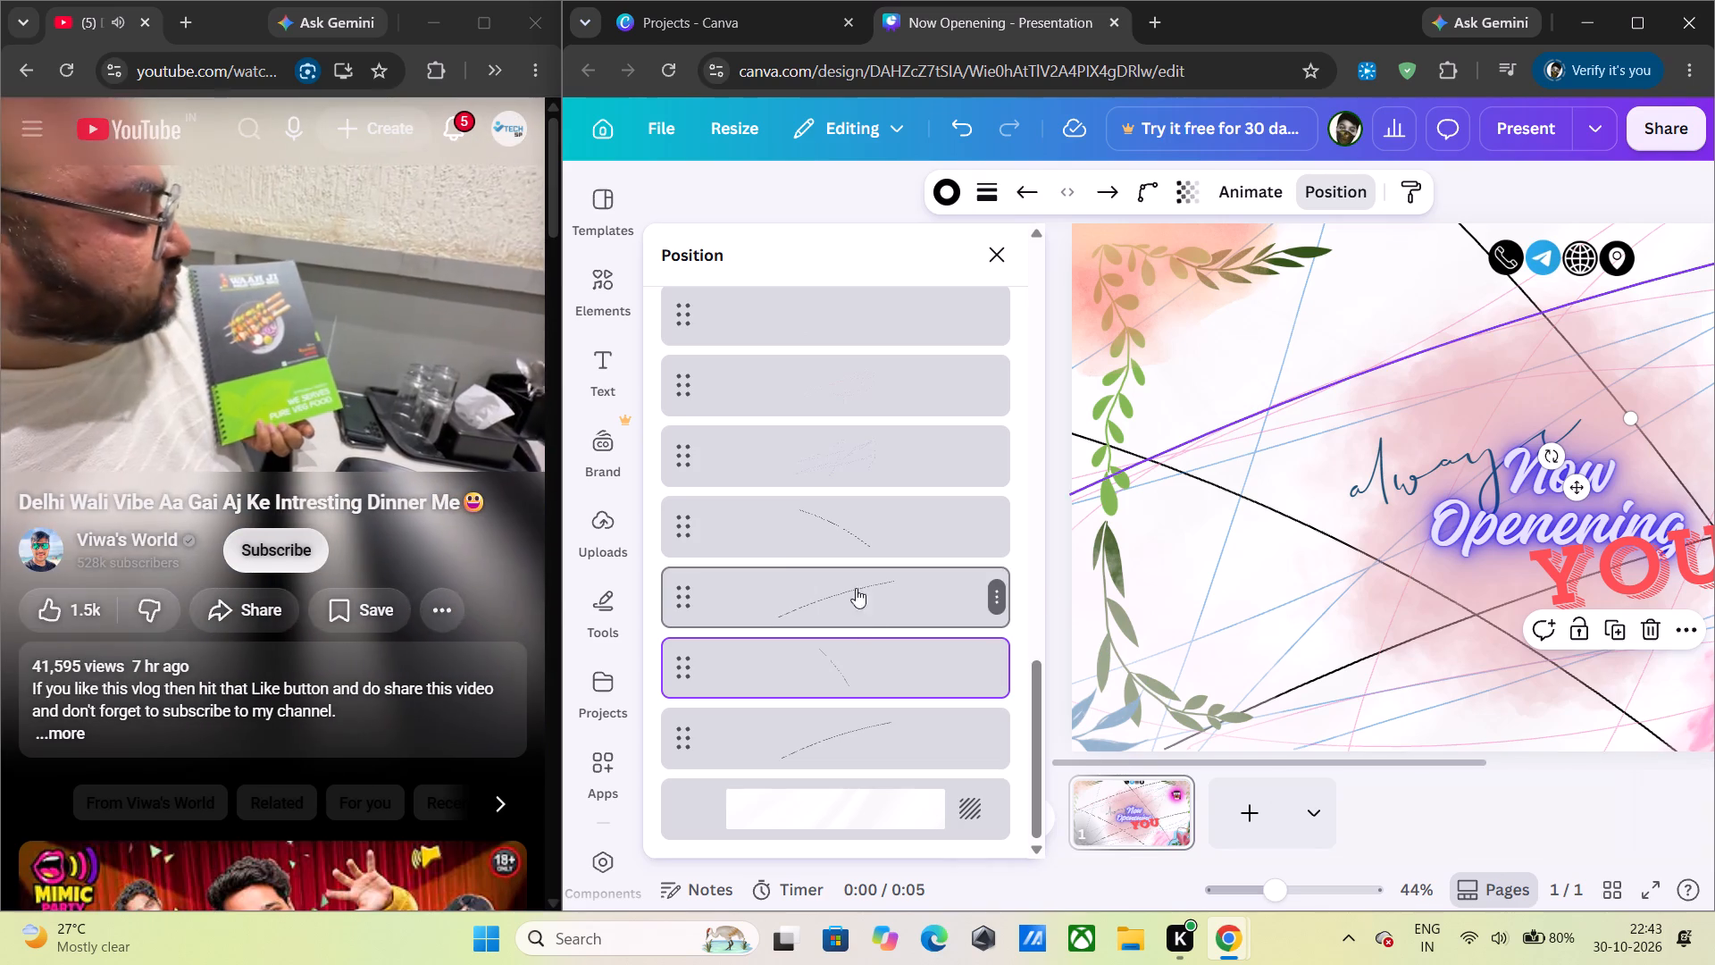
scroll(786, 570, "up", 12)
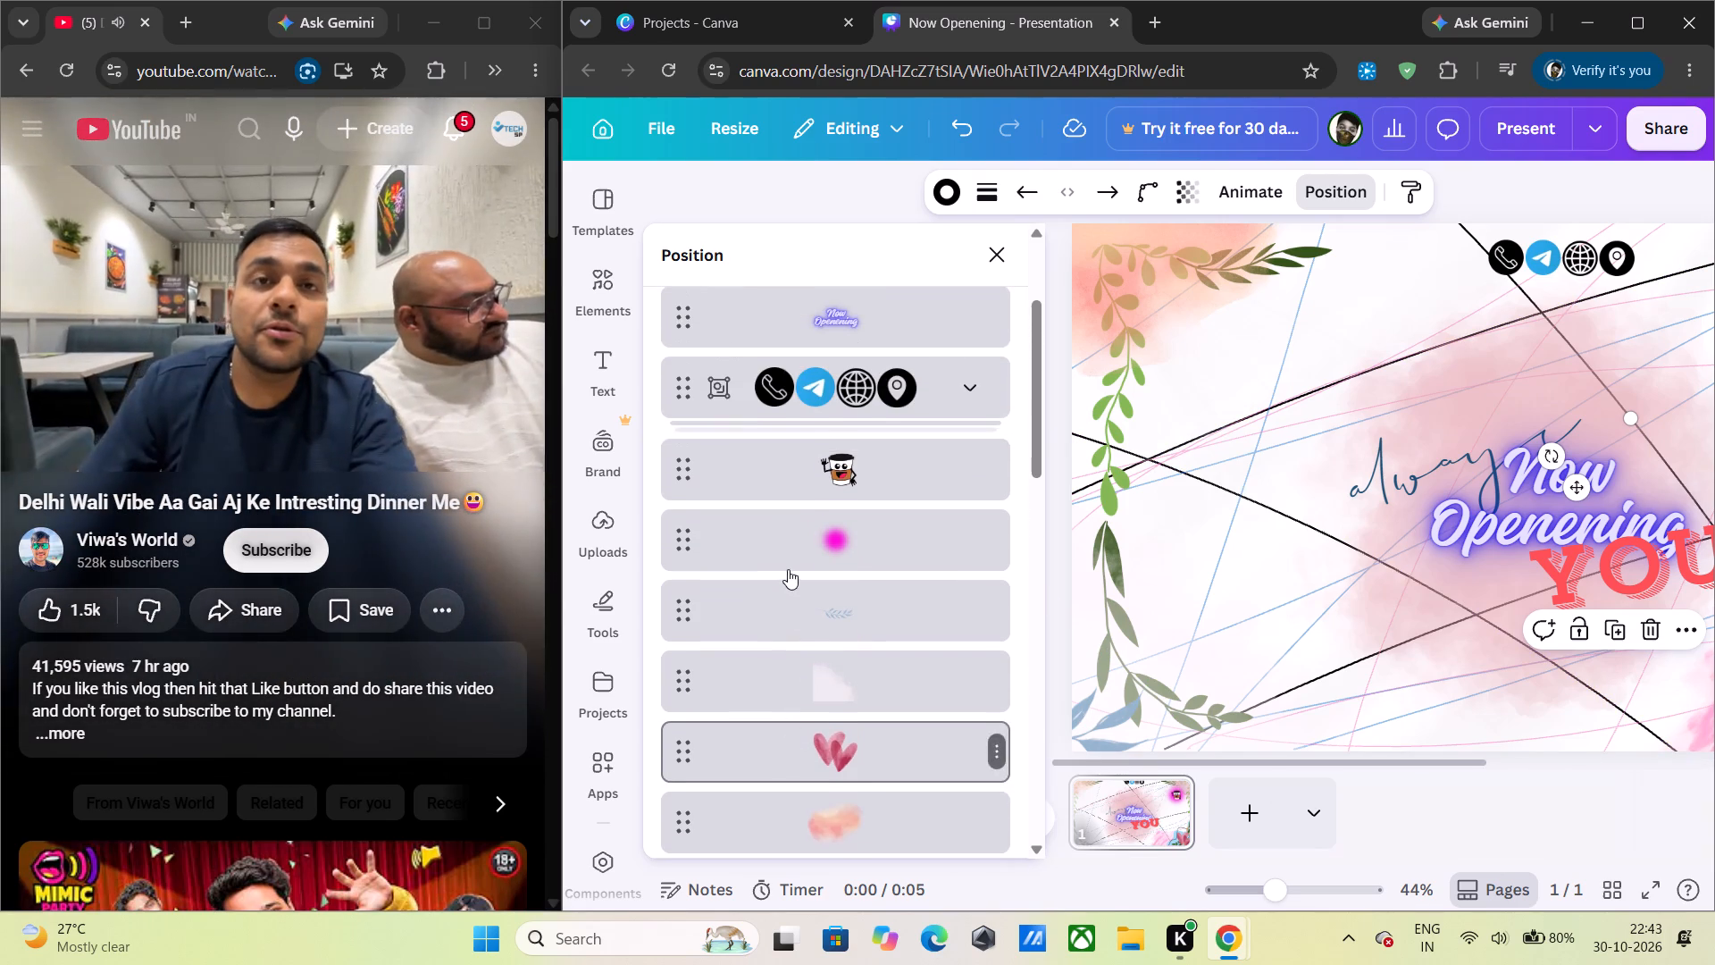
left_click(990, 257)
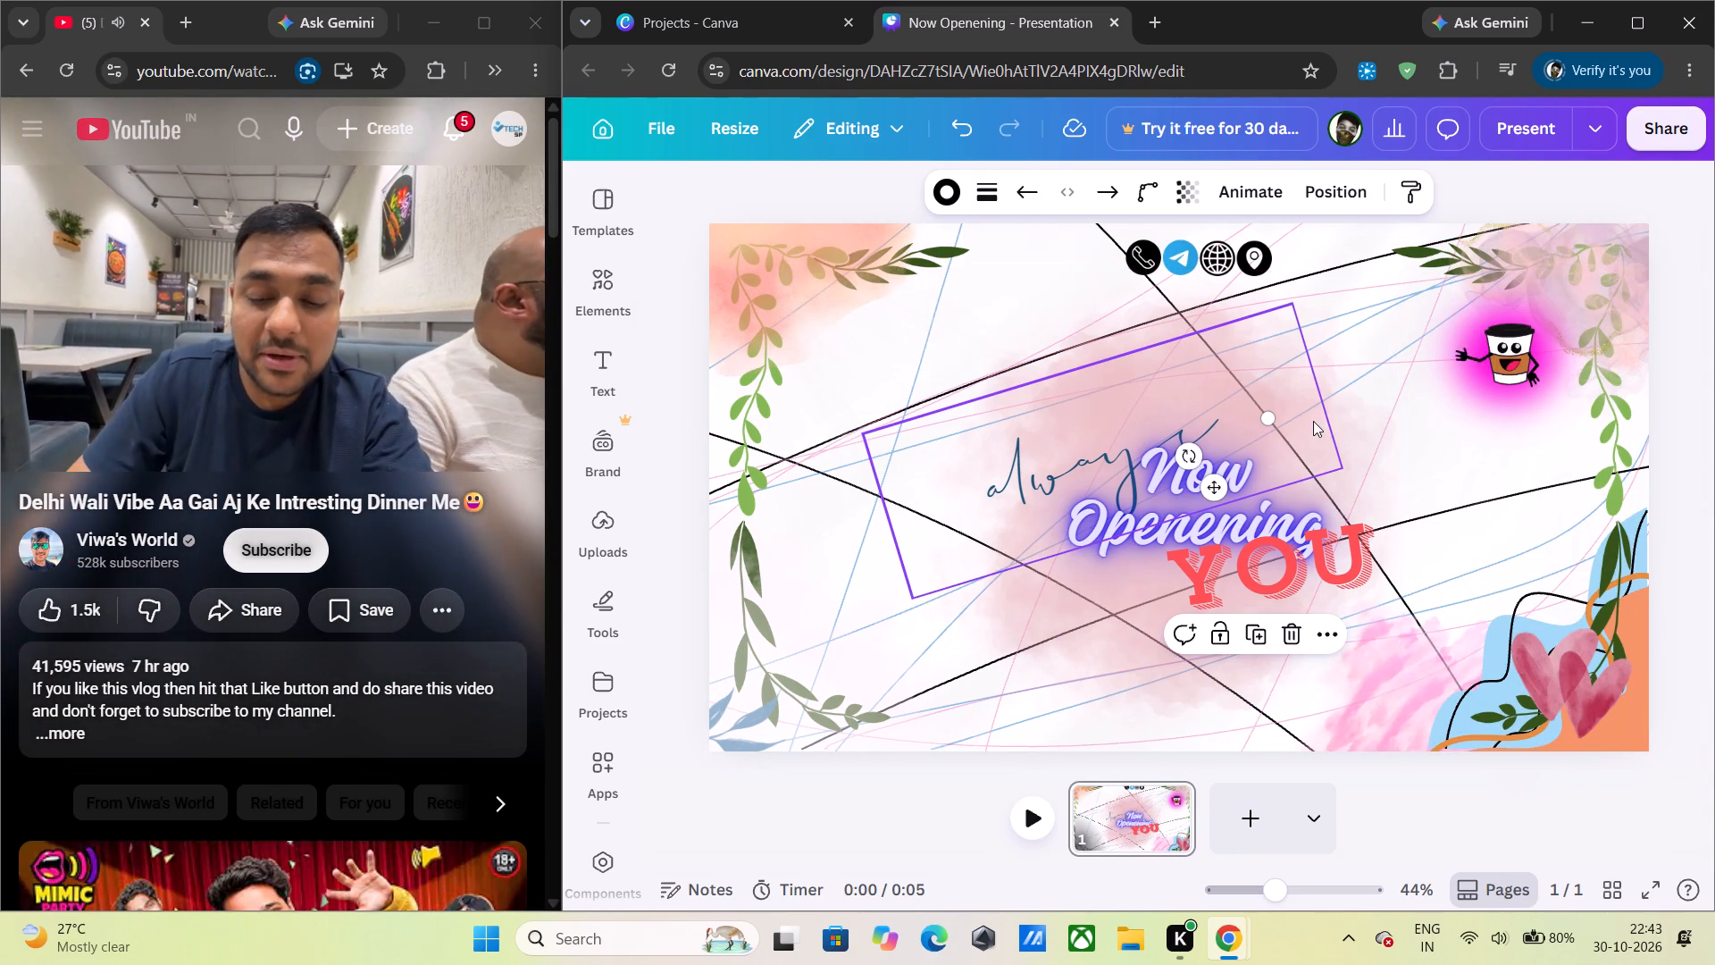
Search the elements library for "background colour" and look through the graphics, photos and videos offered.
left_click(627, 285)
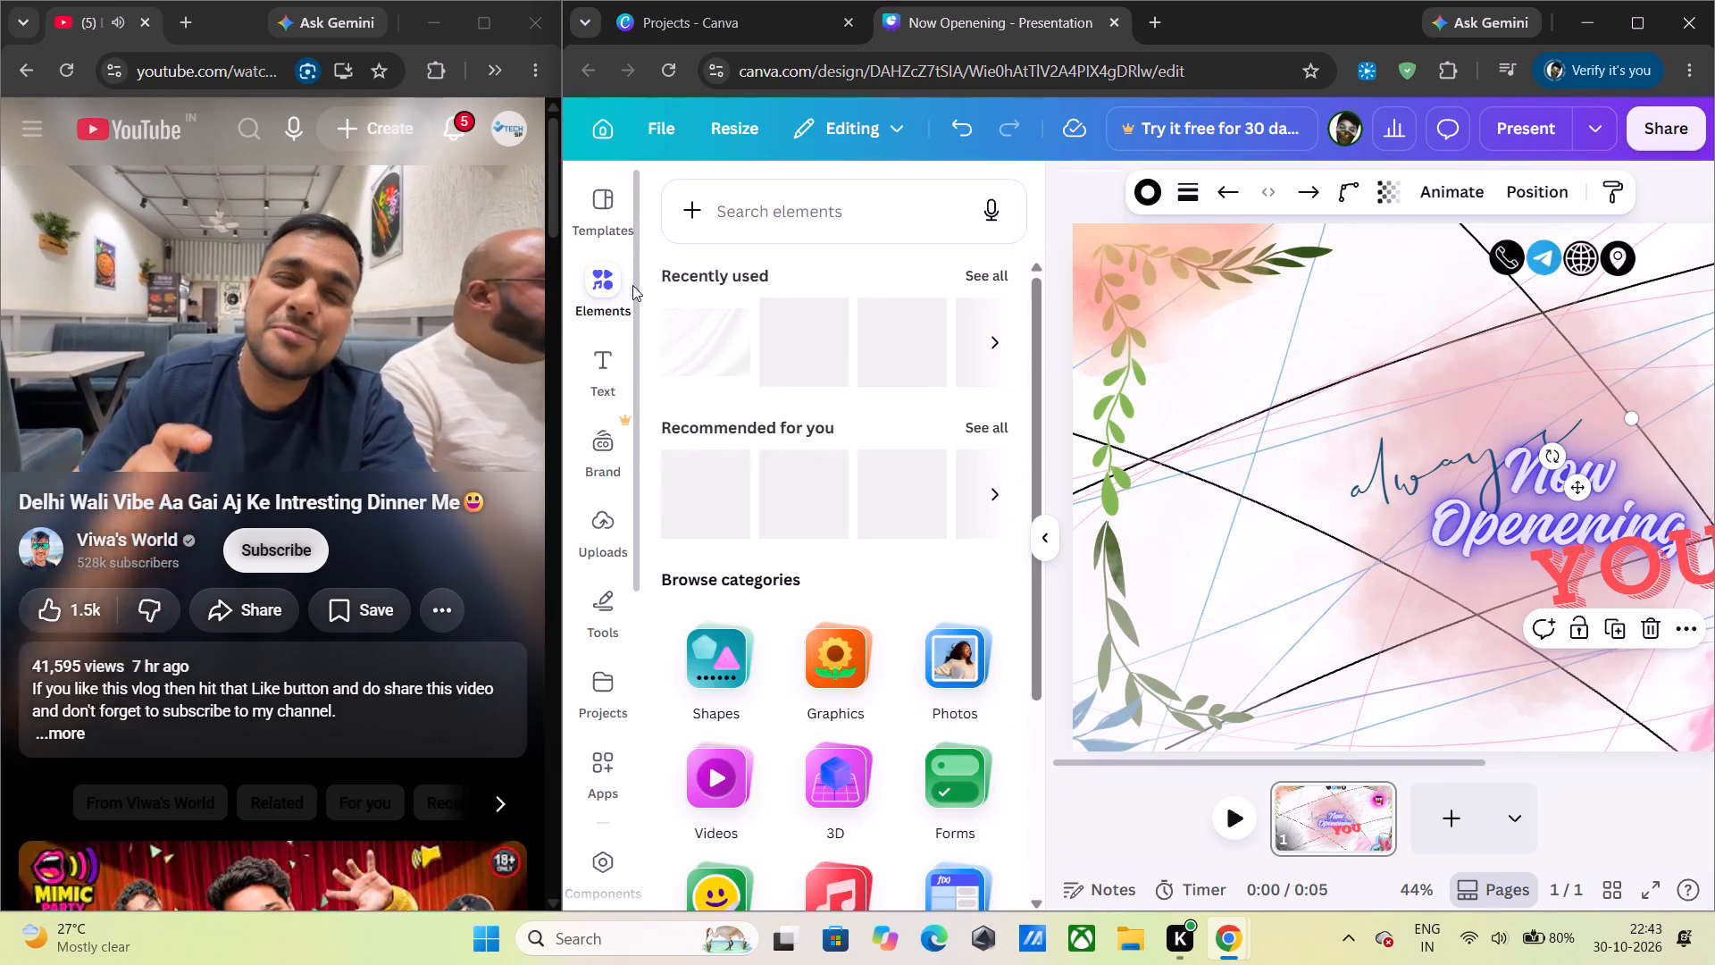
left_click(814, 181)
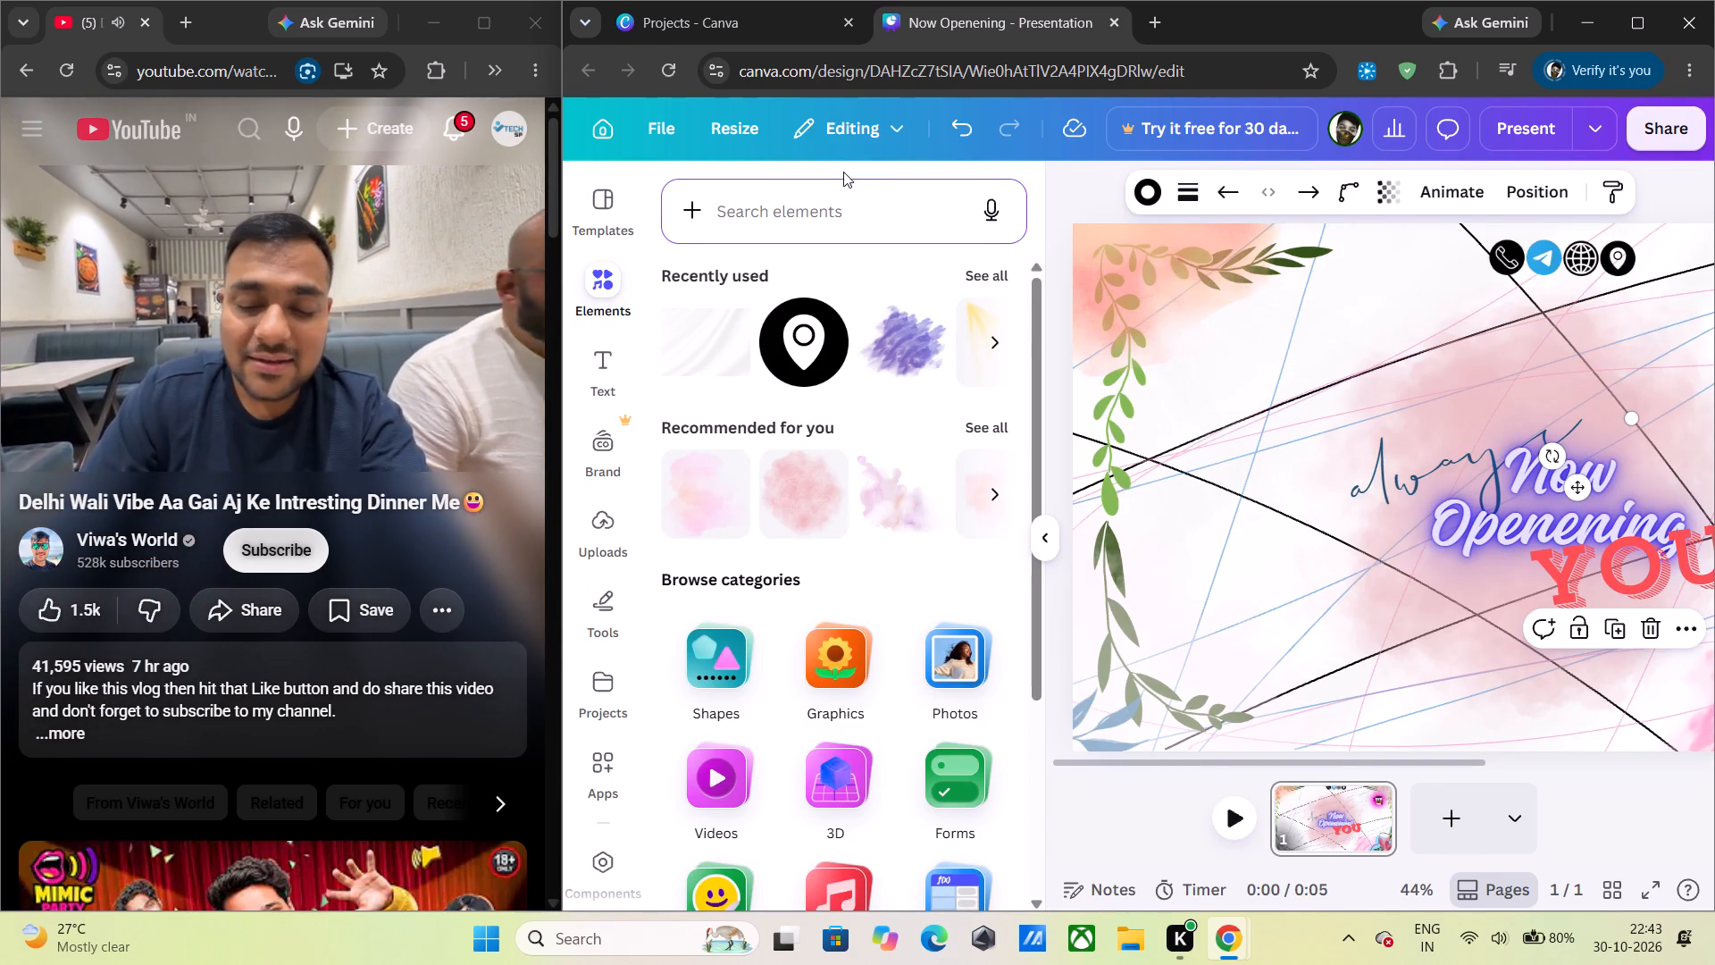
left_click(783, 222)
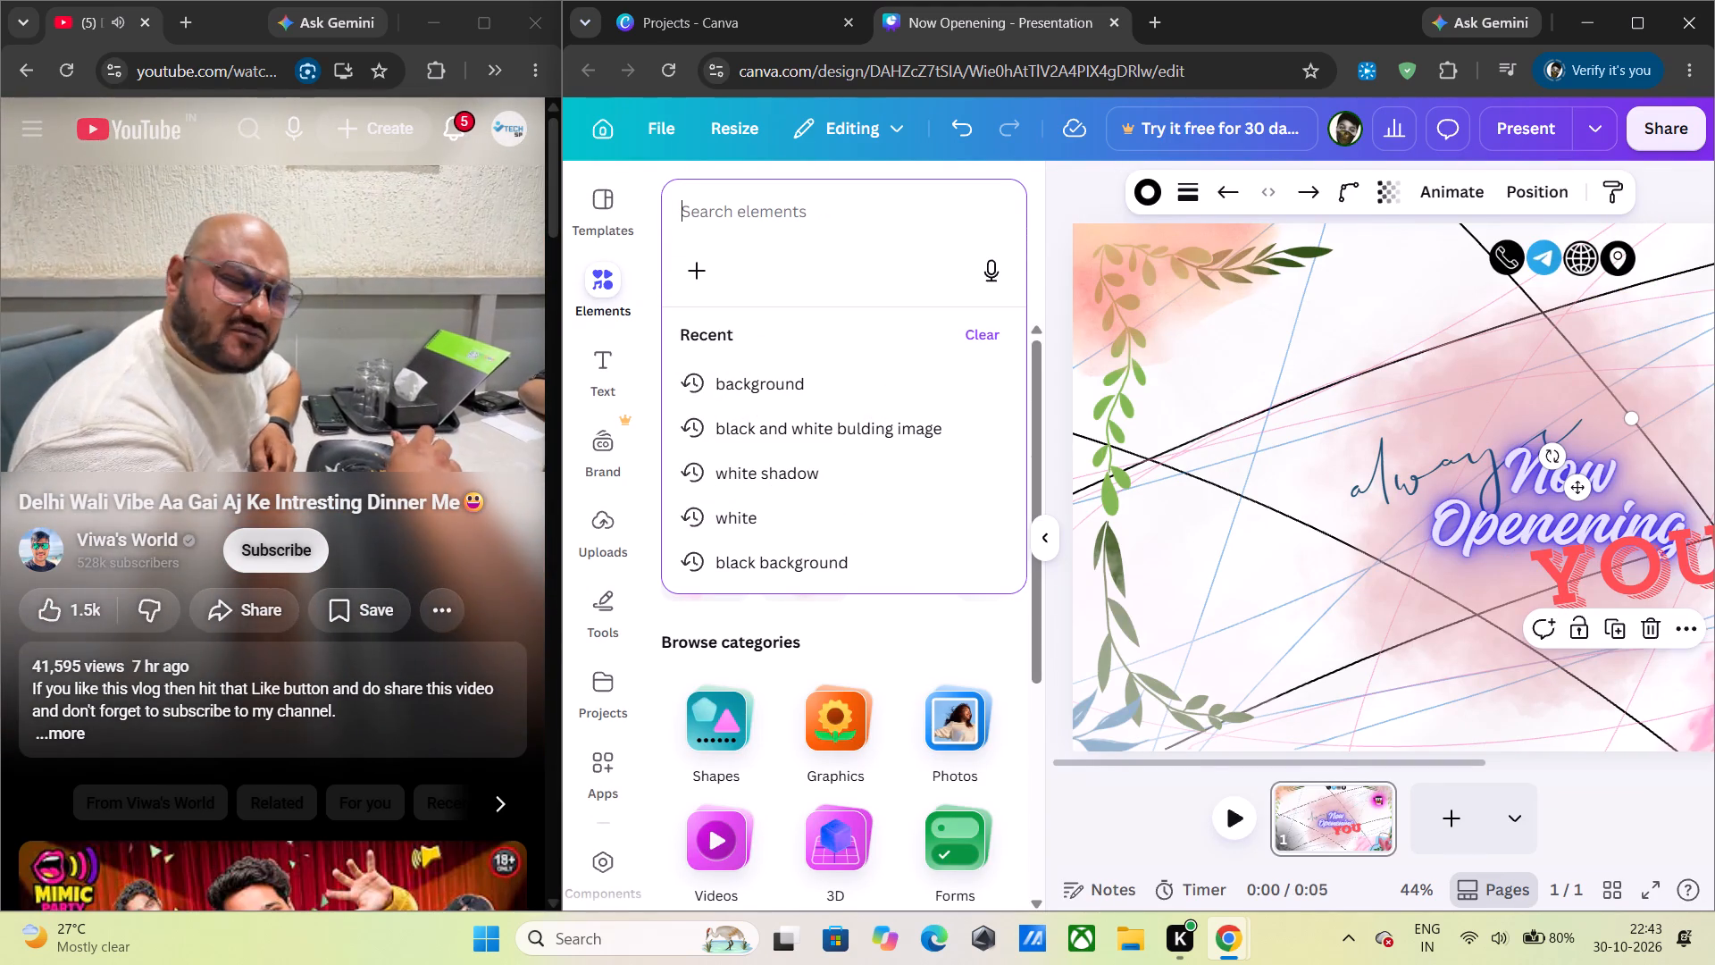
type("background")
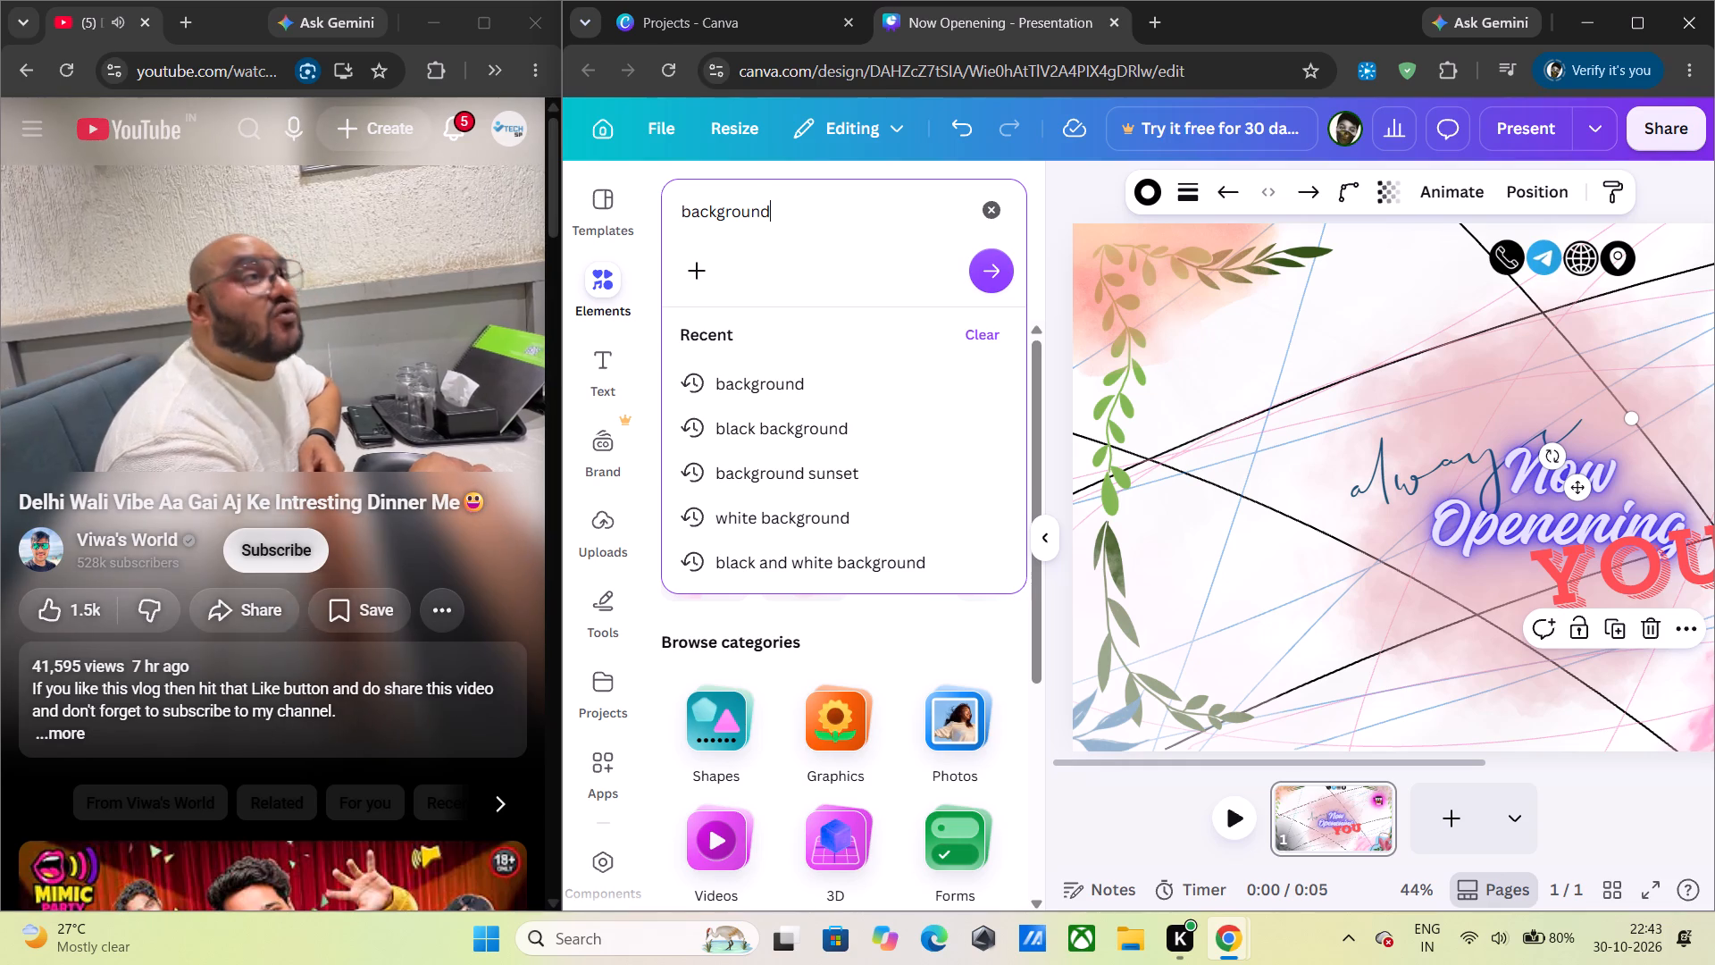
key("space")
type("colour")
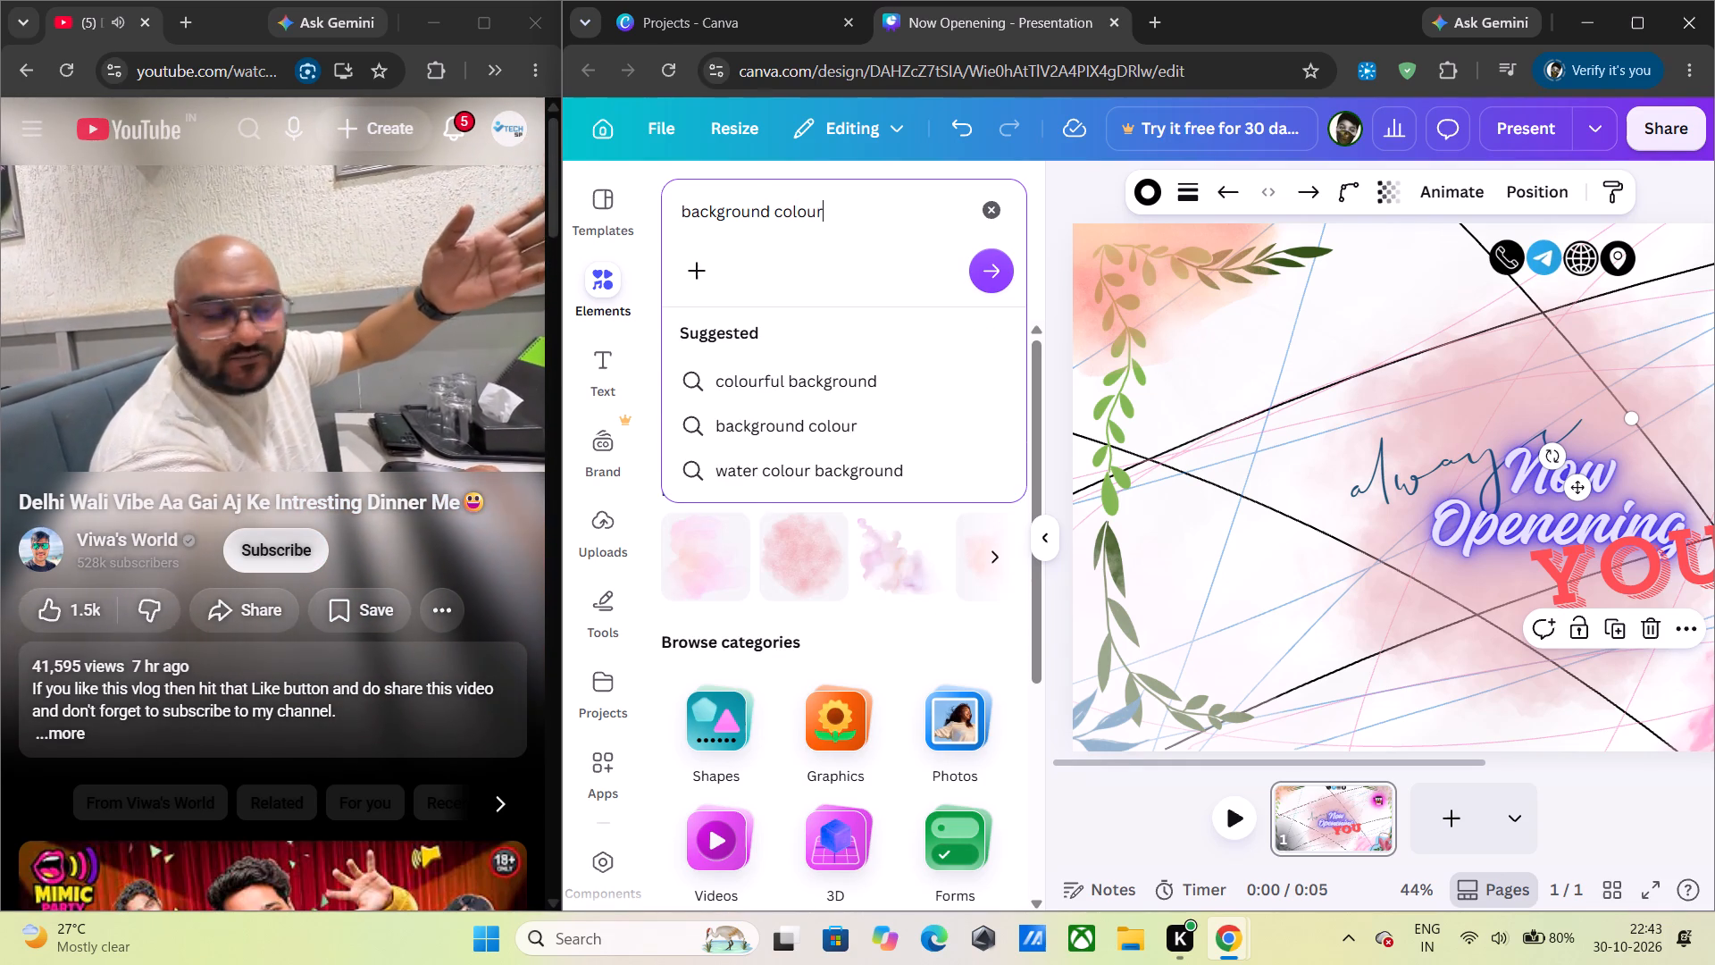
key("Return")
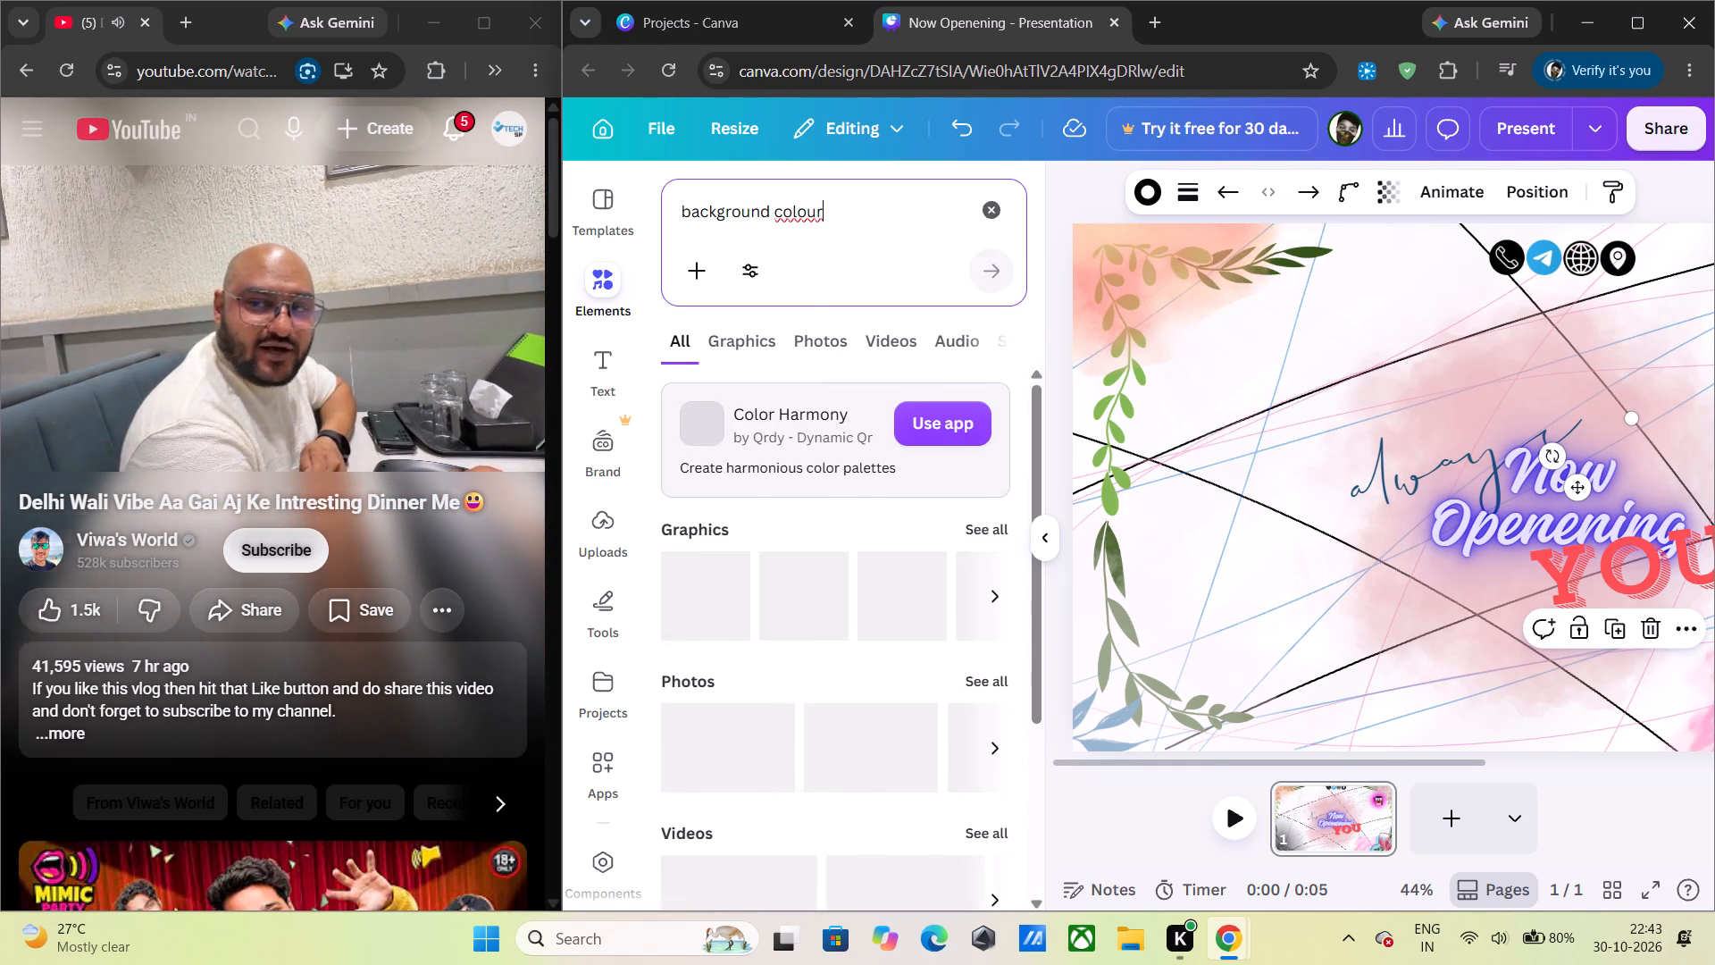
scroll(671, 392, "down", 5)
scroll(823, 546, "down", 2)
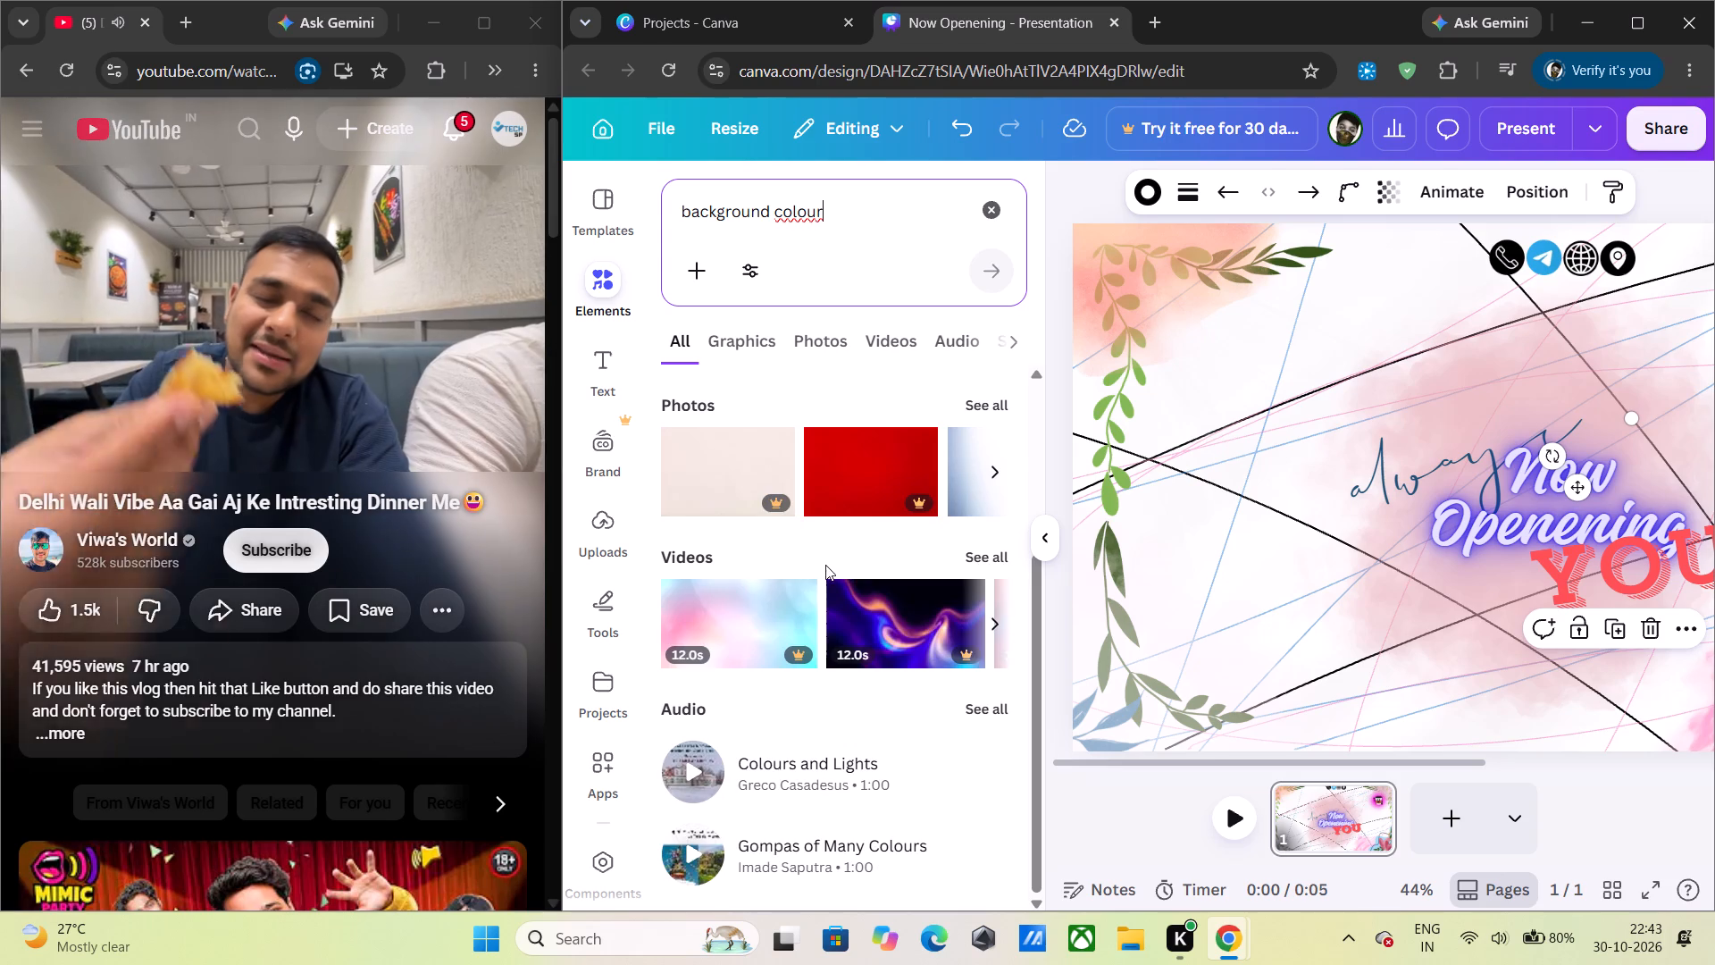
scroll(825, 565, "up", 4)
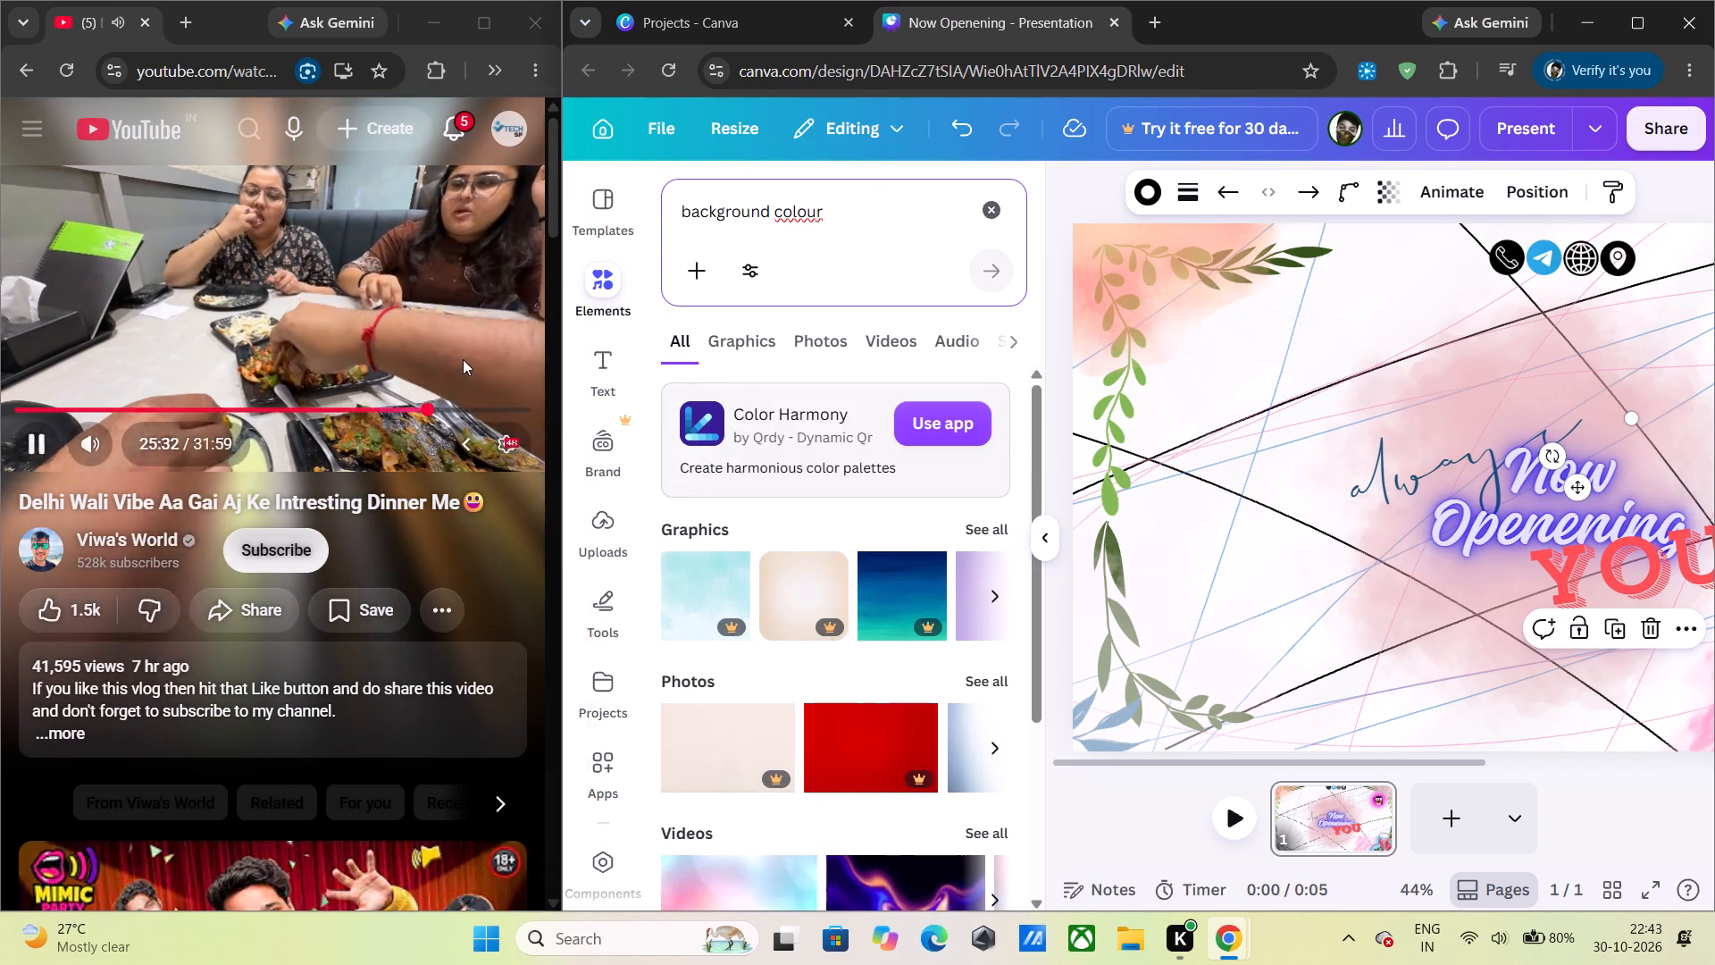
left_click_drag(464, 363, 490, 360)
scroll(842, 525, "down", 3)
Select the leafy vine graphic along the banner's left edge.
left_click(1237, 457)
left_click(1174, 440)
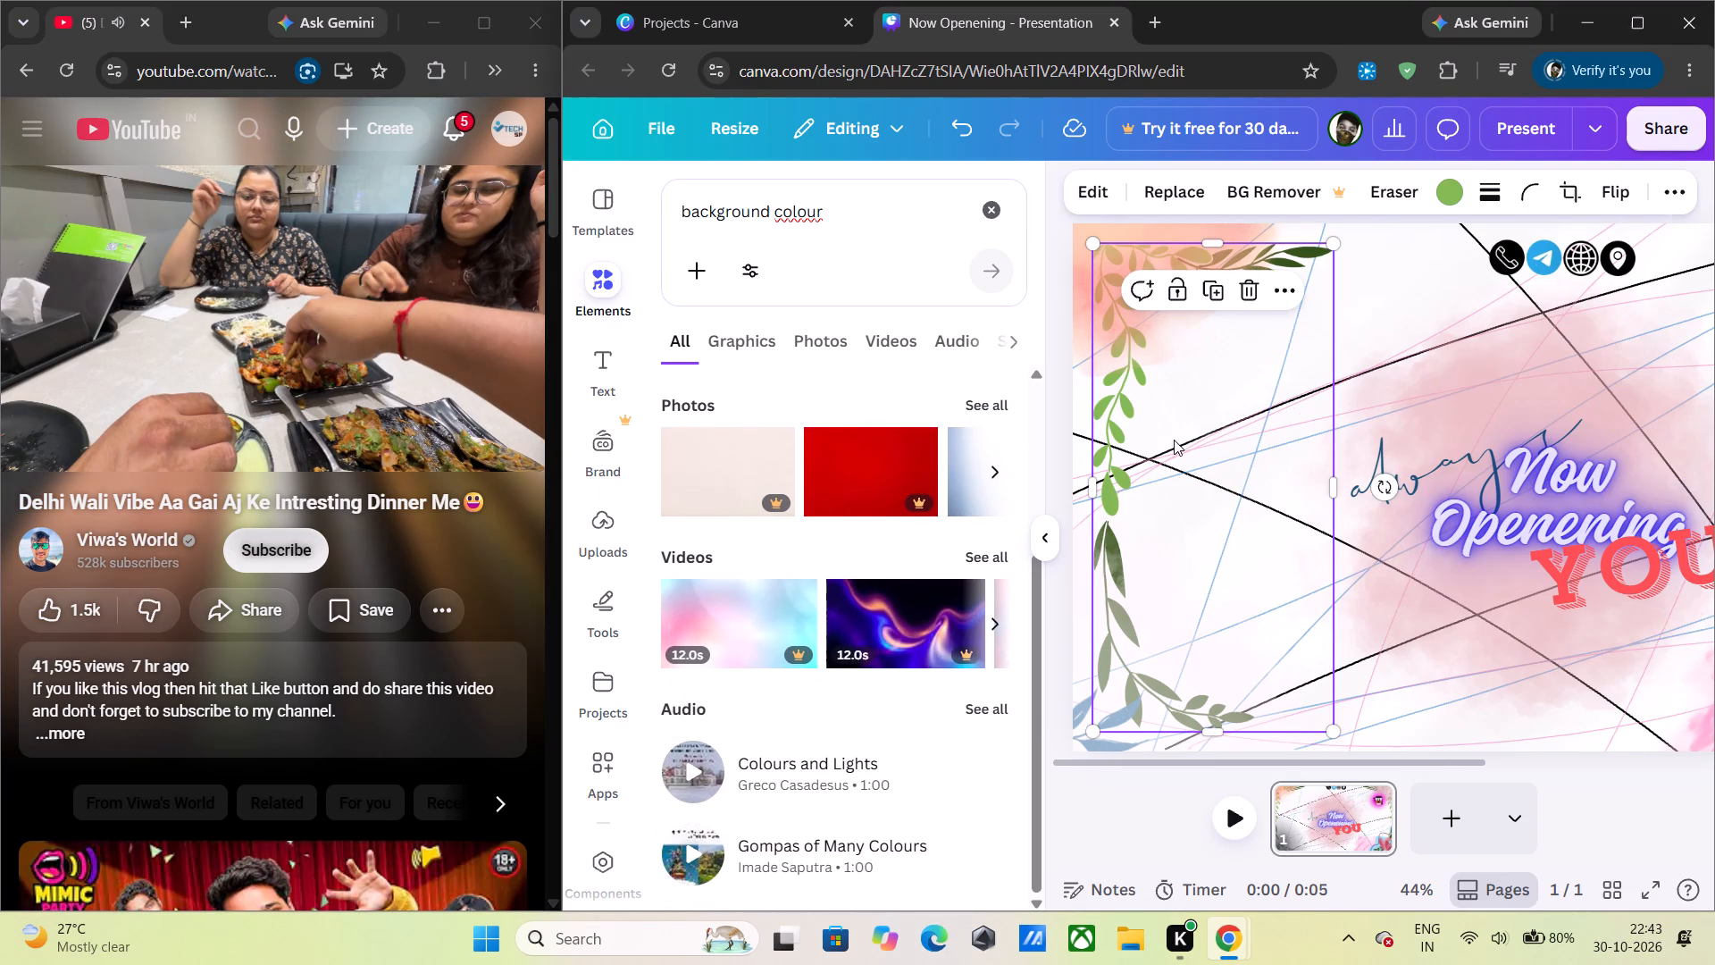
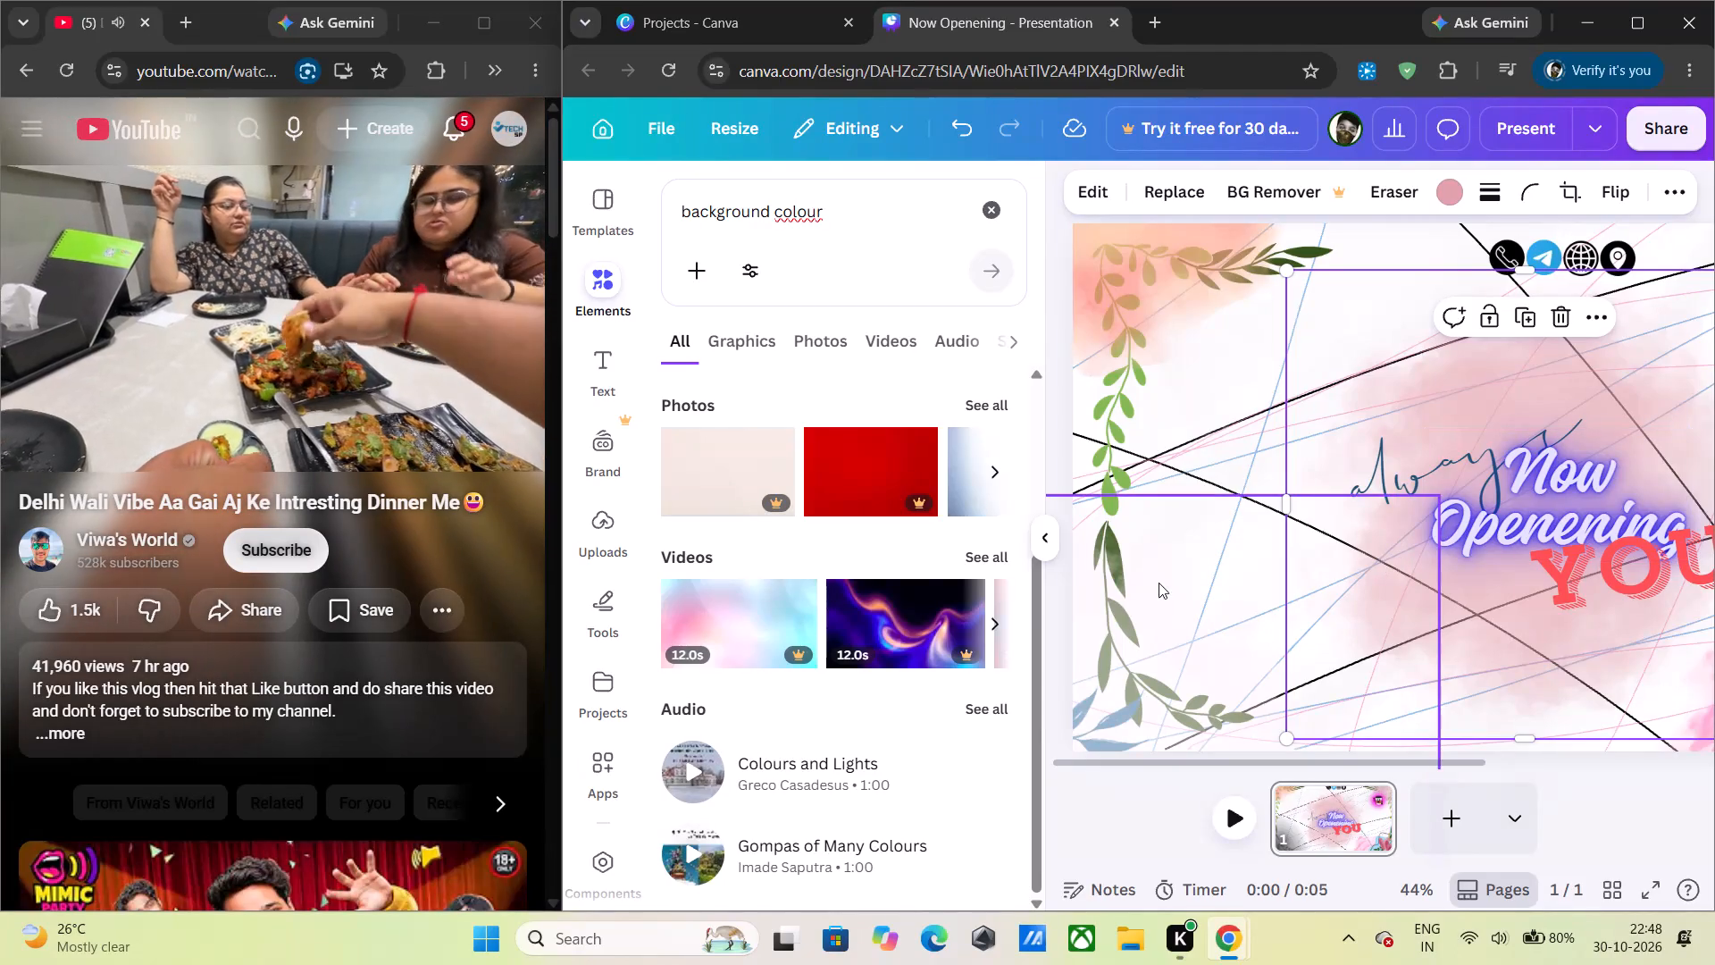
Add the pink, purple and blue cloud photo from the "background colour" photo results to the page.
left_click(995, 214)
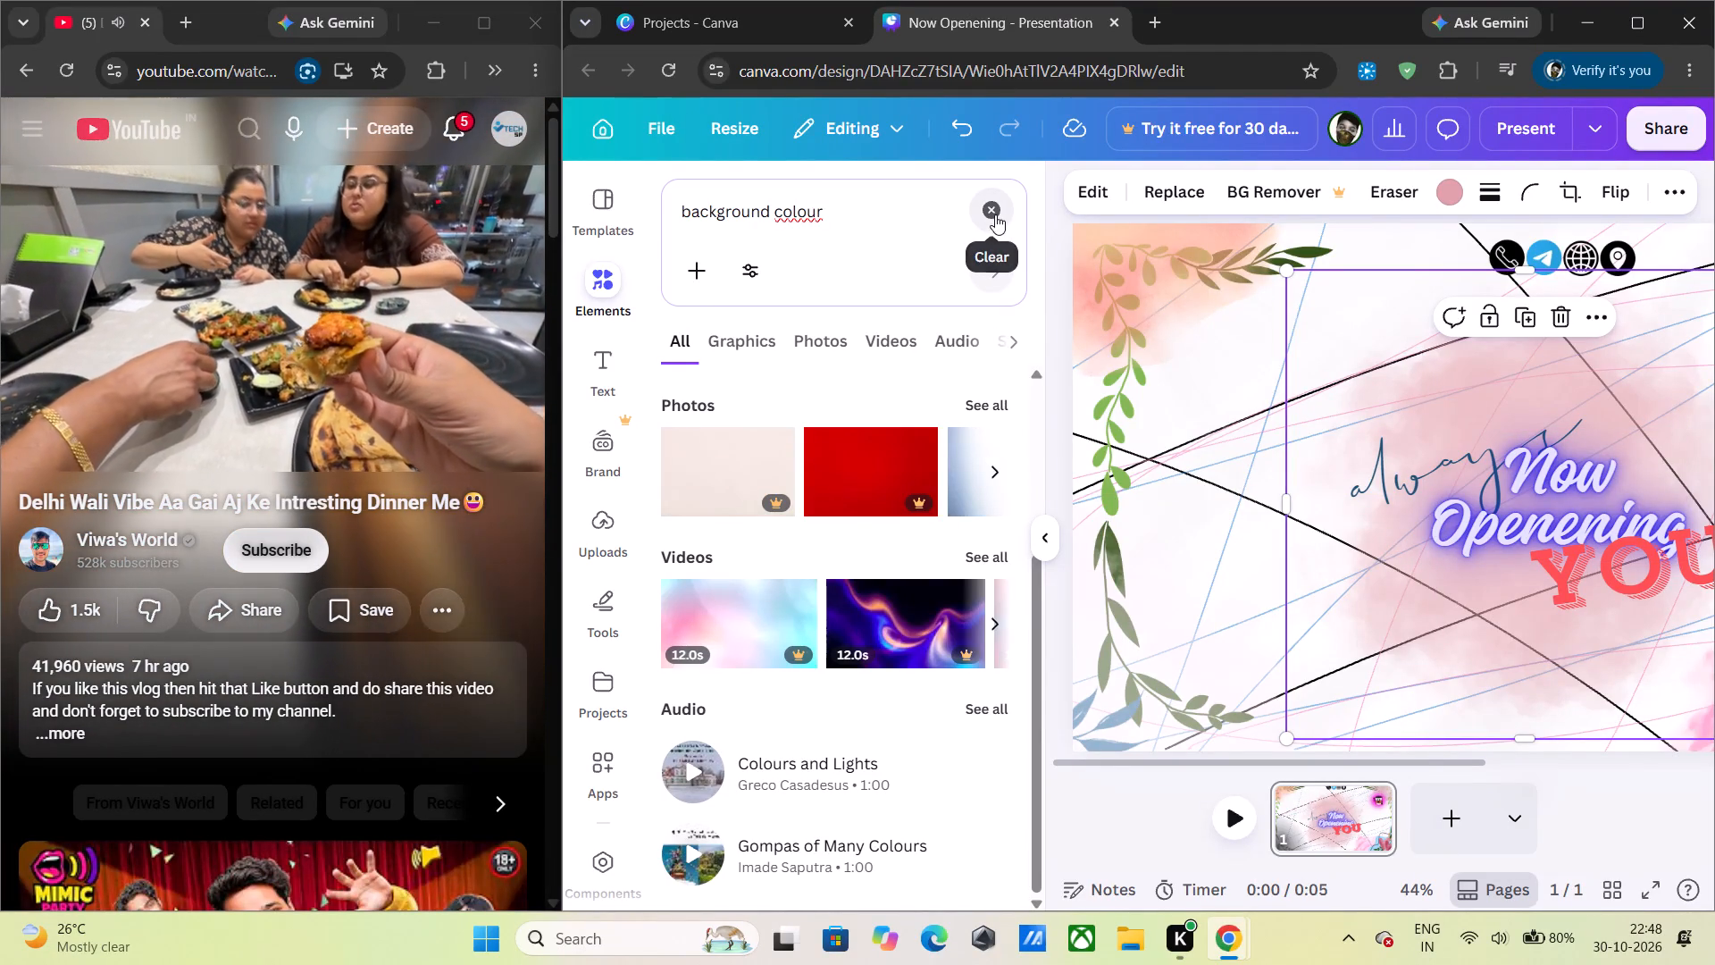
left_click(874, 382)
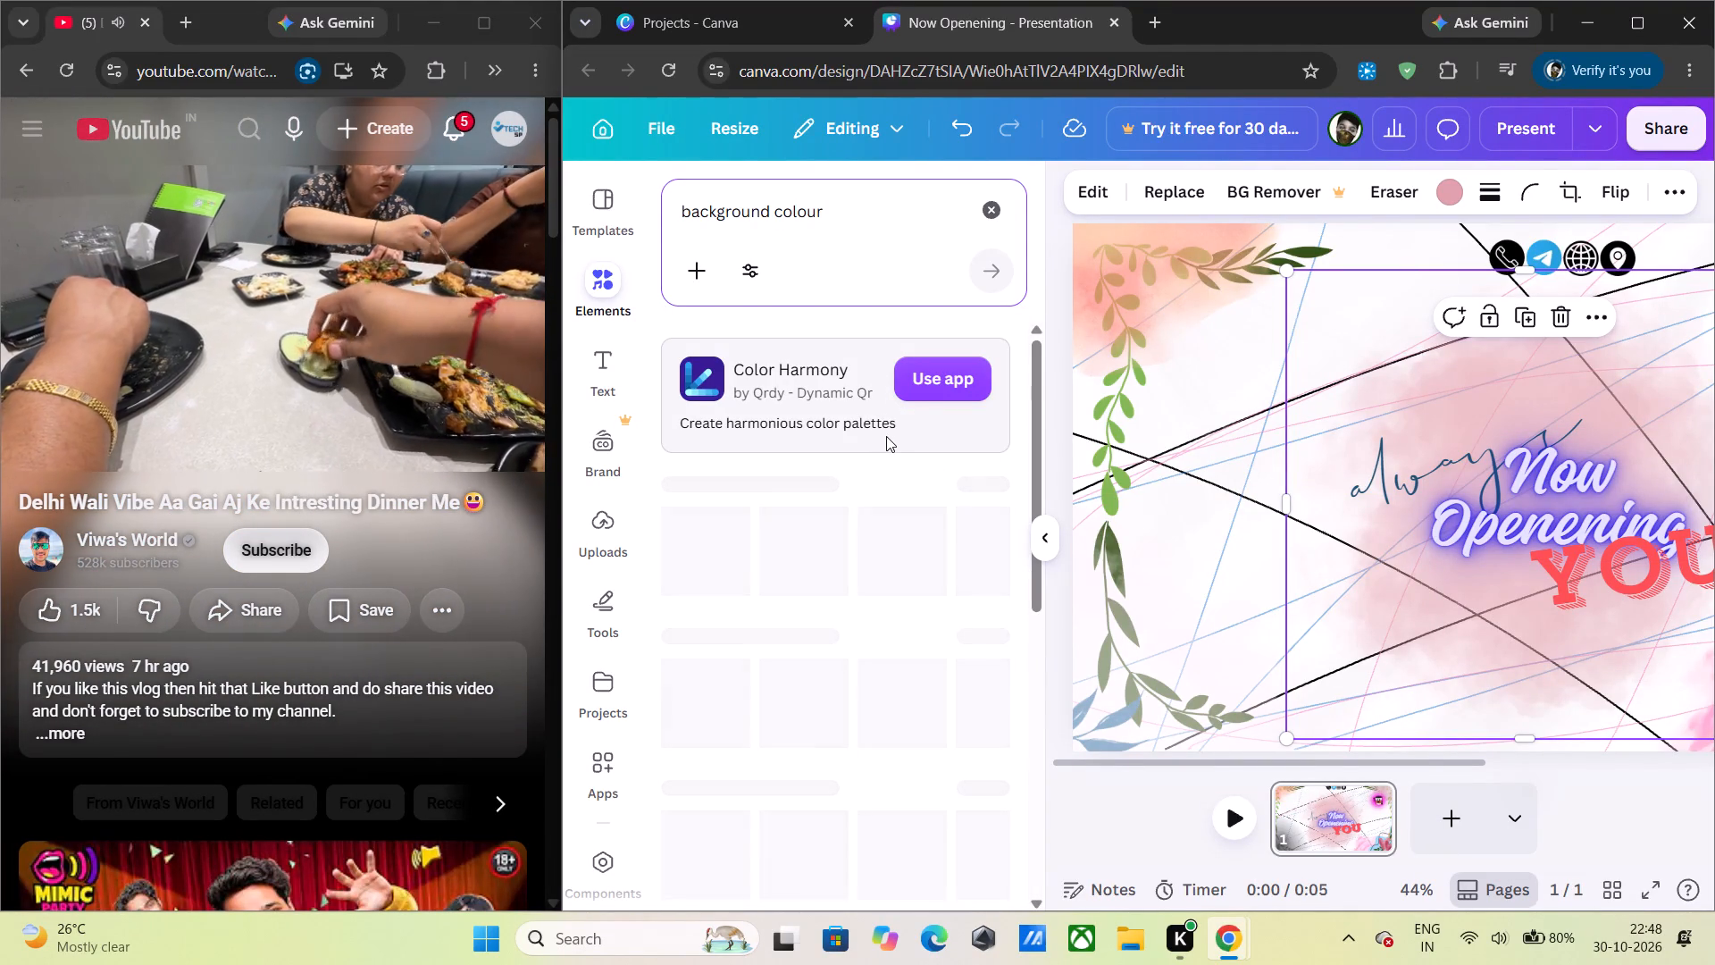
scroll(842, 618, "down", 4)
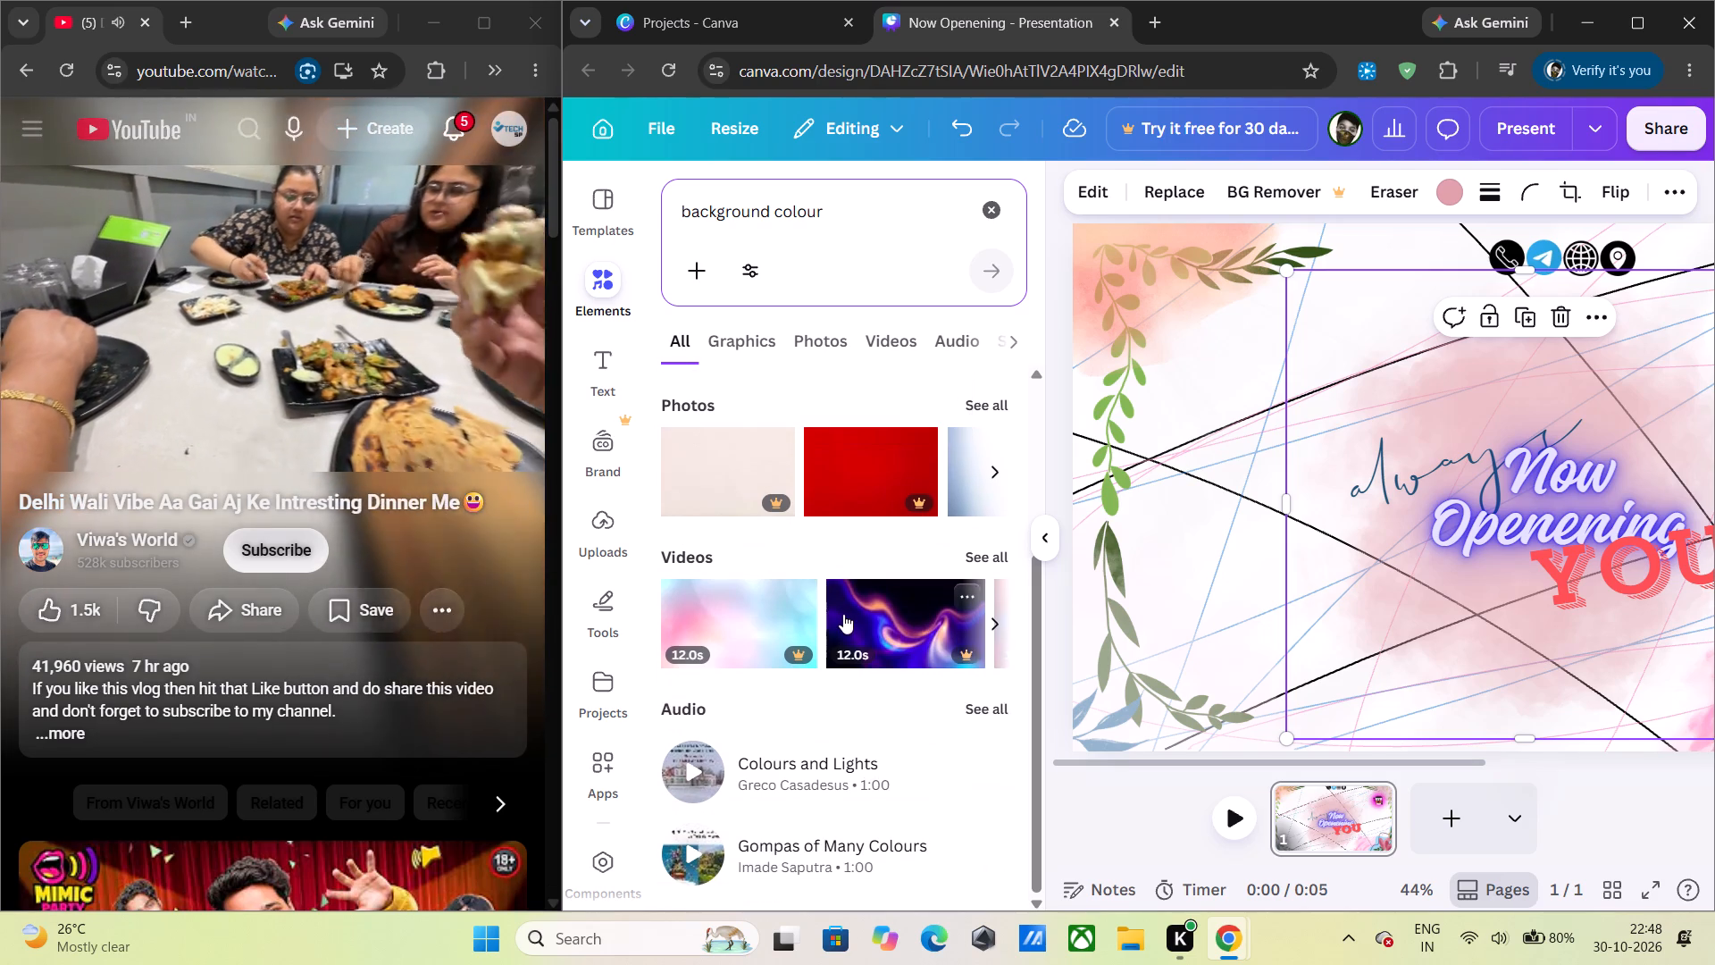
left_click(970, 407)
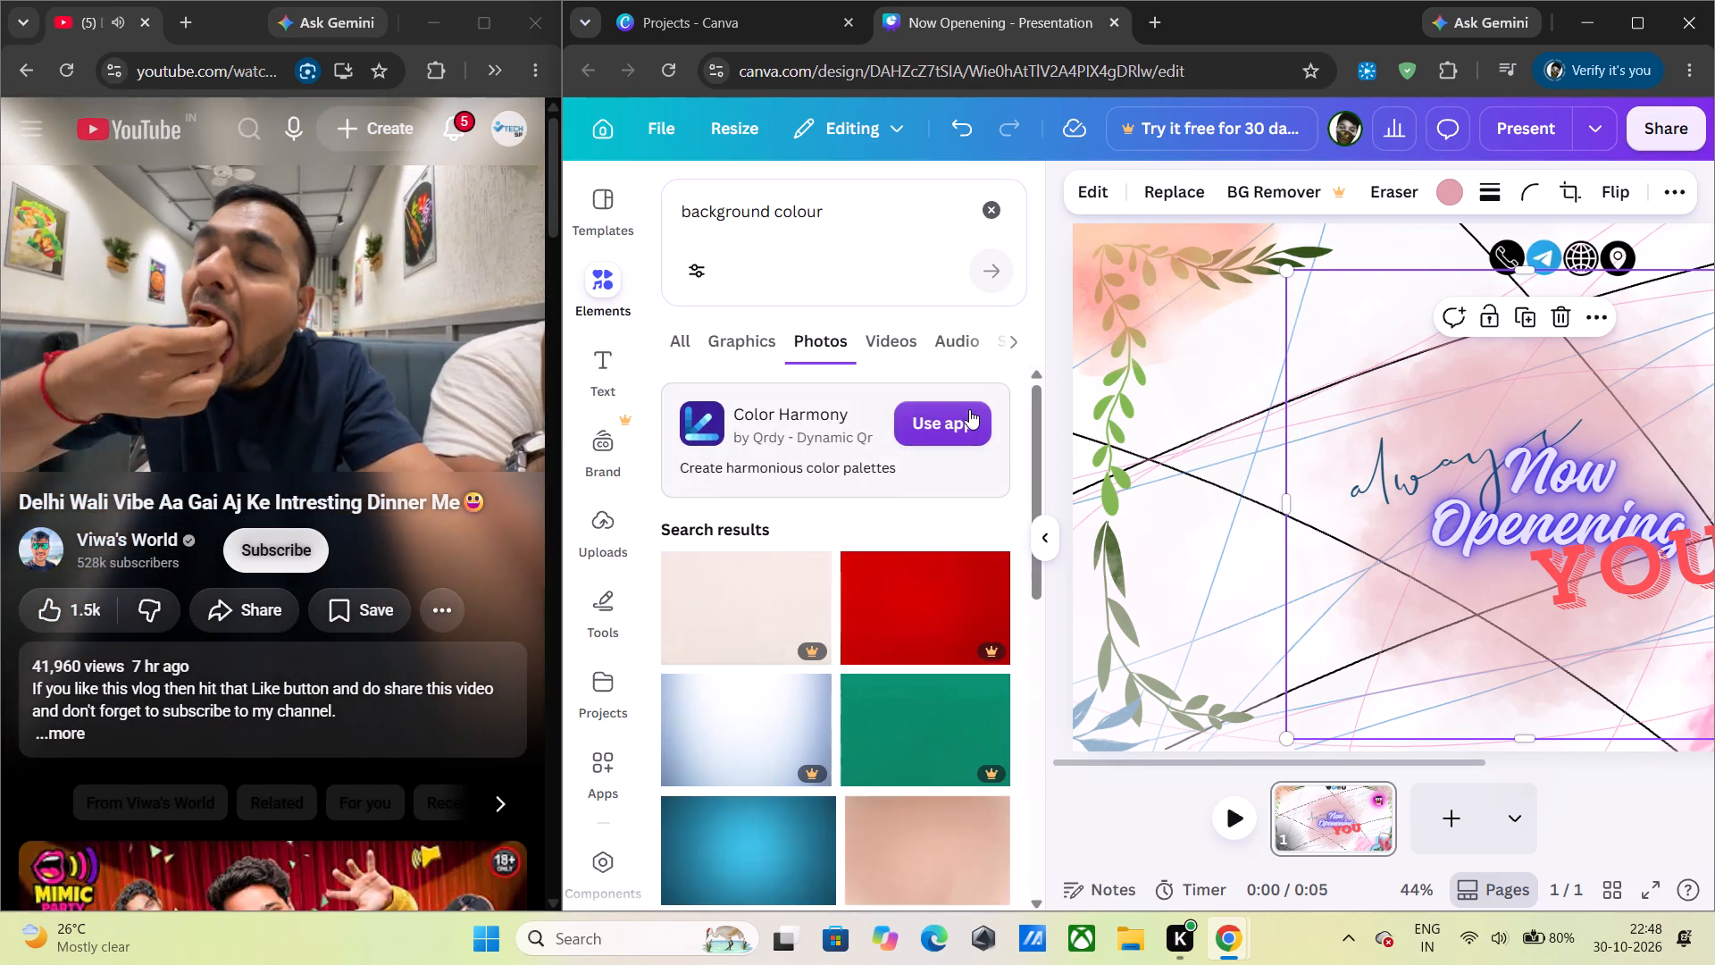
scroll(924, 512, "down", 4)
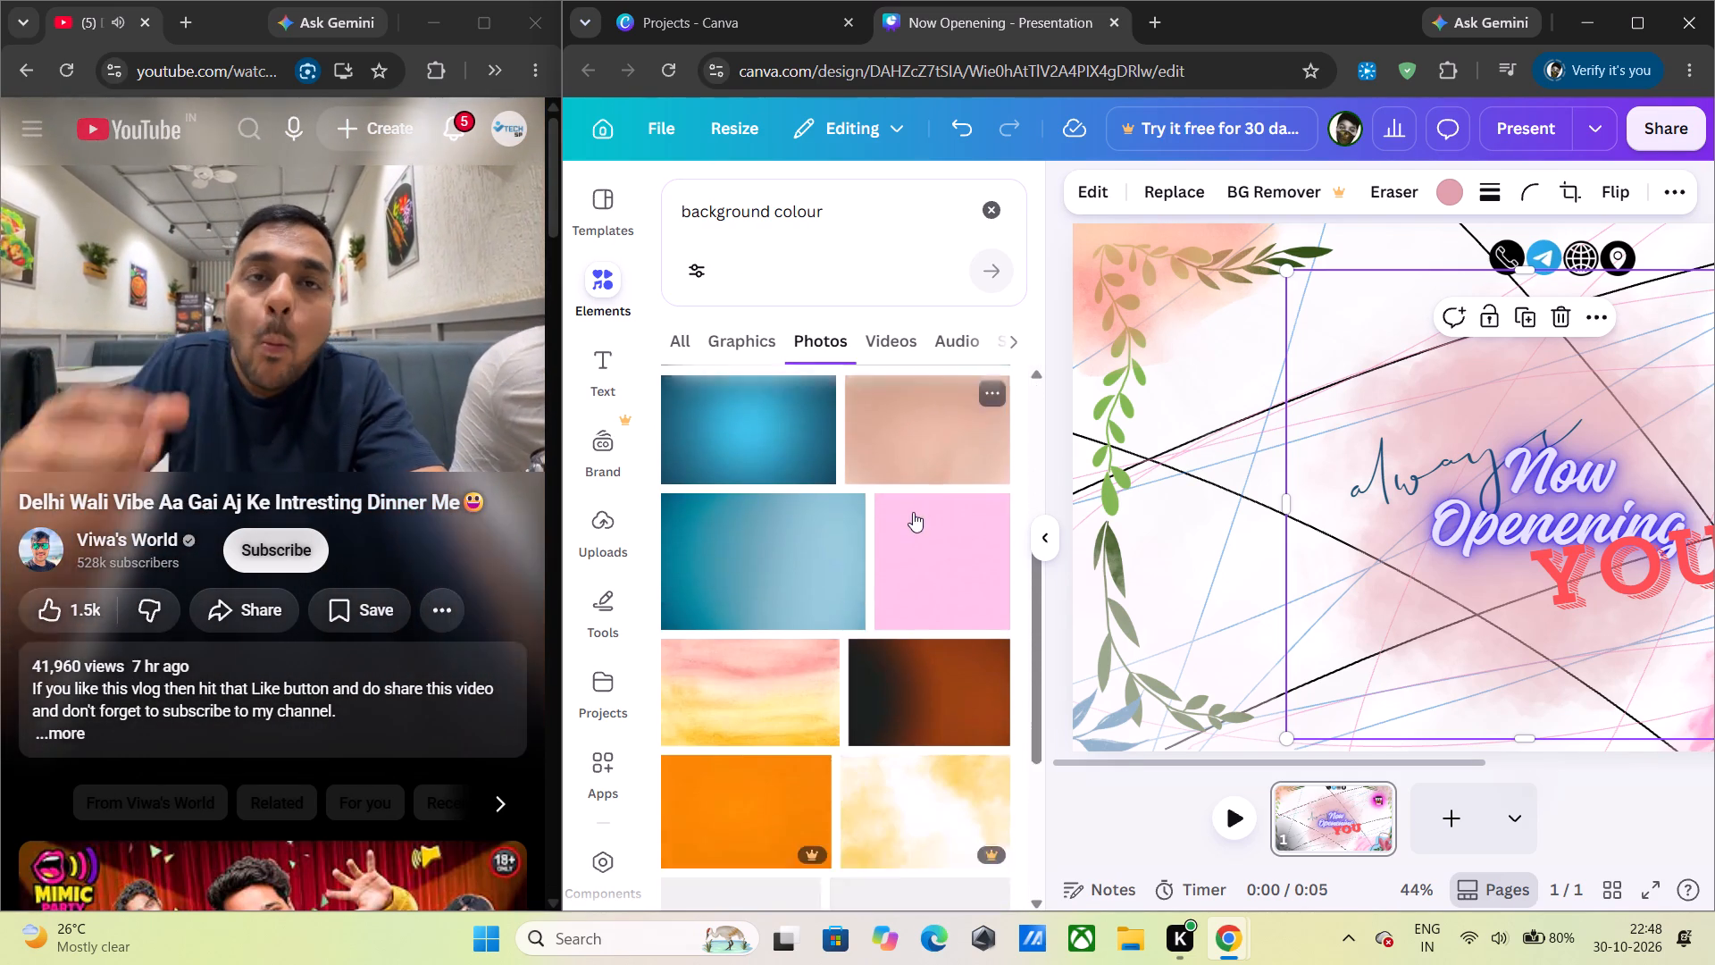
scroll(913, 512, "down", 2)
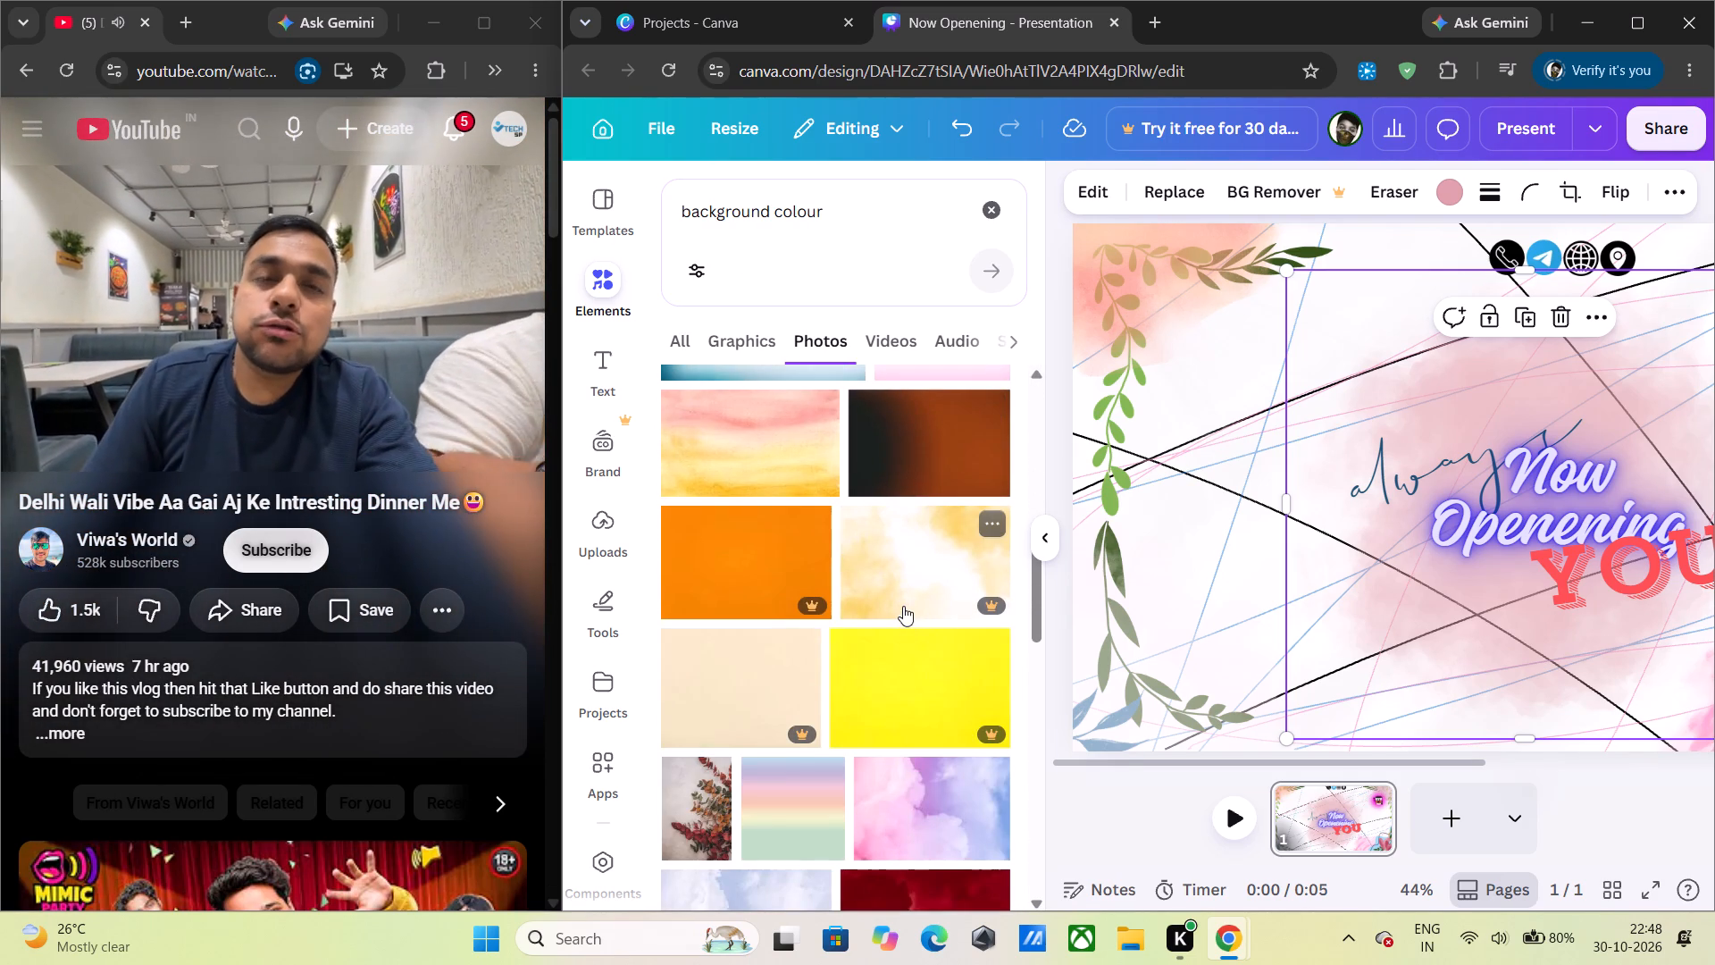
scroll(898, 606, "down", 3)
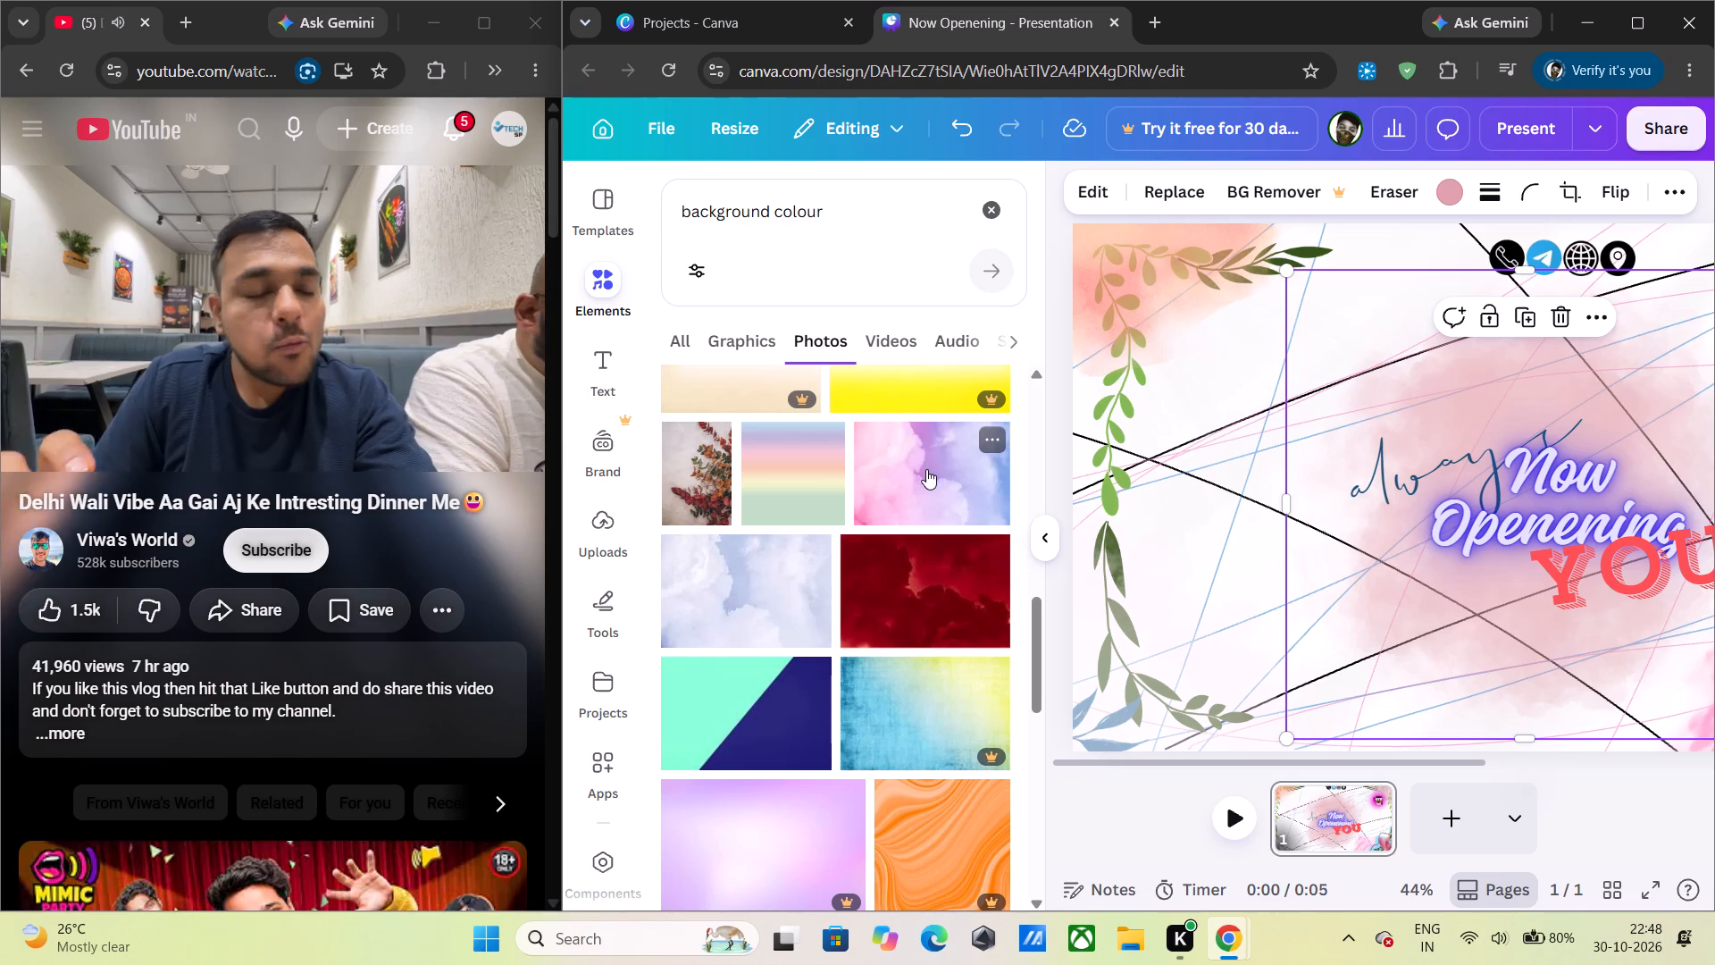
left_click(926, 469)
Stretch the cloud photo on all four sides so it covers the whole page.
left_click_drag(1224, 485, 1105, 487)
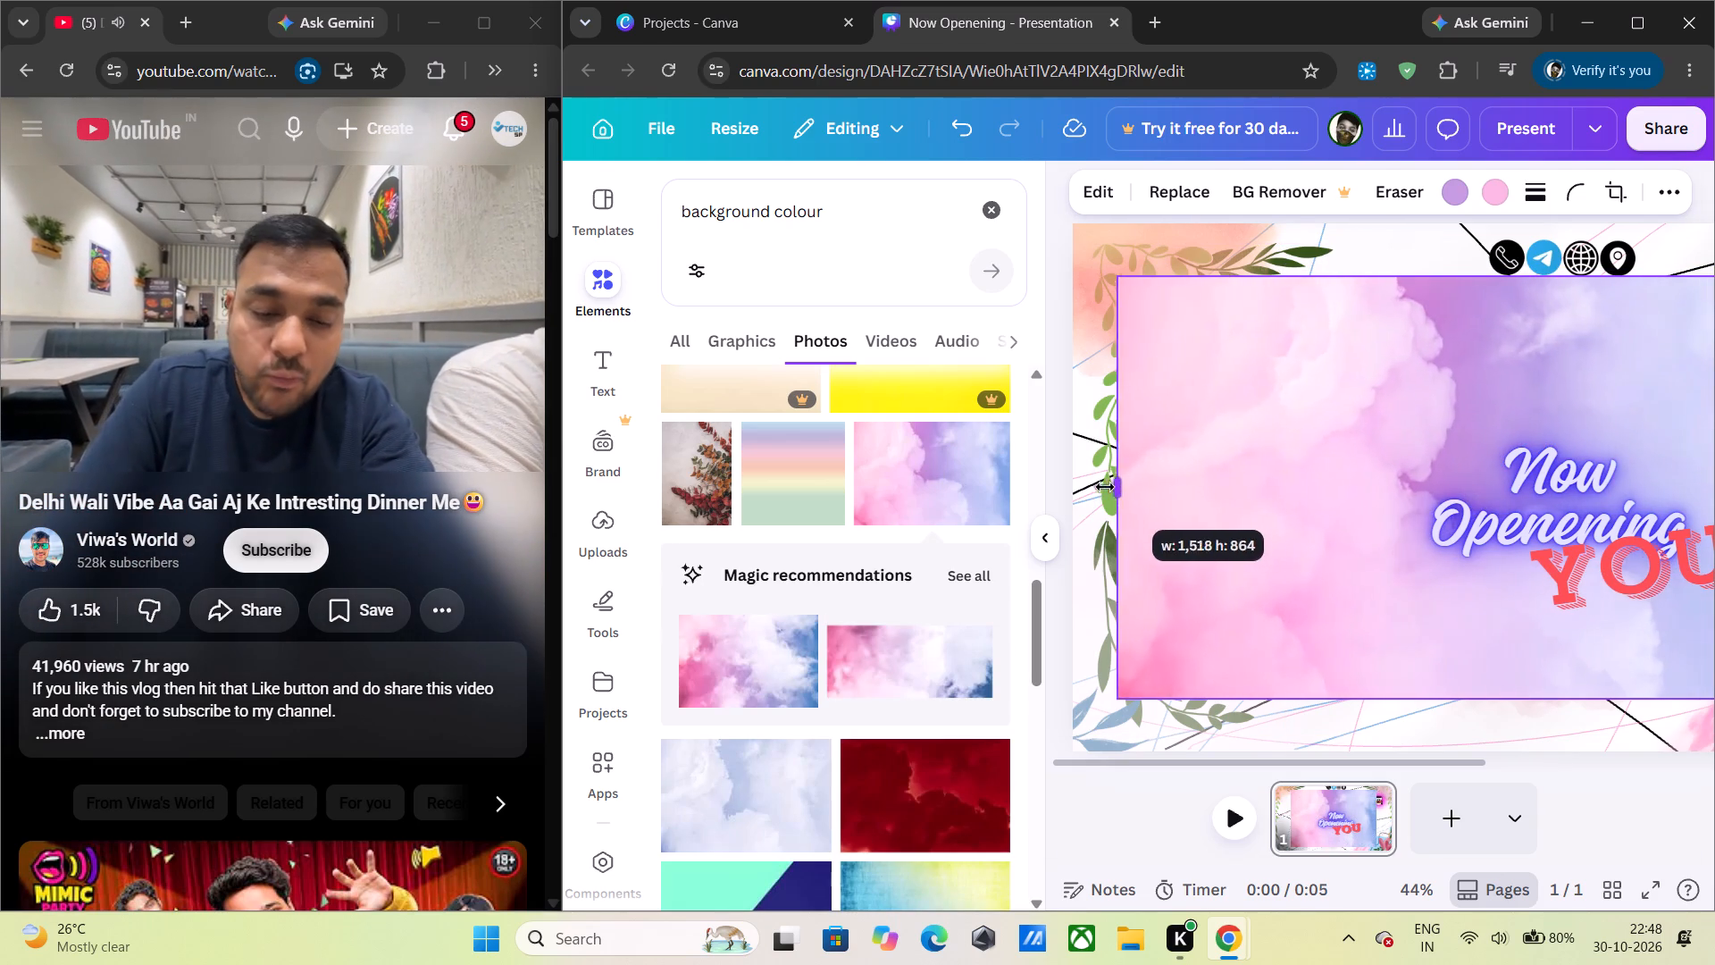
left_click_drag(1105, 487, 1066, 499)
left_click(1058, 533)
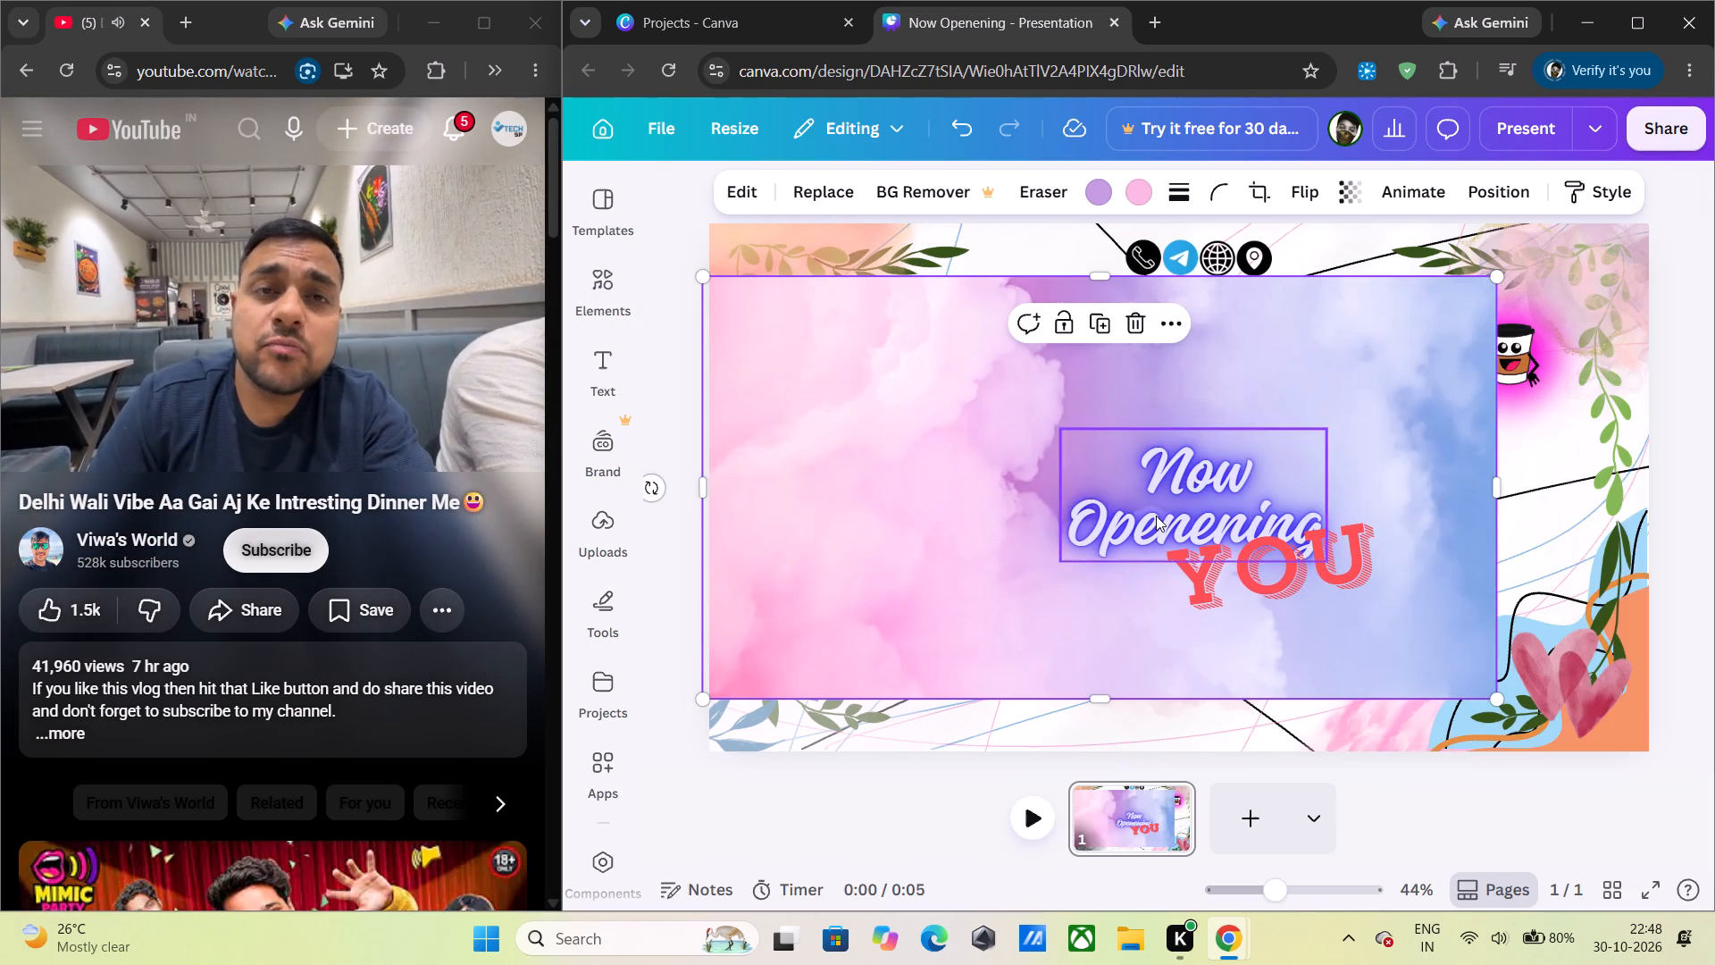
left_click_drag(1494, 485, 1645, 478)
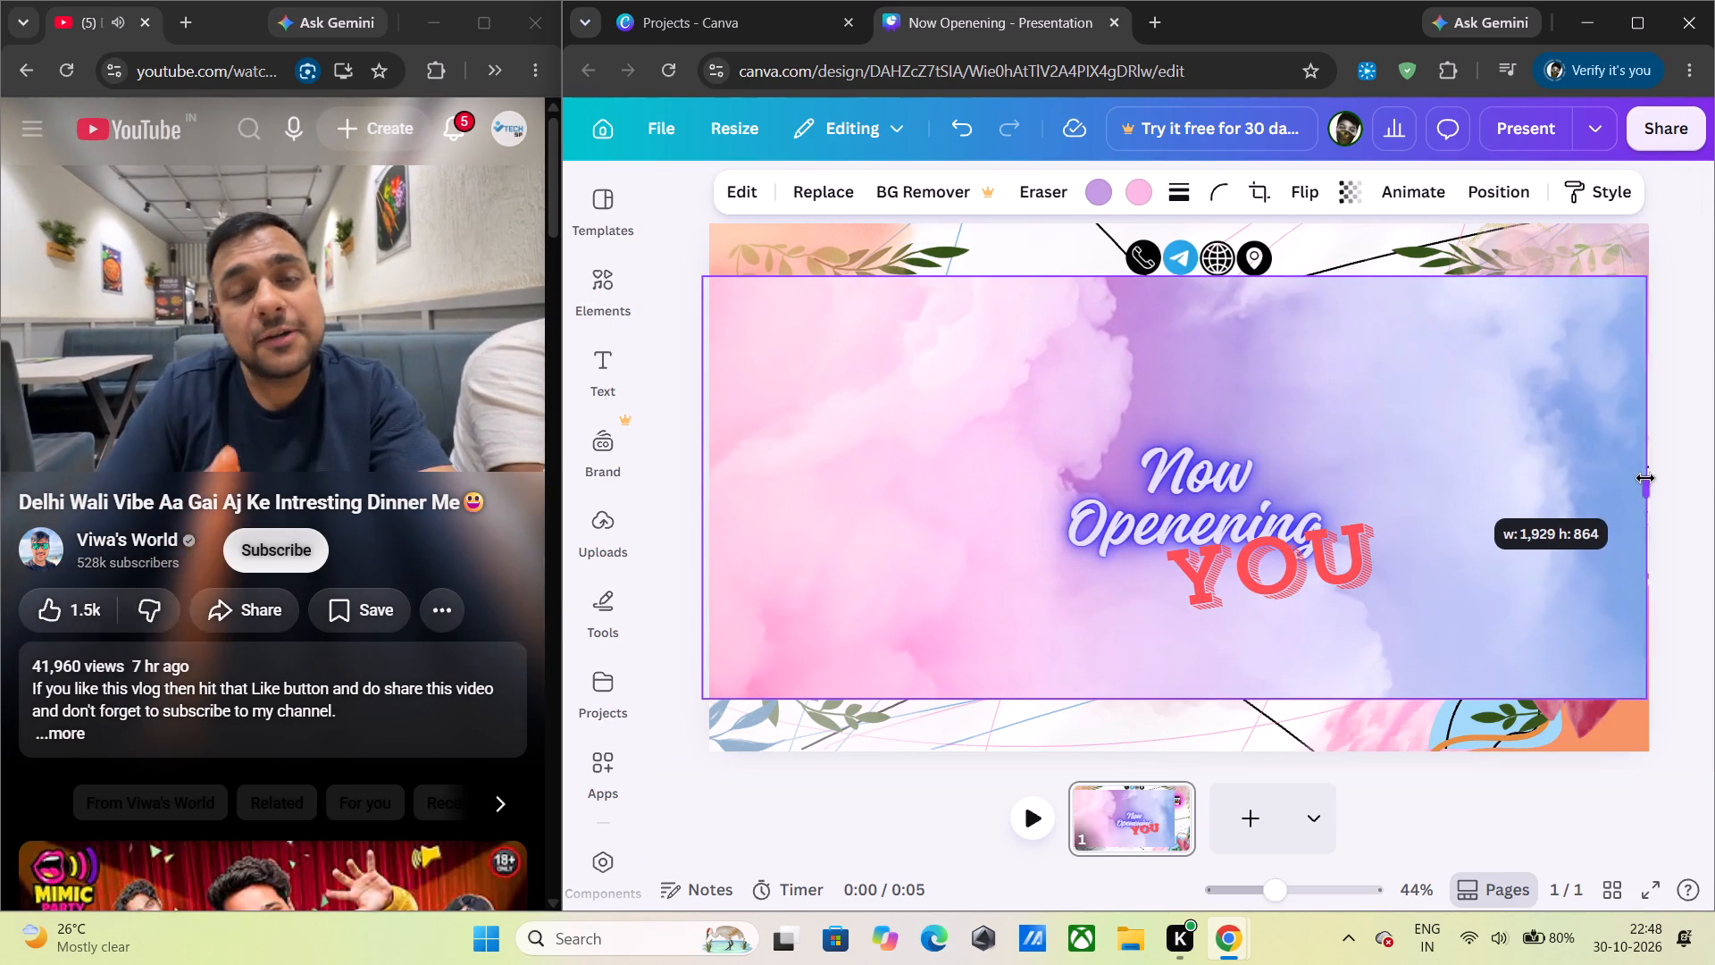
left_click_drag(1645, 478, 1650, 476)
left_click_drag(1183, 278, 1189, 214)
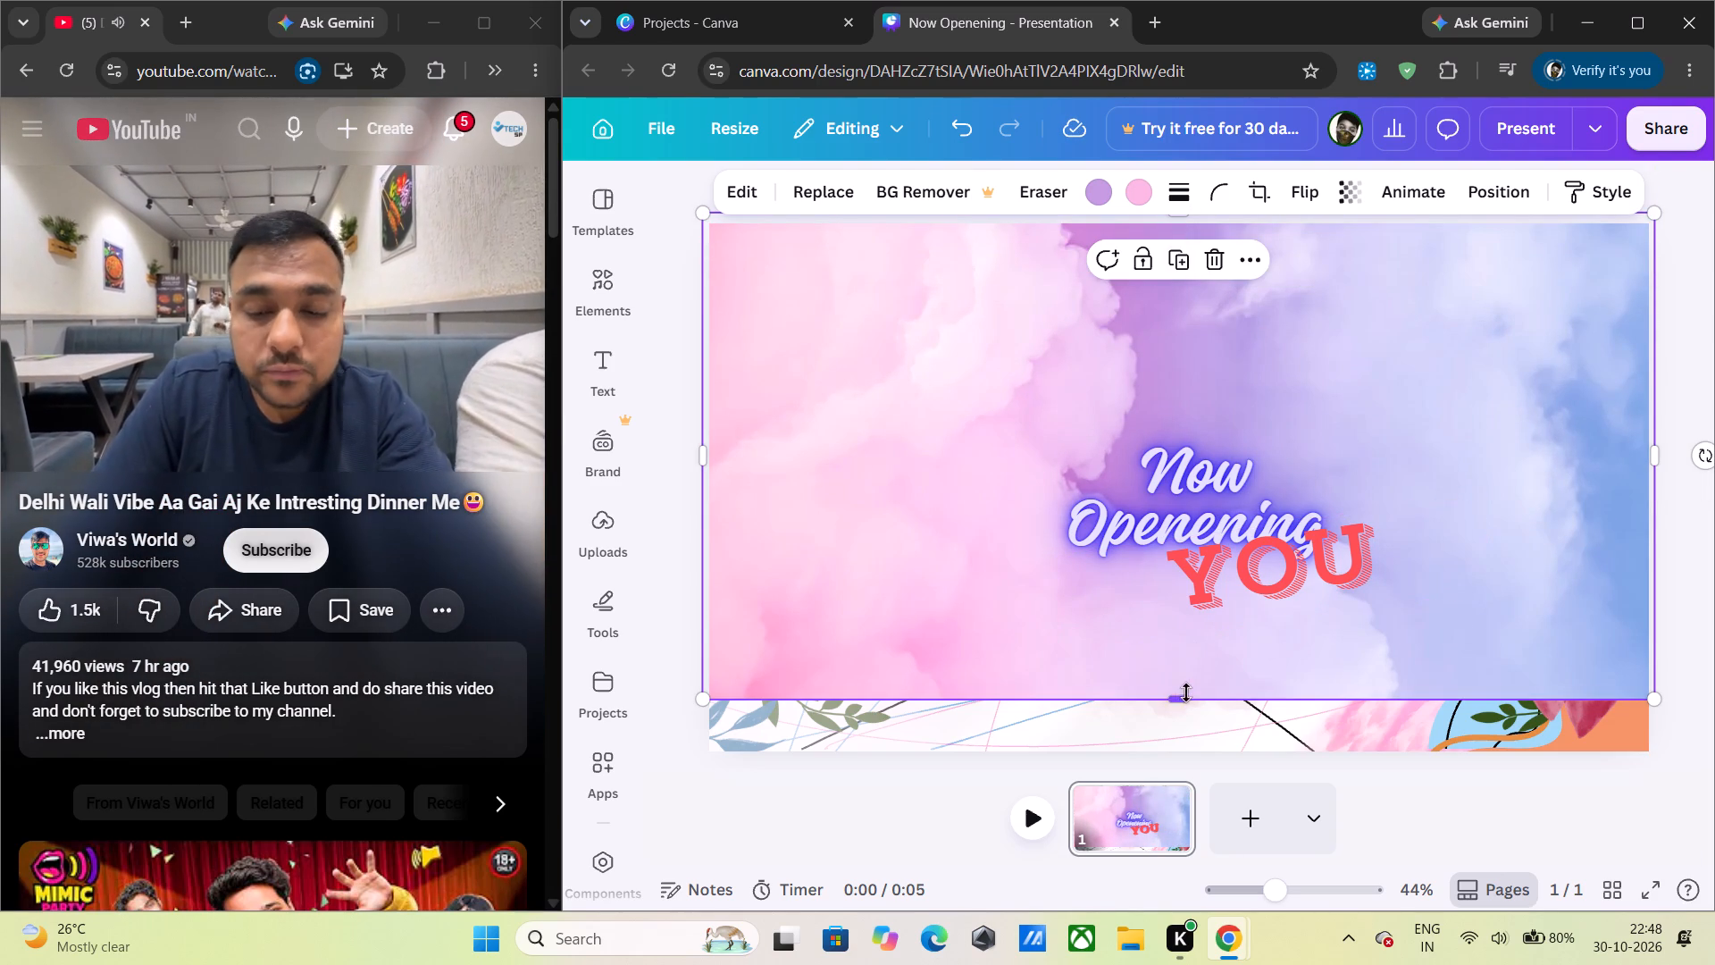
left_click_drag(1184, 703, 1193, 763)
Set the cloud photo's transparency to 63.
key("alt+1")
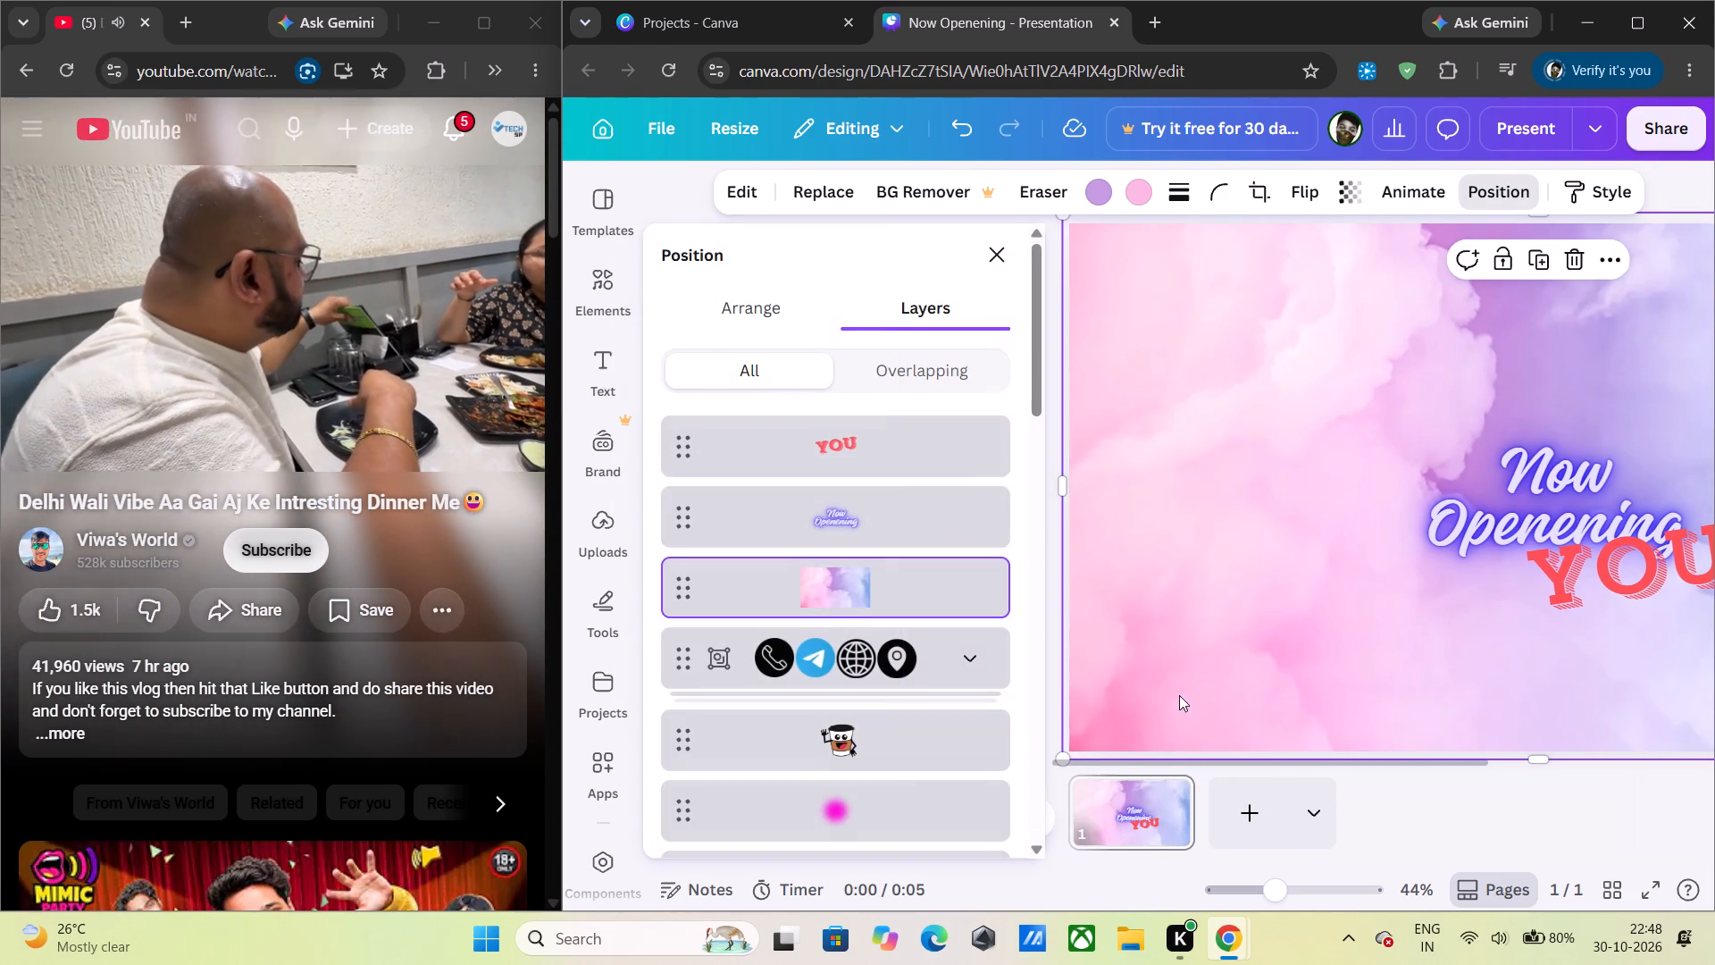
left_click(1363, 194)
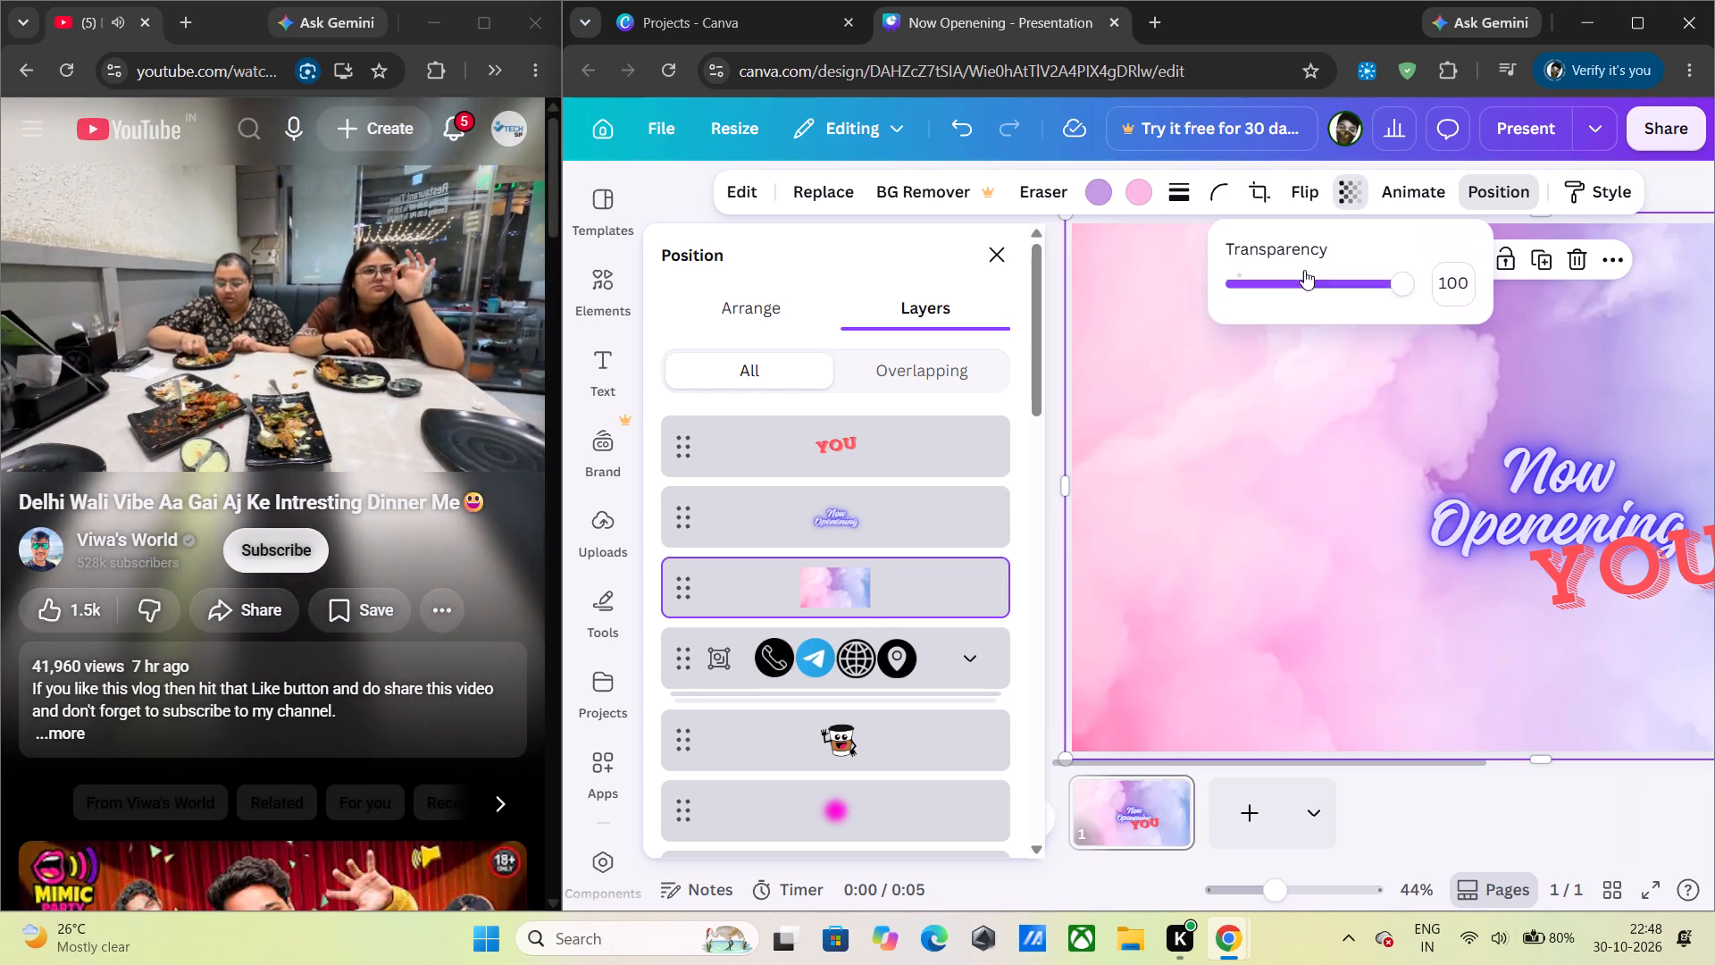
left_click(1340, 282)
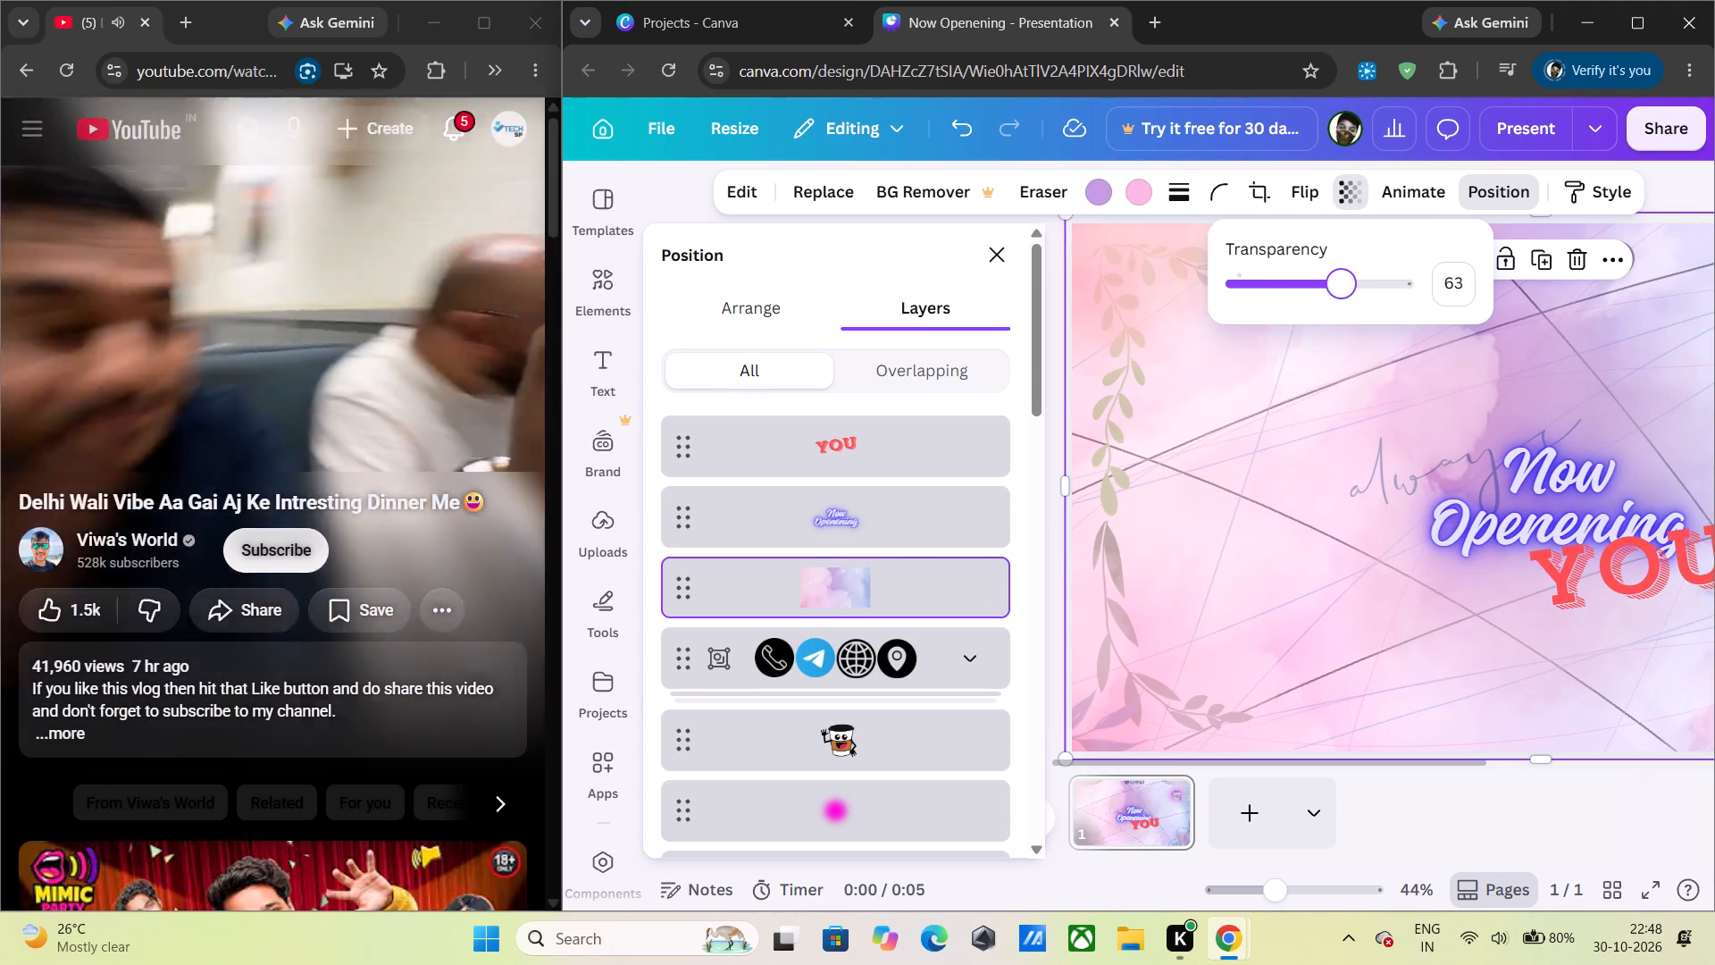
Move the cloud photo's layer down to just above the page background, beneath all the lines and graphics.
left_click_drag(872, 600, 863, 964)
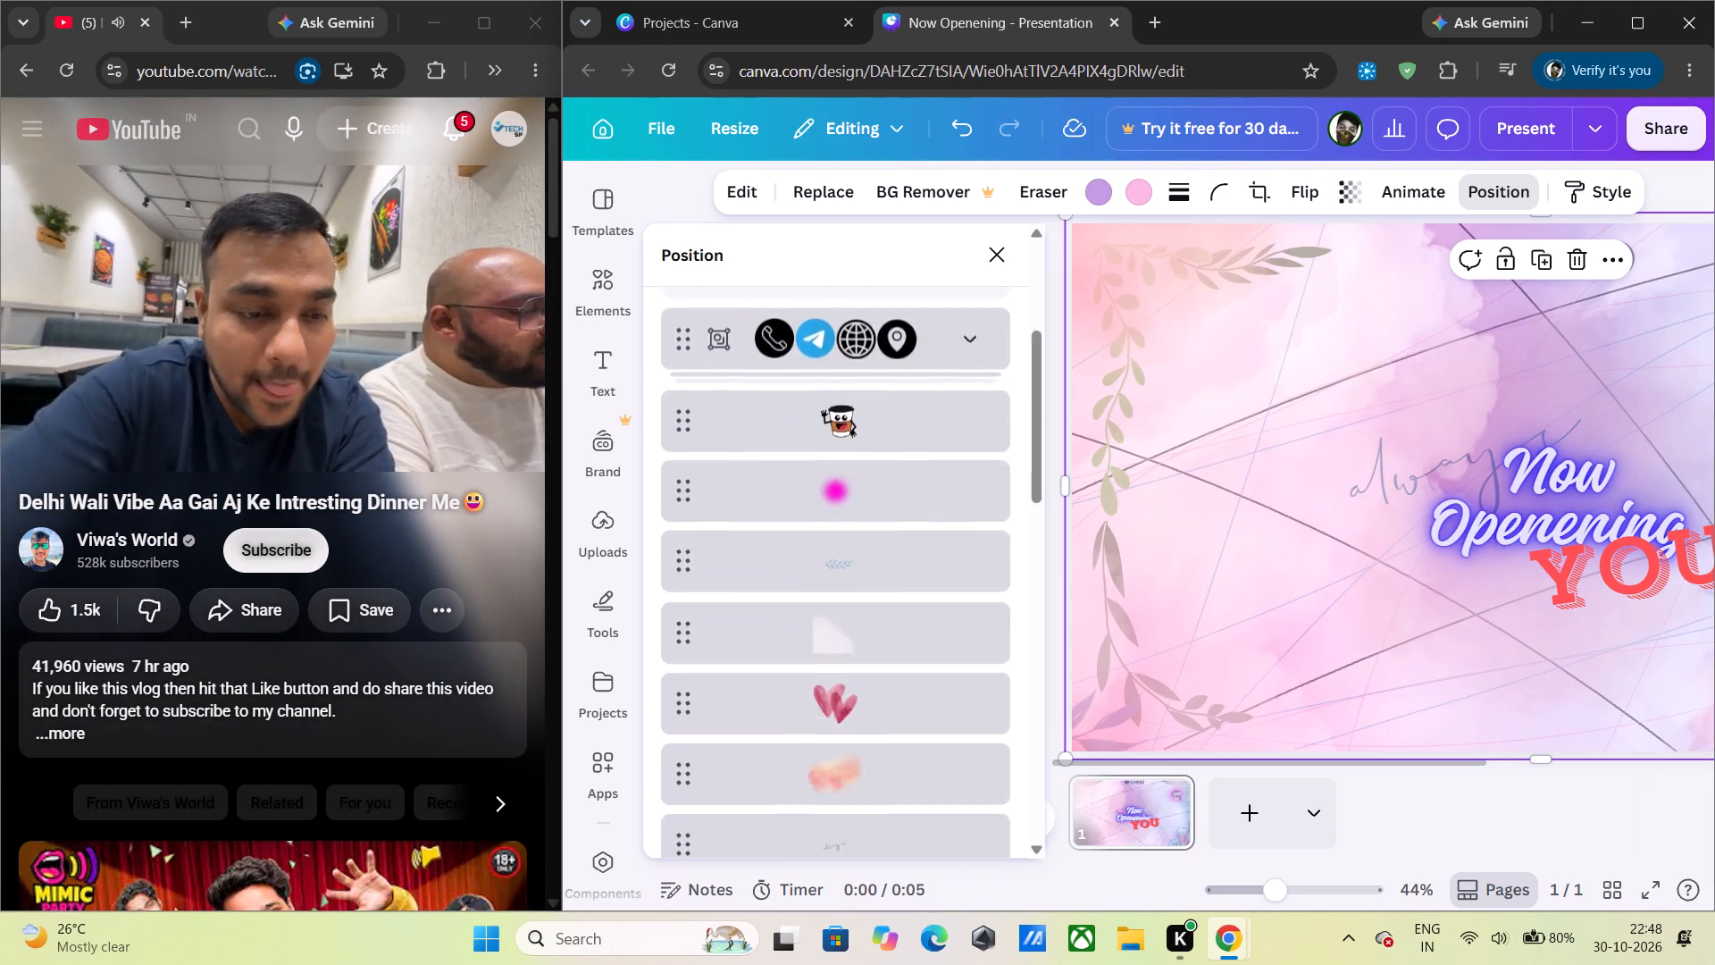
left_click_drag(863, 964, 858, 787)
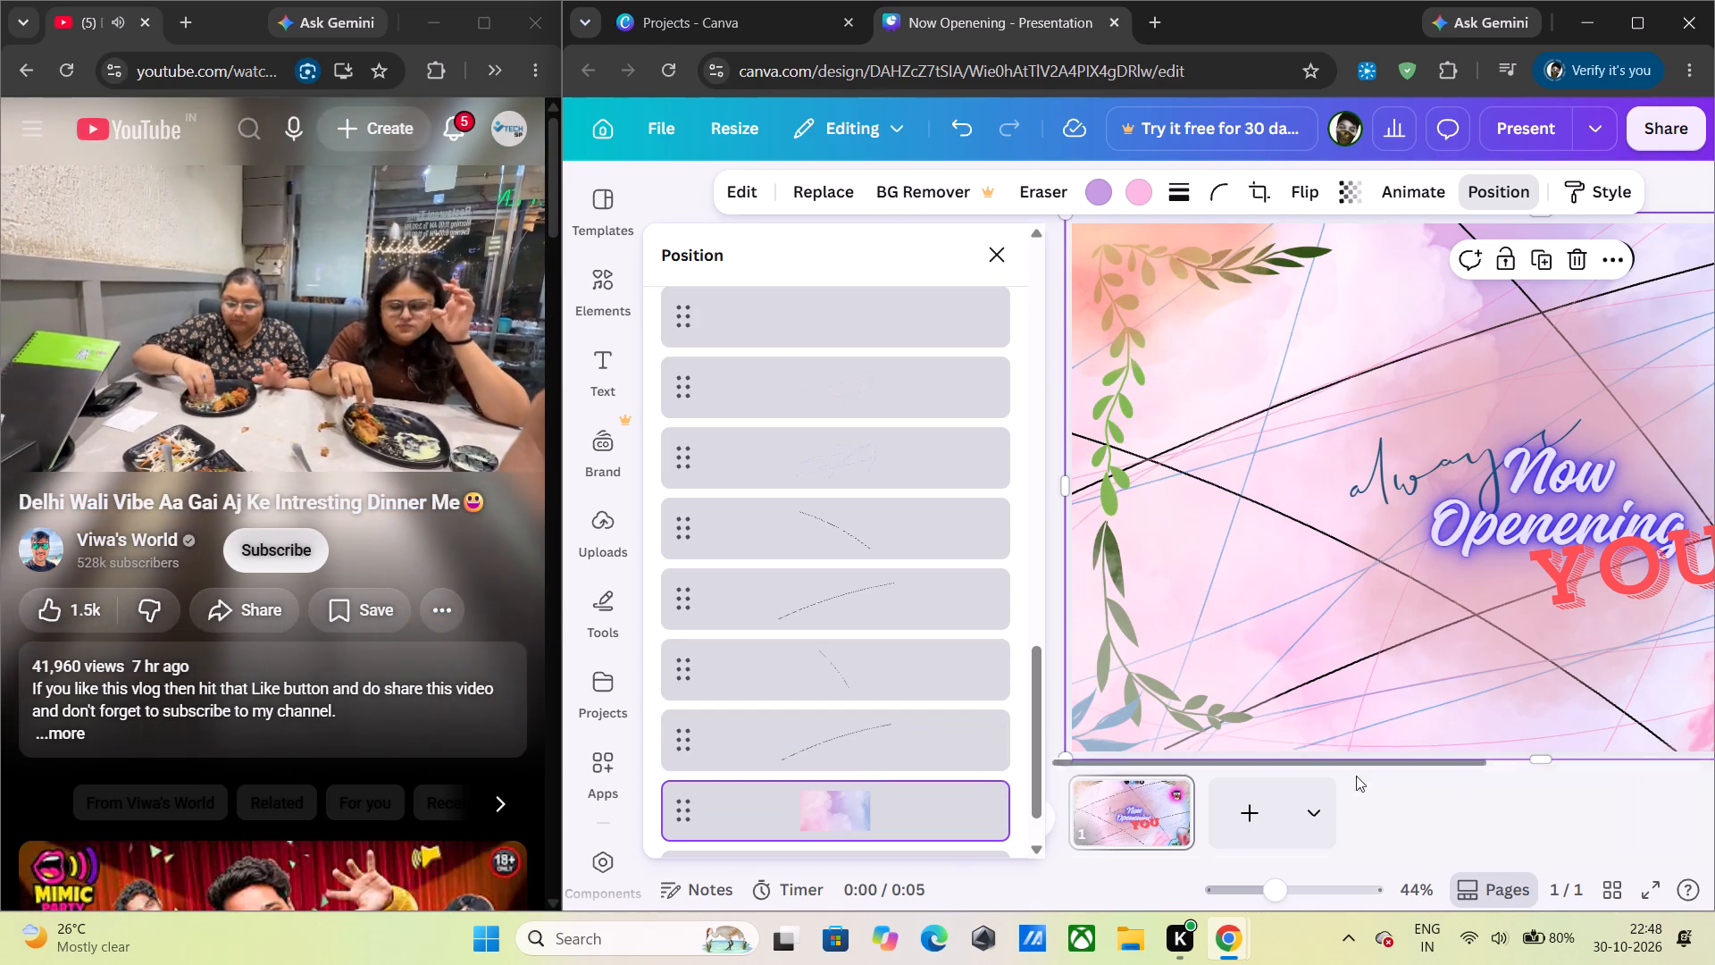
left_click(1460, 811)
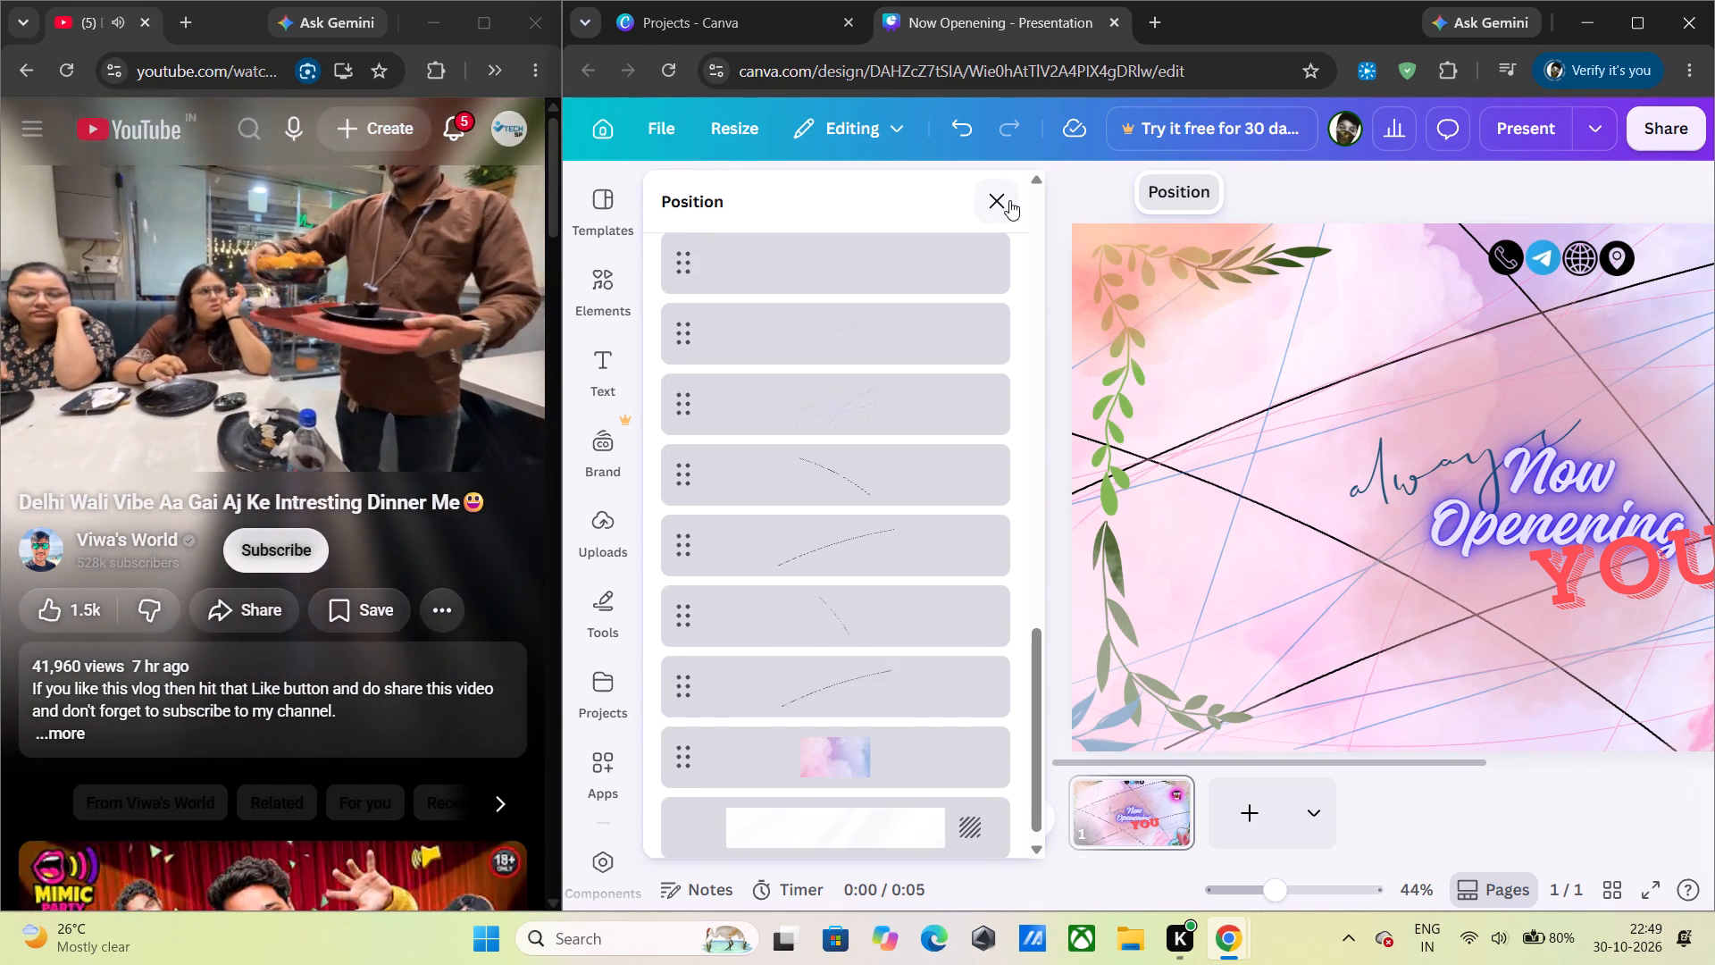
left_click(1009, 200)
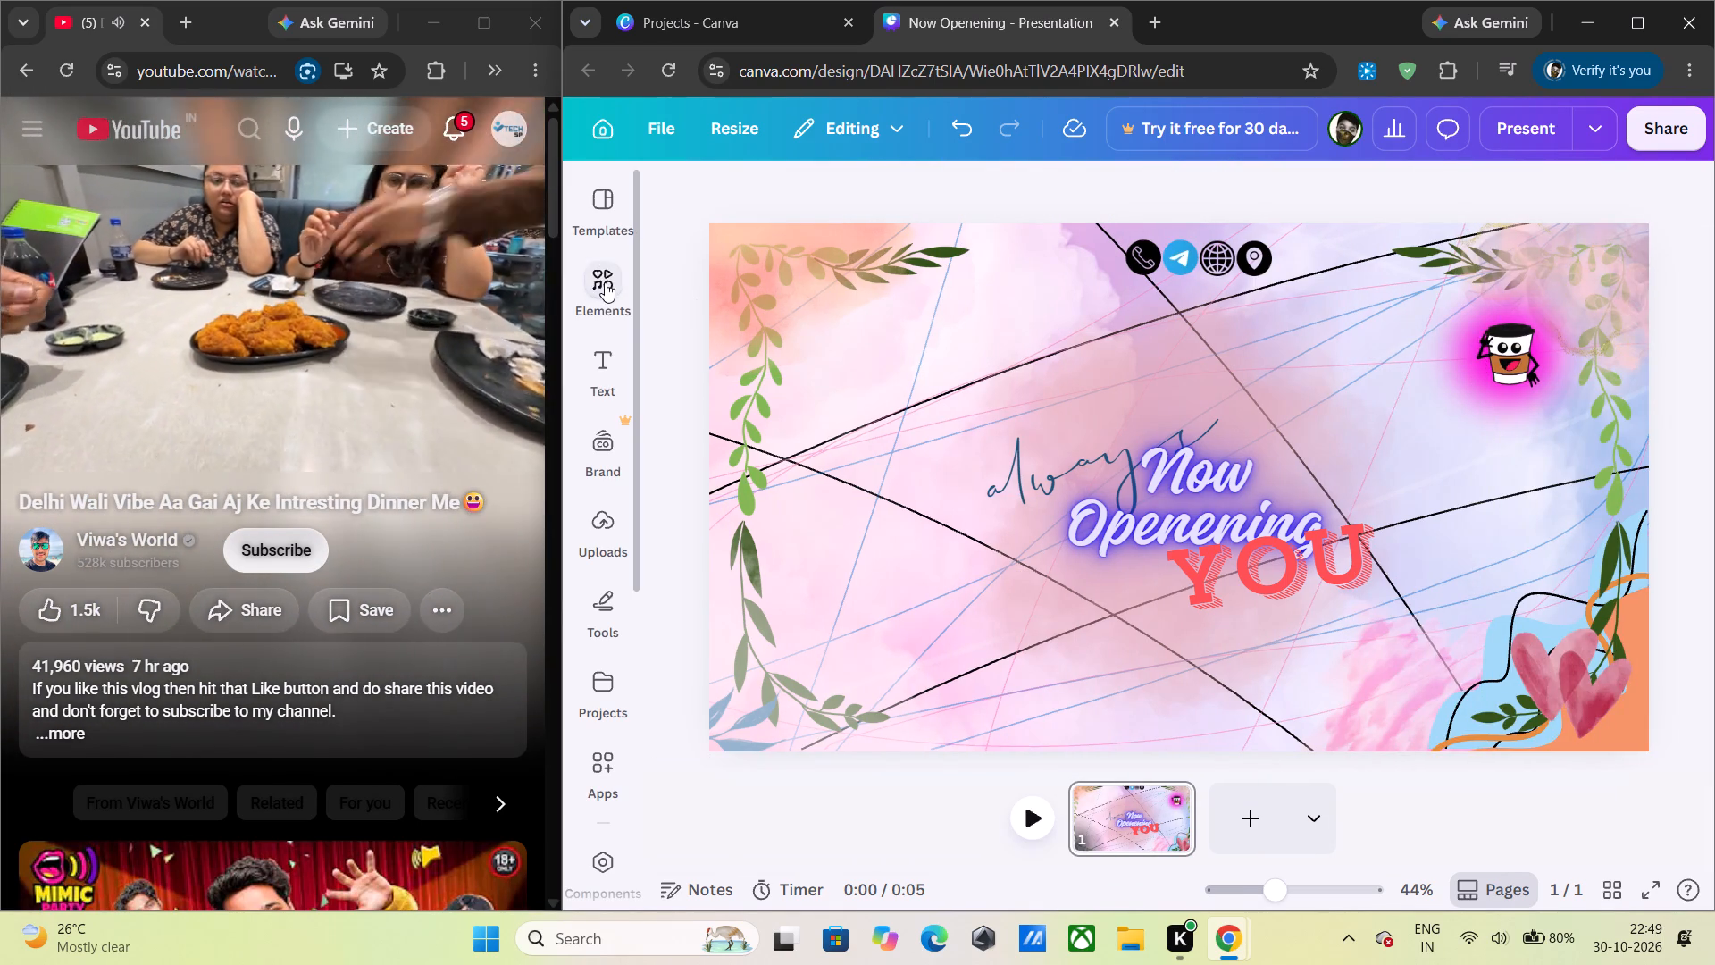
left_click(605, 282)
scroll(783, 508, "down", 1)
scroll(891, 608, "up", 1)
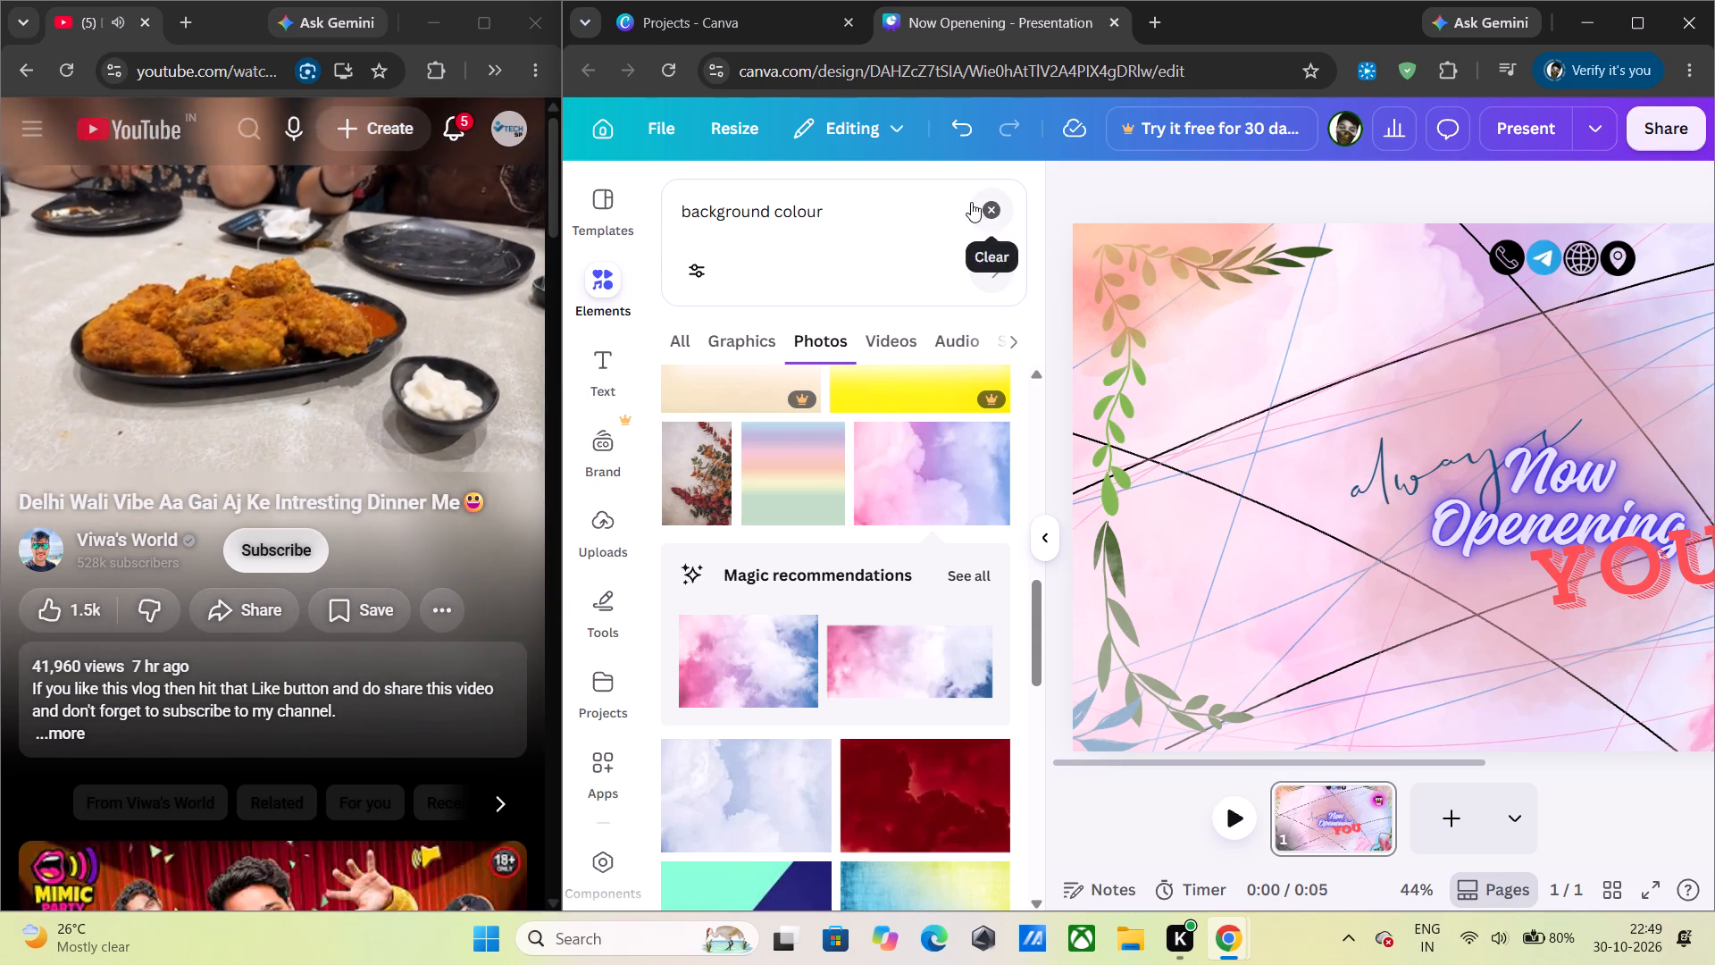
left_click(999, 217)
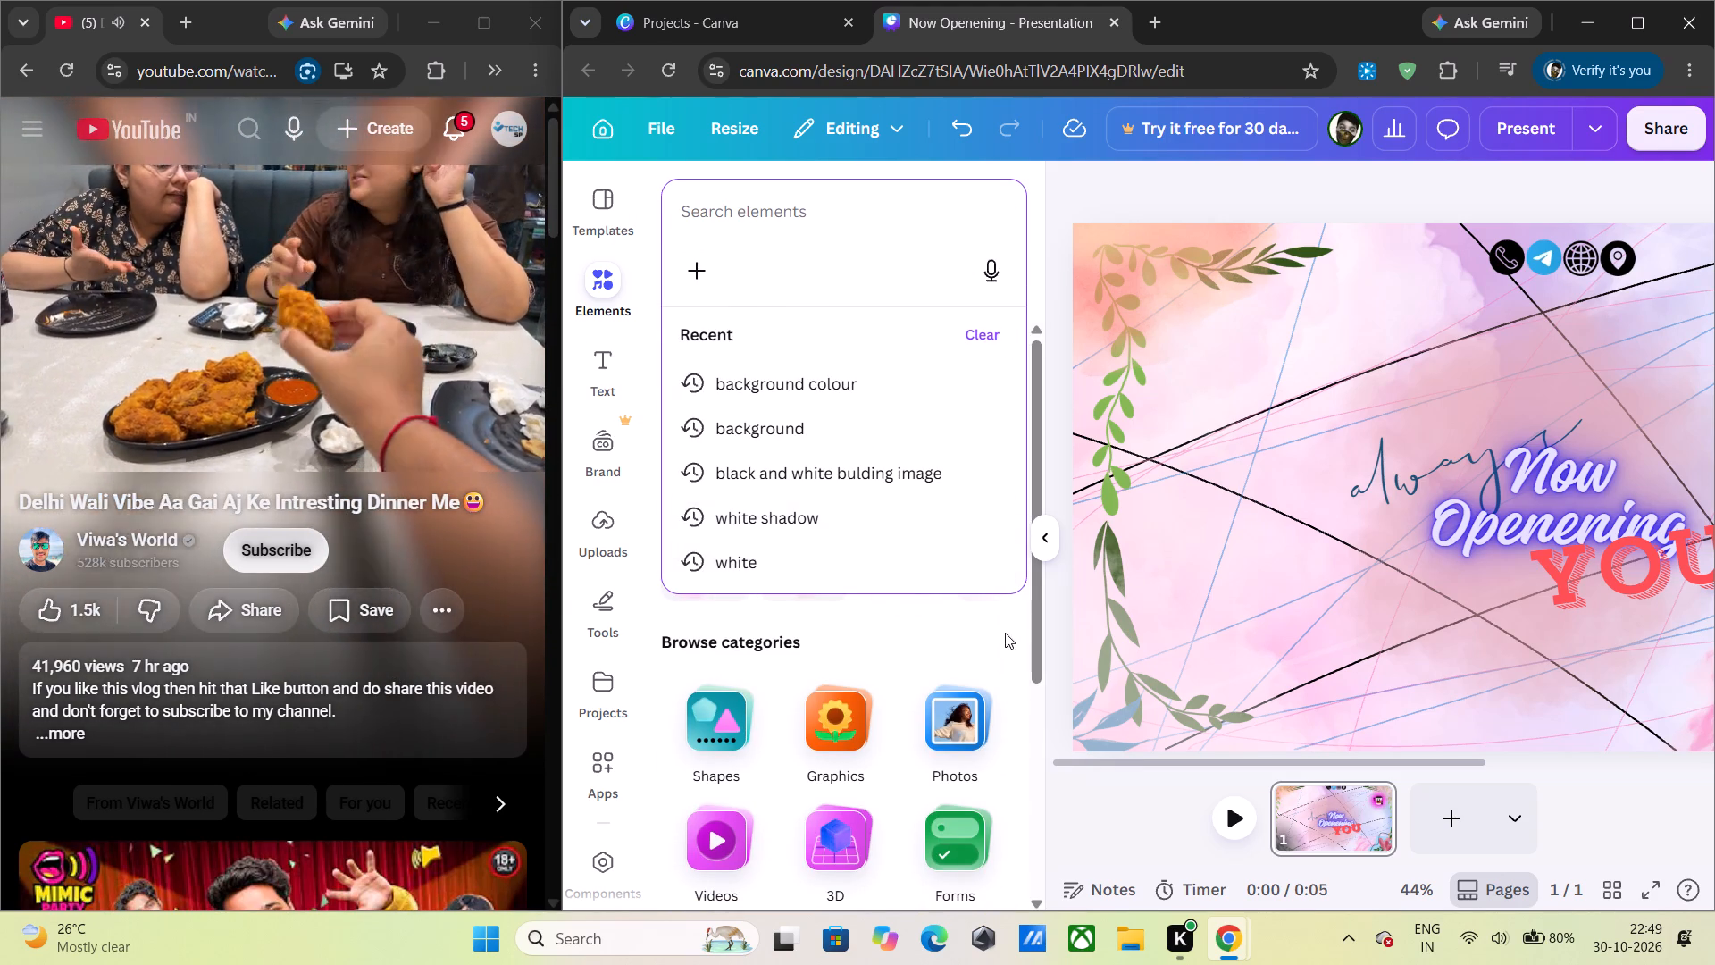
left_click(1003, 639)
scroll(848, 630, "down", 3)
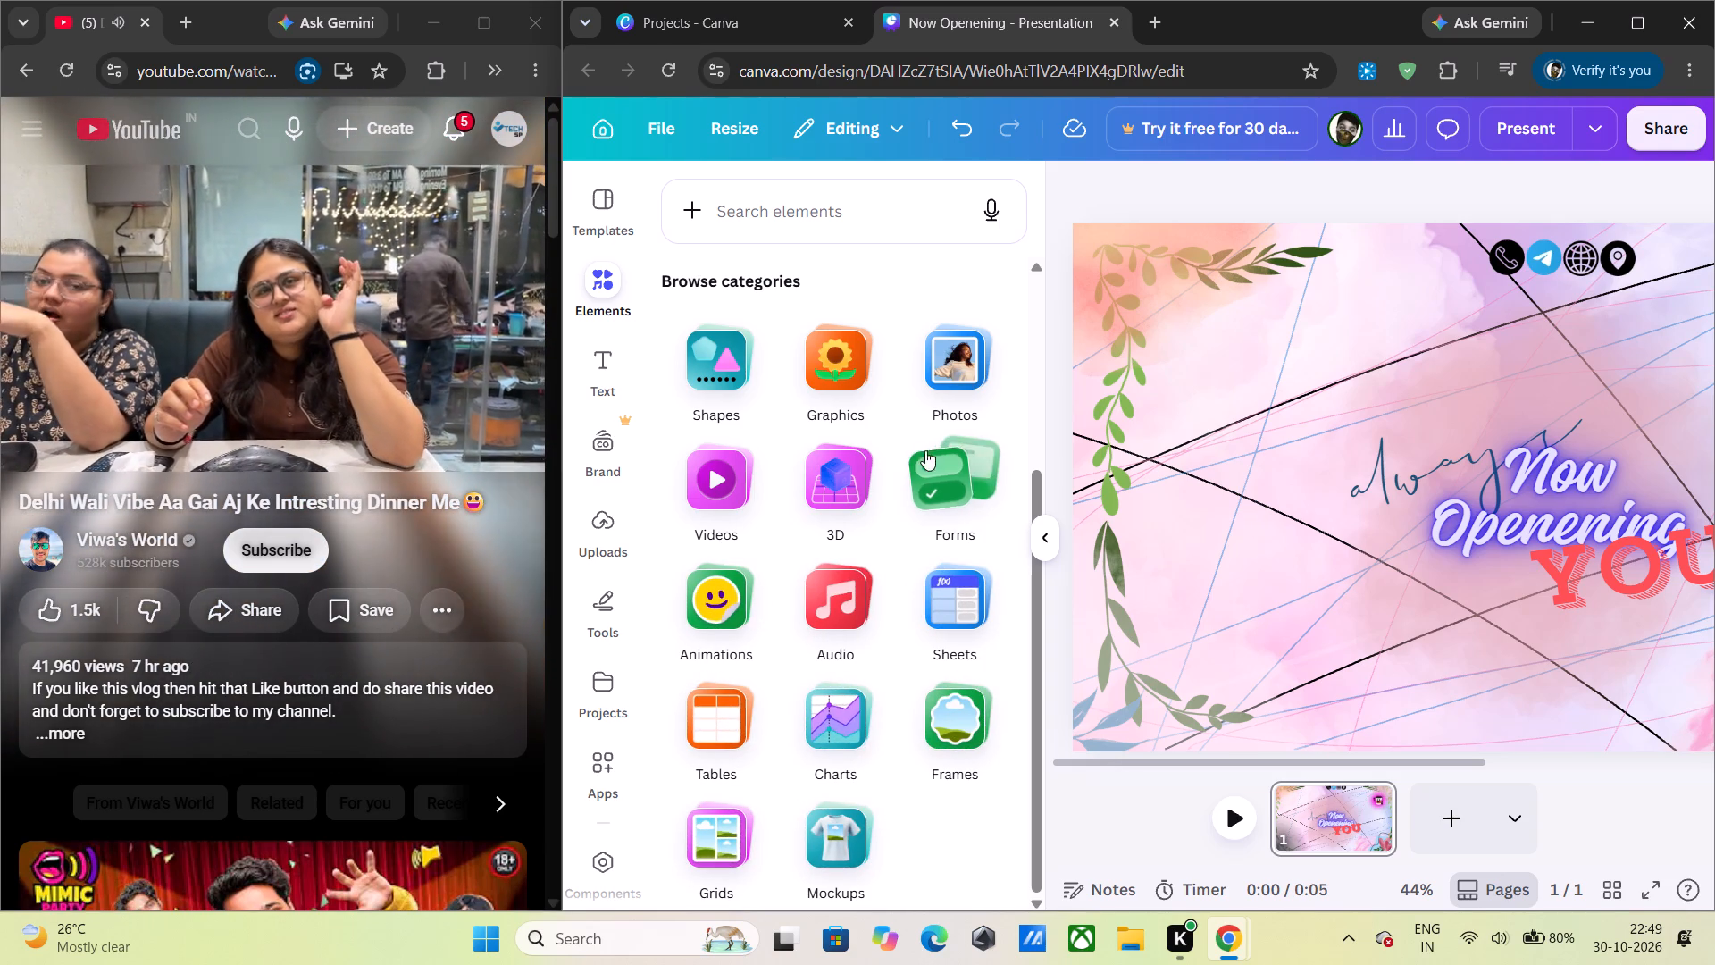
Add the dark blue "Pixel" font combination from the recently used text designs to the page.
left_click(623, 375)
scroll(812, 595, "down", 4)
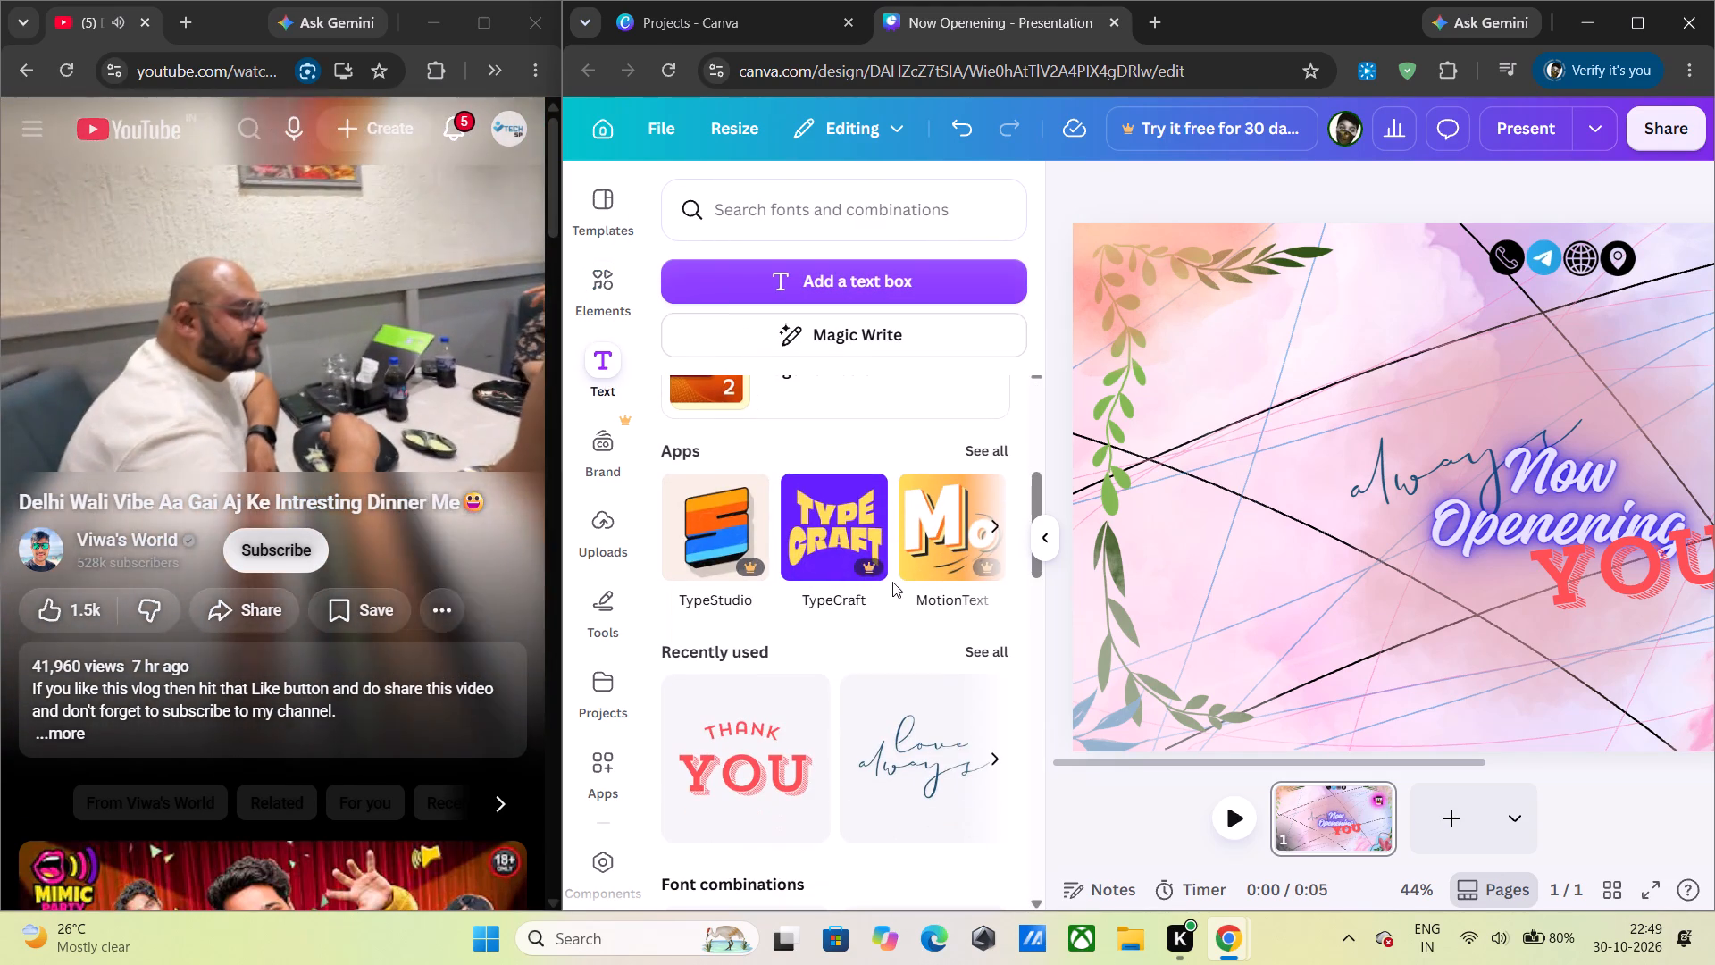
left_click(997, 652)
scroll(895, 634, "down", 4)
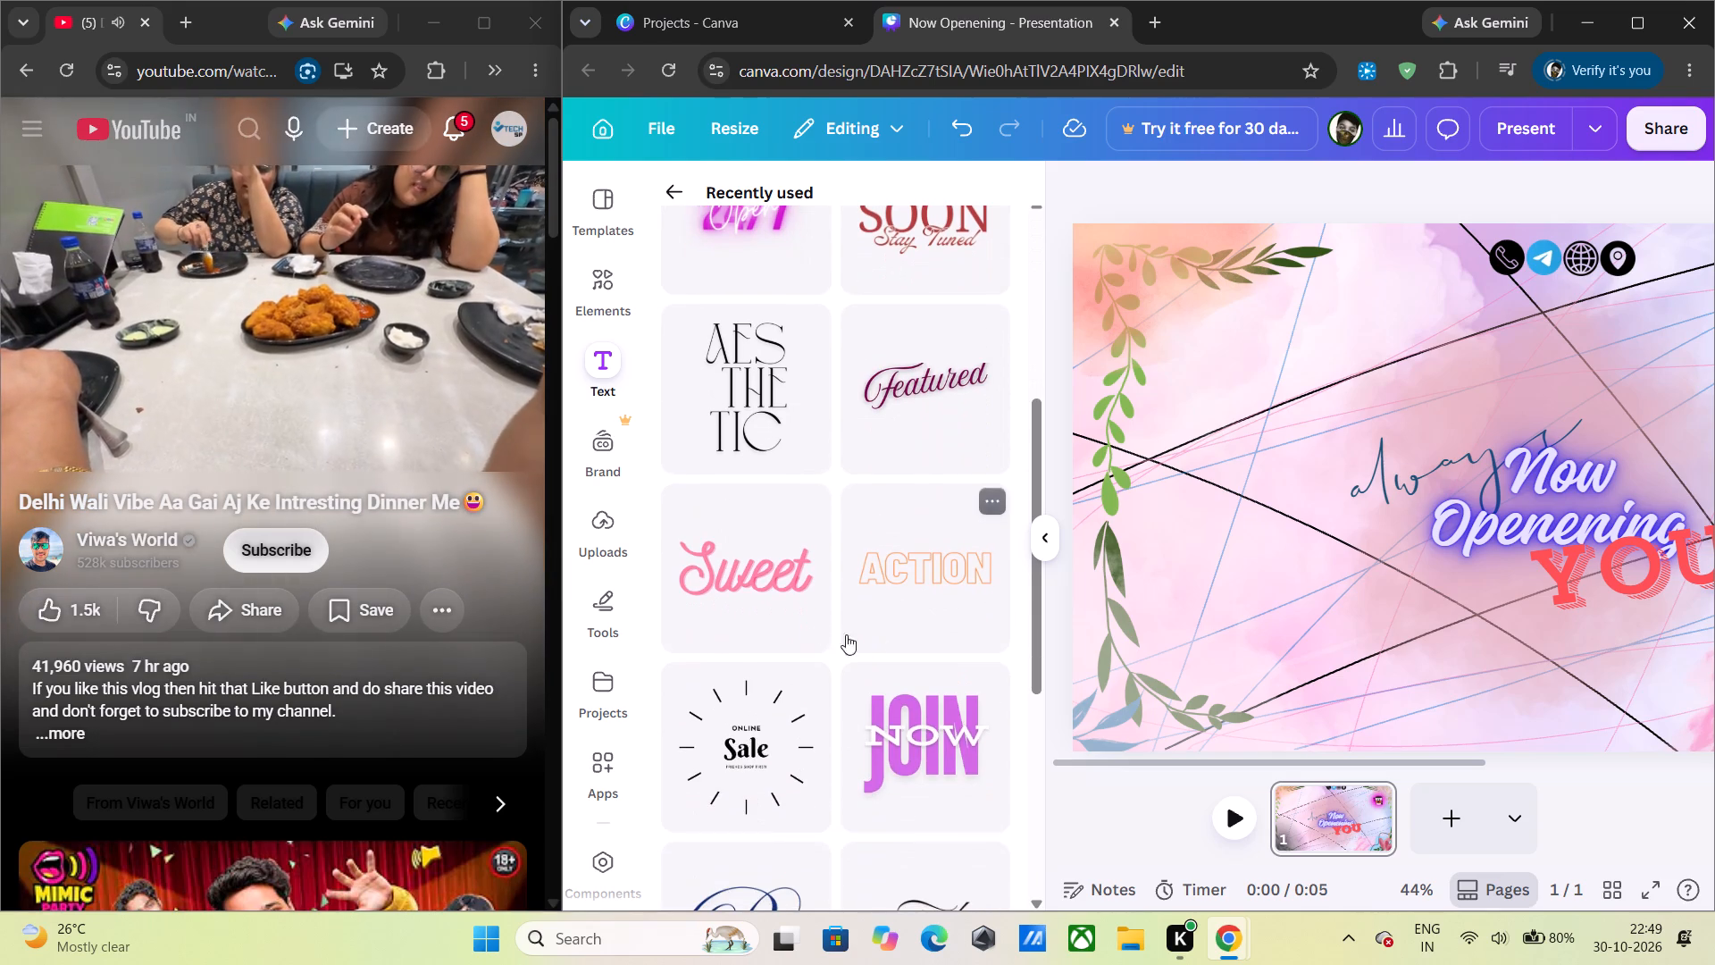
scroll(825, 646, "down", 1)
scroll(902, 661, "down", 3)
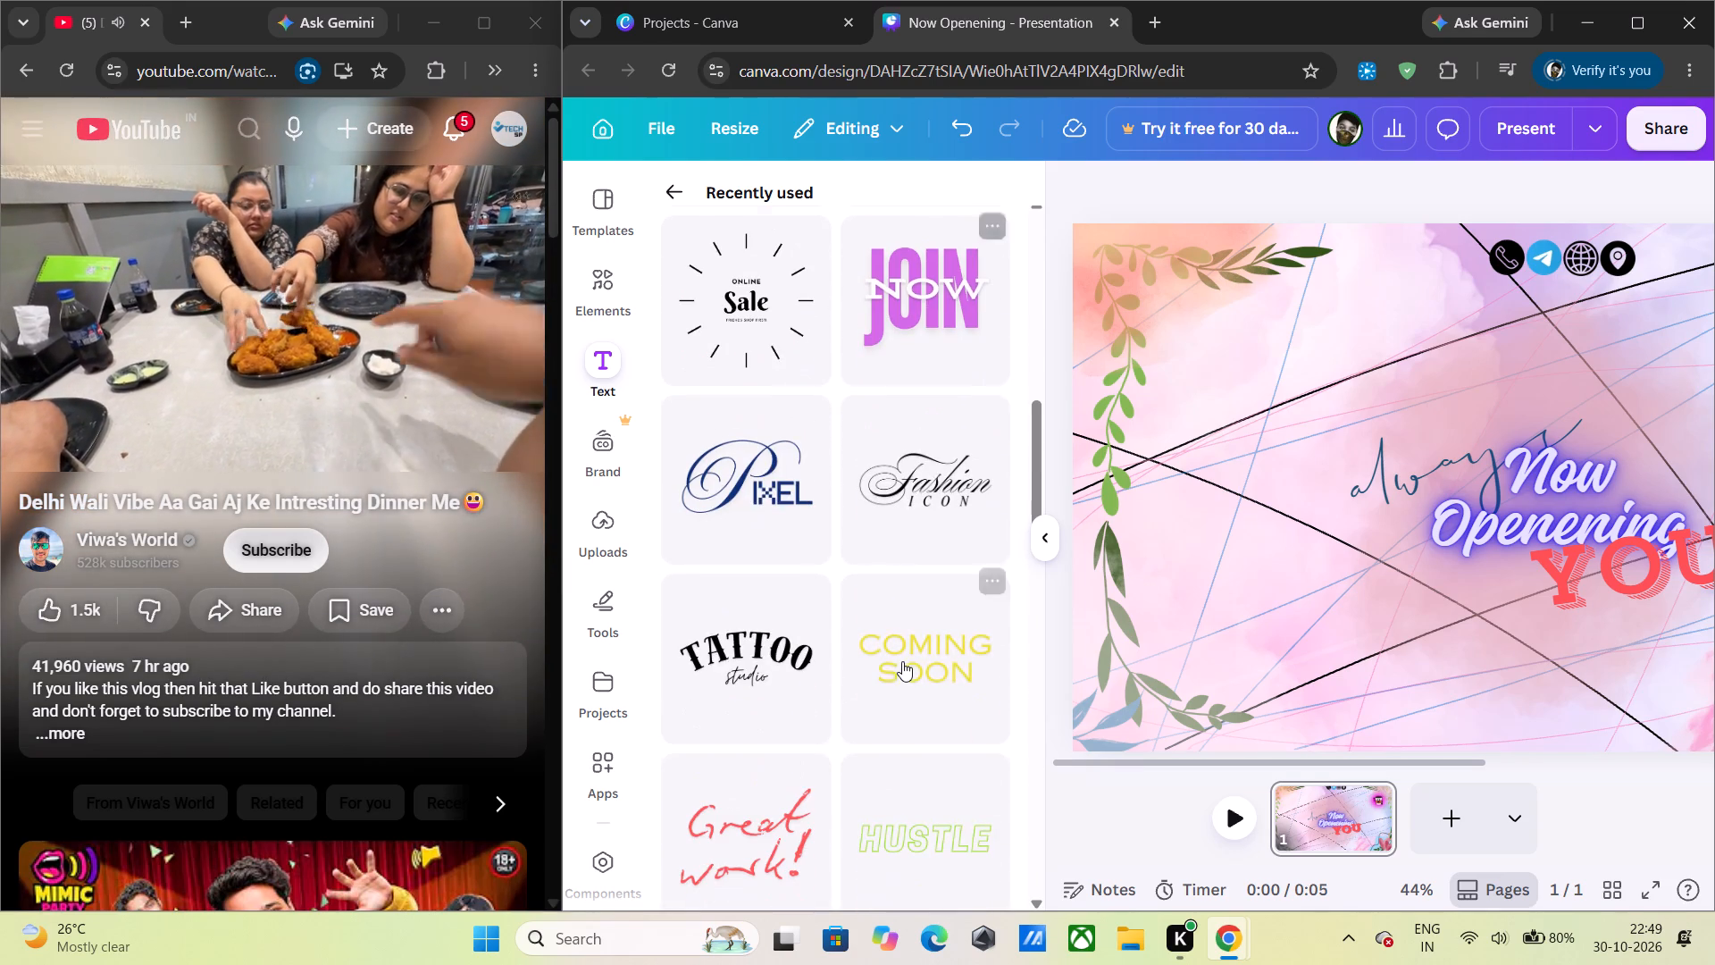
left_click(774, 503)
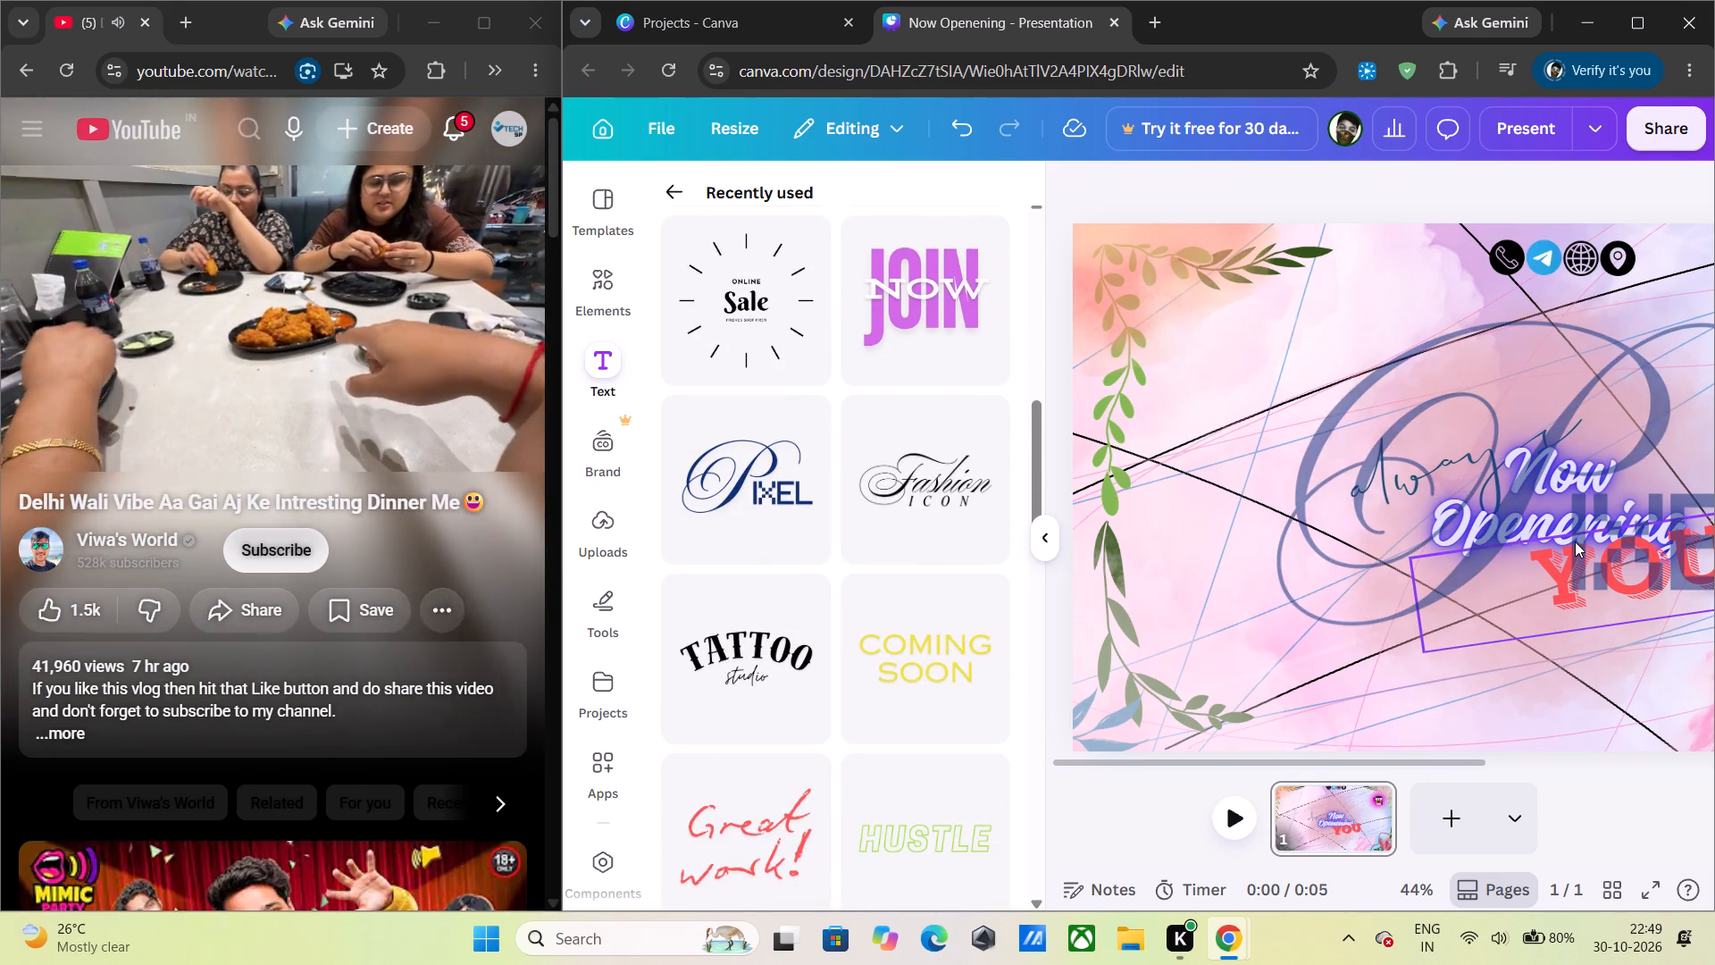
left_click(1053, 545)
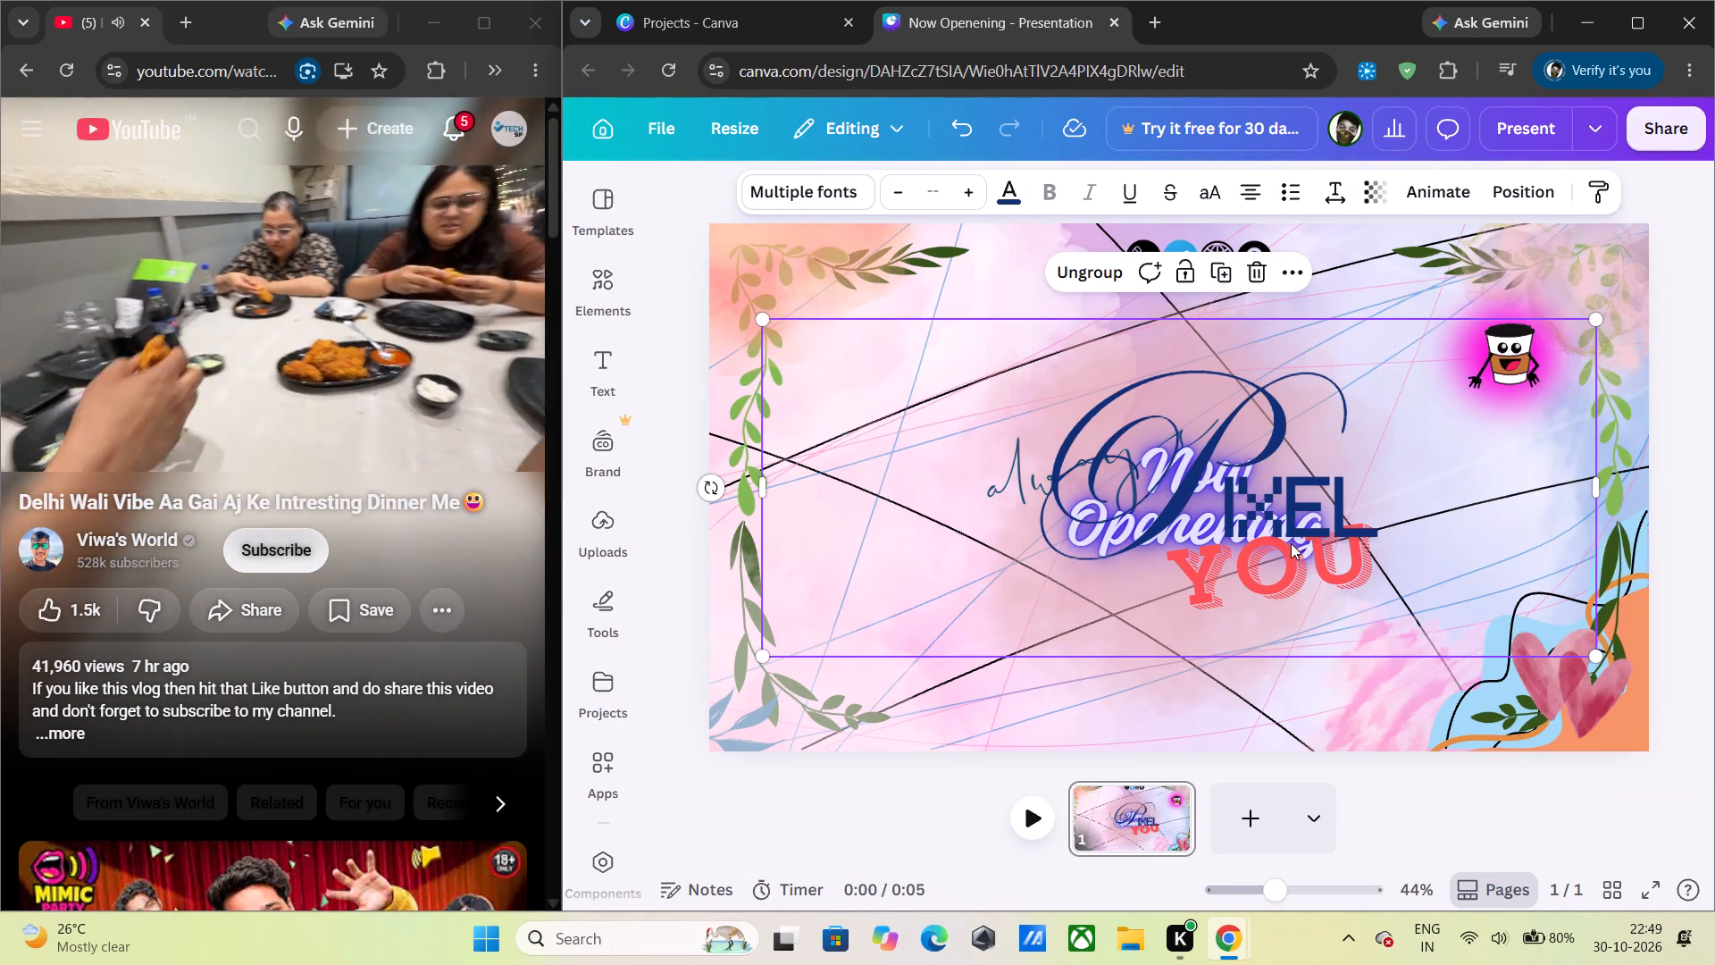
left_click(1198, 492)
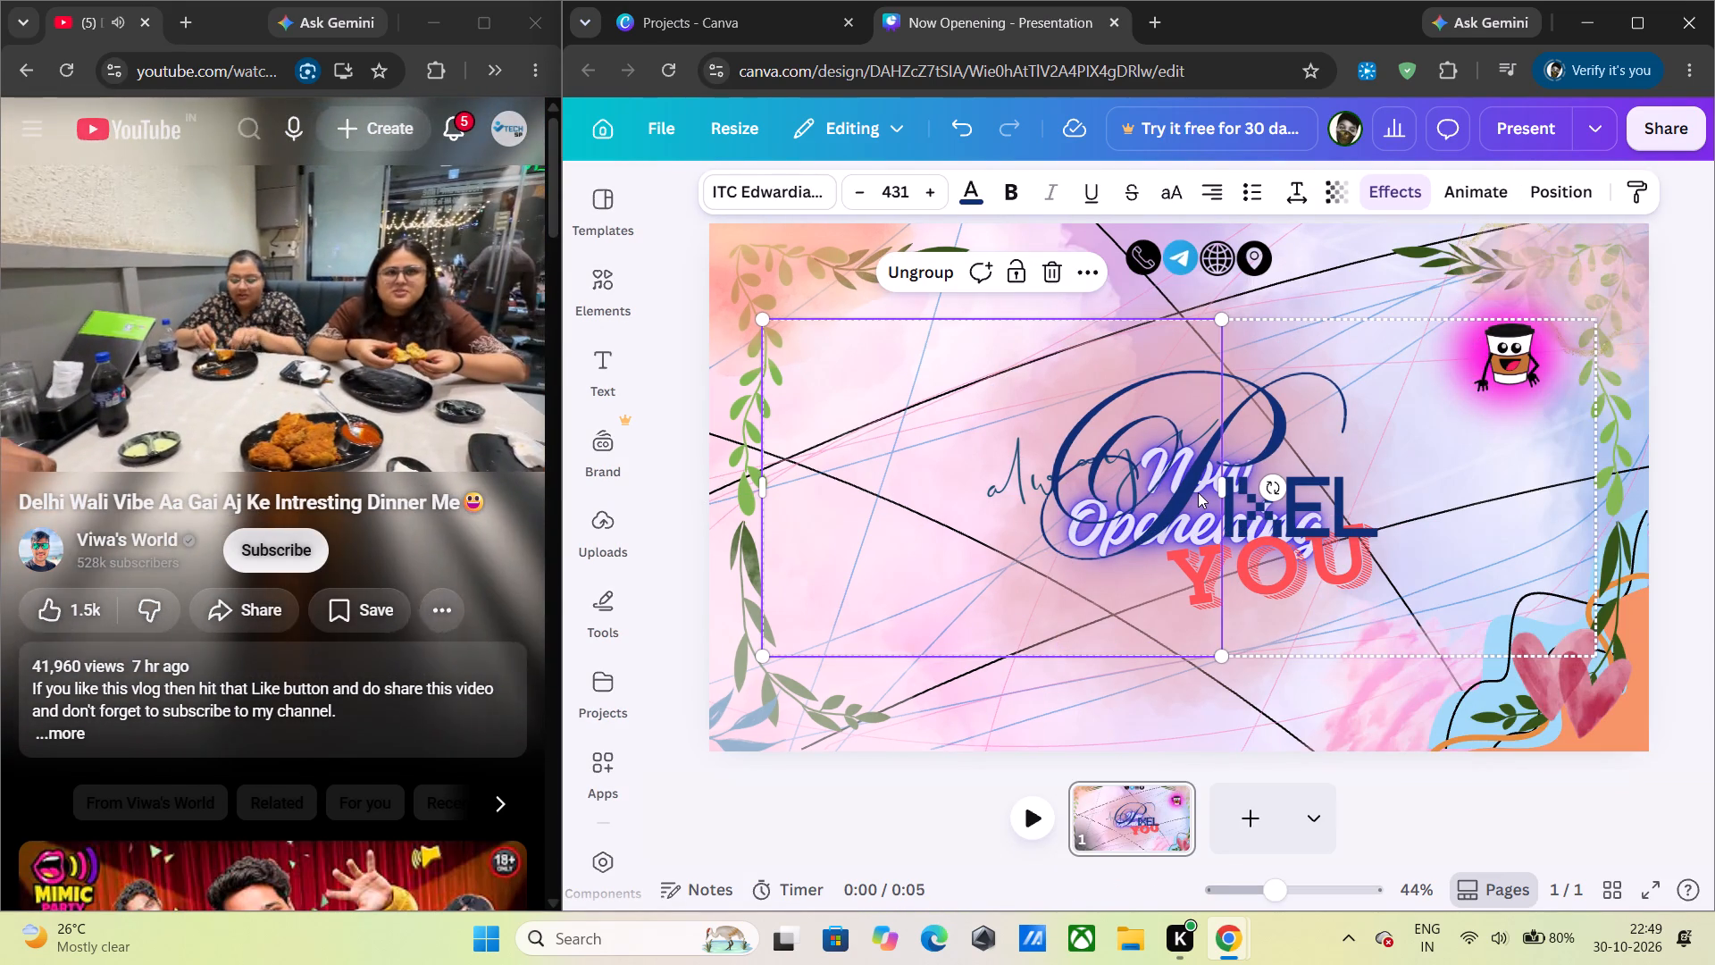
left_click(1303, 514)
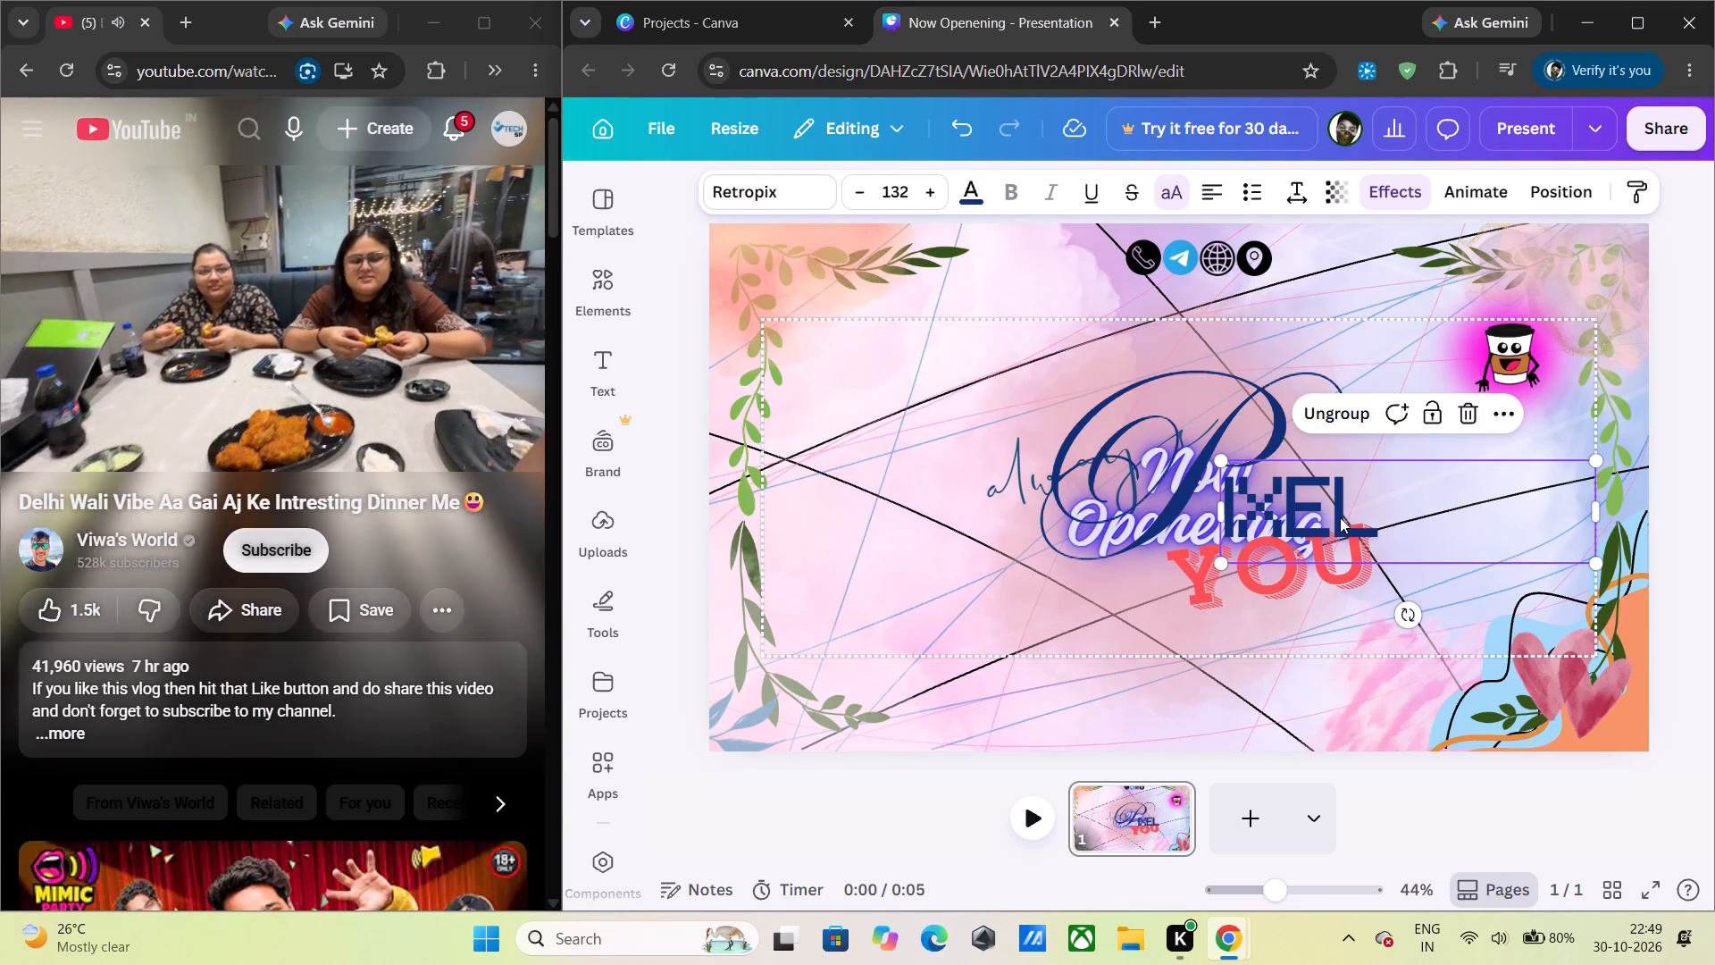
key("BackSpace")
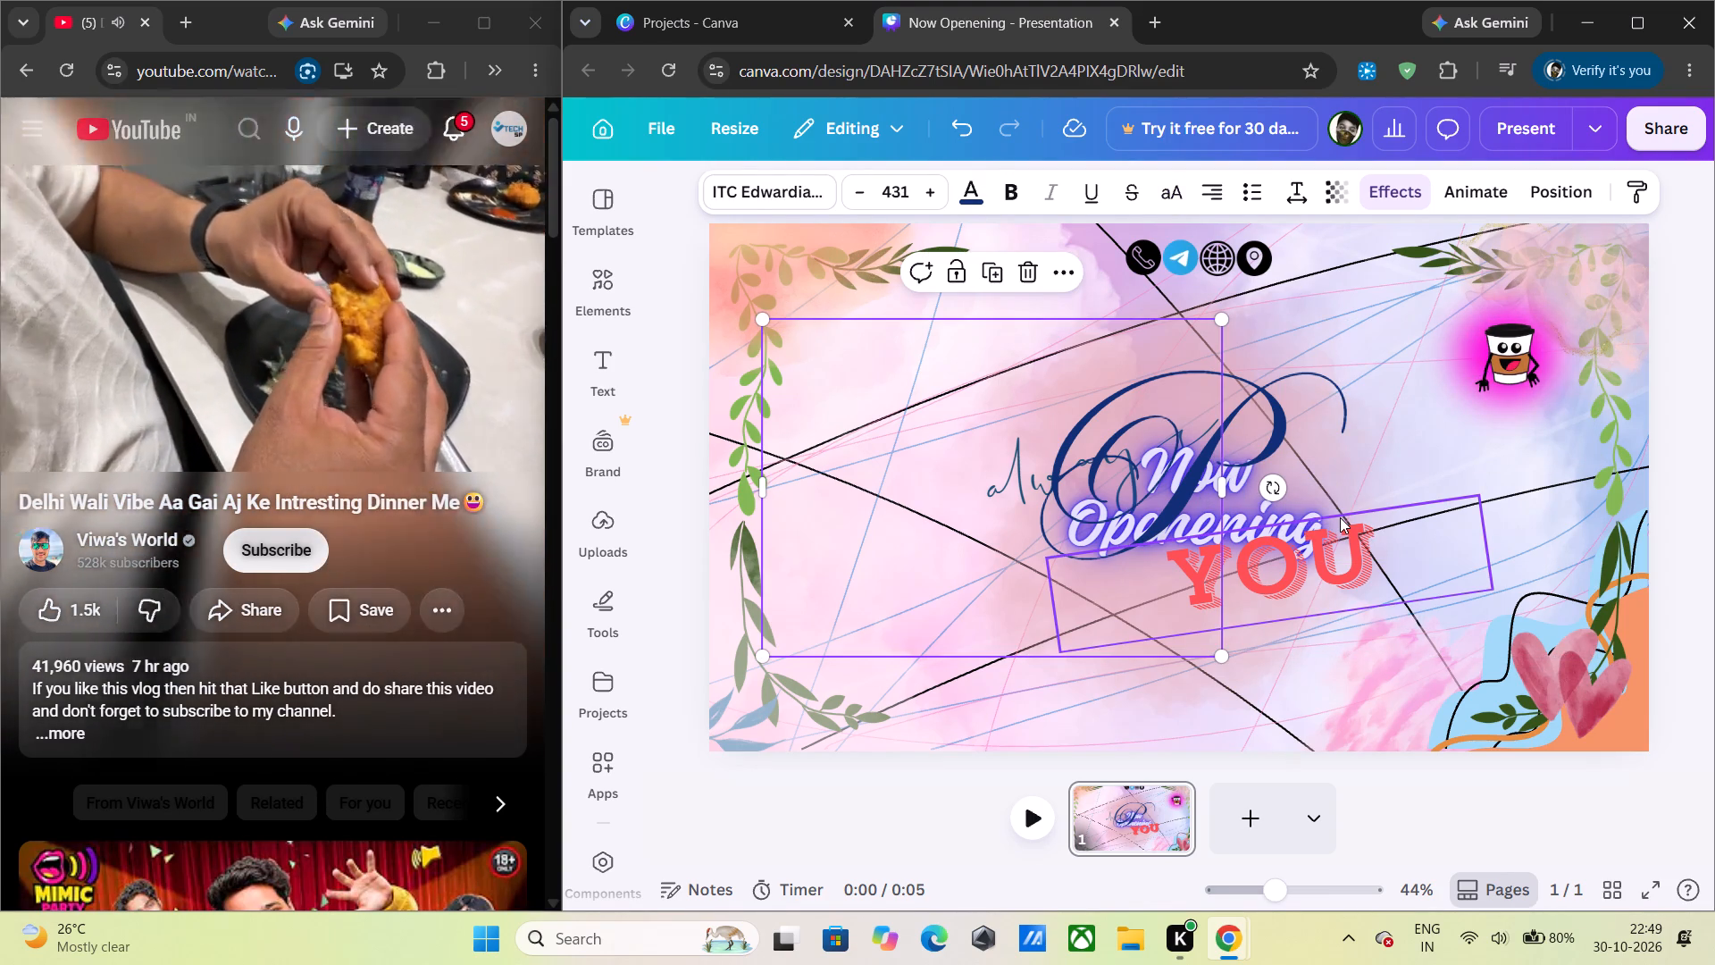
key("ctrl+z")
Replace the pixel-style "IXEL" text in the new text group with "ixby".
double_click(1382, 507)
left_click(1322, 527)
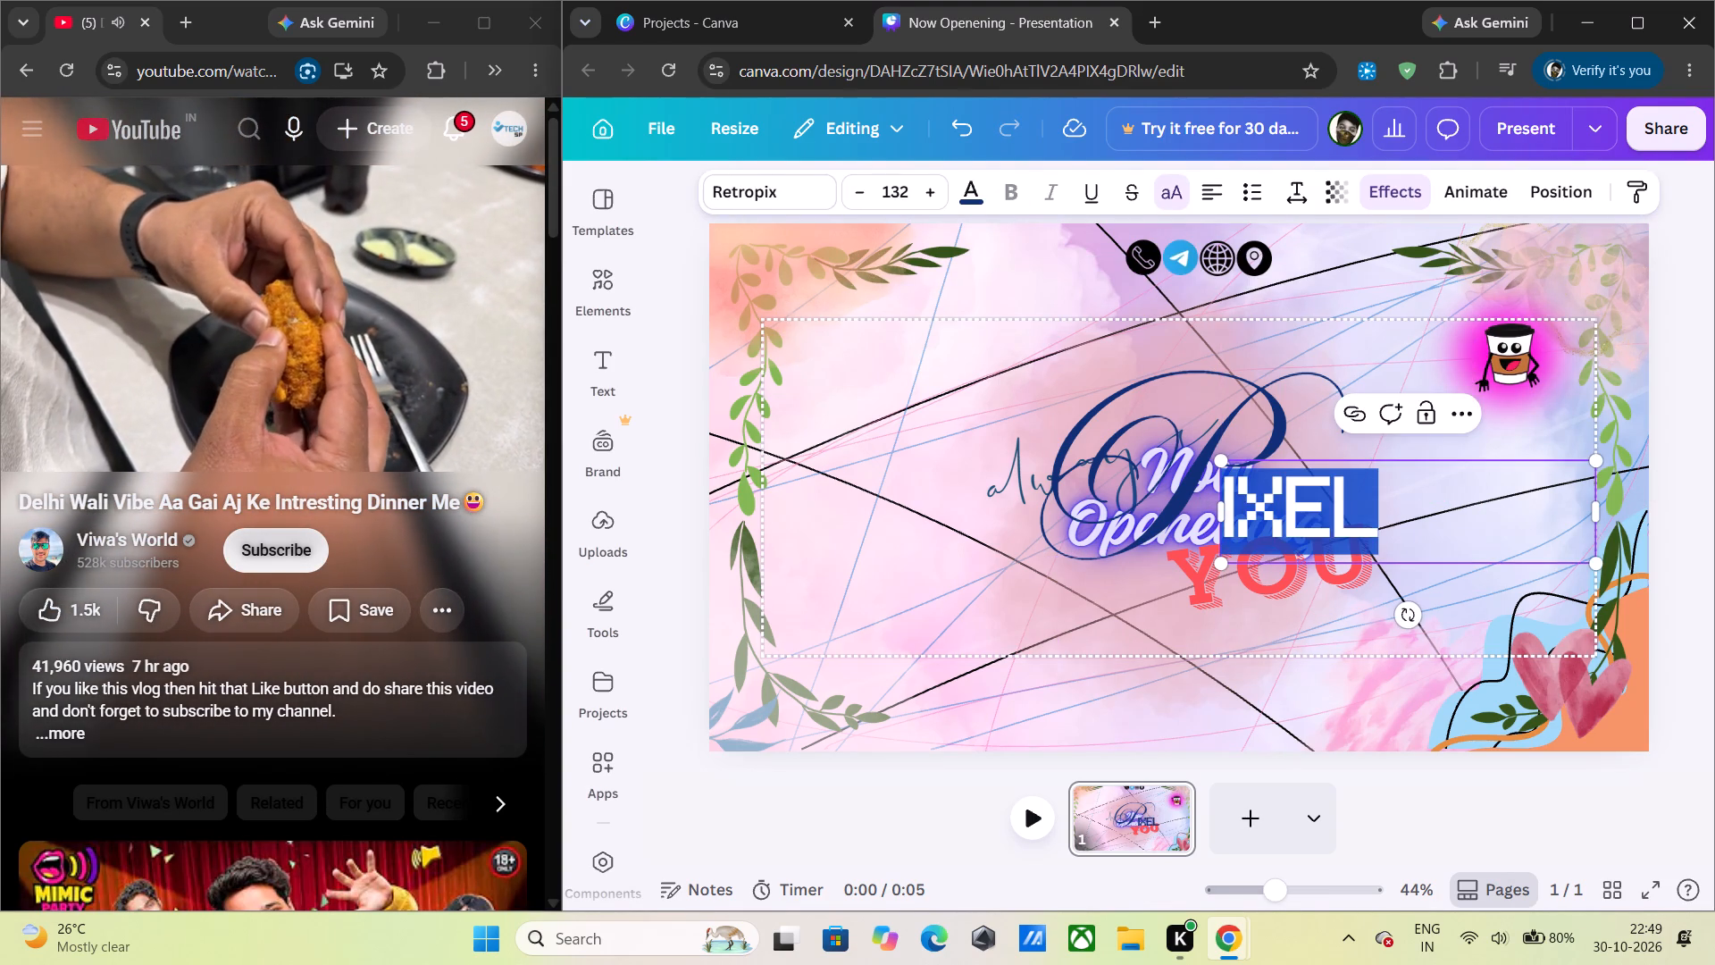
type("ix")
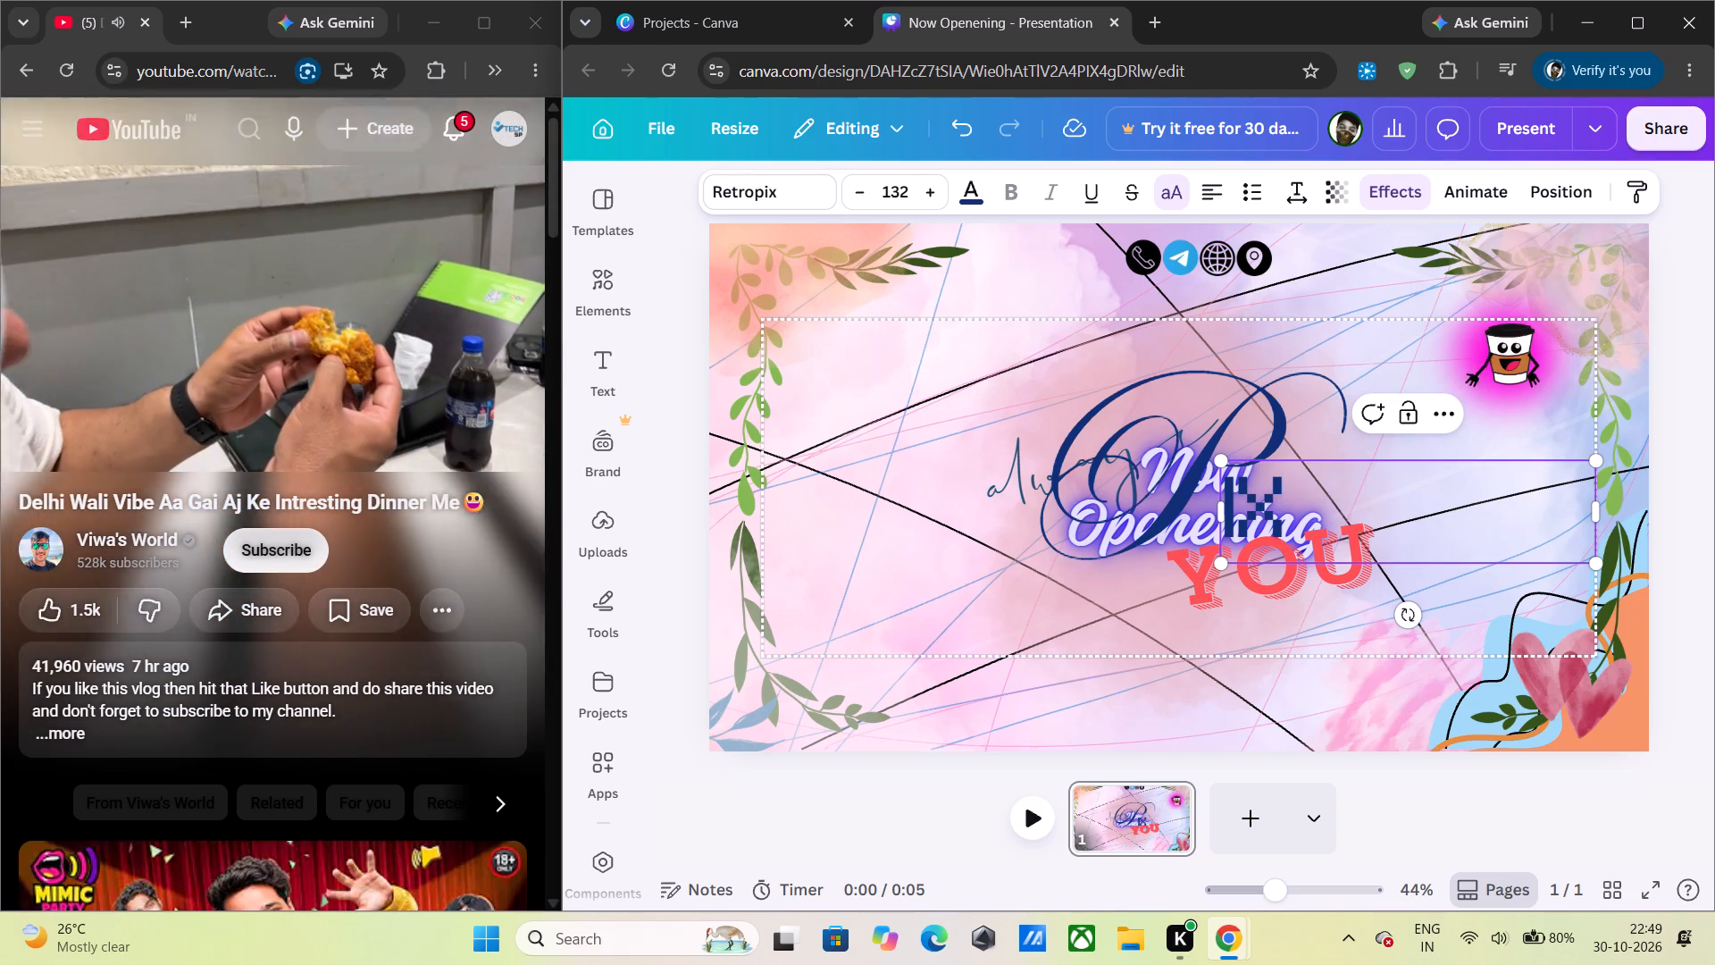
type("by")
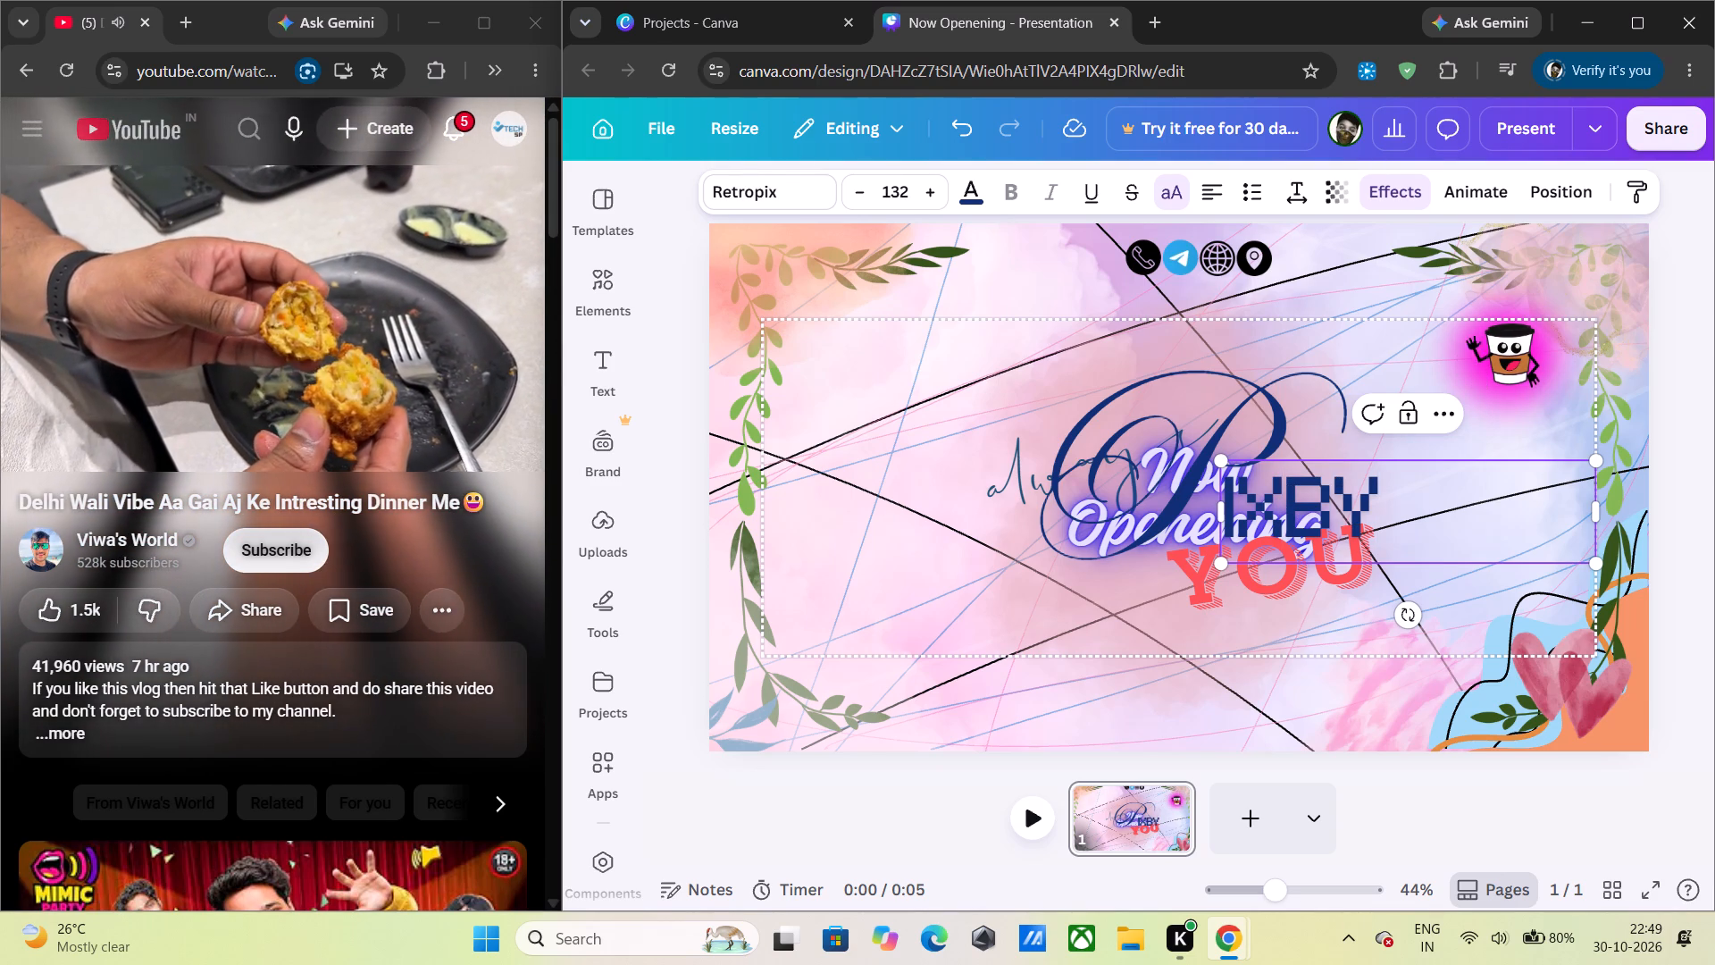
Replace the large script letter "P" in the new text group with "B".
left_click(1168, 523)
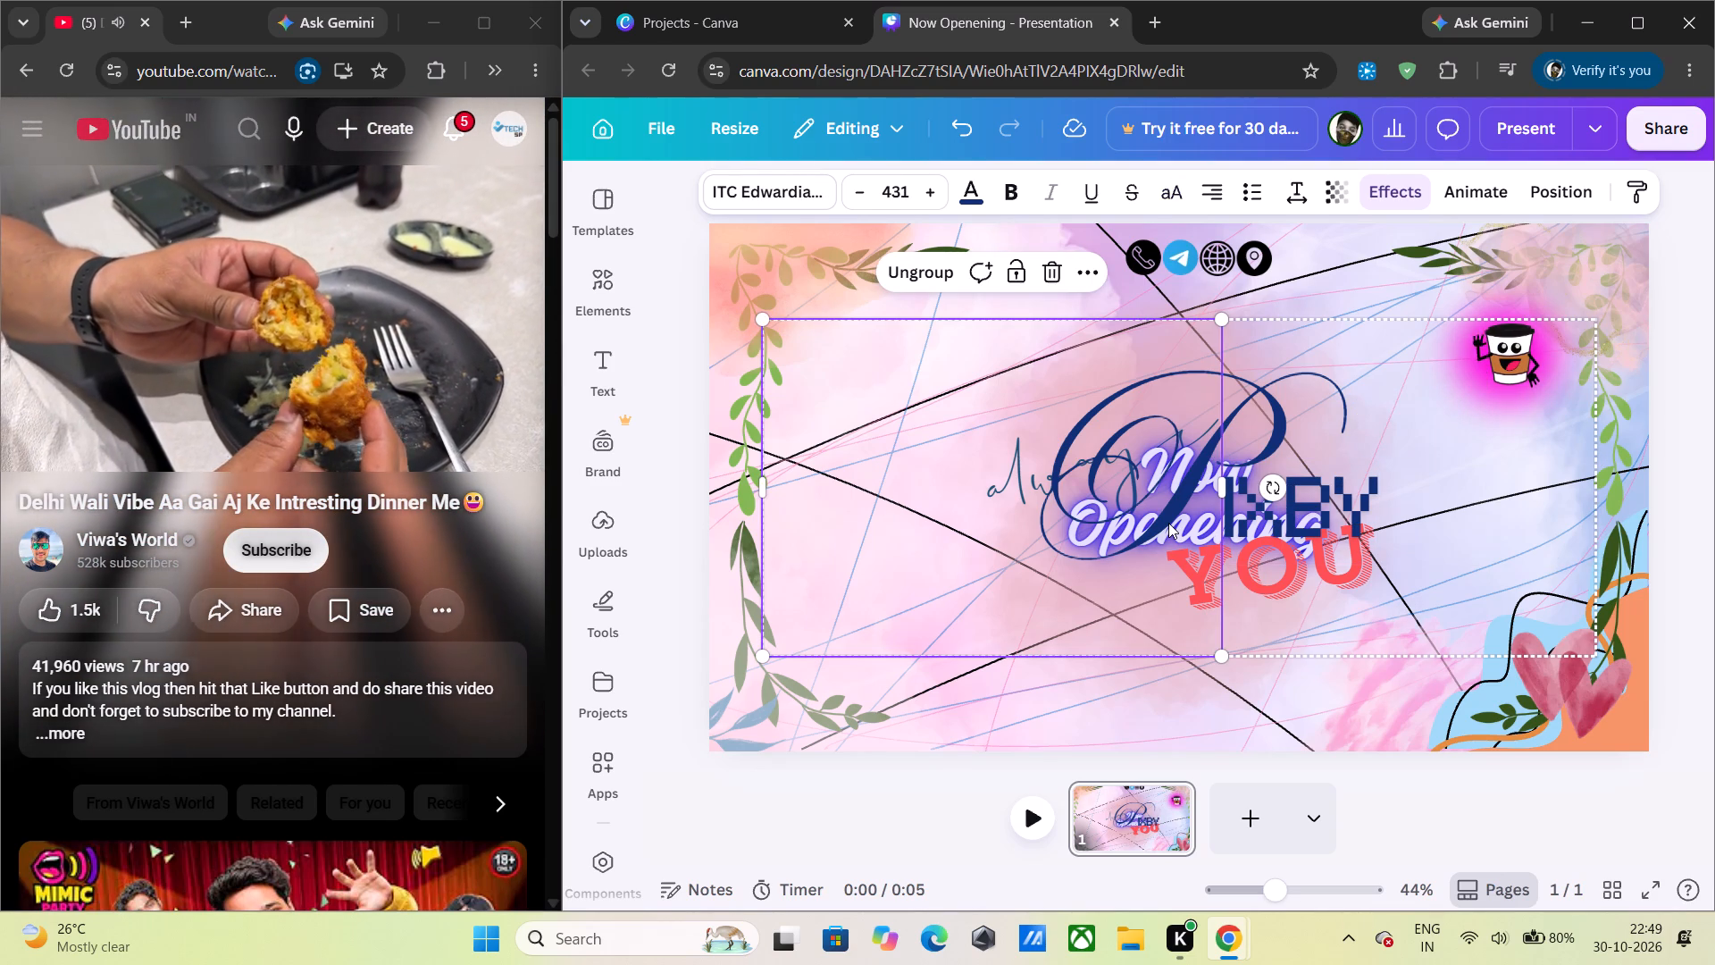
left_click(1168, 522)
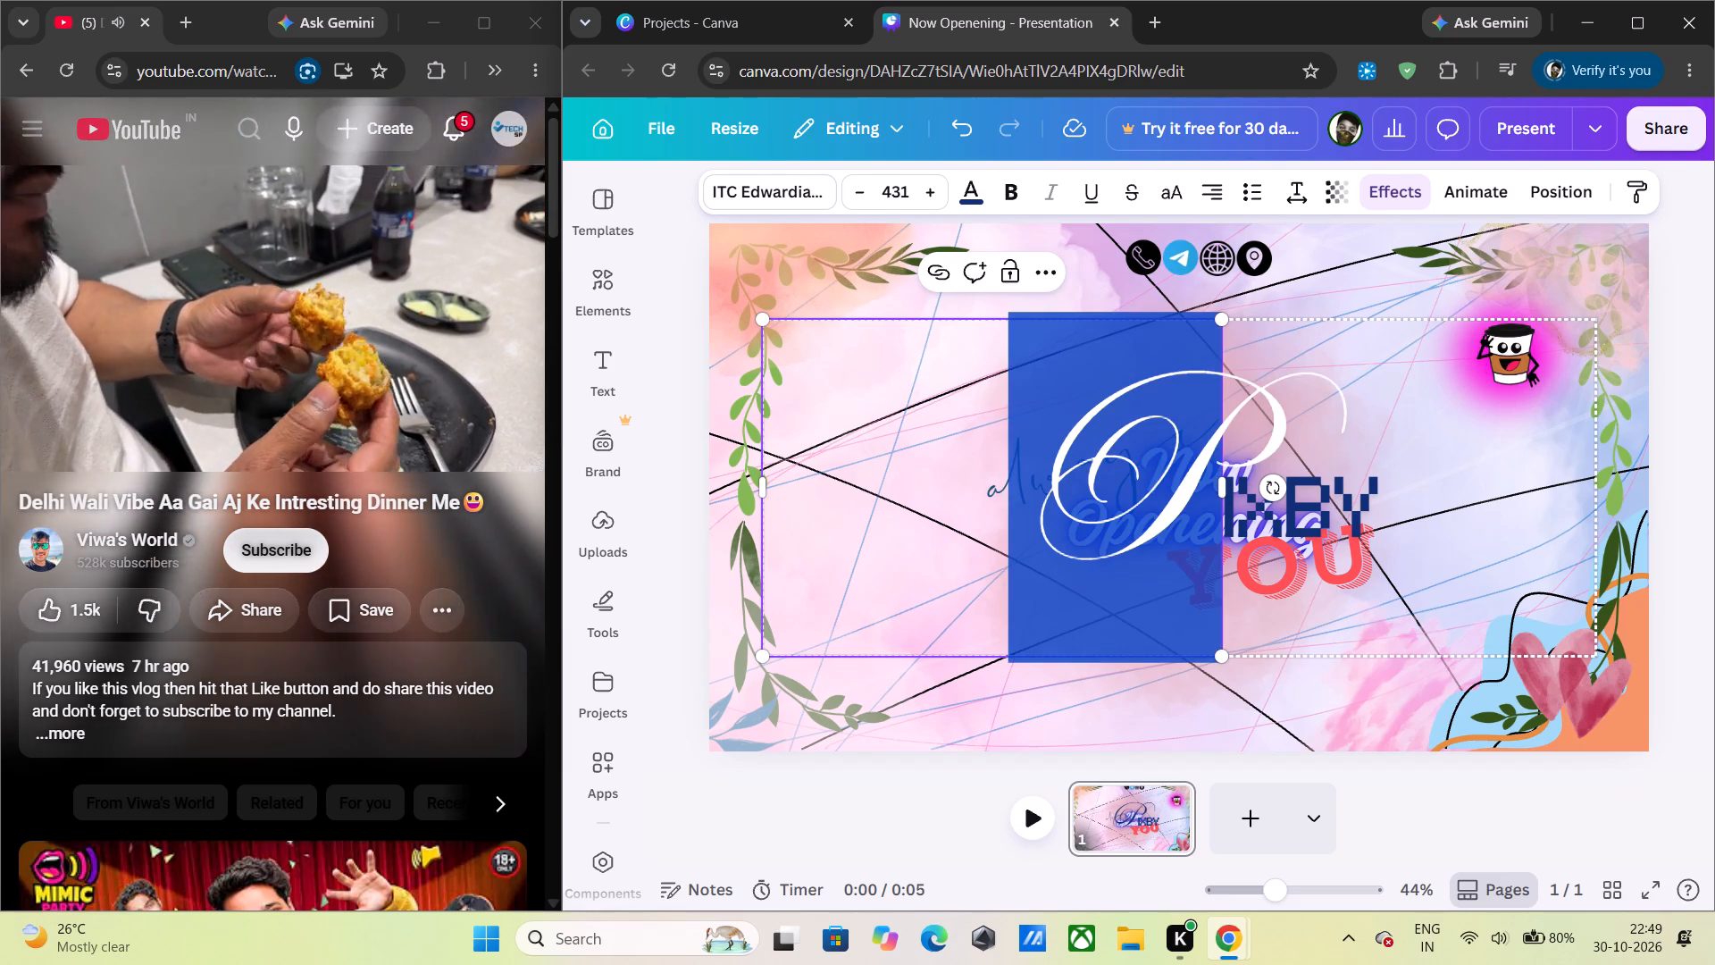
key("shift+b")
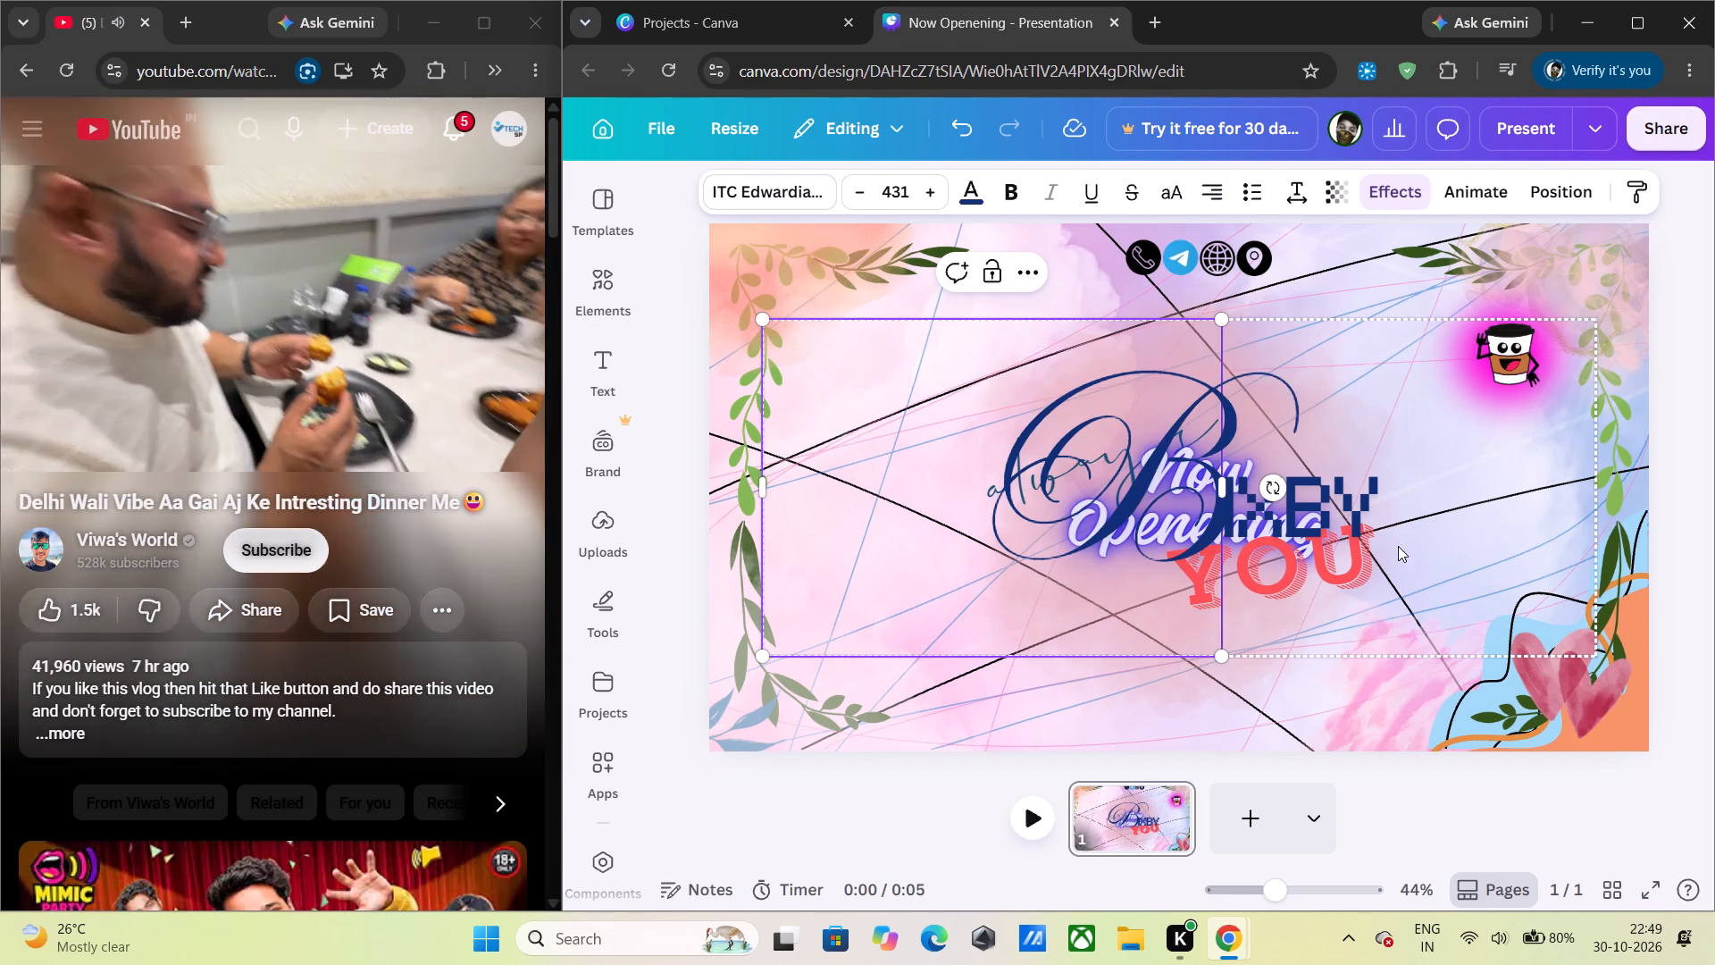
Shrink the grouped "Bixby" text and move it to the page's lower right, just above and beside the watercolour hearts.
left_click(1486, 573)
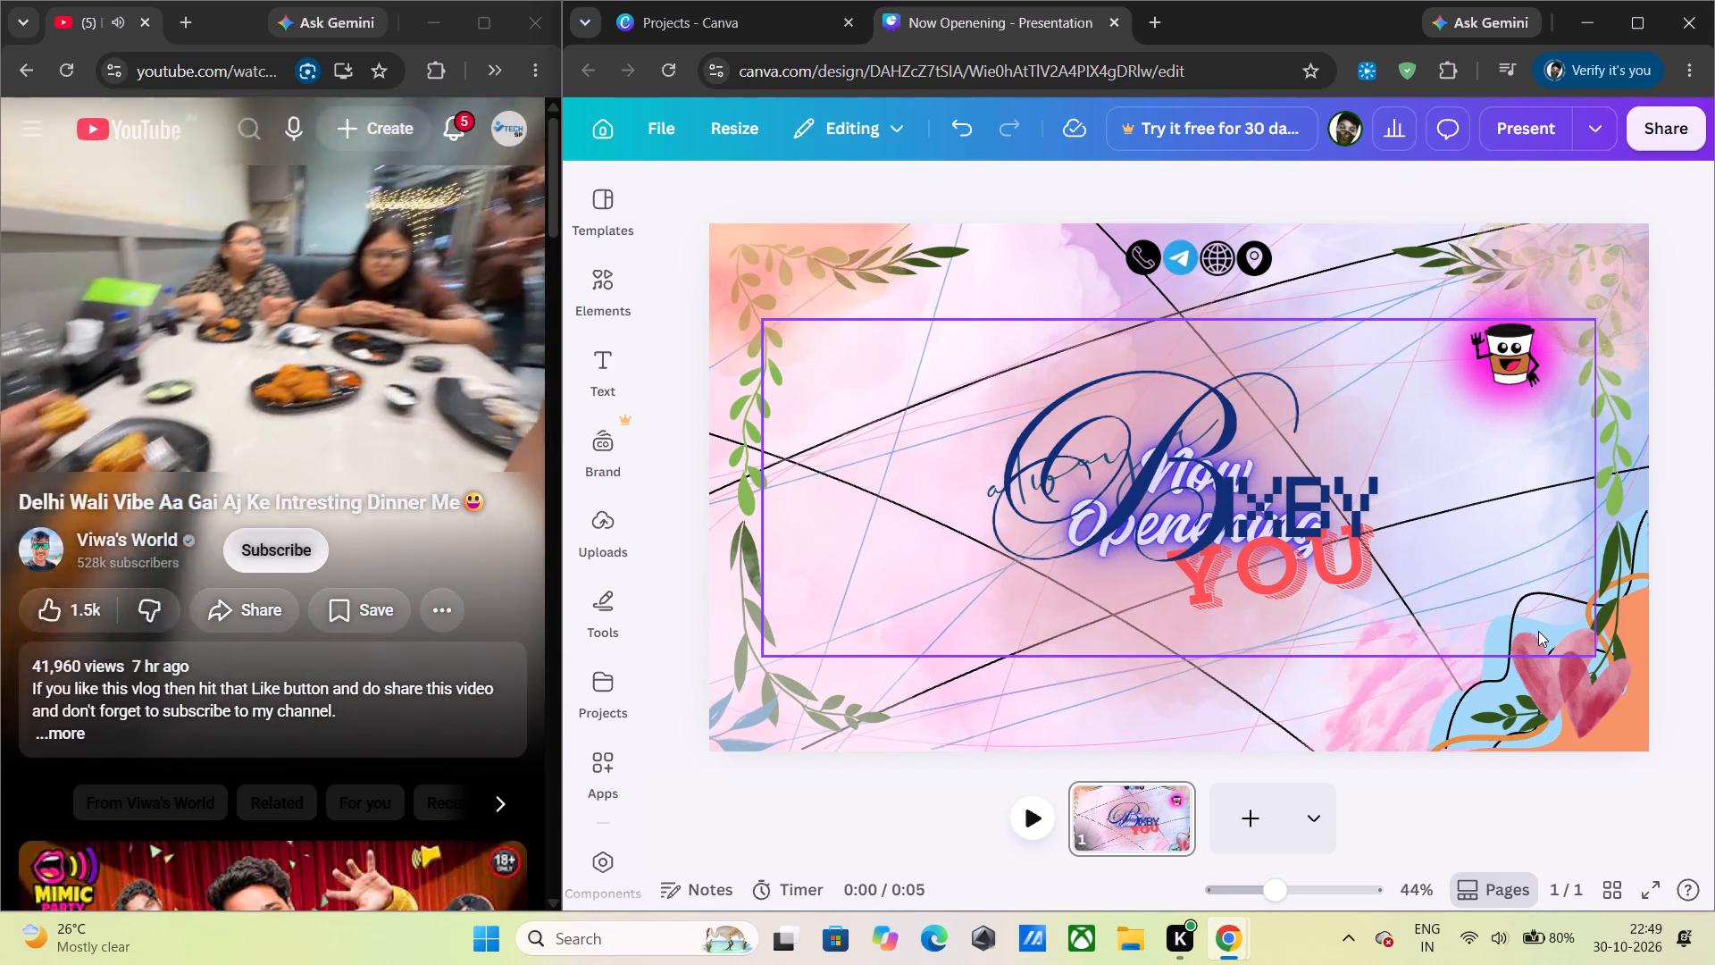
left_click(1270, 515)
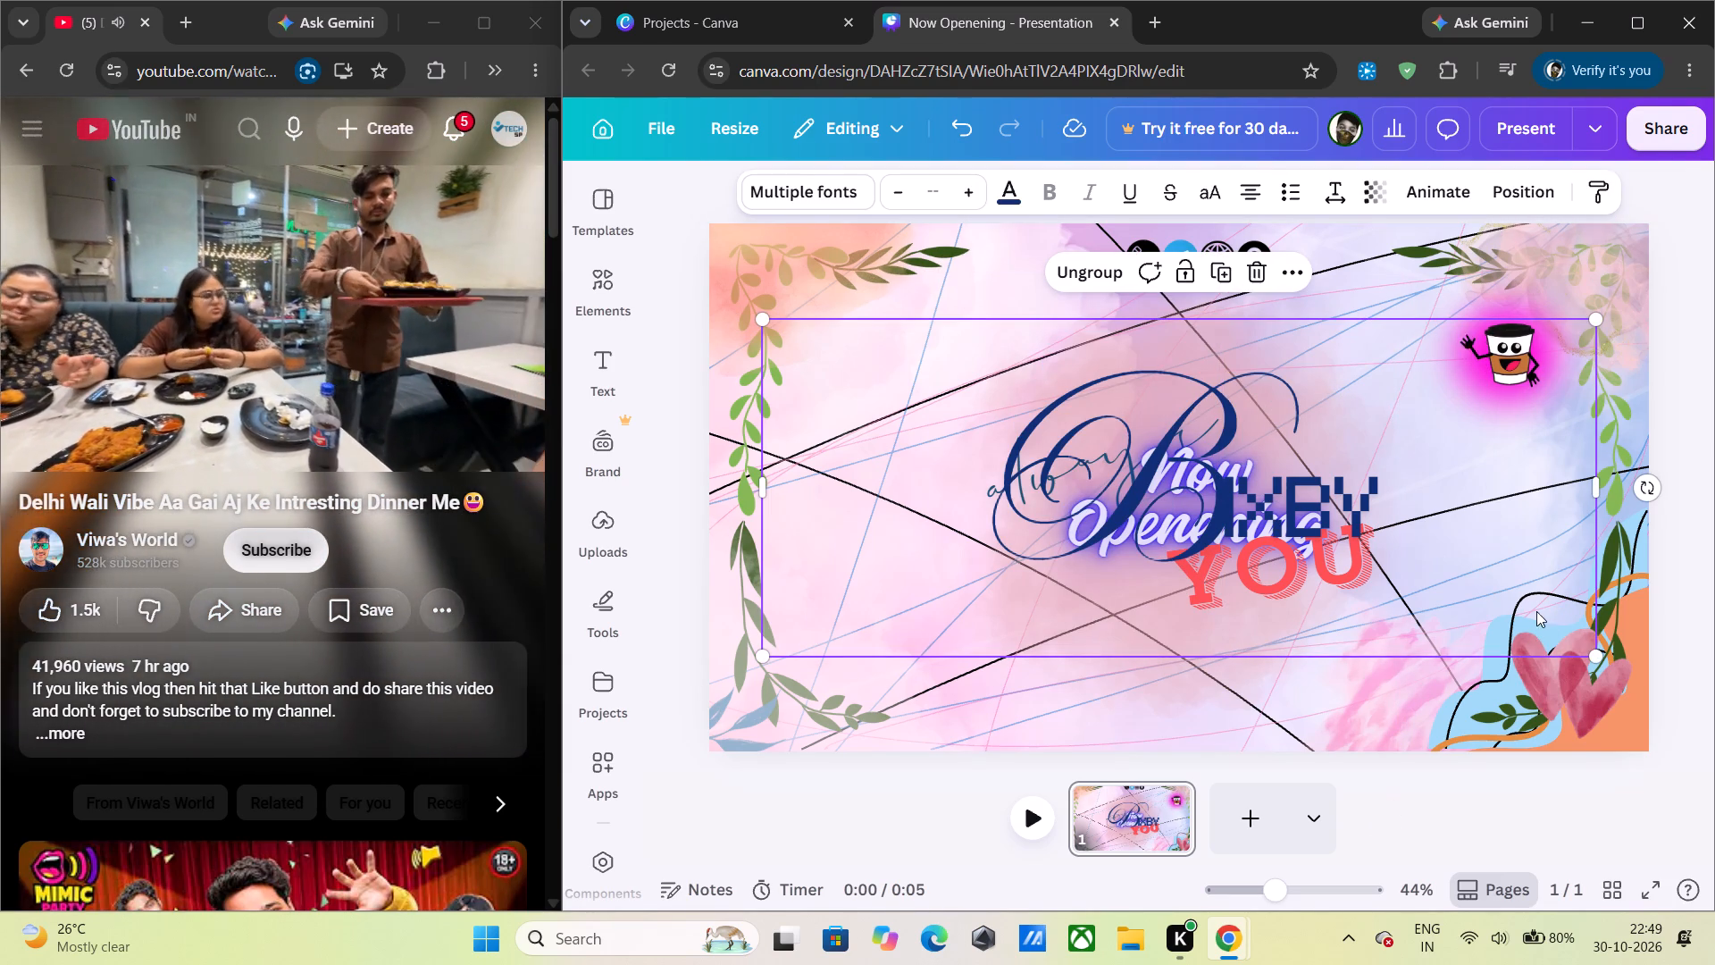
left_click_drag(1603, 658, 1119, 431)
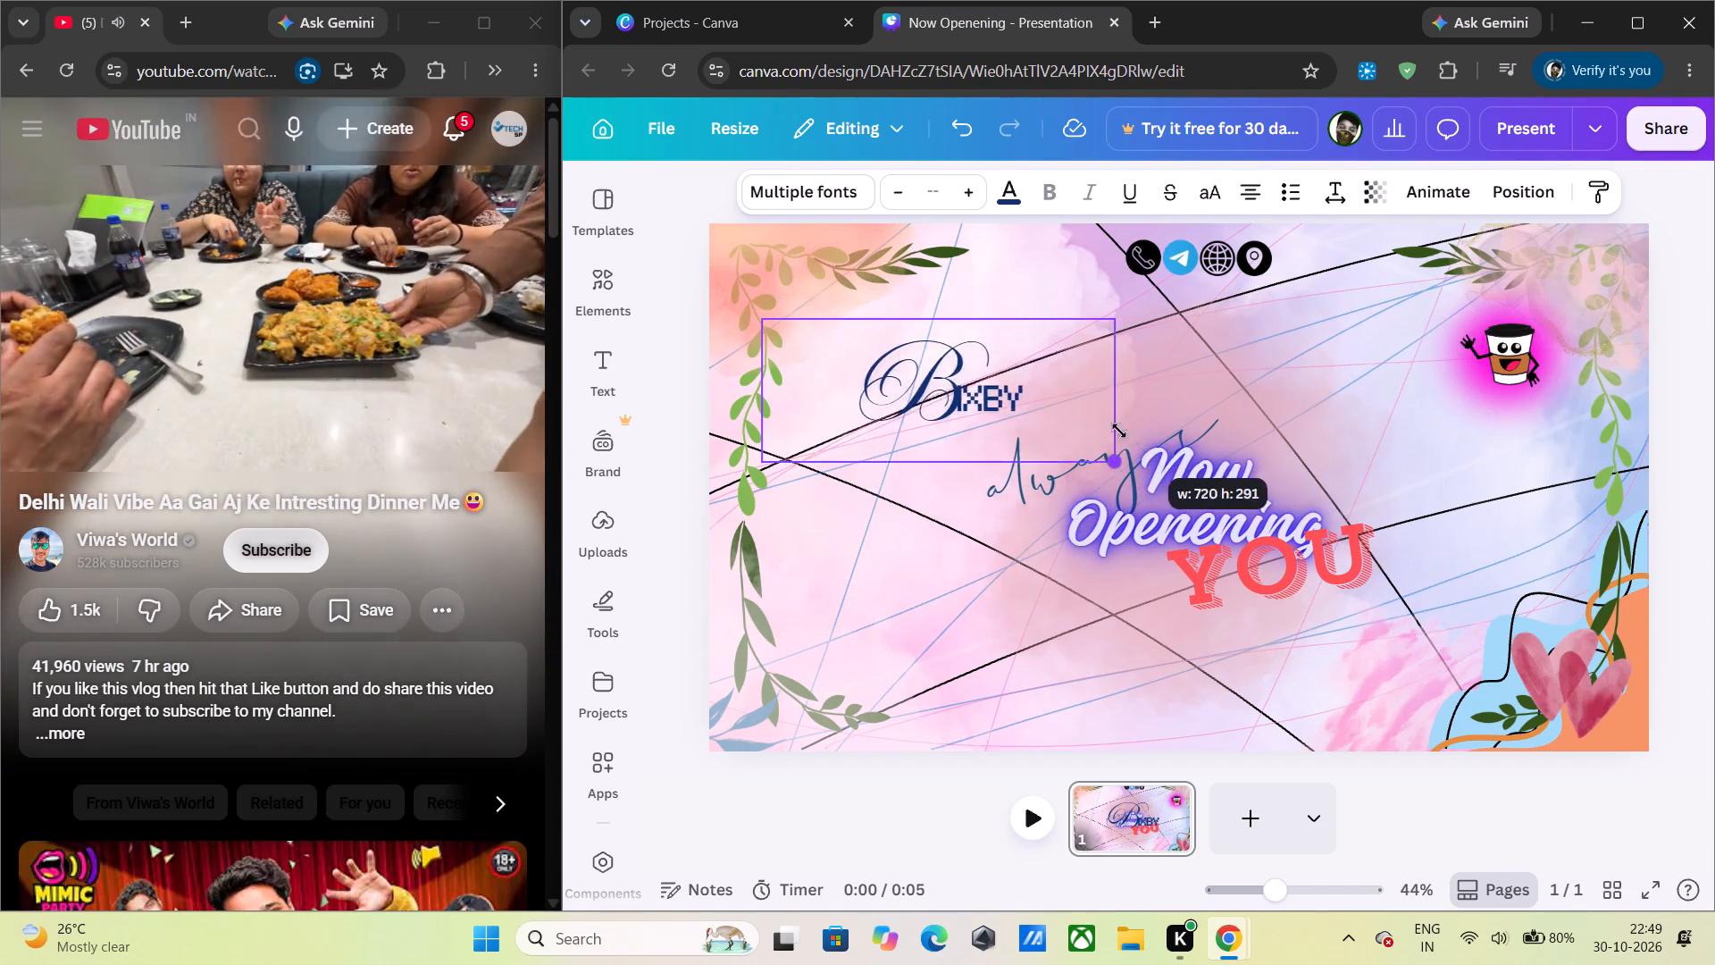
left_click_drag(1119, 431, 1039, 405)
left_click_drag(917, 376, 1088, 408)
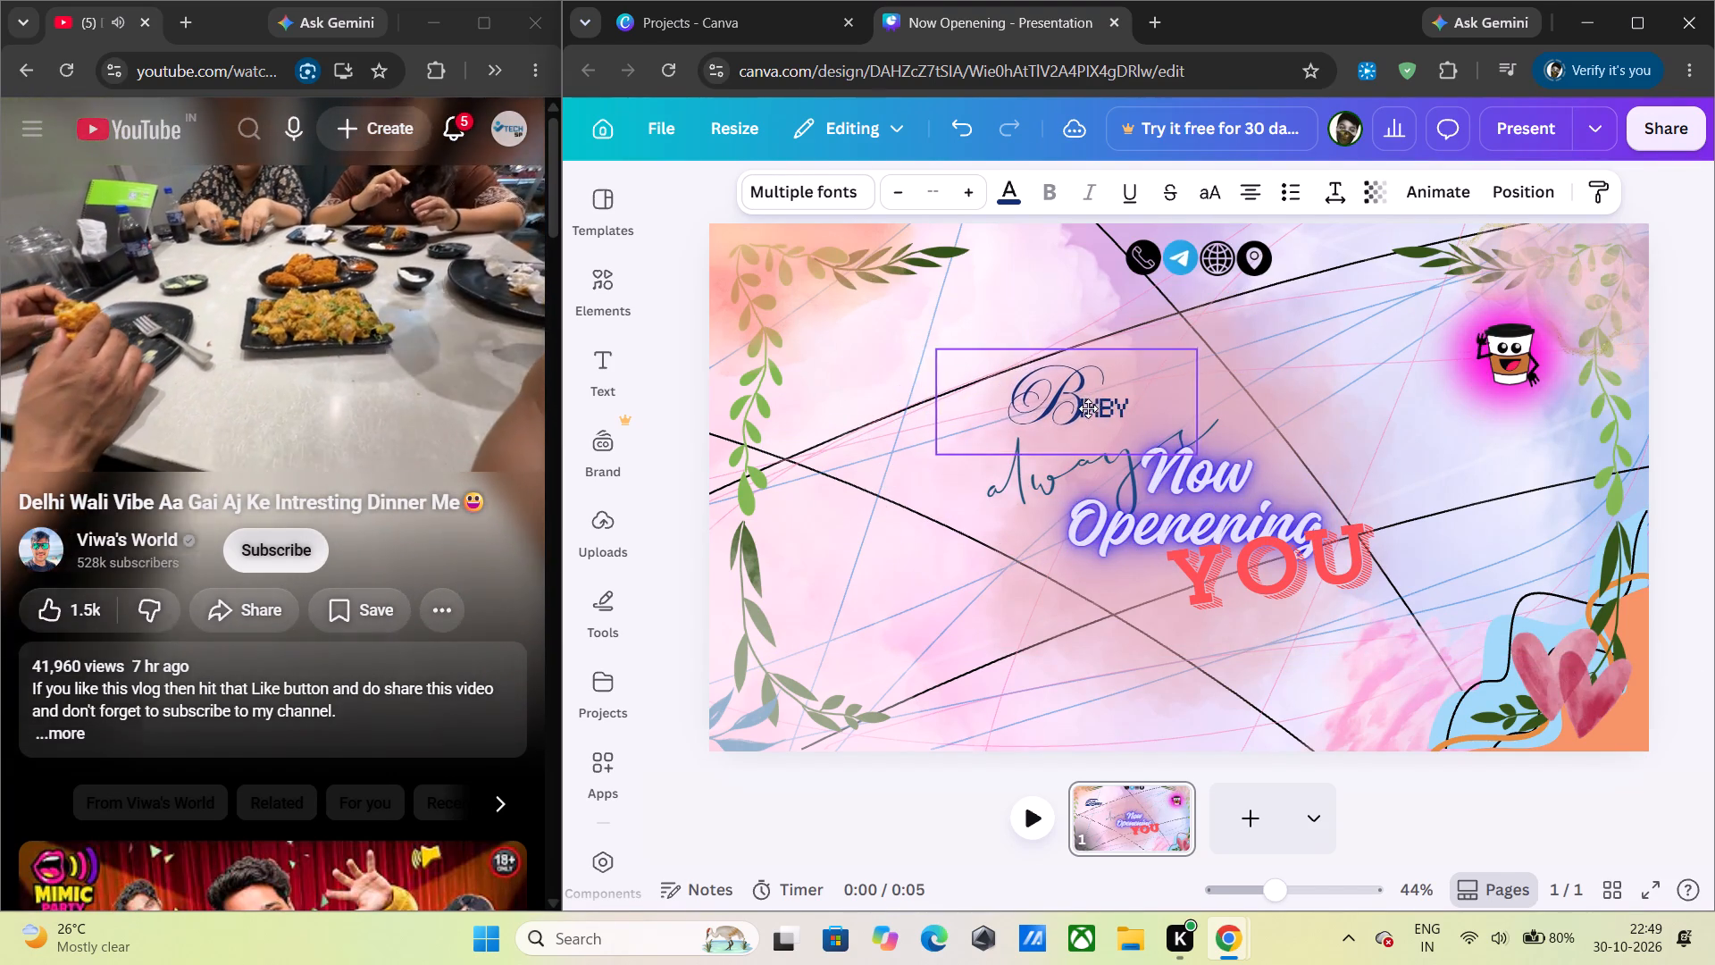
left_click_drag(1088, 408, 1450, 602)
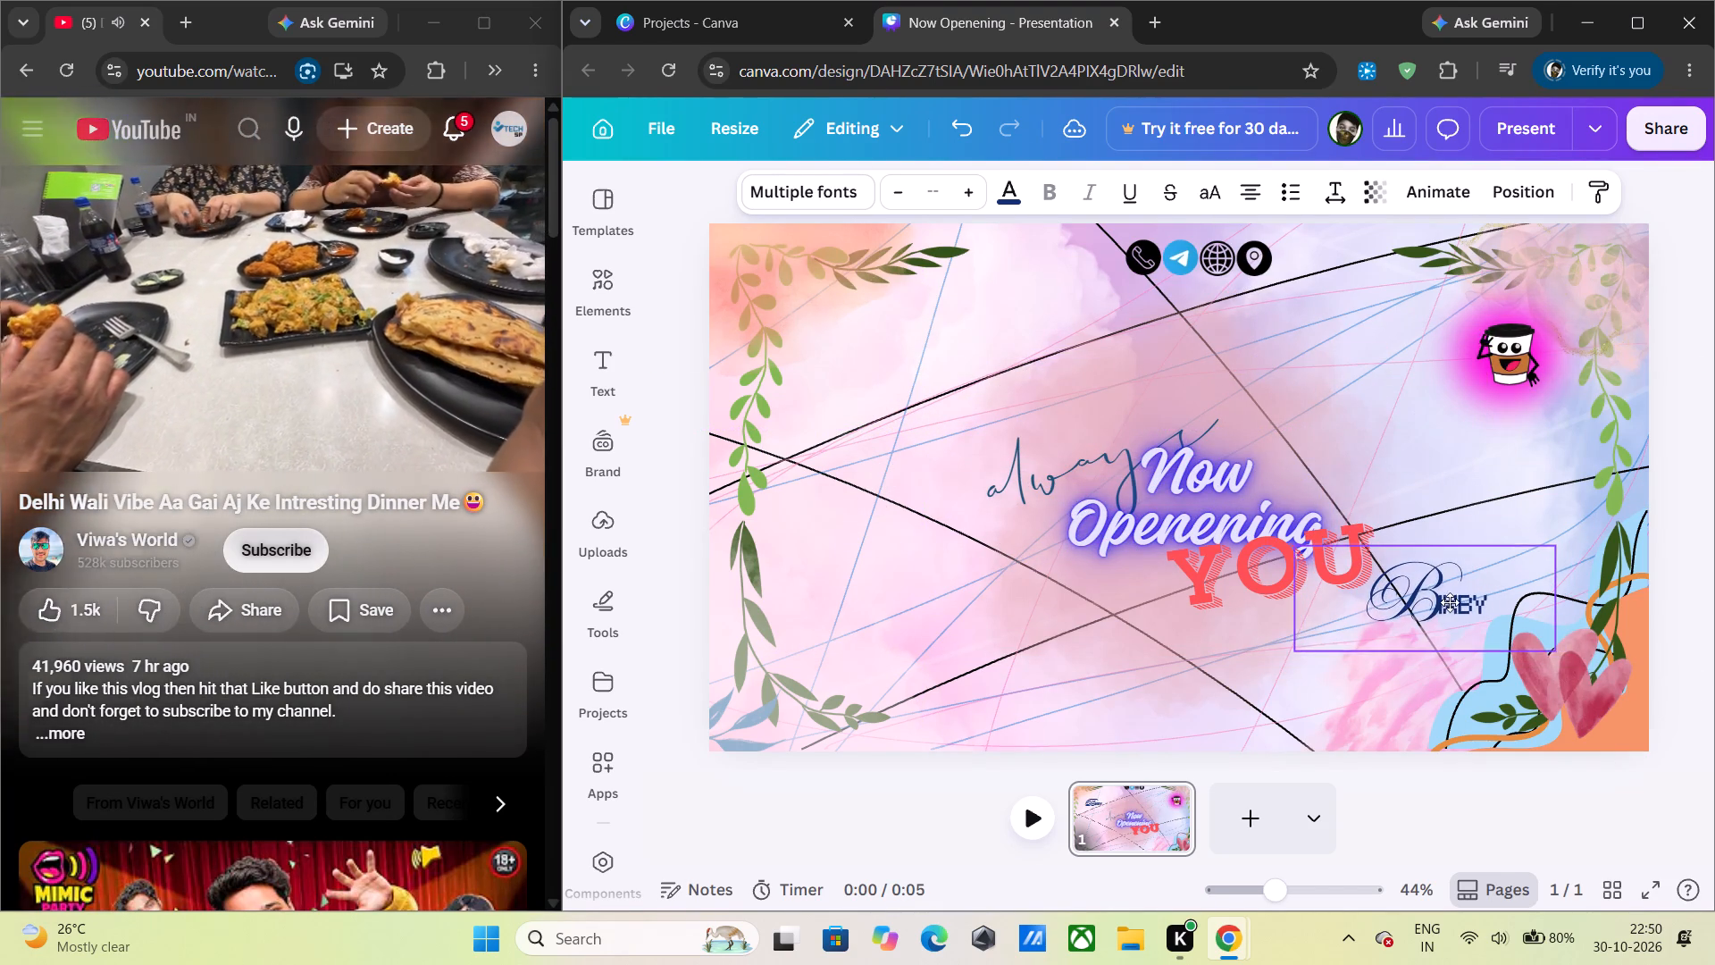
left_click_drag(1450, 602, 1449, 604)
left_click(1673, 227)
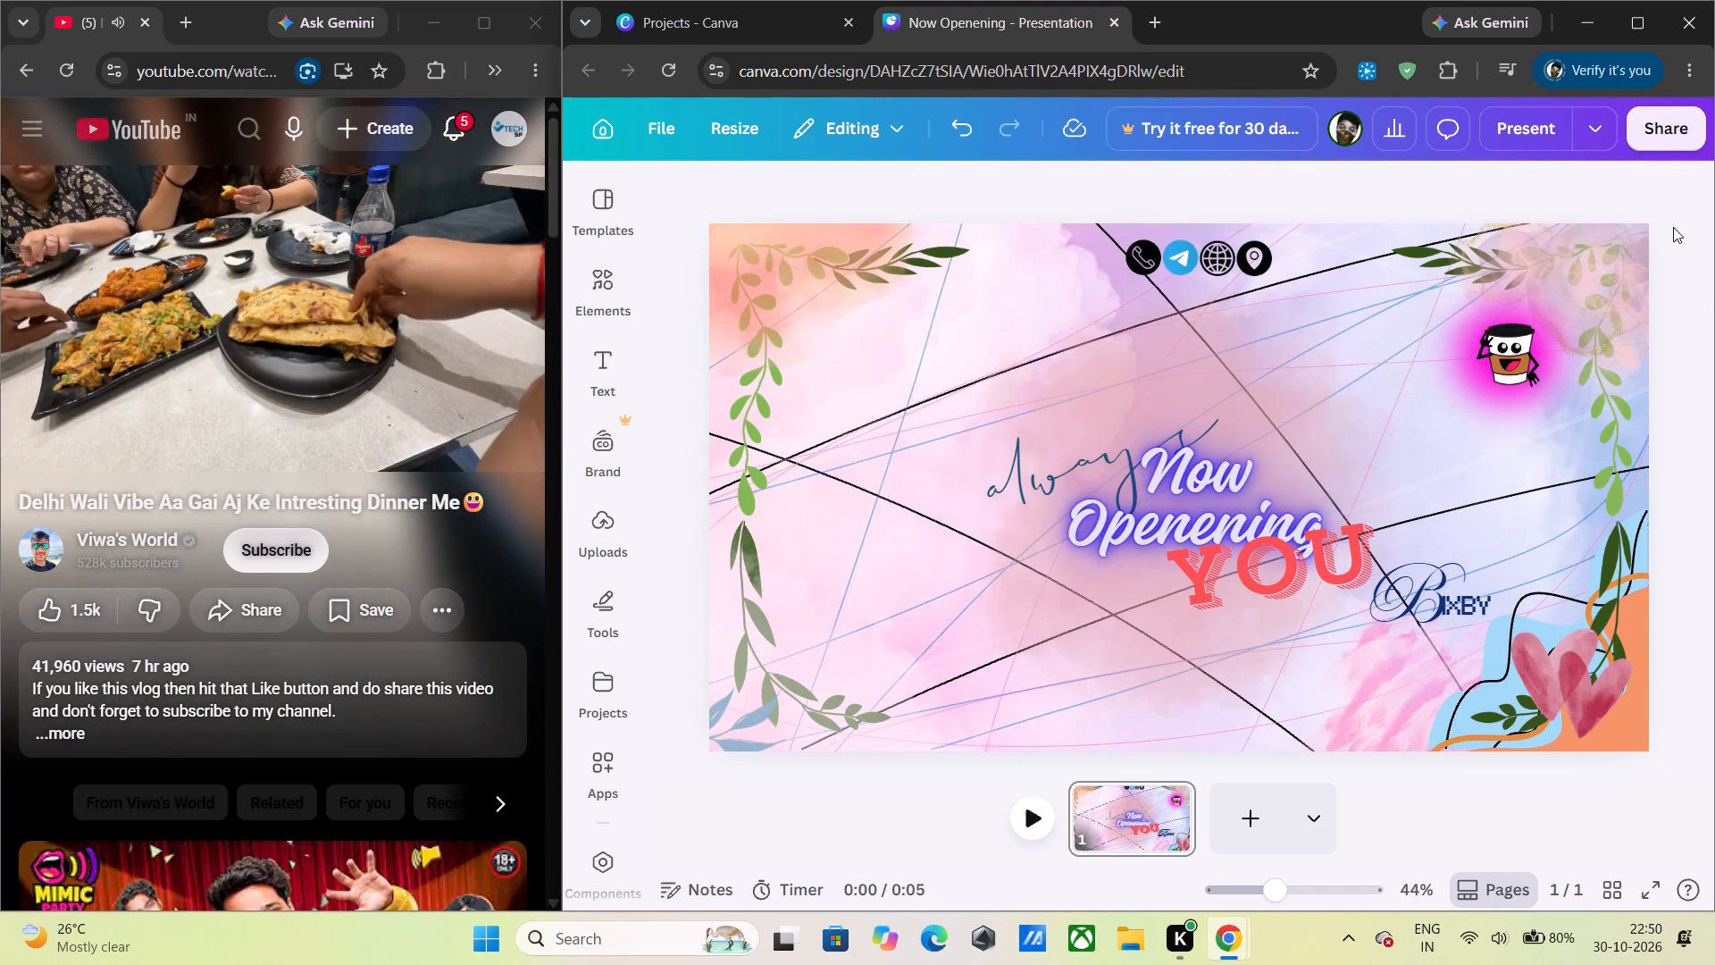
Look through the recently used elements for another graphic that could suit the banner.
scroll(1464, 303, "down", 1)
scroll(1153, 399, "down", 1)
left_click(601, 306)
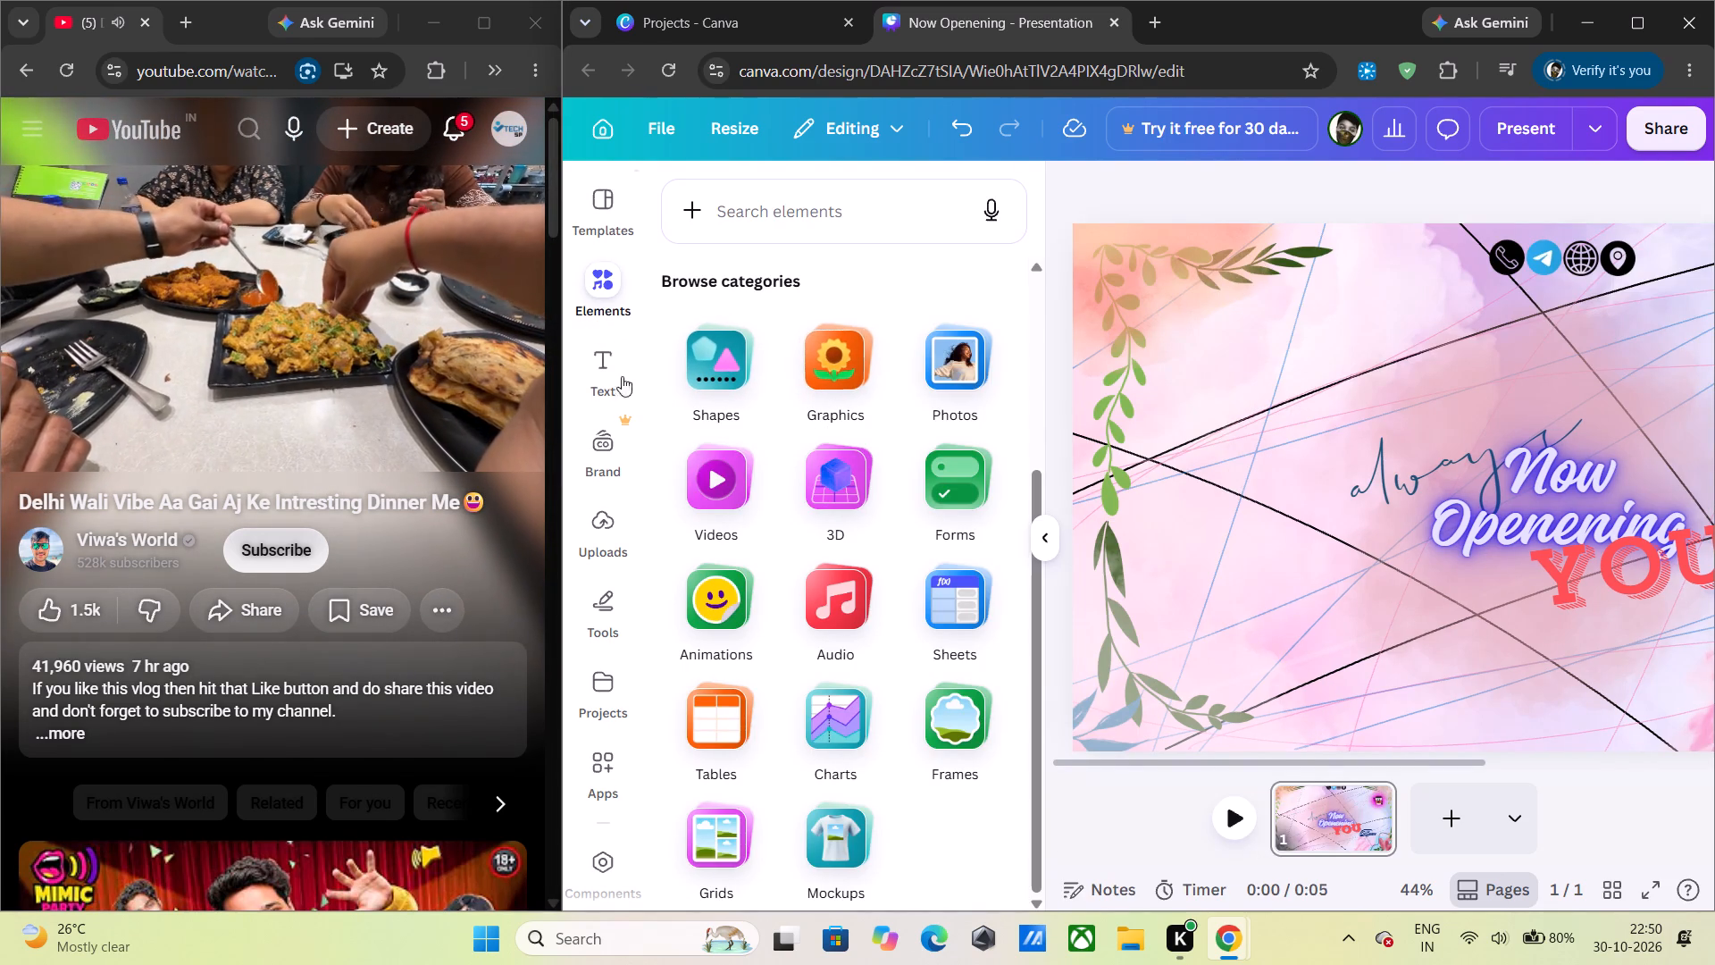
scroll(852, 482, "down", 3)
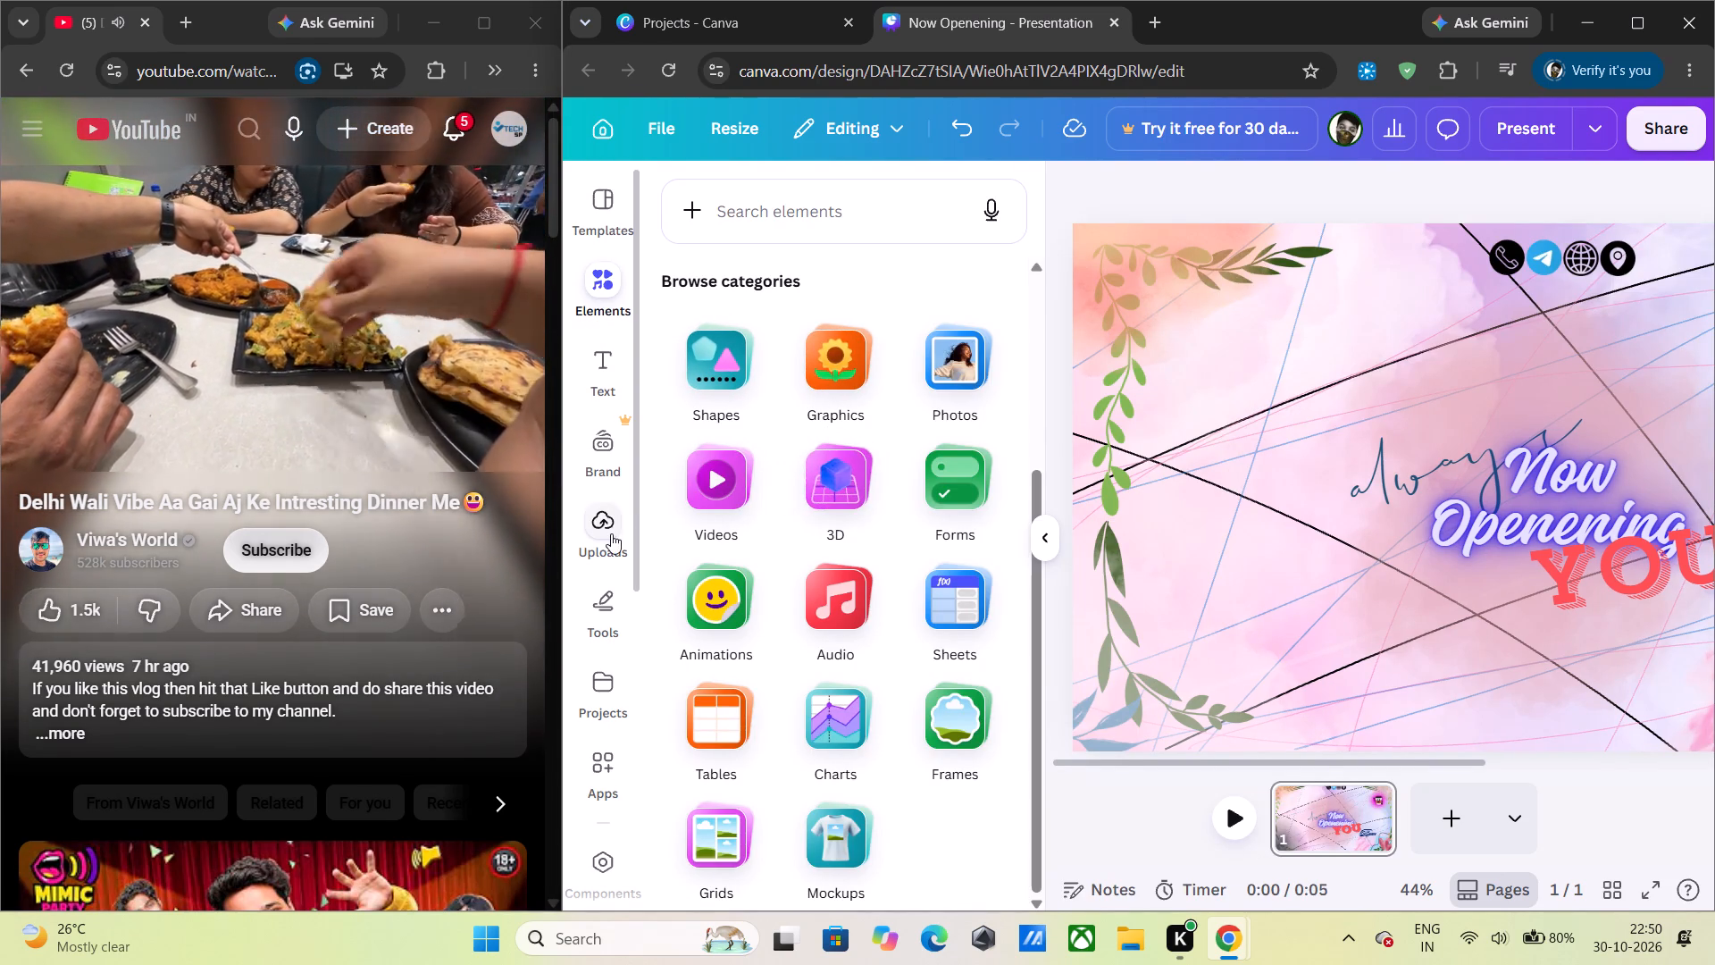
left_click(611, 533)
left_click(613, 287)
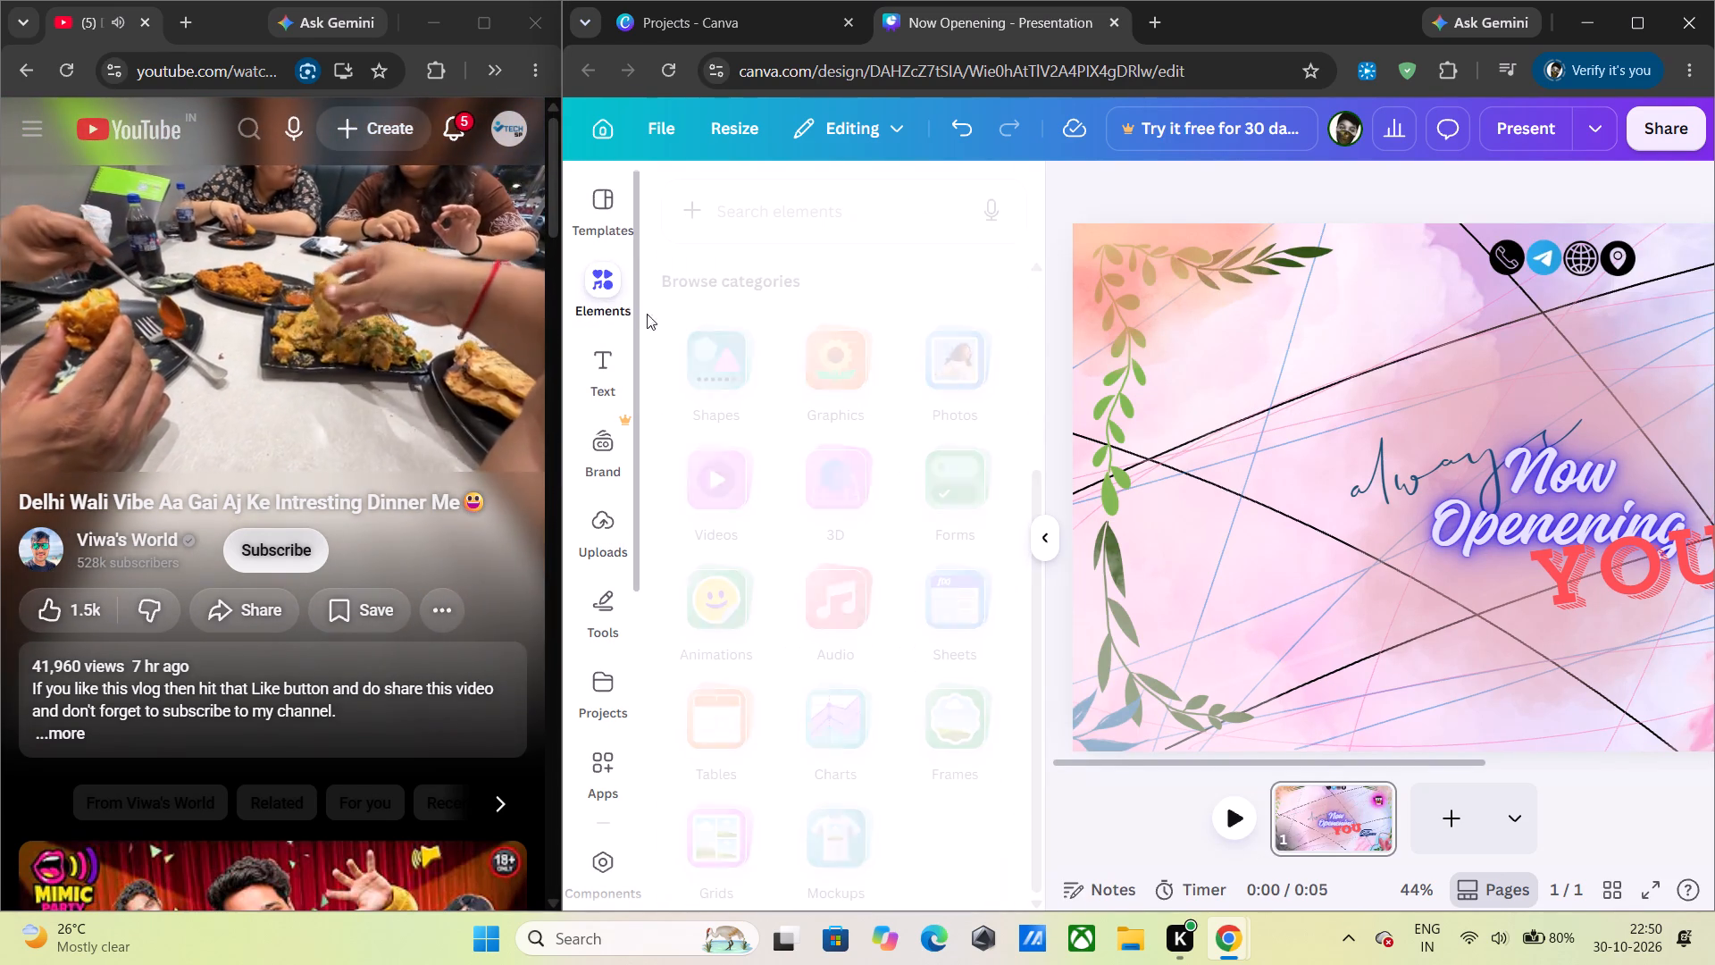
scroll(919, 507, "up", 9)
scroll(871, 446, "up", 4)
left_click(981, 267)
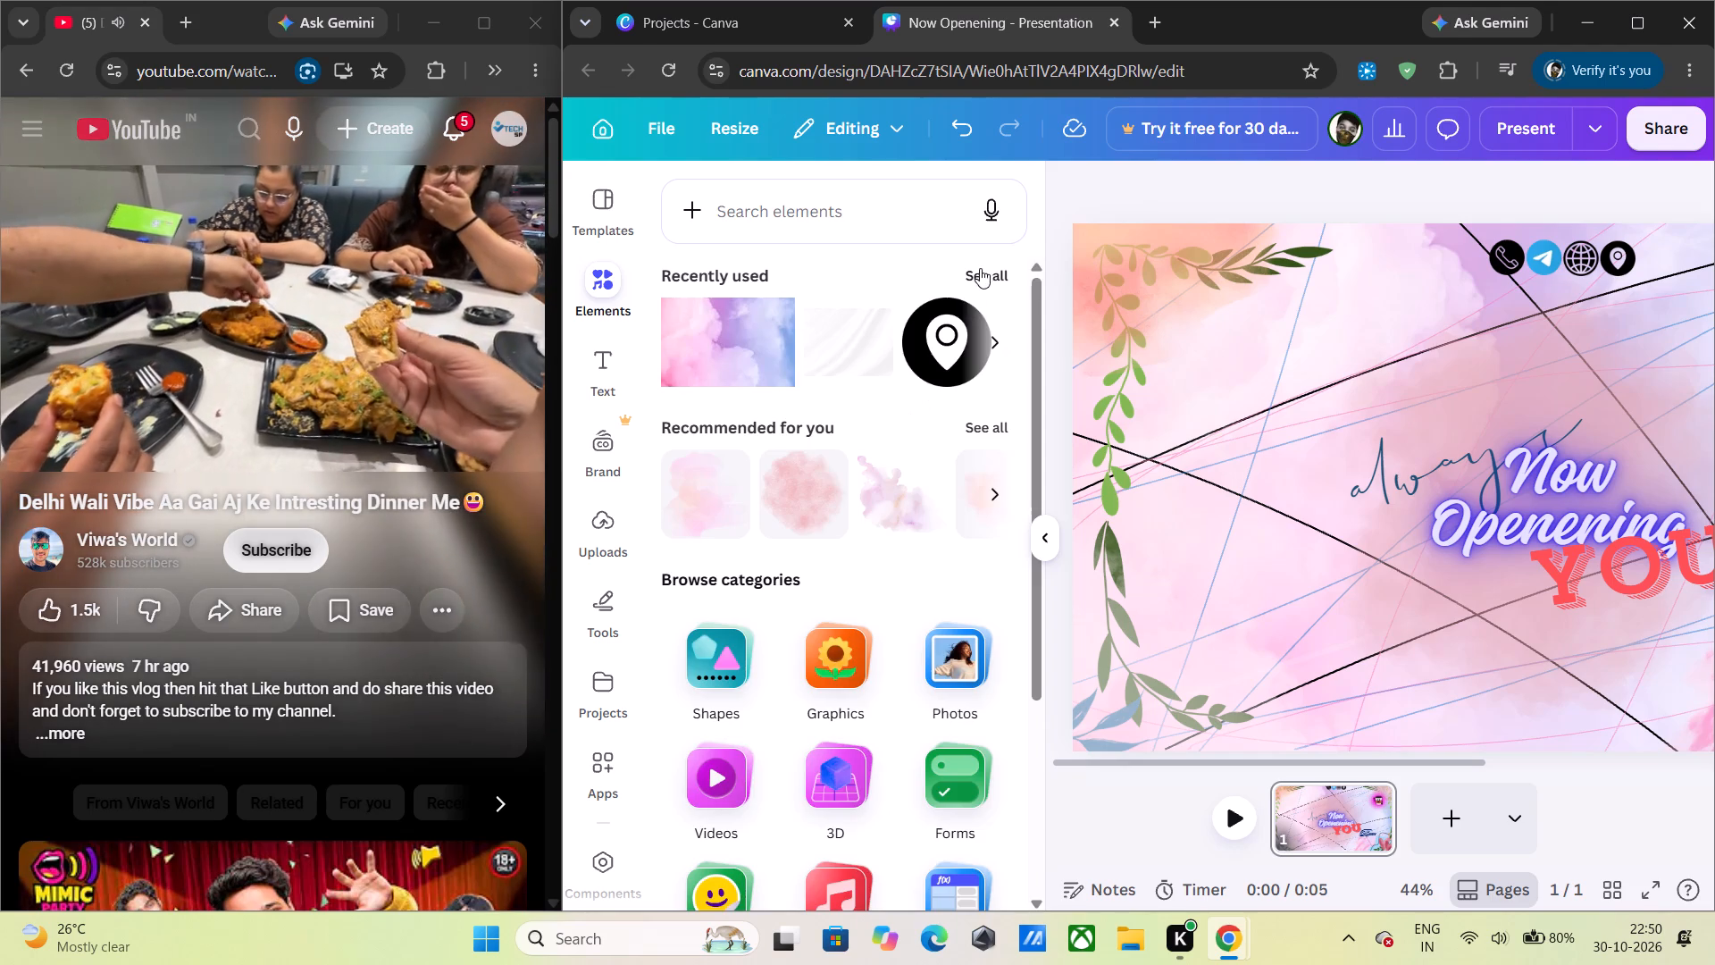
scroll(868, 438, "down", 4)
scroll(883, 648, "down", 2)
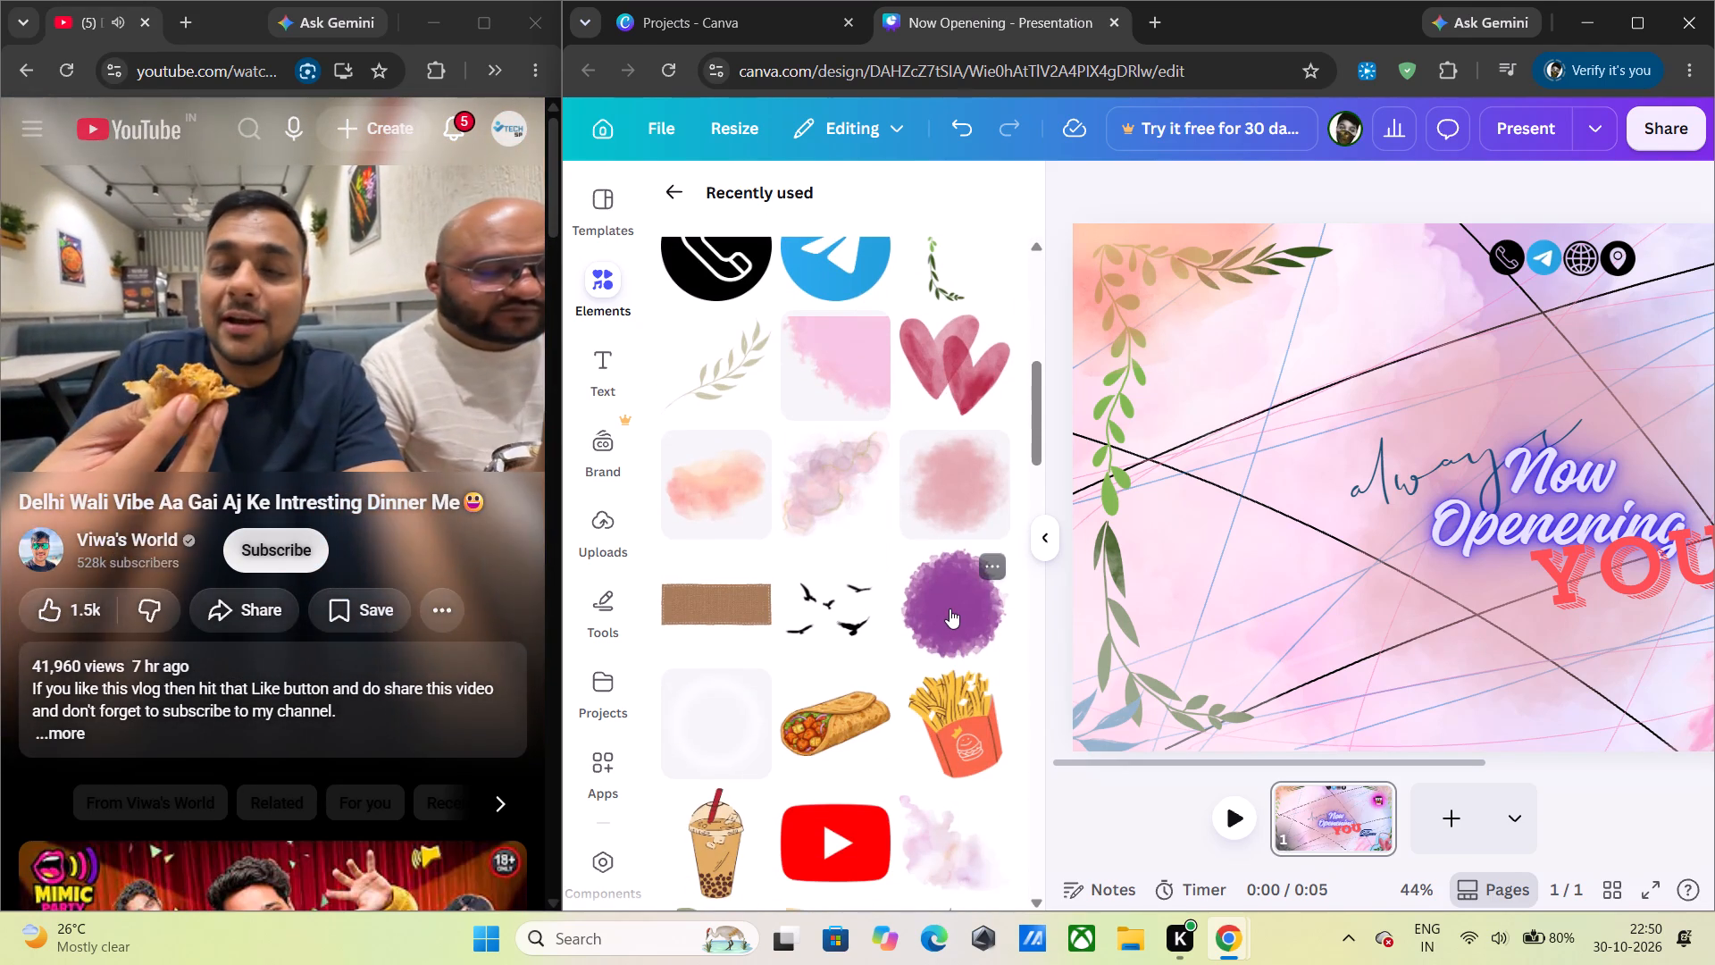
scroll(939, 708, "down", 5)
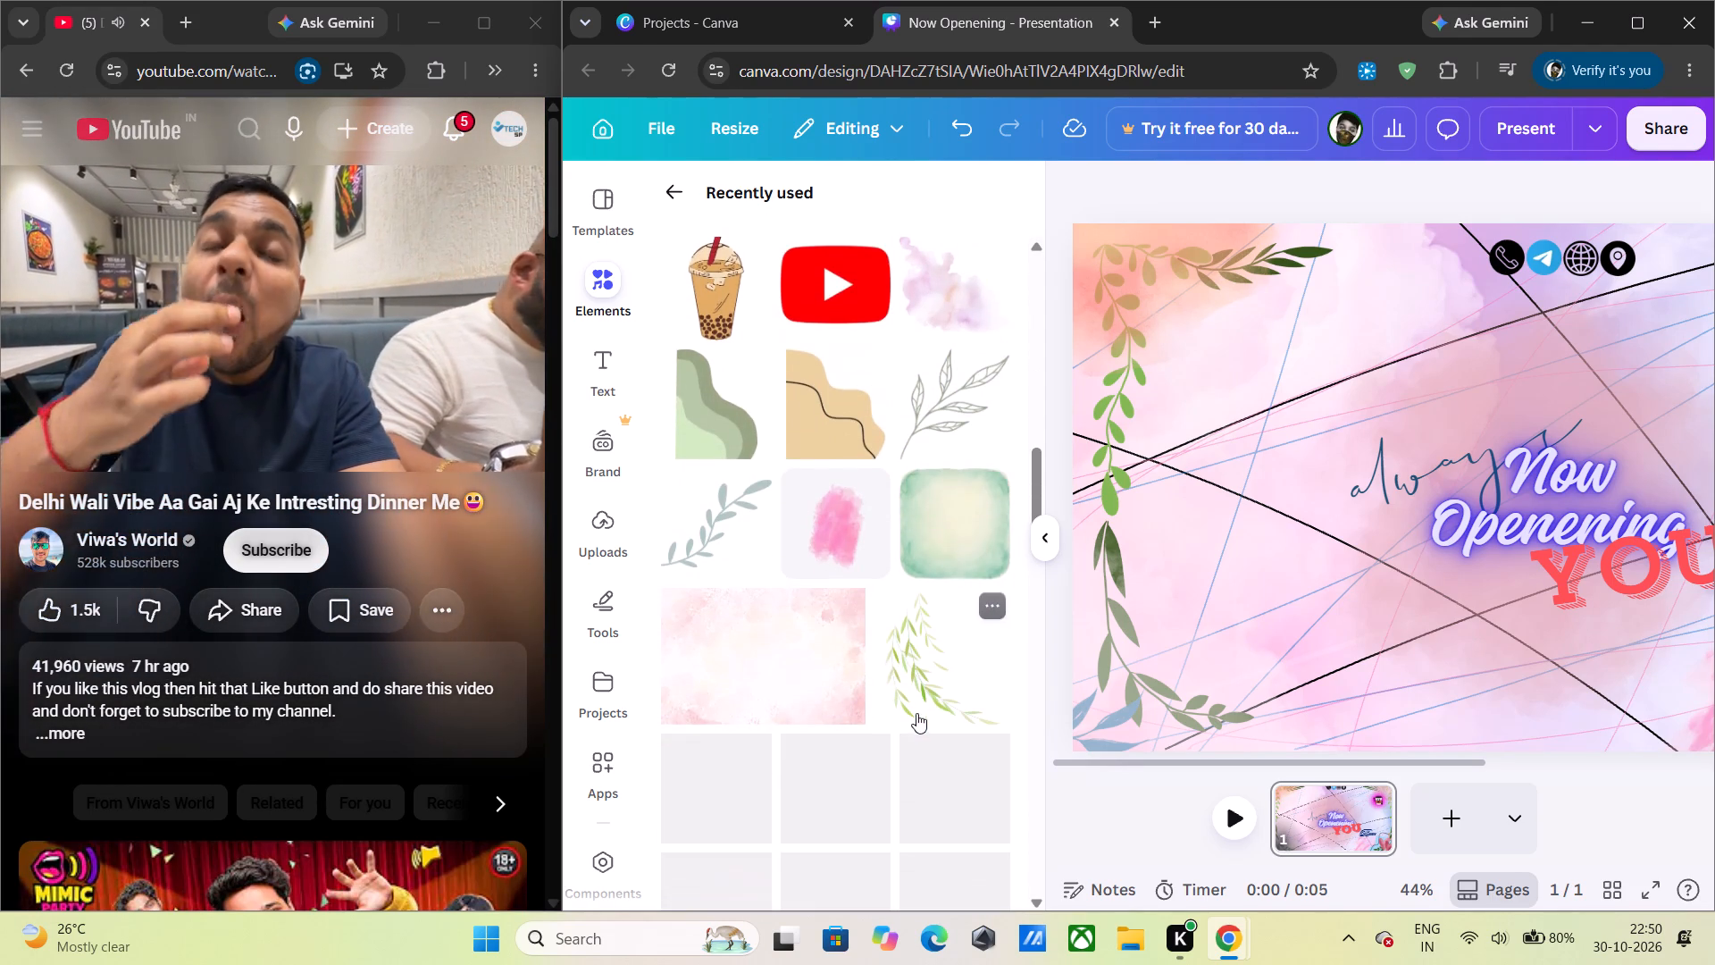
scroll(894, 670, "down", 4)
scroll(836, 628, "up", 4)
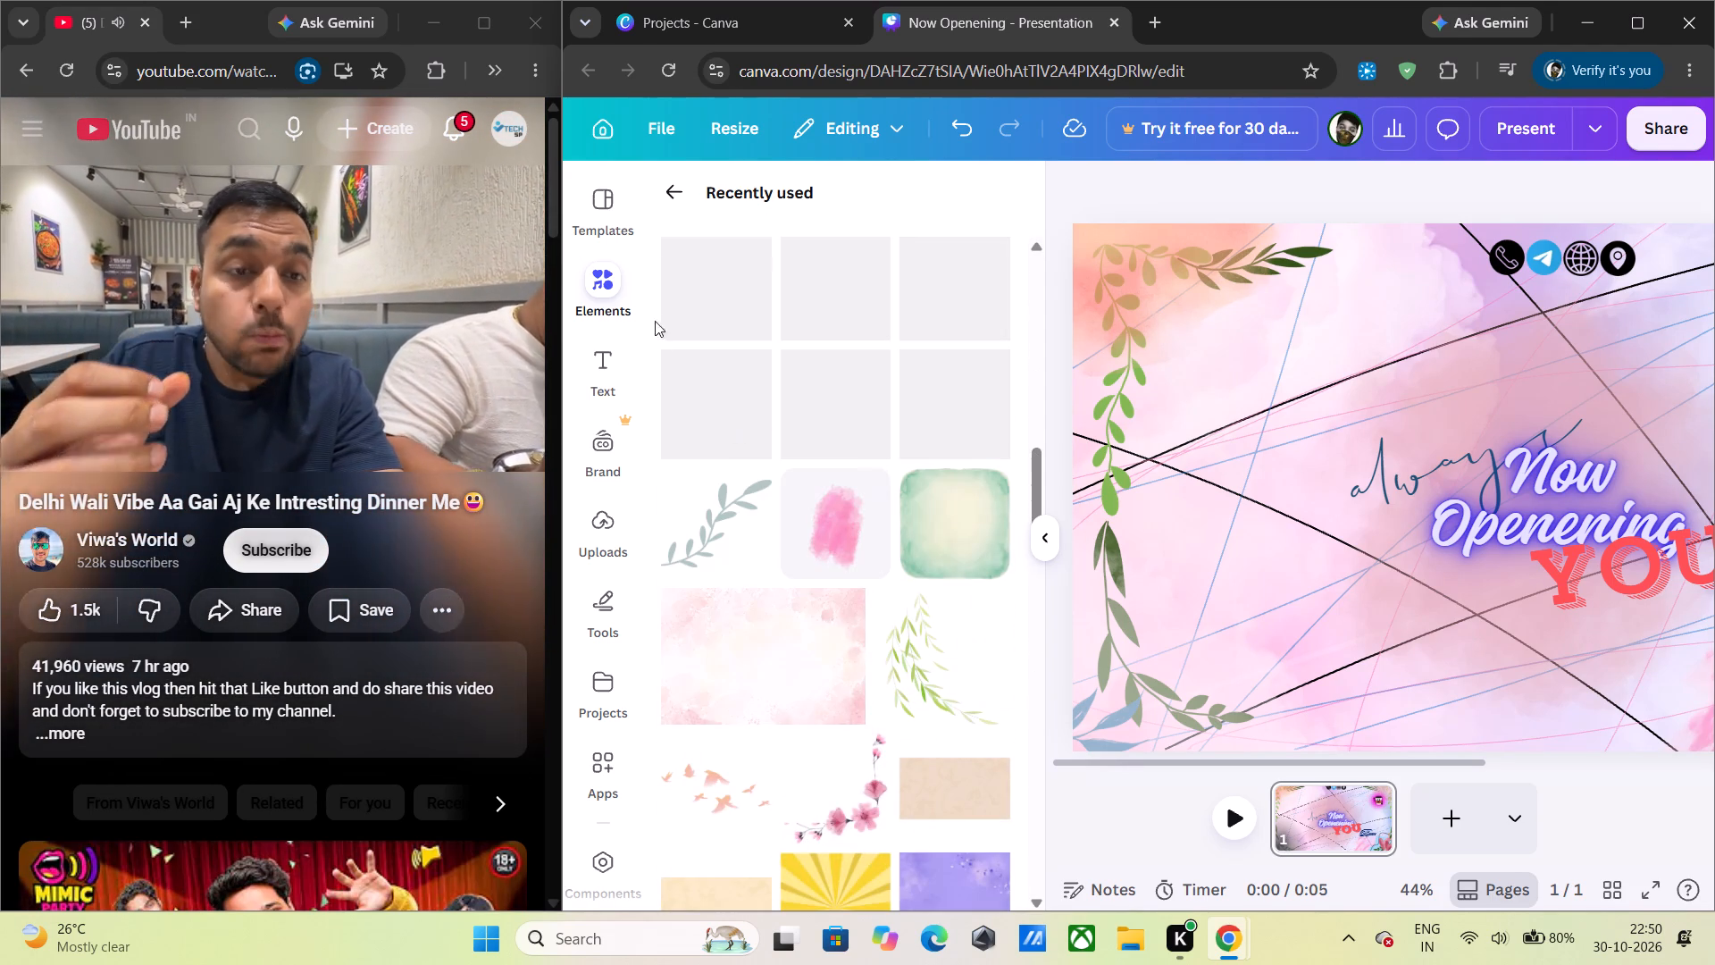
left_click(608, 222)
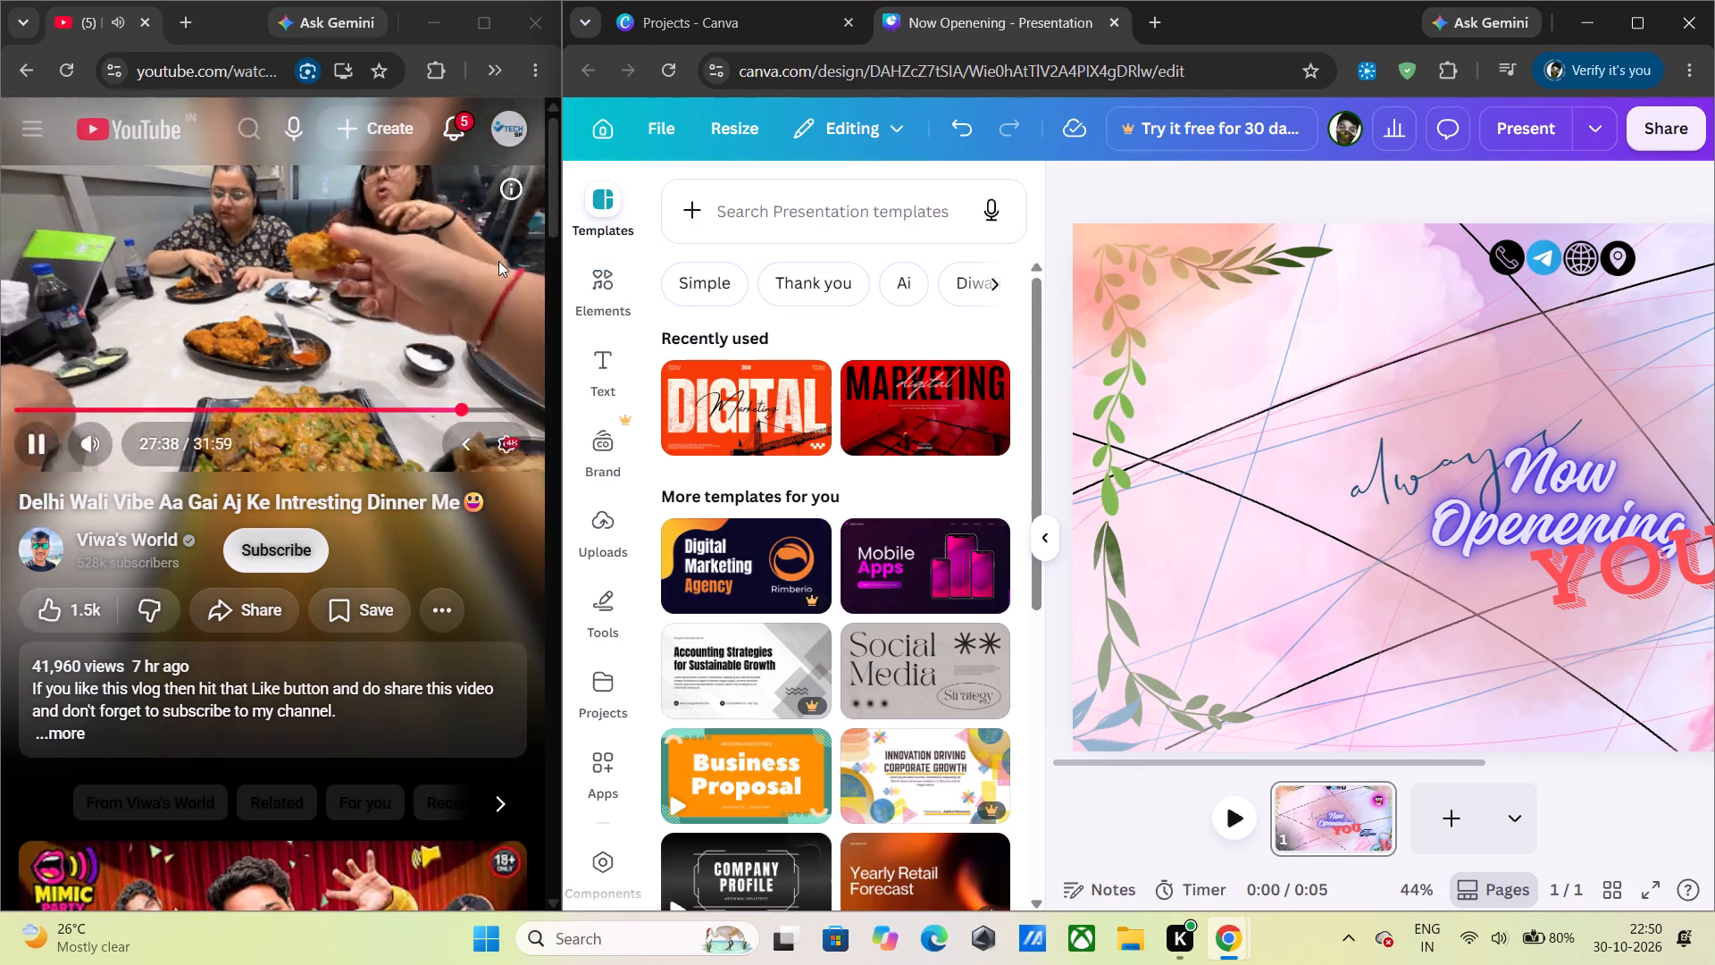
Add the pink and cyan "RETRO" design from the recently used text designs to the page.
left_click(623, 357)
scroll(825, 521, "down", 5)
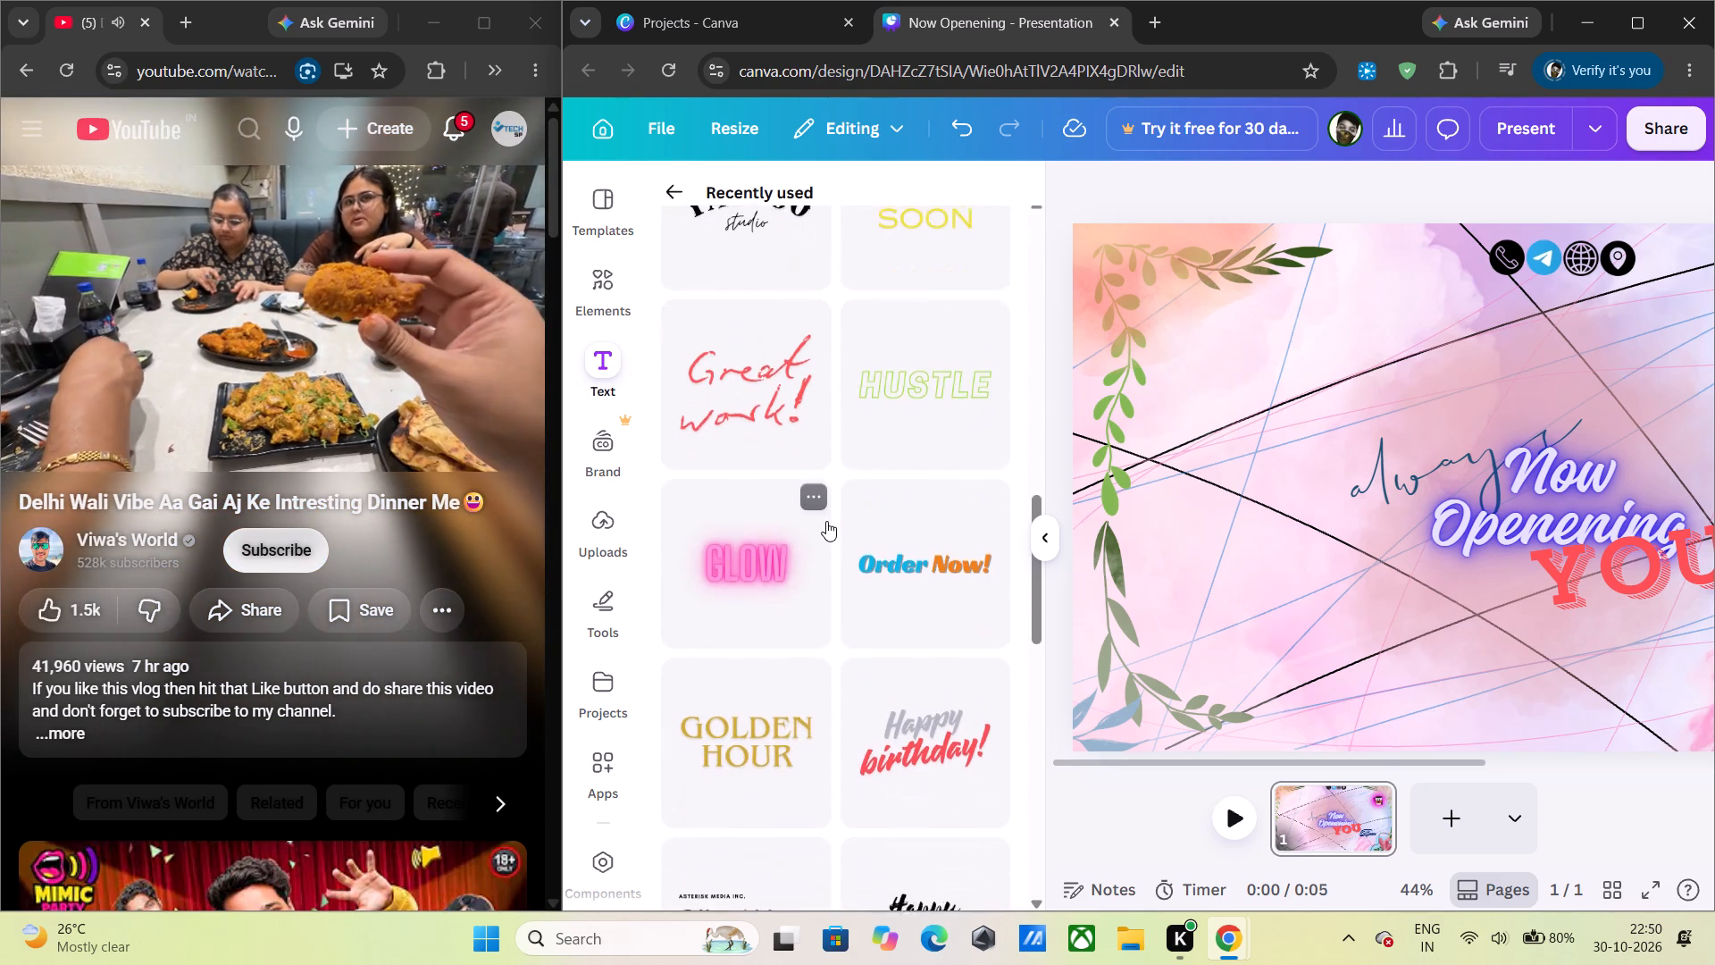
scroll(826, 521, "down", 8)
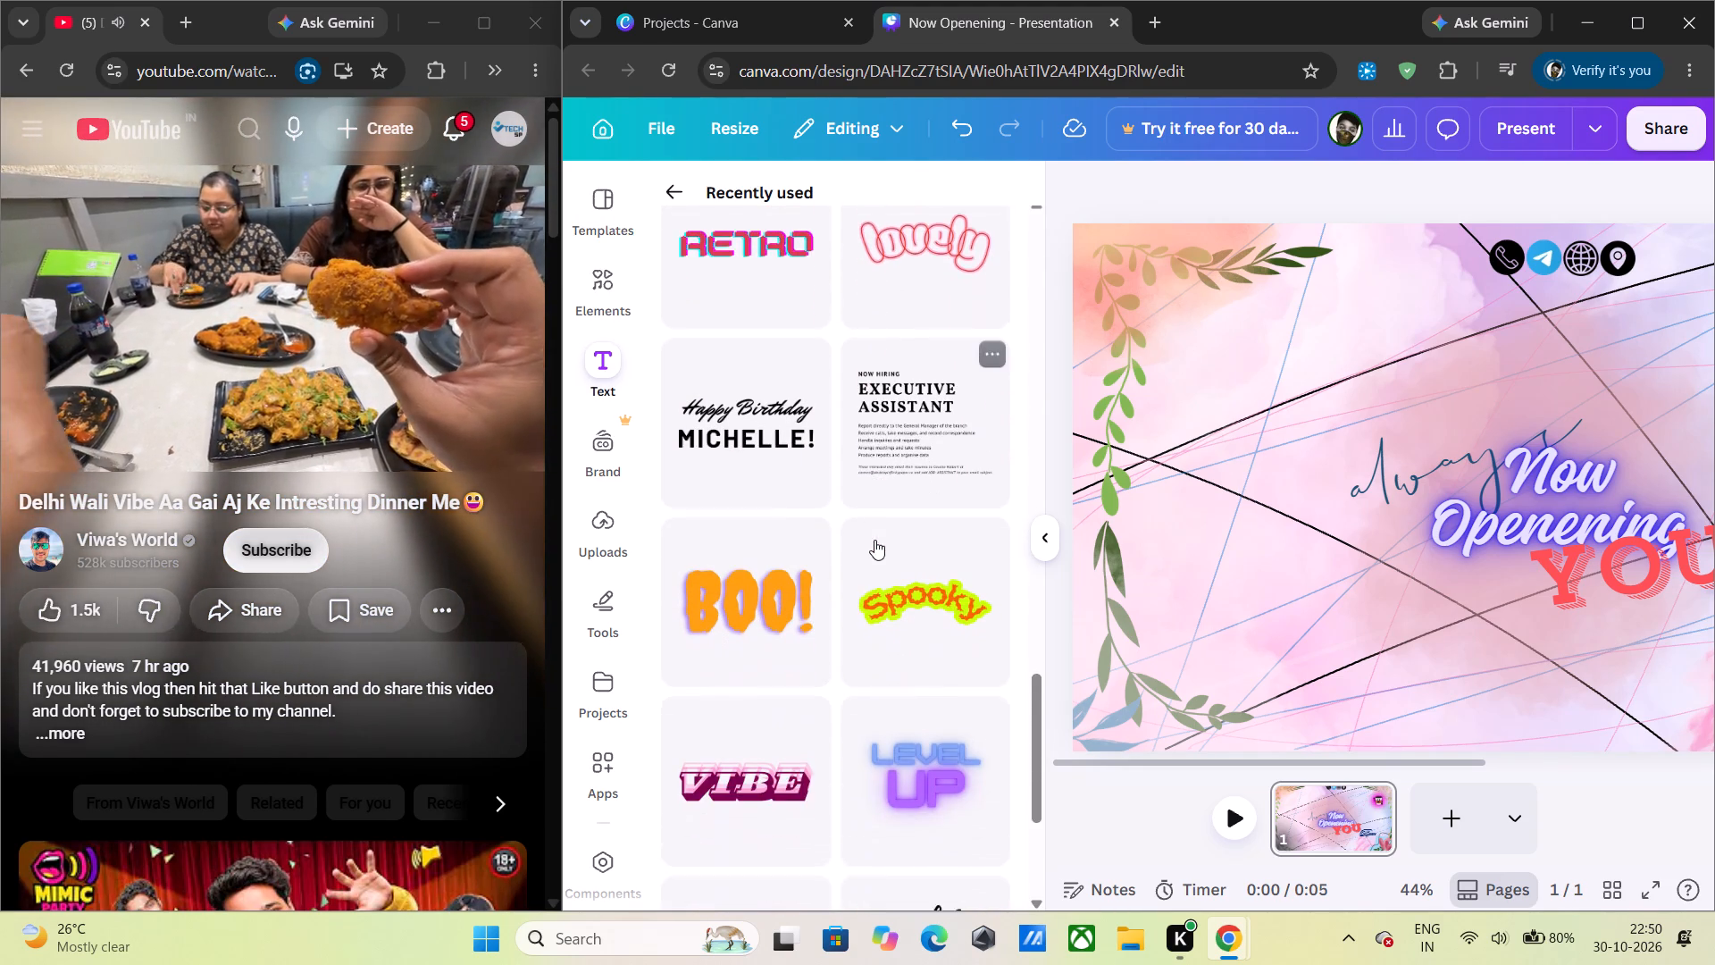
scroll(877, 547, "down", 3)
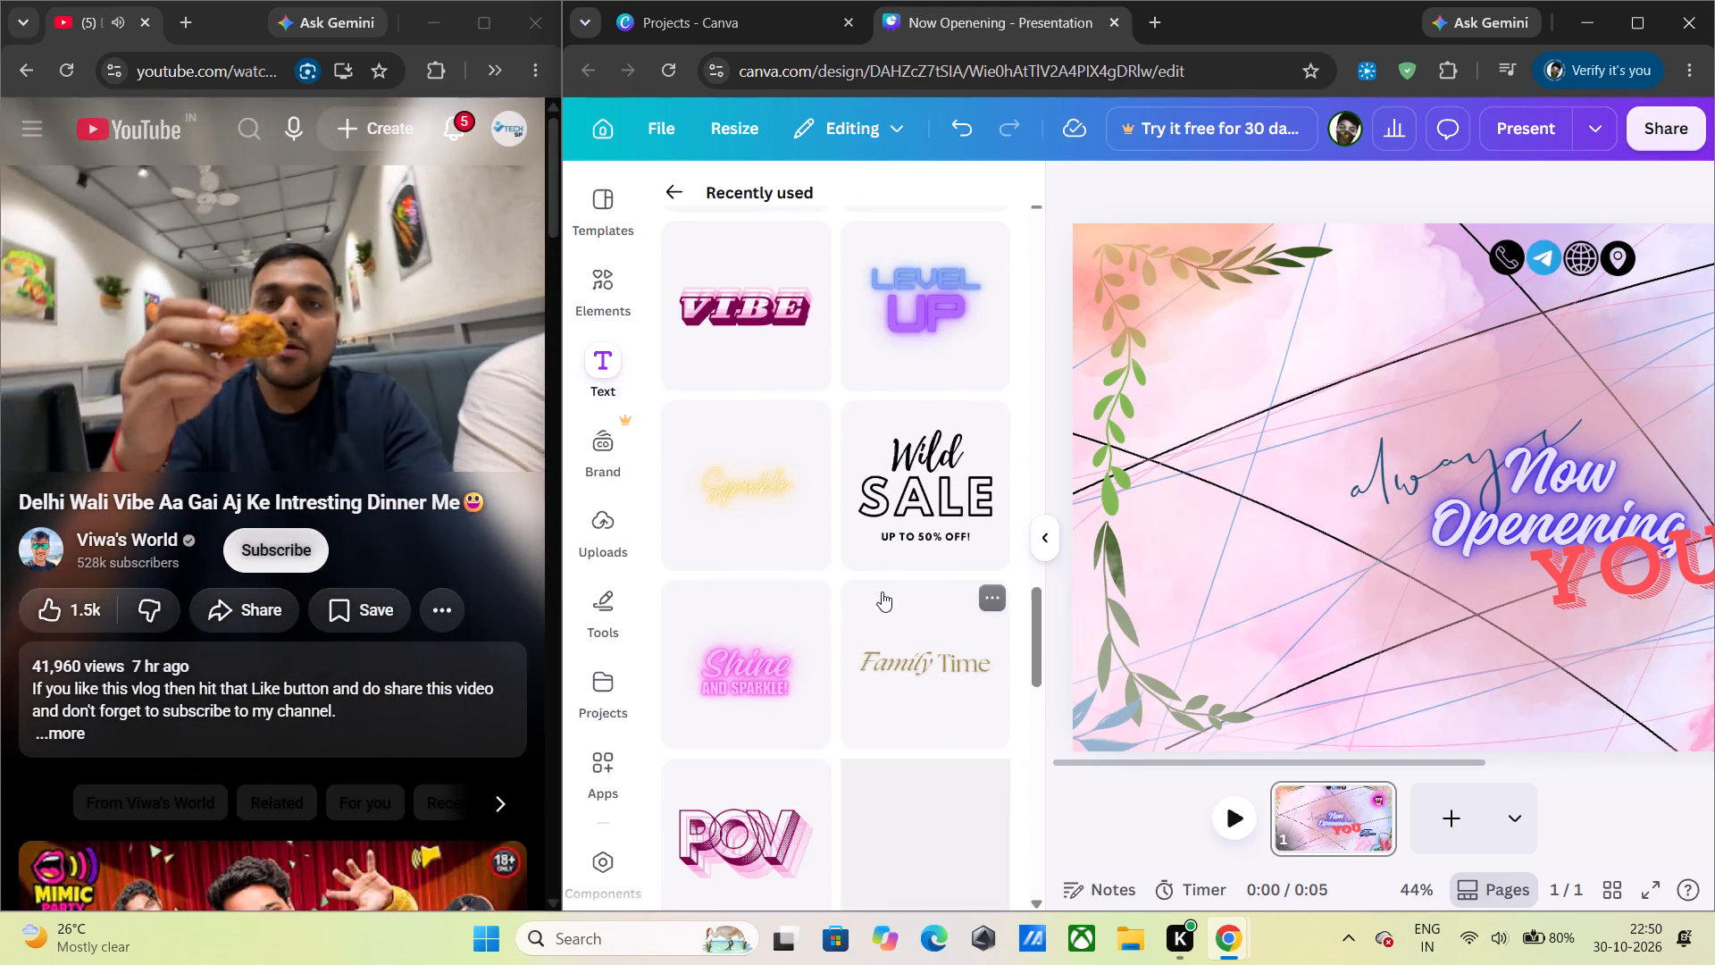
scroll(882, 592, "down", 8)
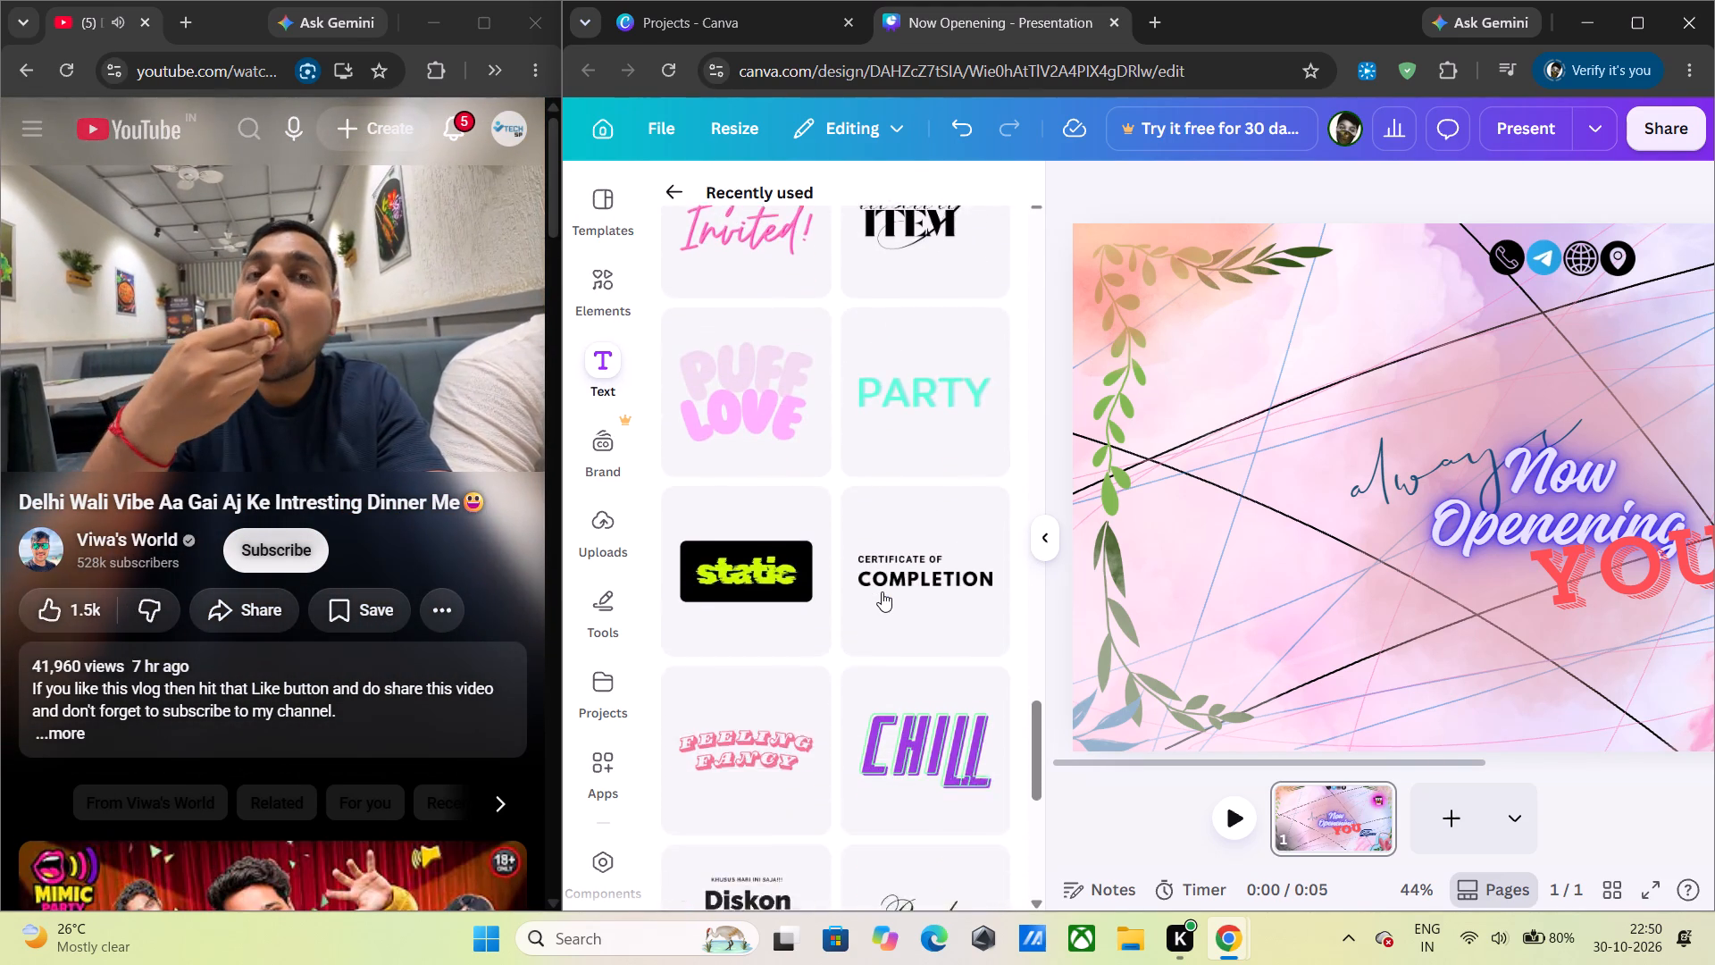
scroll(882, 592, "down", 7)
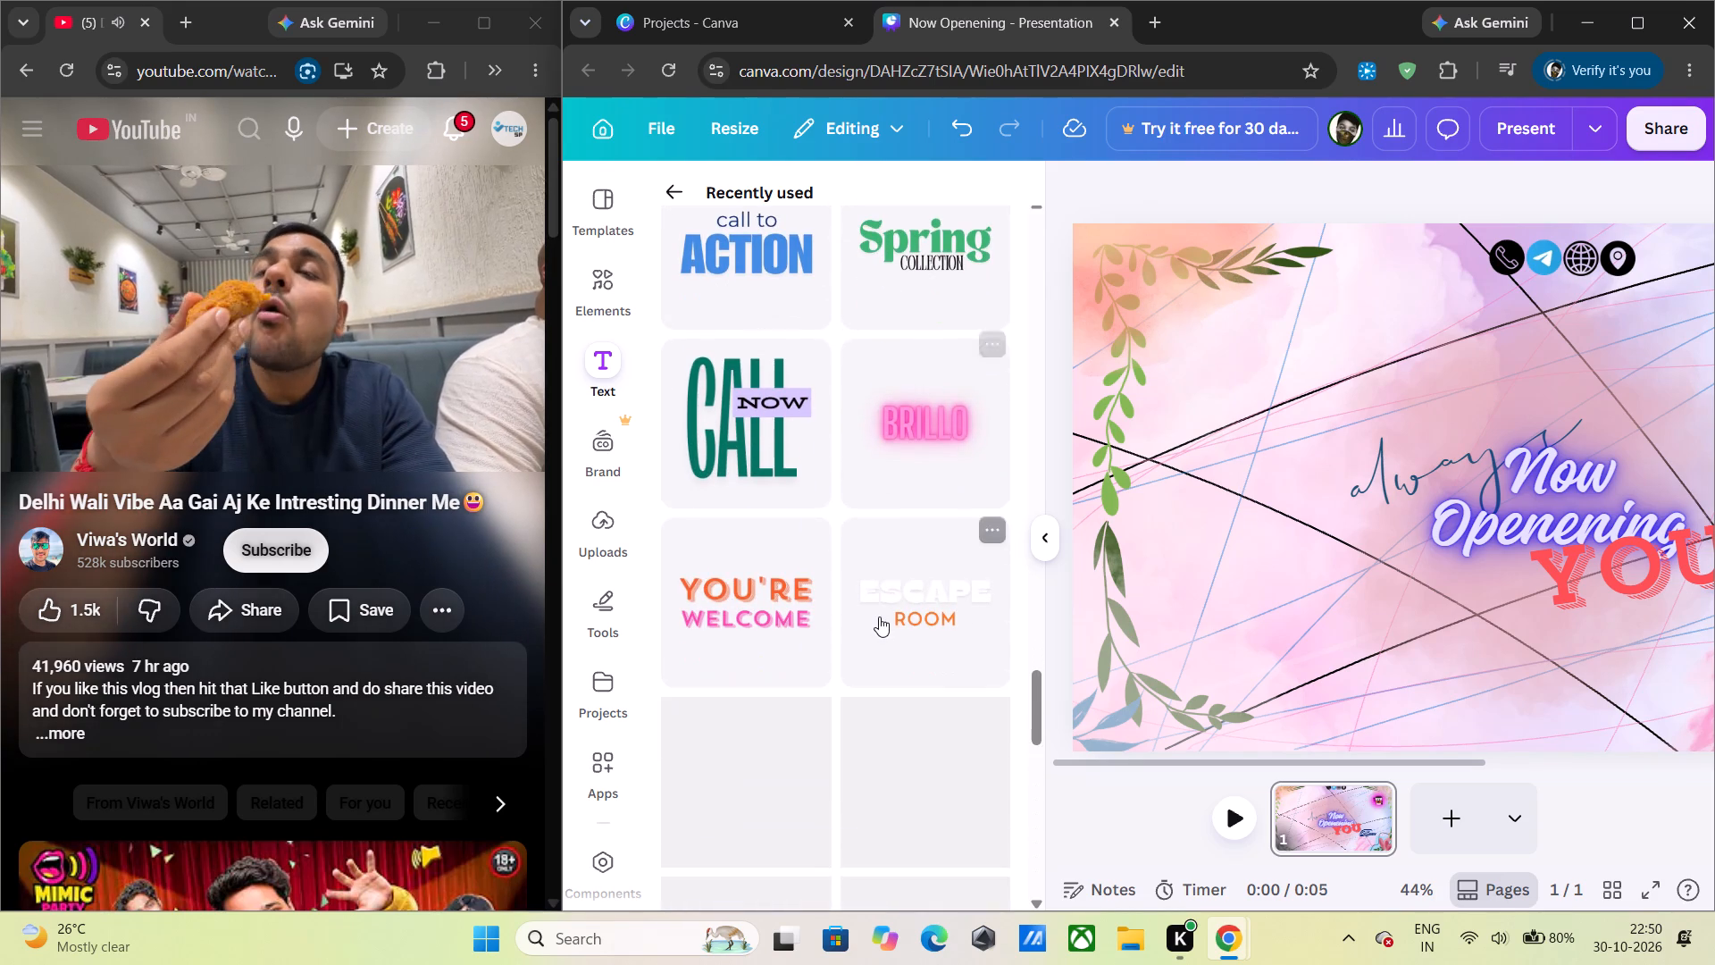
scroll(866, 643, "down", 1)
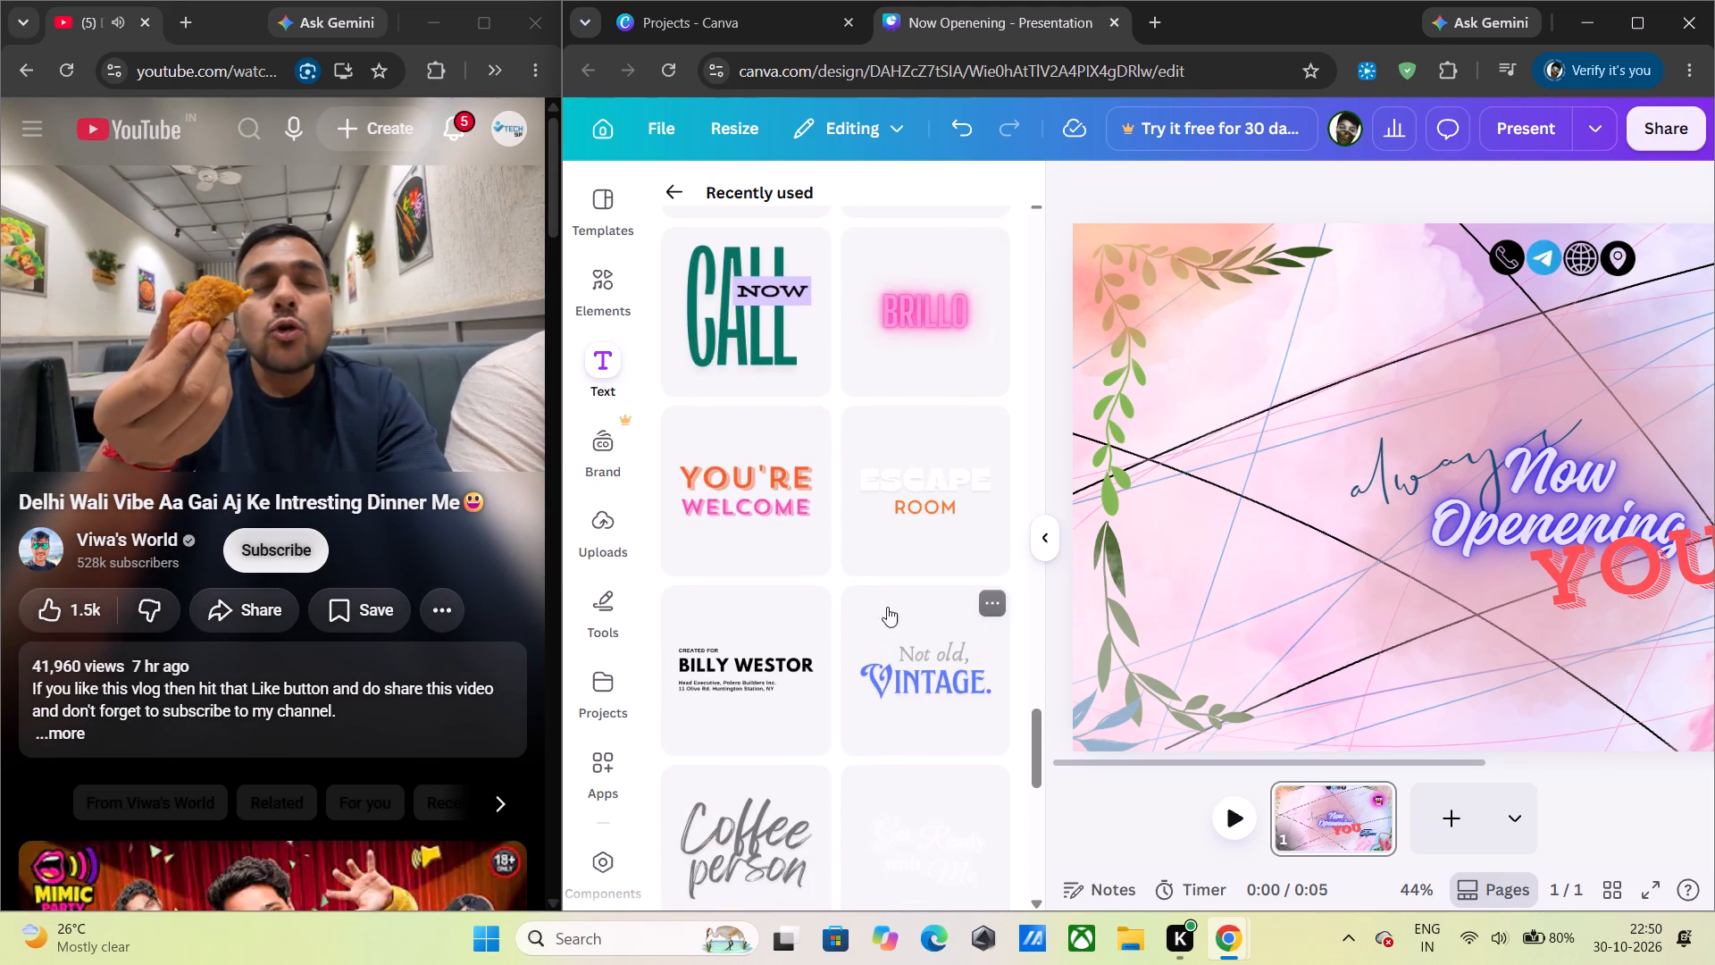
scroll(898, 590, "down", 4)
scroll(898, 590, "up", 3)
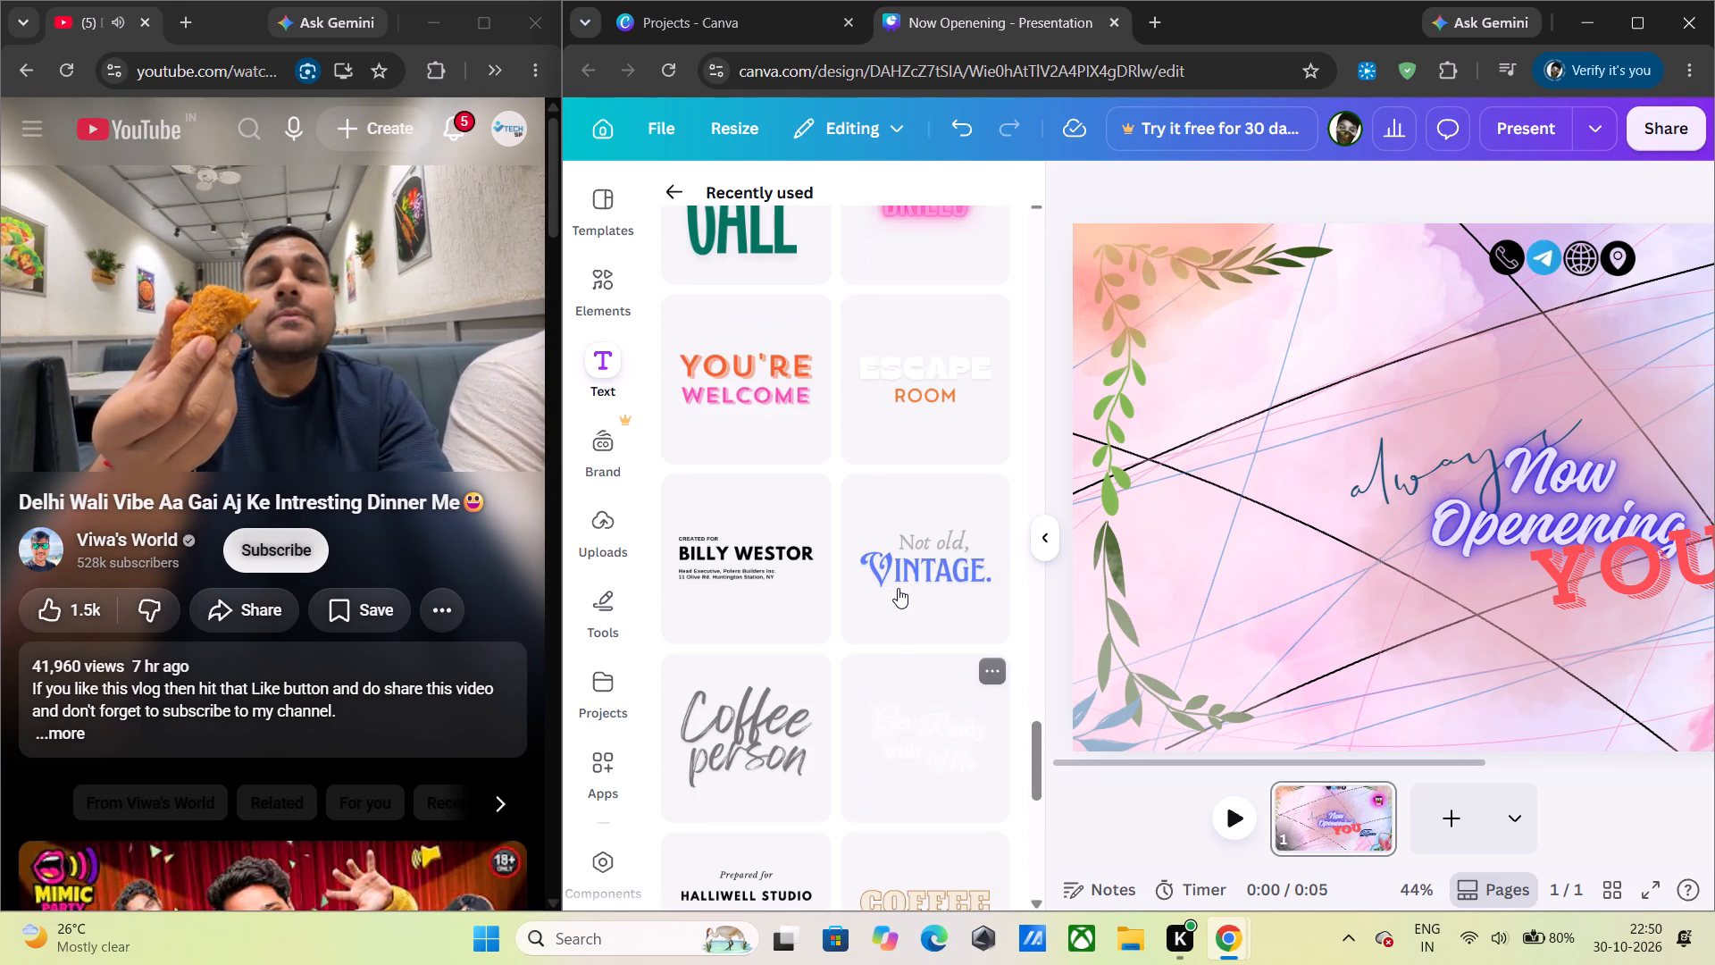
scroll(949, 387, "up", 4)
scroll(846, 501, "up", 6)
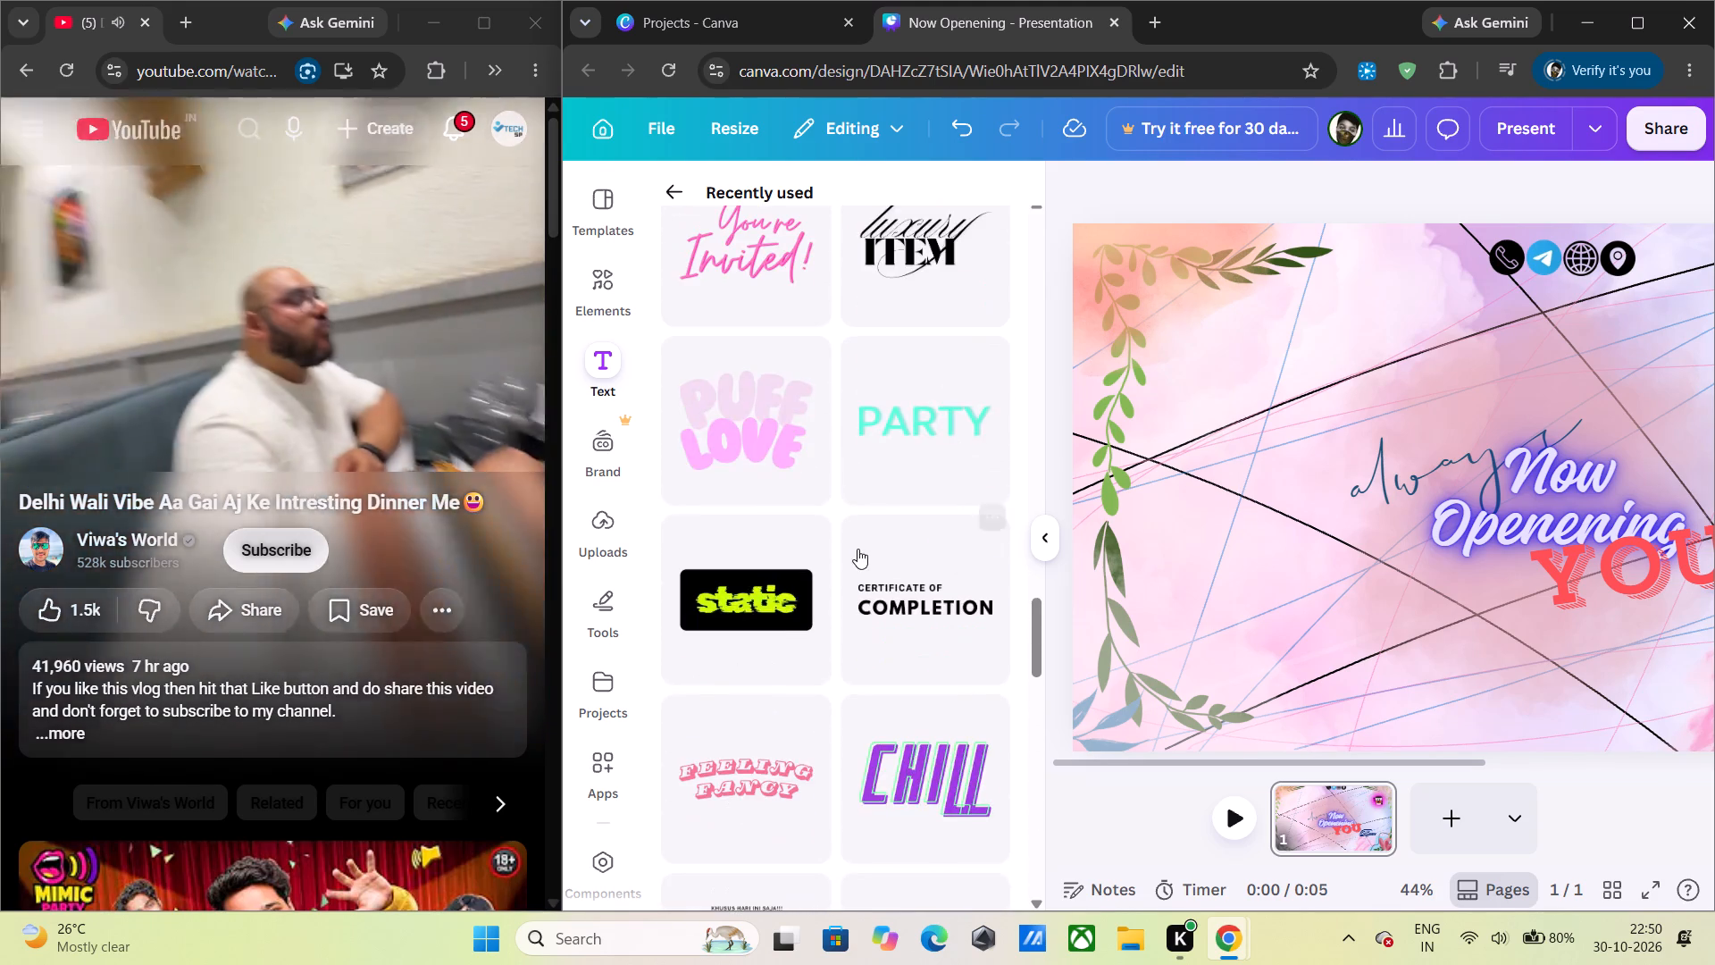
scroll(858, 551, "up", 3)
scroll(786, 538, "up", 4)
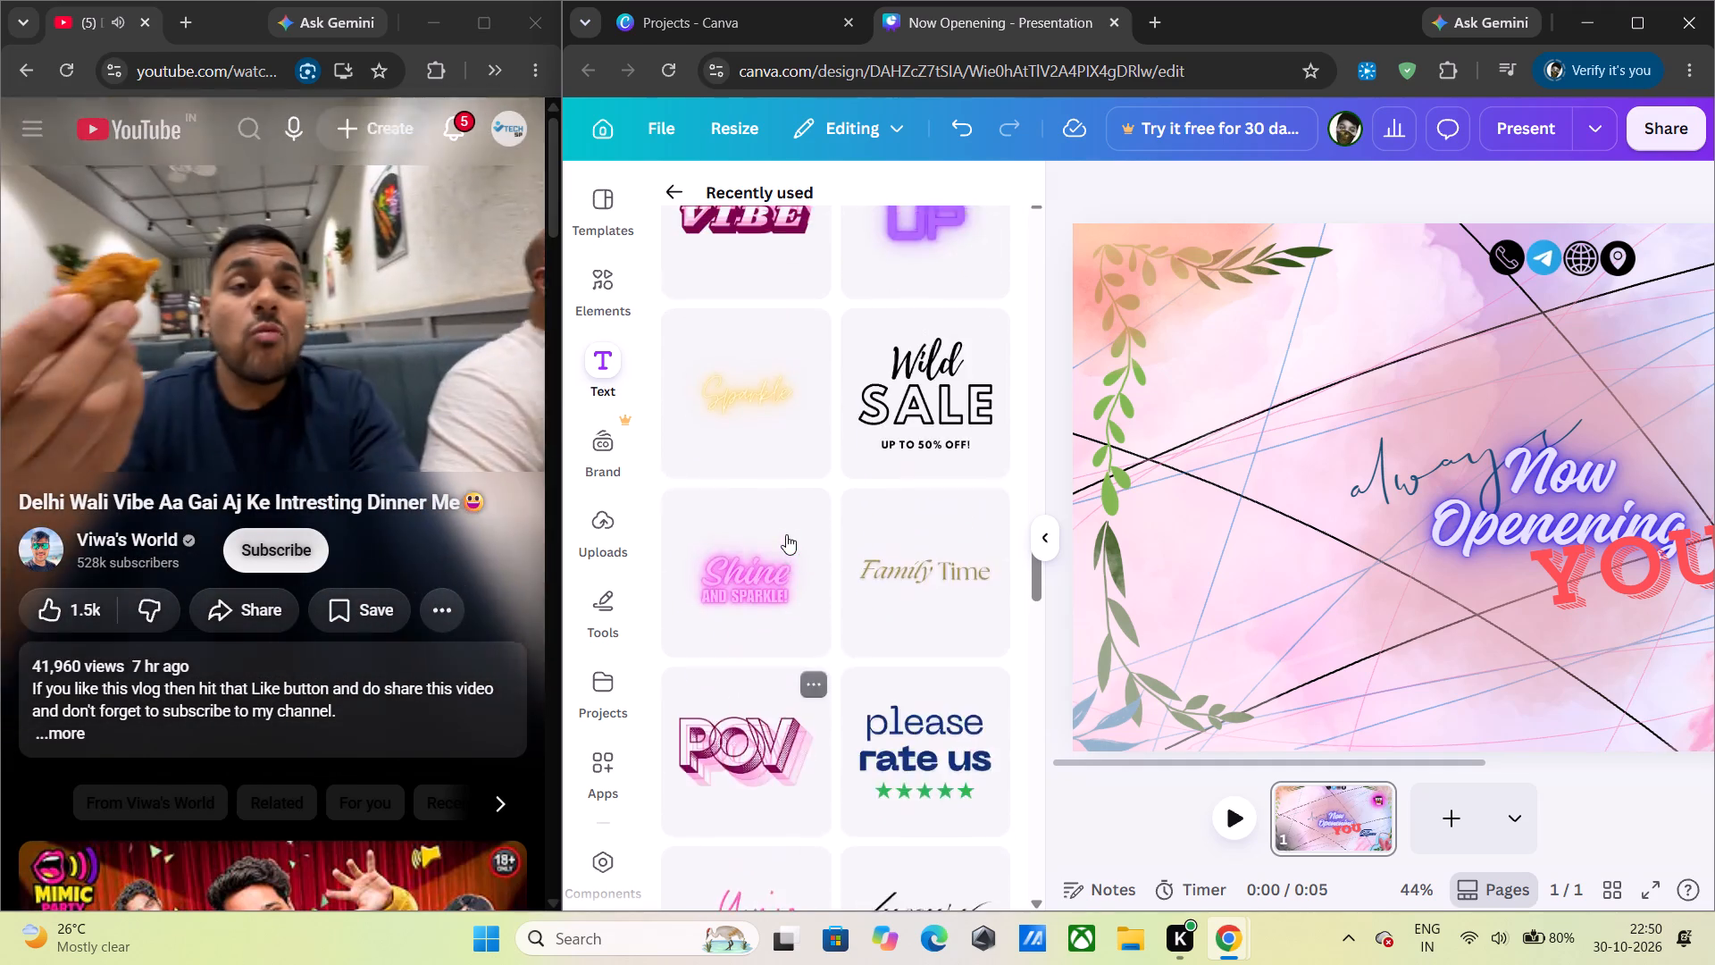
scroll(786, 534, "up", 7)
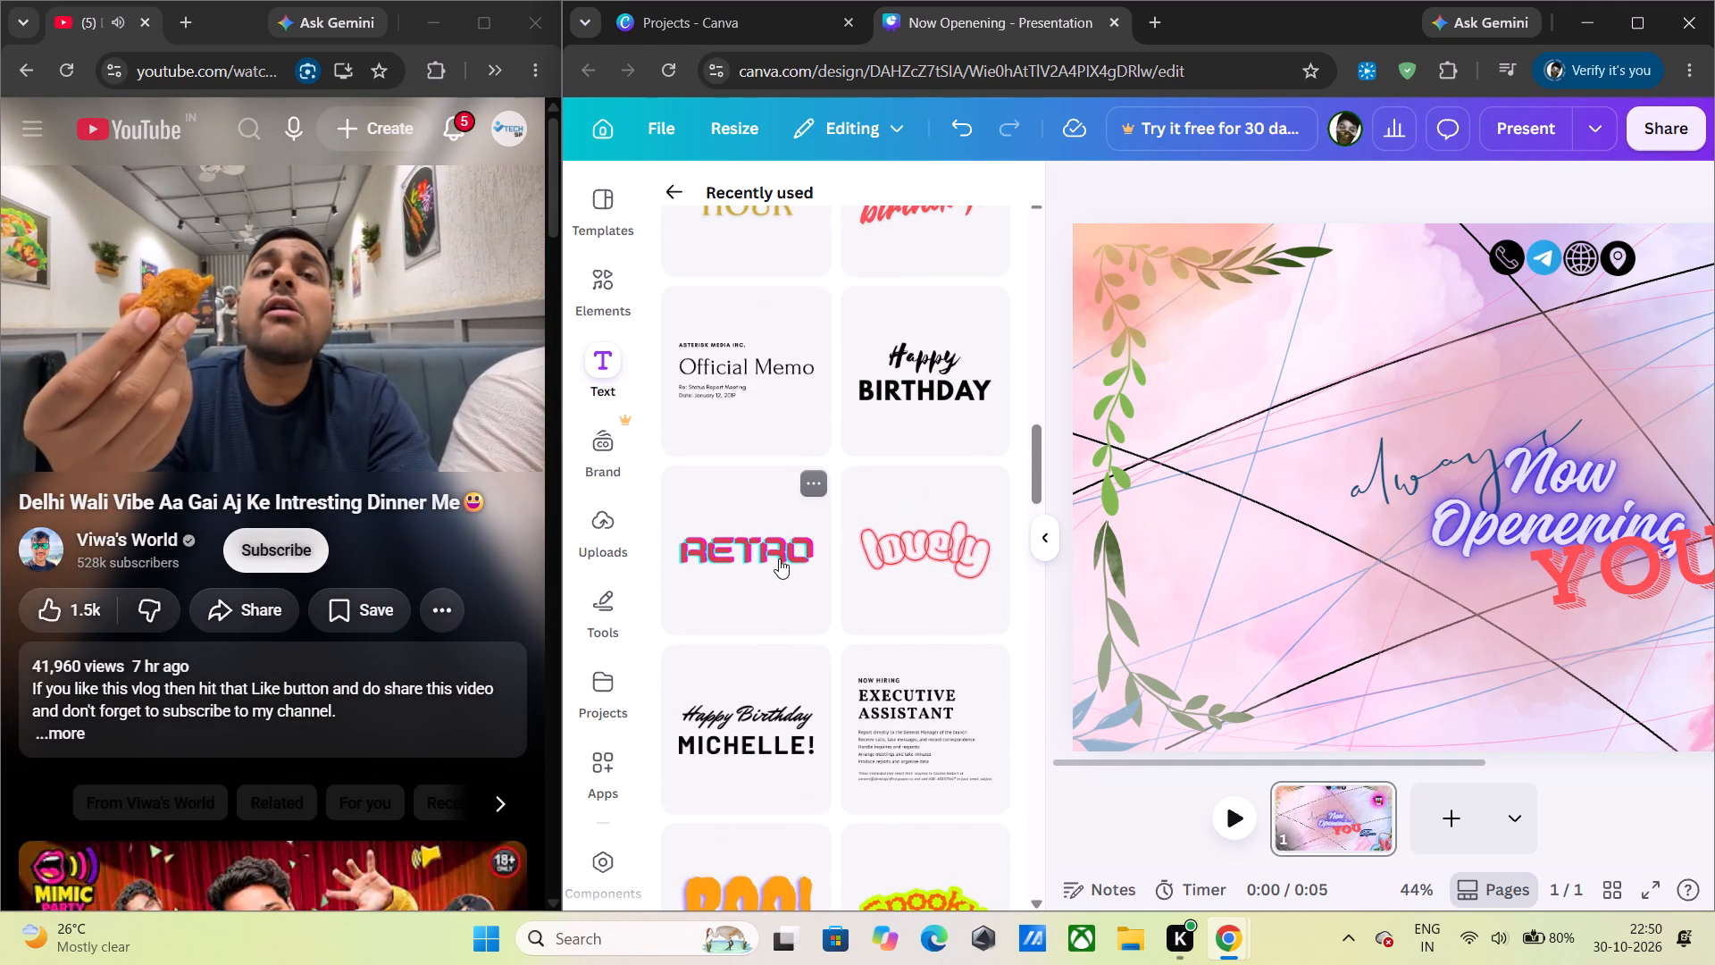
left_click(779, 558)
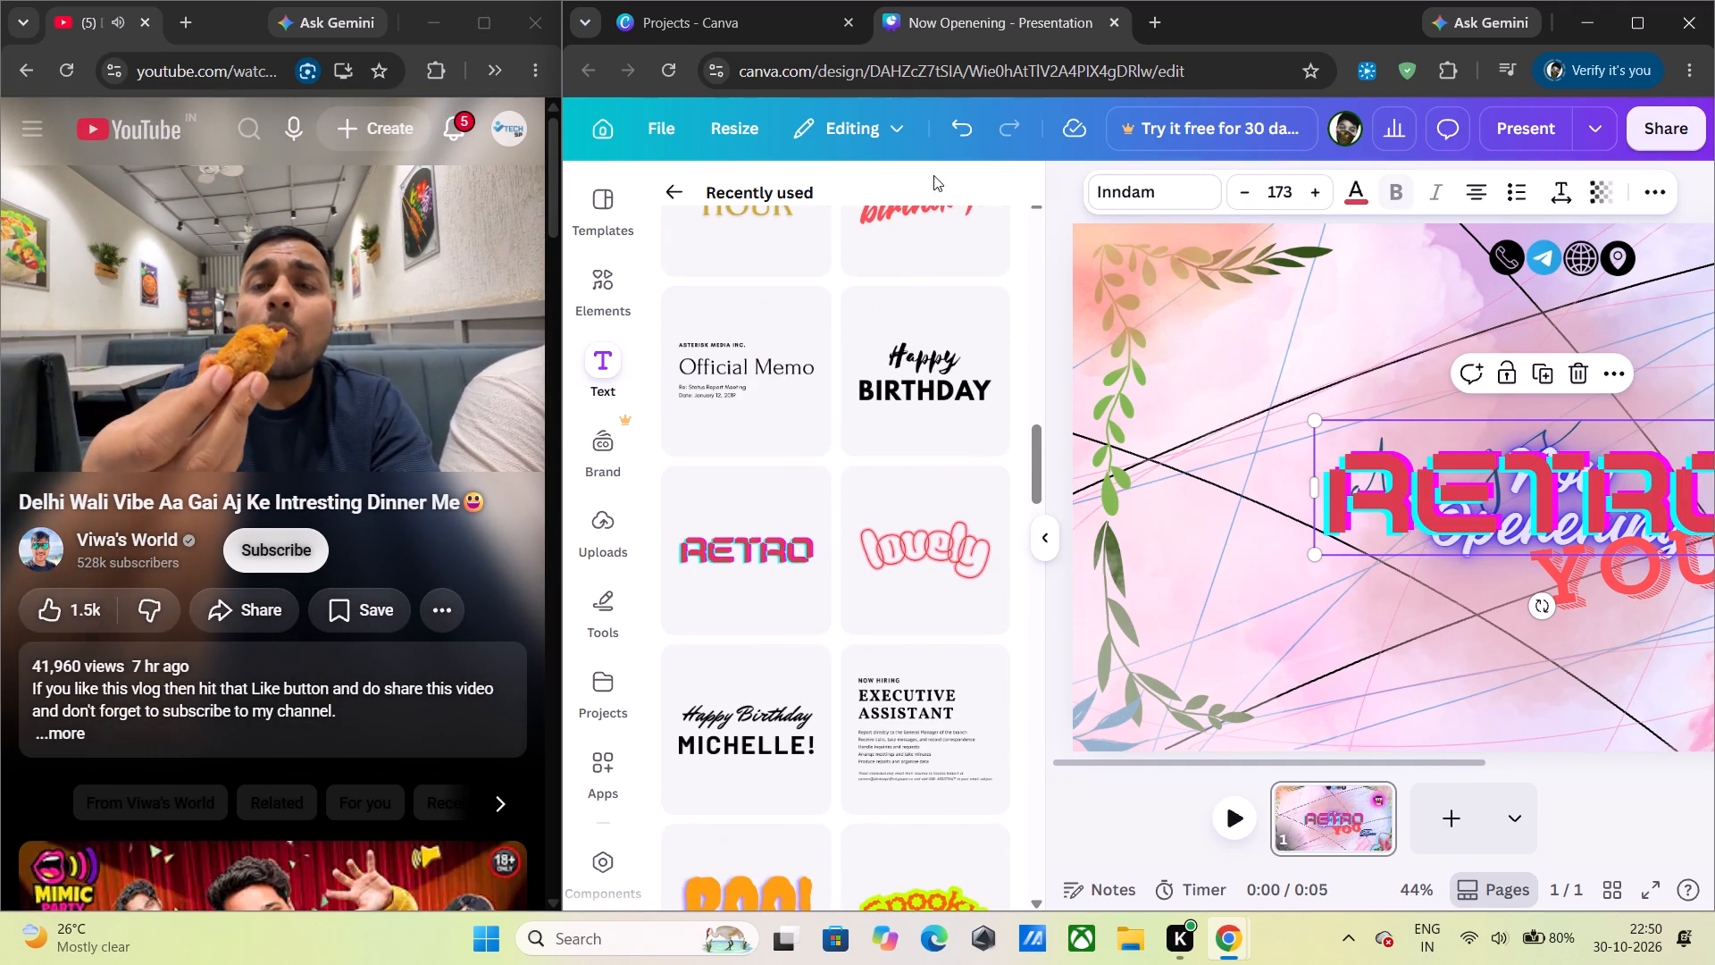
left_click(1048, 545)
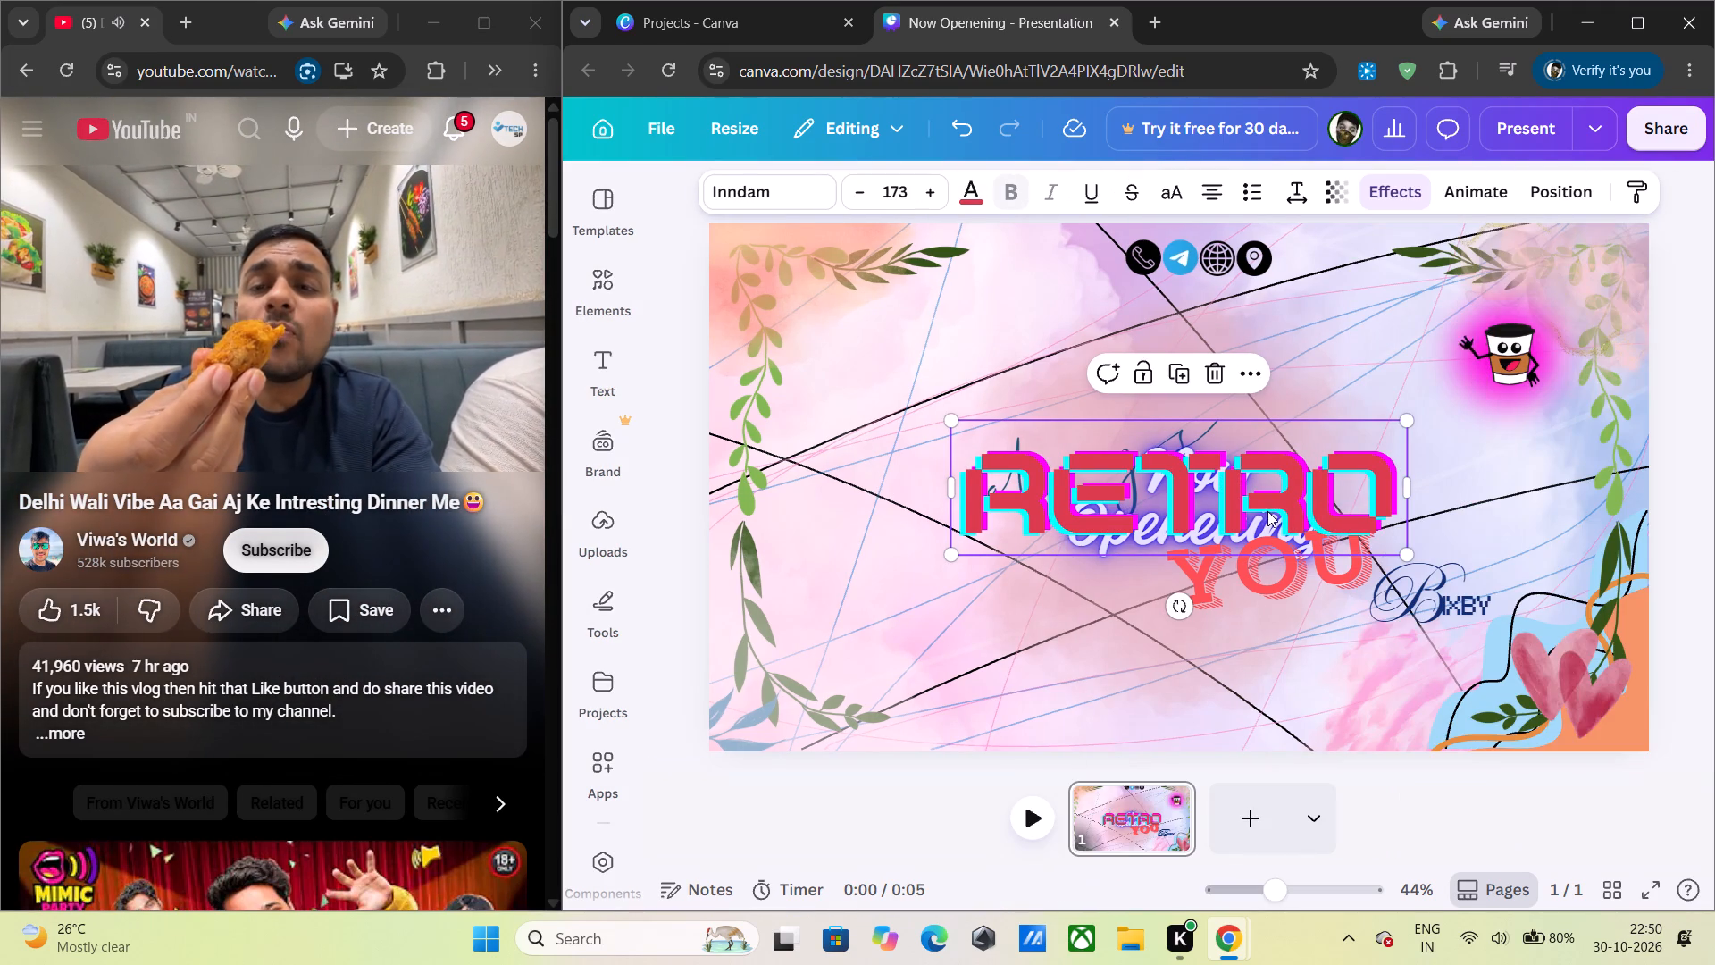
Shrink the "RETRO" text to about size 85.6 and place it in the page's upper left, above the script "always".
left_click_drag(1258, 503, 1100, 380)
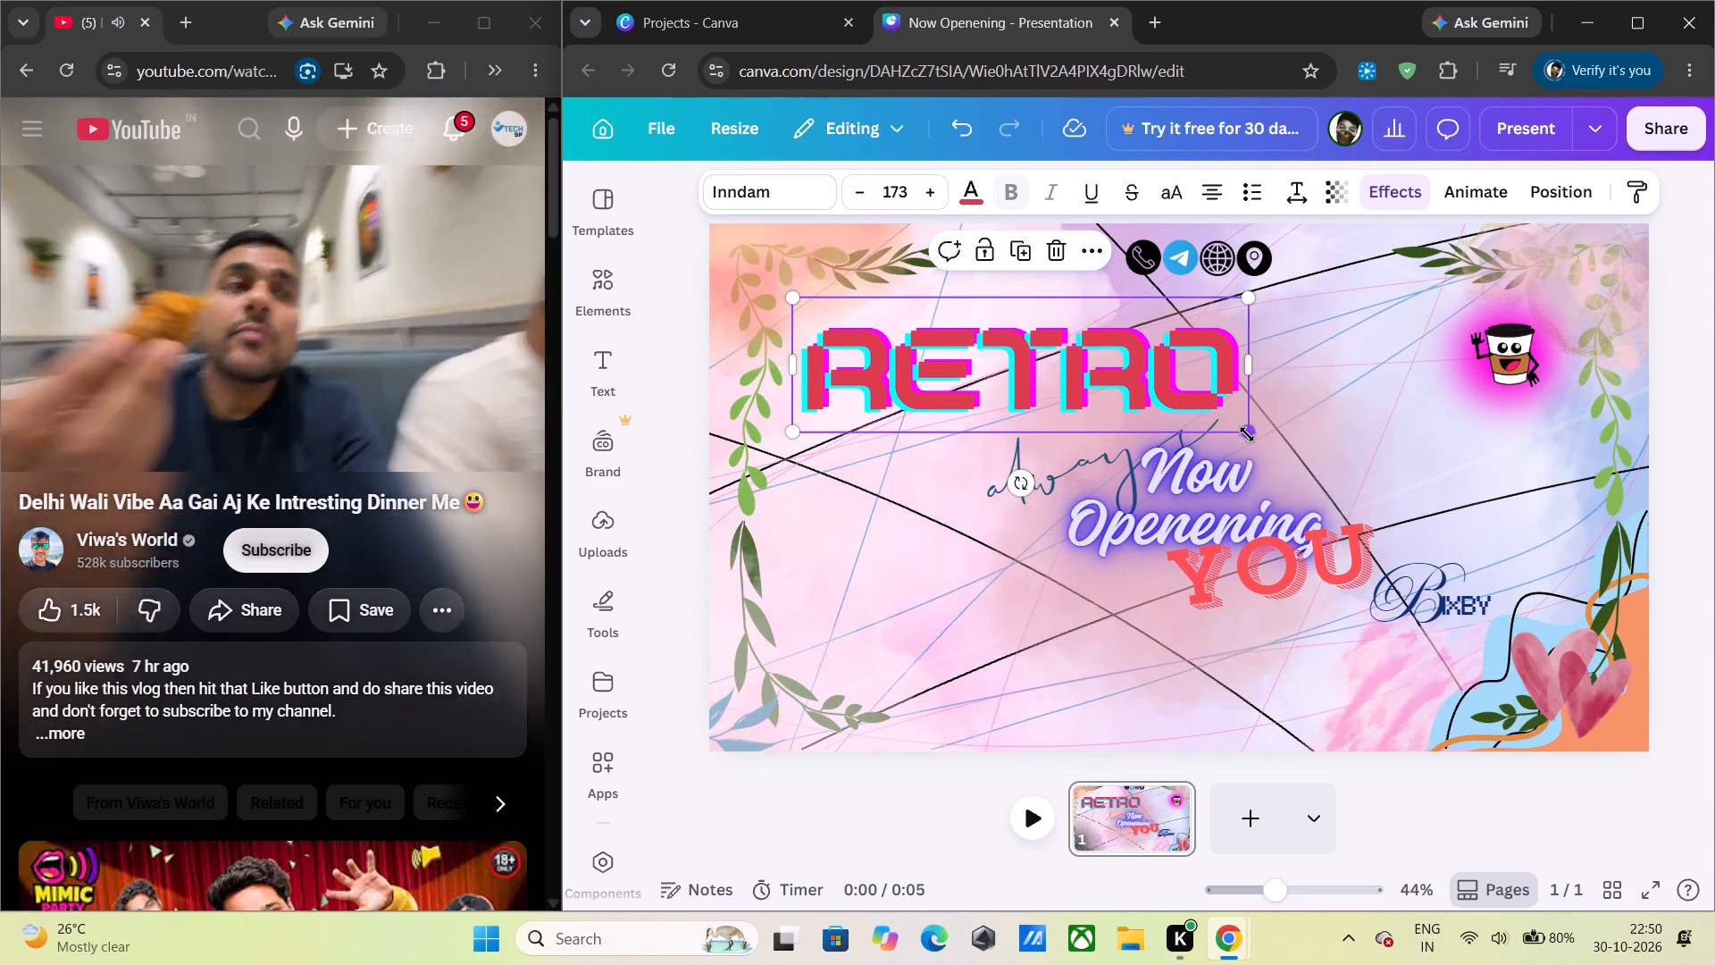
left_click_drag(1248, 433, 1008, 382)
left_click_drag(914, 347, 1020, 366)
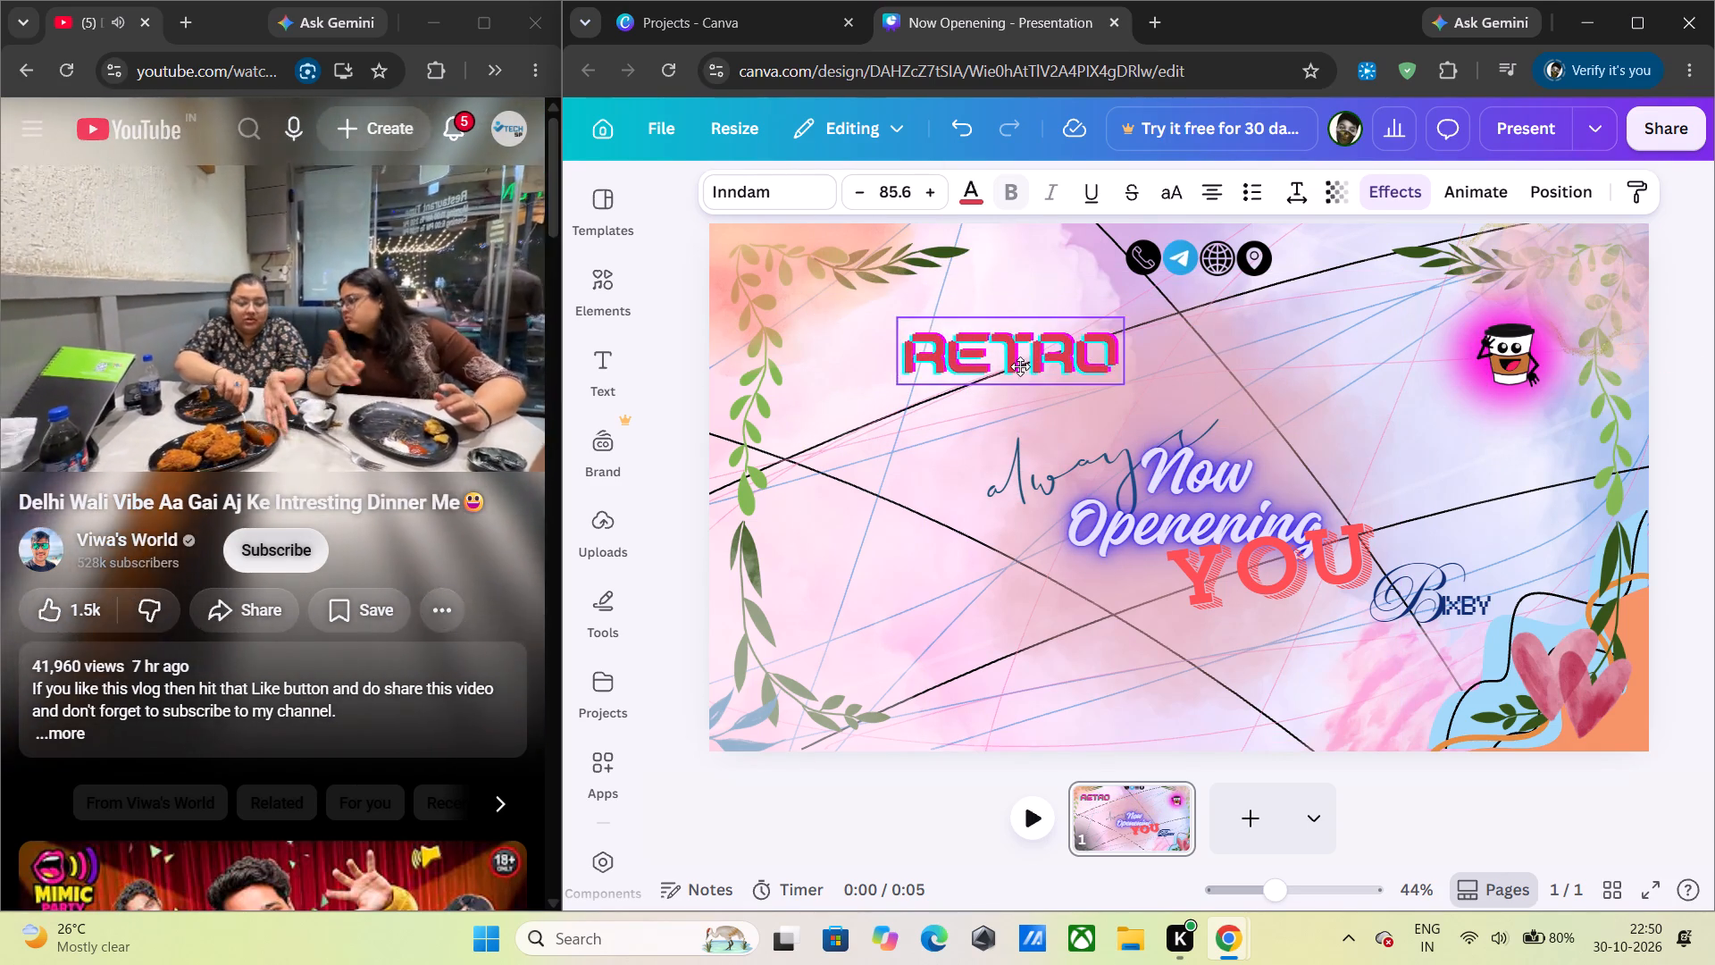
left_click_drag(1020, 366, 1024, 367)
Replace the "RETRO" text with "ARCETRO".
double_click(1062, 362)
double_click(1063, 359)
double_click(1061, 359)
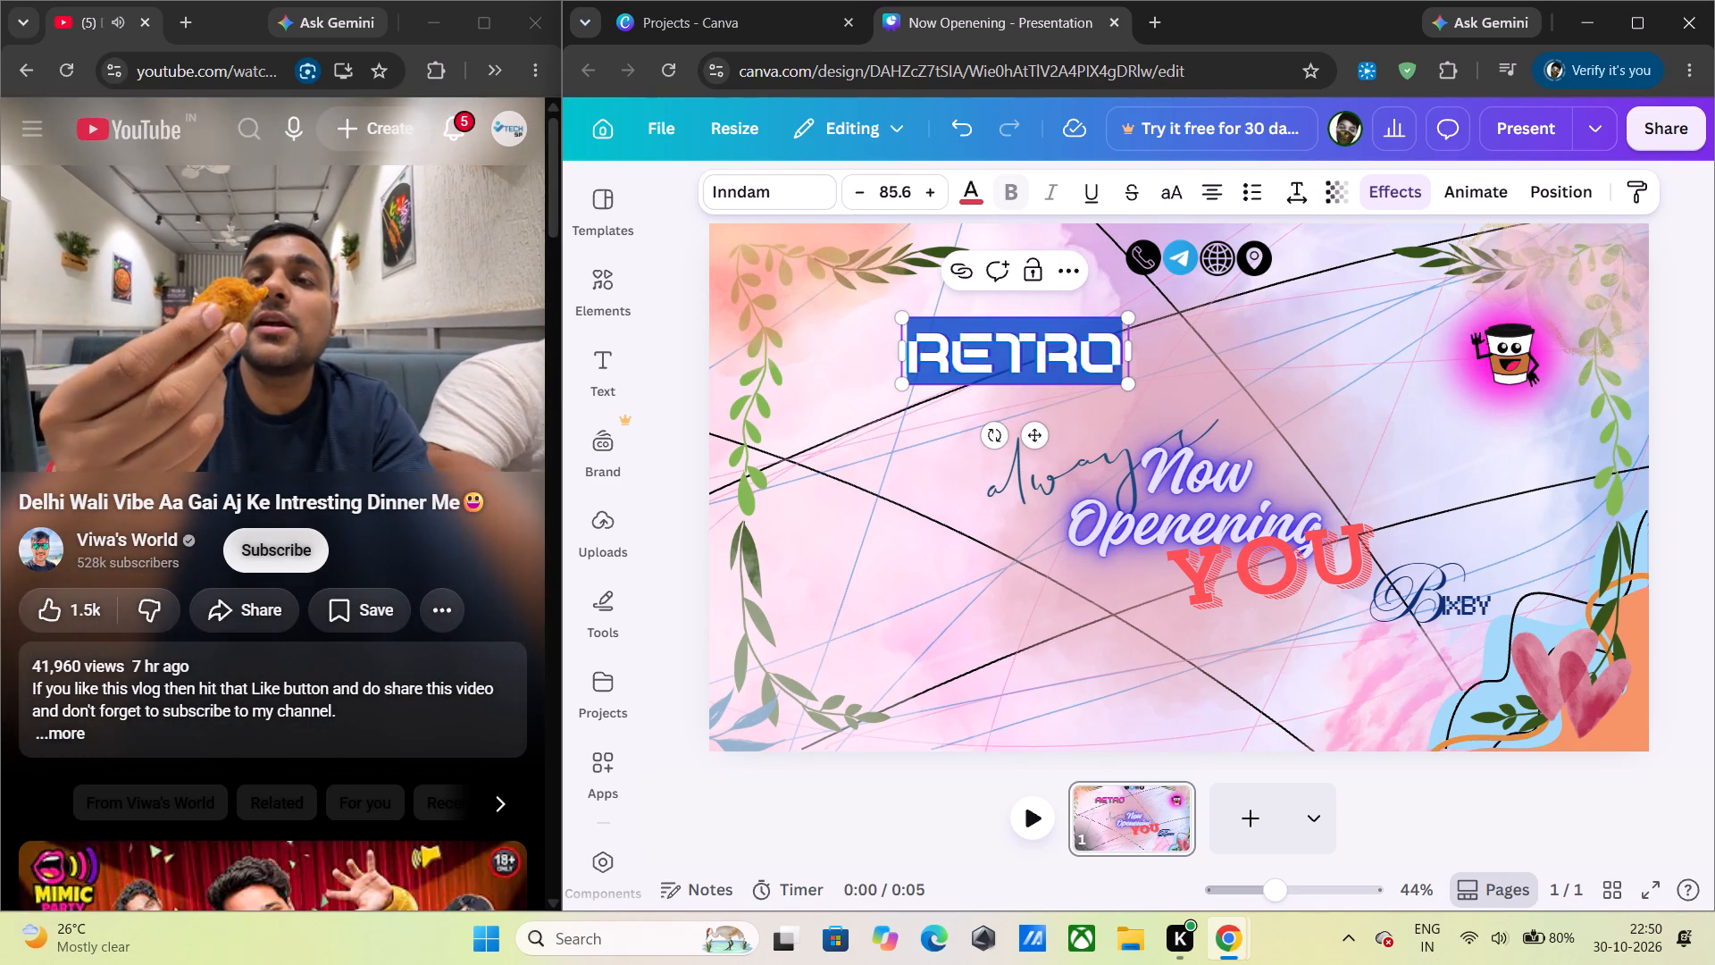
key("shift+a")
type("RCETRIO")
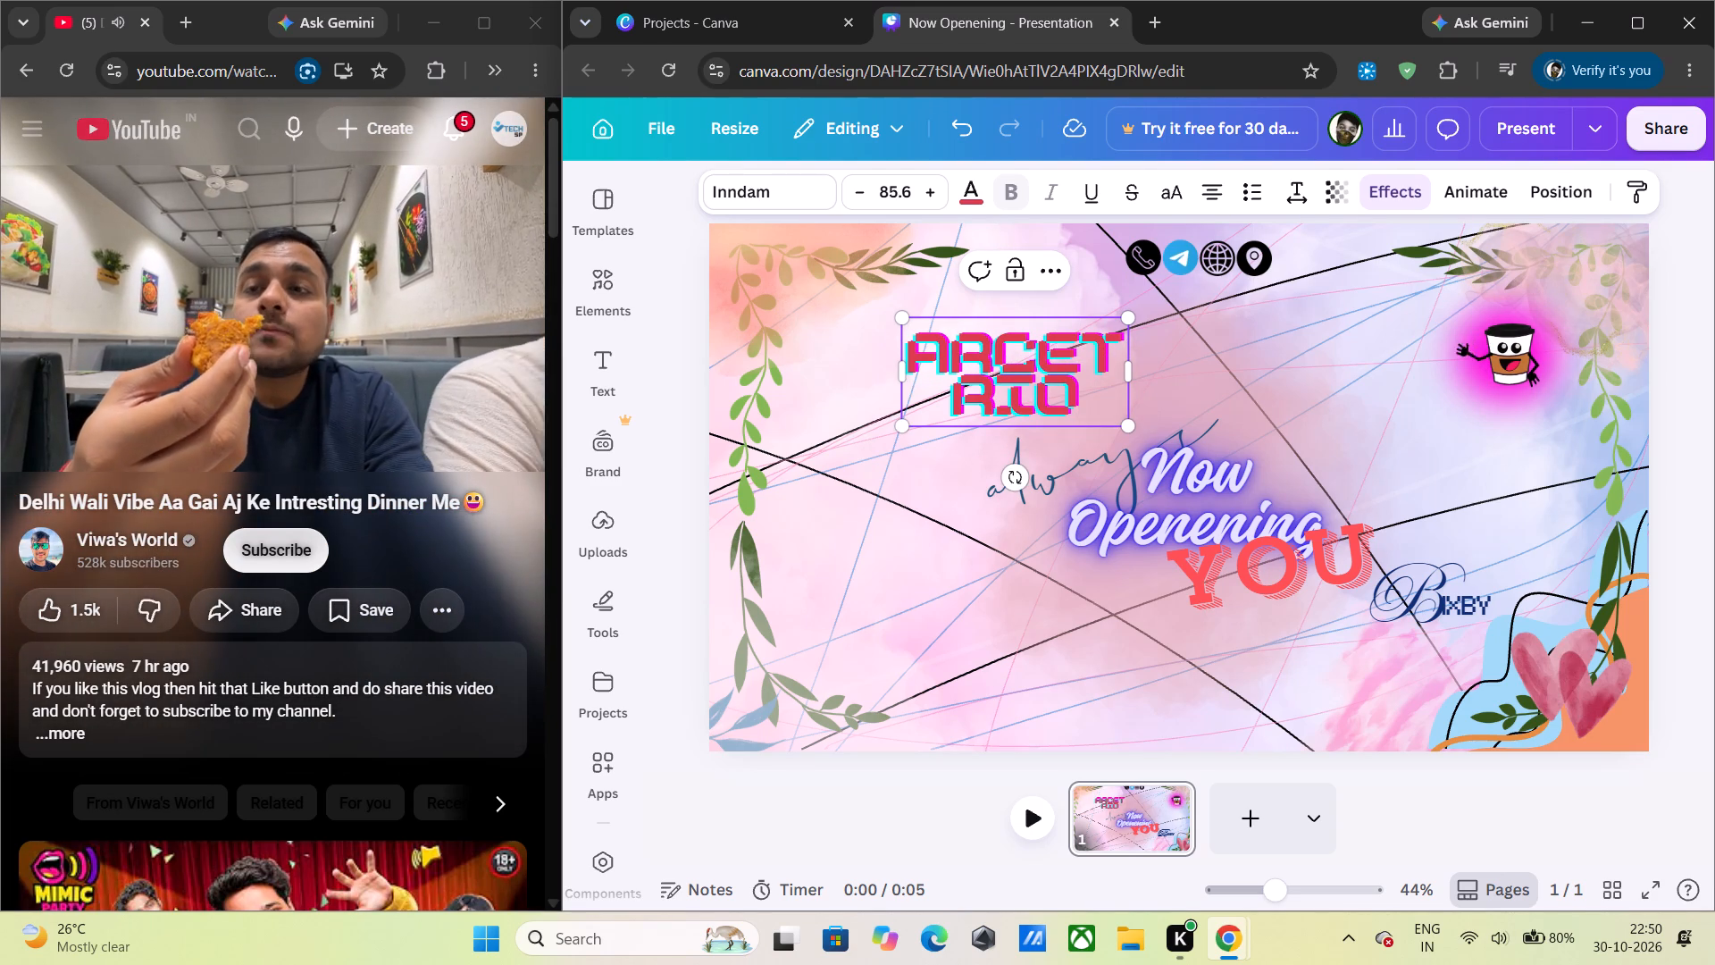
key("shift+BackSpace")
key("shift+BackSpace")
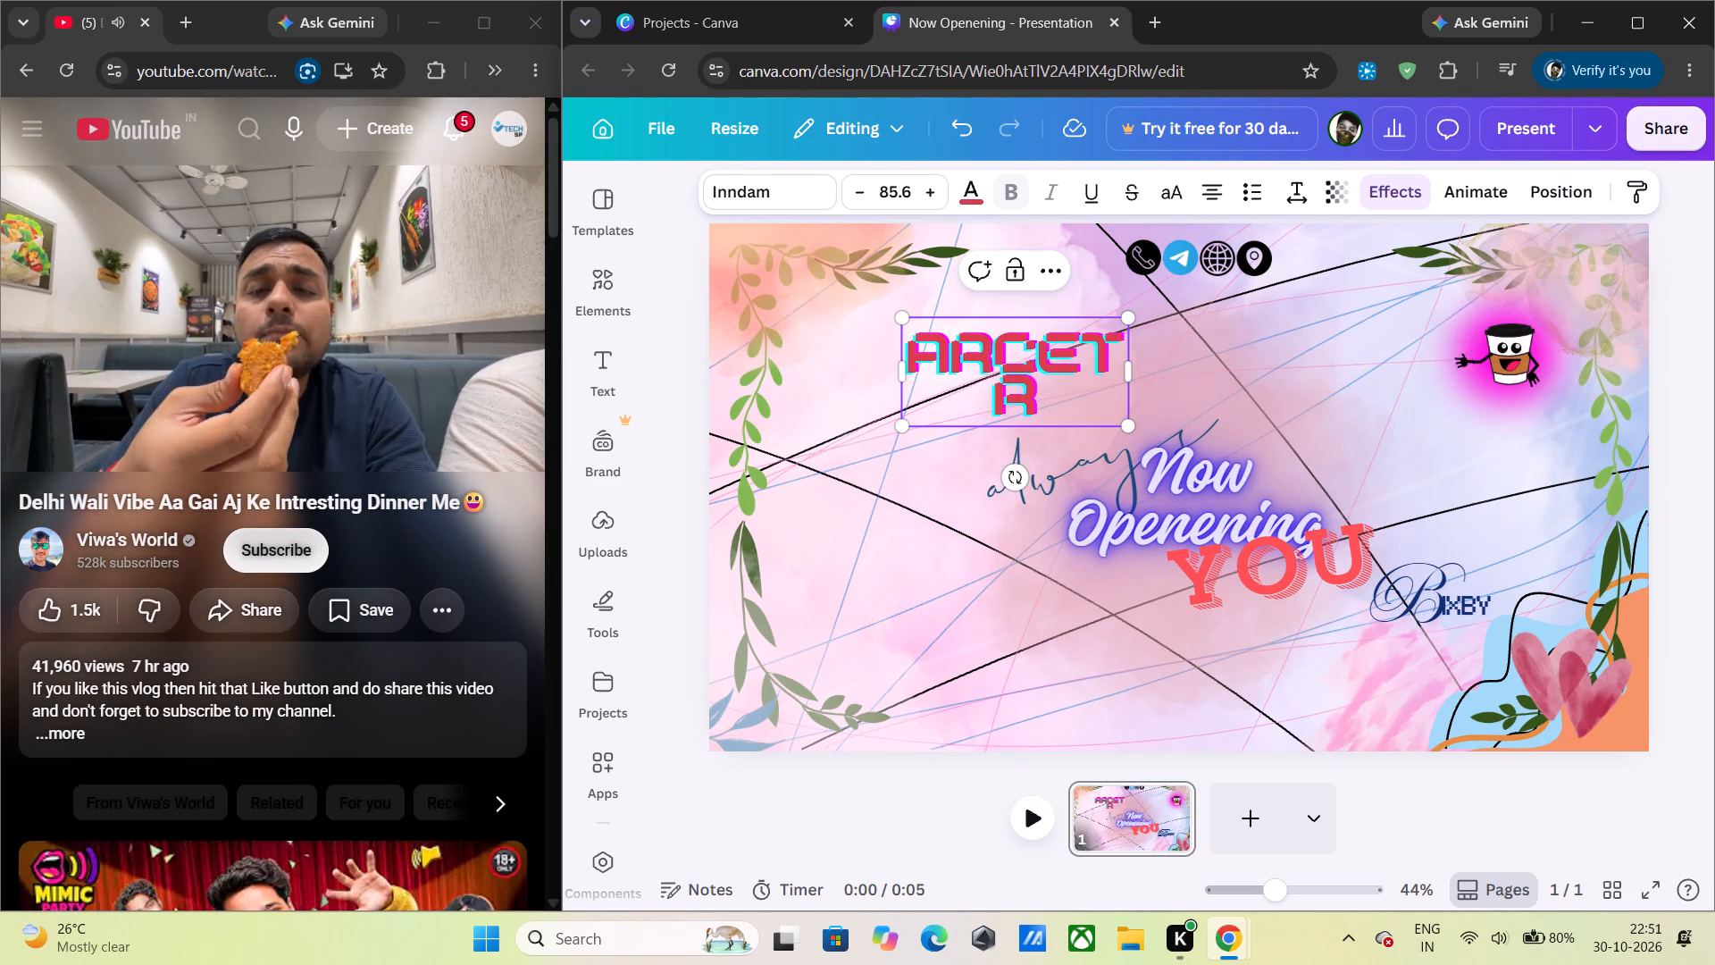
key("shift+o")
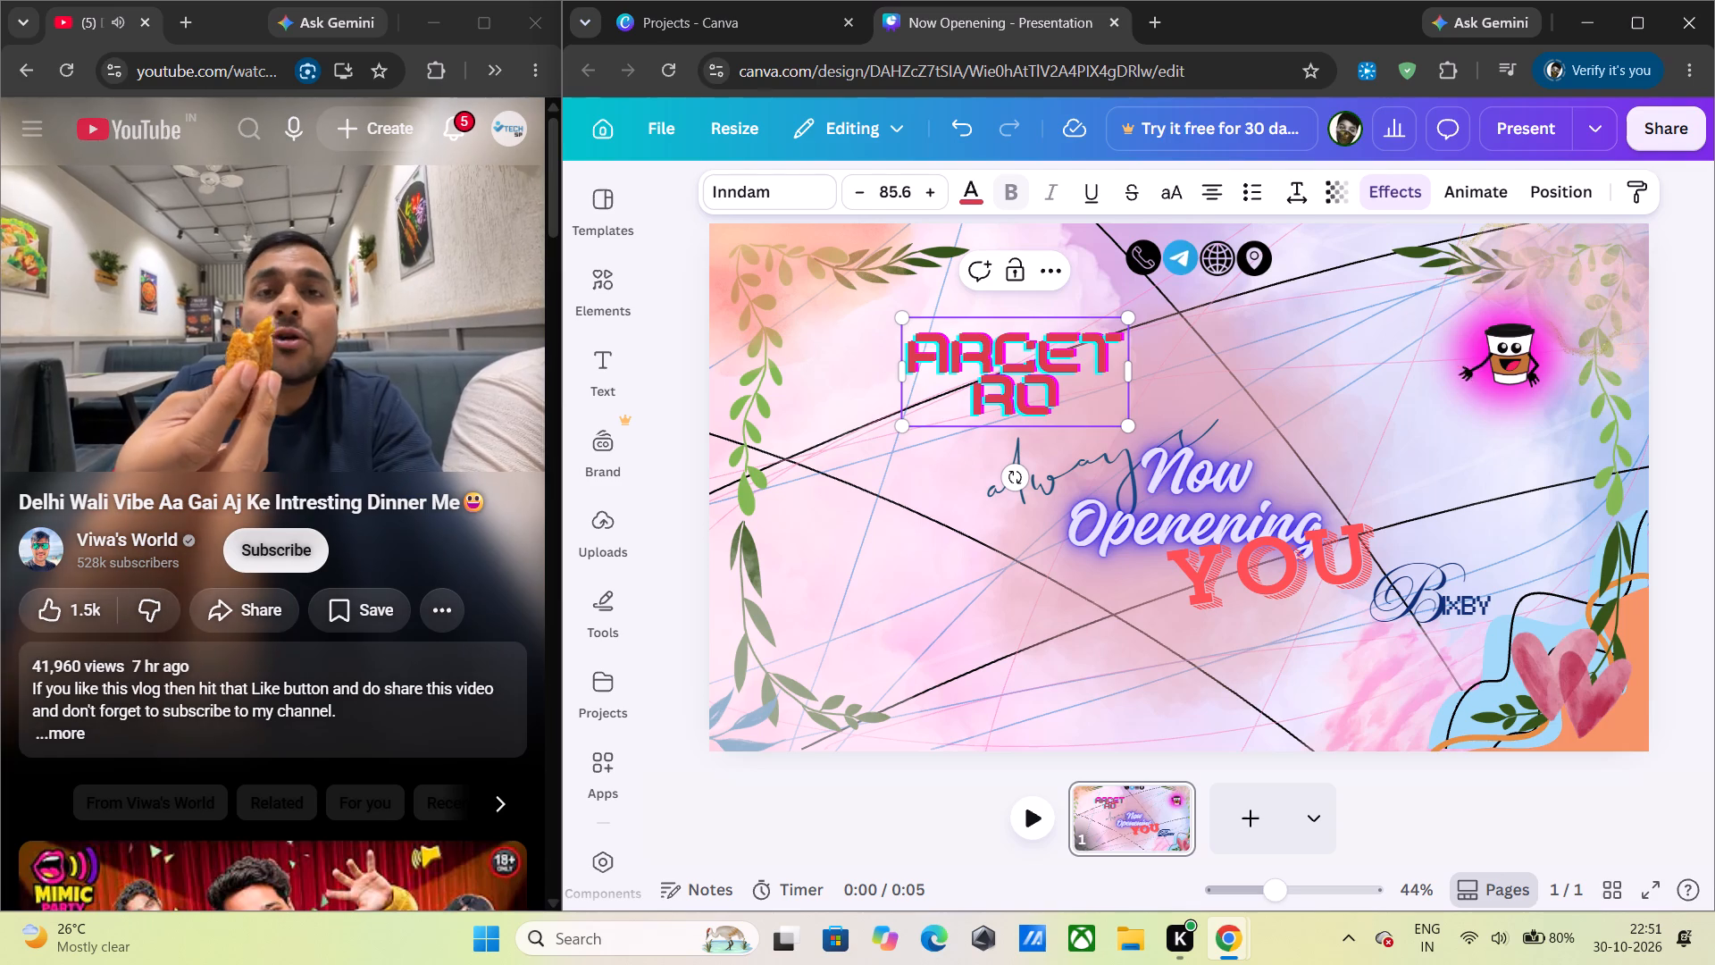
Widen the "ARCETRO" text box so the whole word fits on one line.
left_click_drag(1128, 382, 1197, 370)
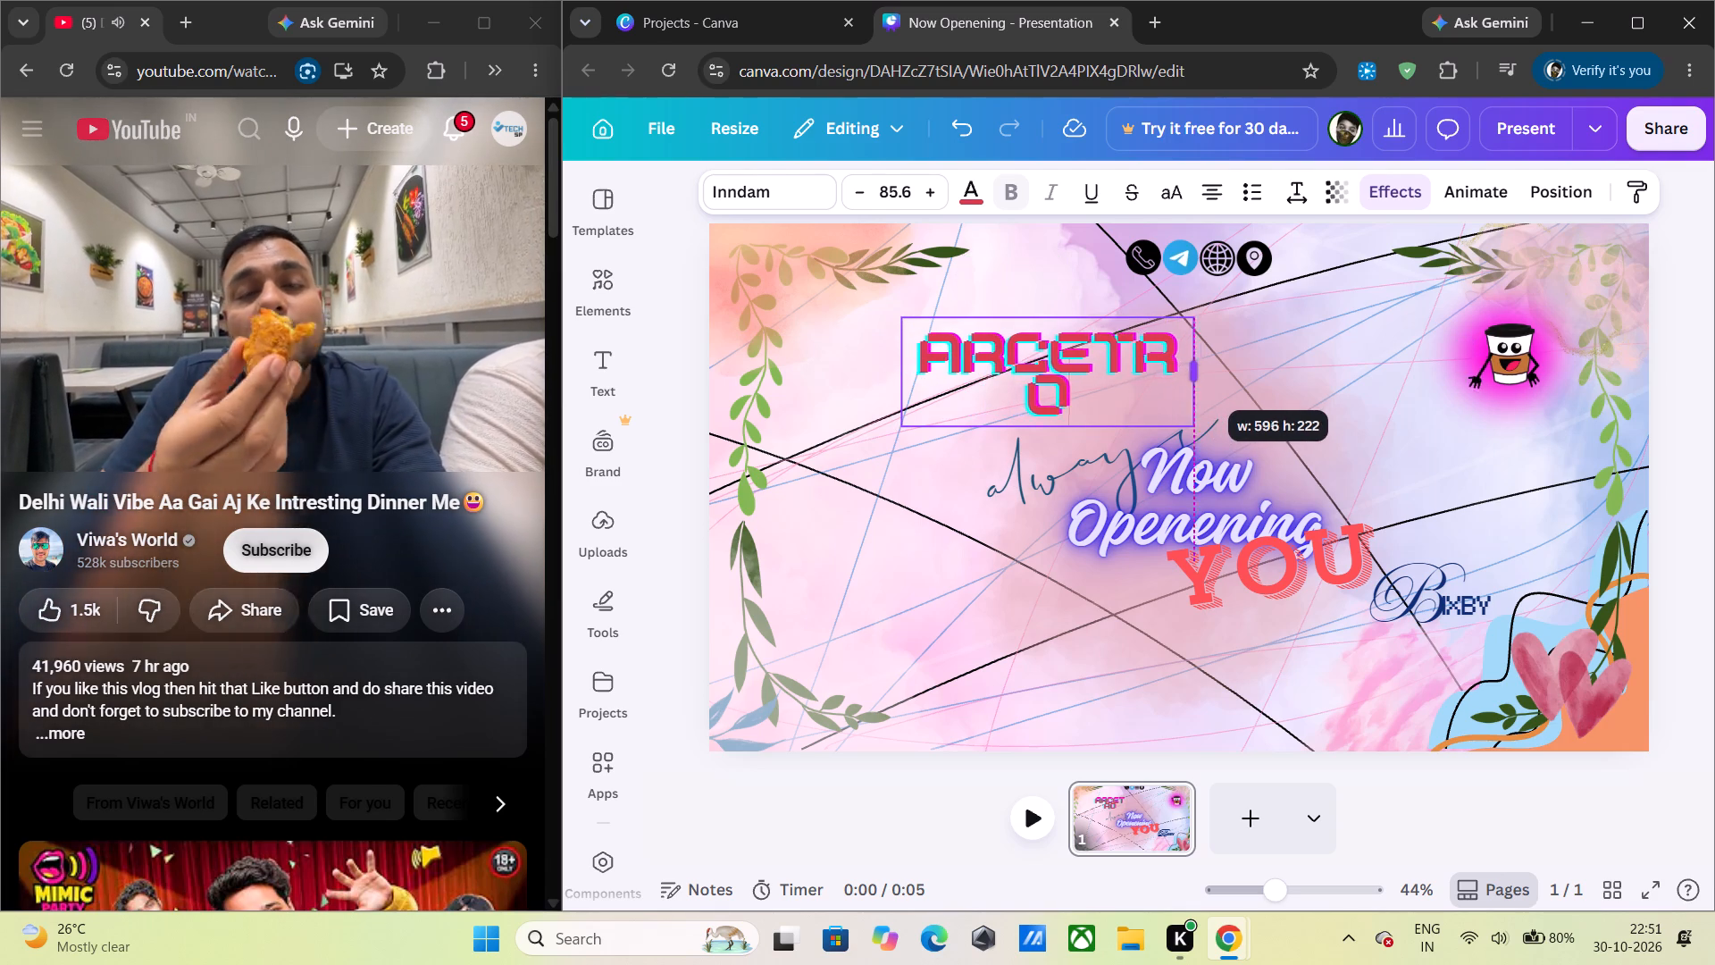
left_click_drag(1197, 370, 1211, 369)
Shrink the "ARCETRO" text to about size 45.9 and place it in the page's upper left, beside the leafy border.
left_click_drag(1208, 373, 1209, 384)
left_click_drag(1209, 384, 1064, 364)
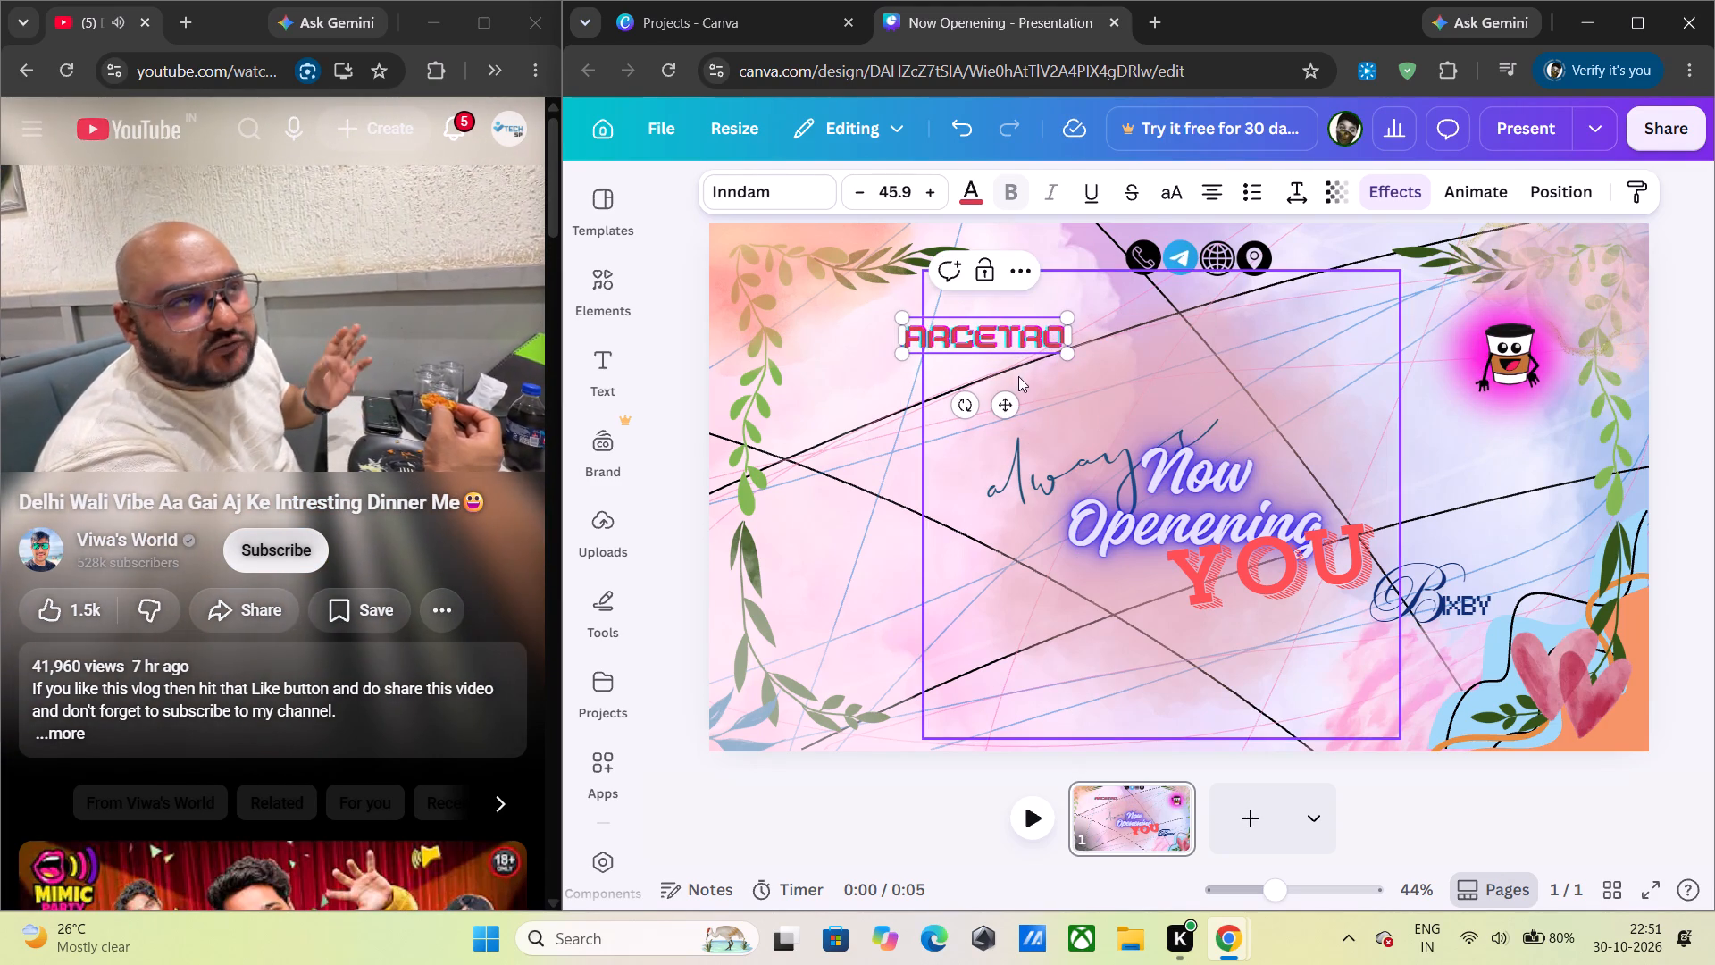
left_click_drag(1003, 401, 973, 367)
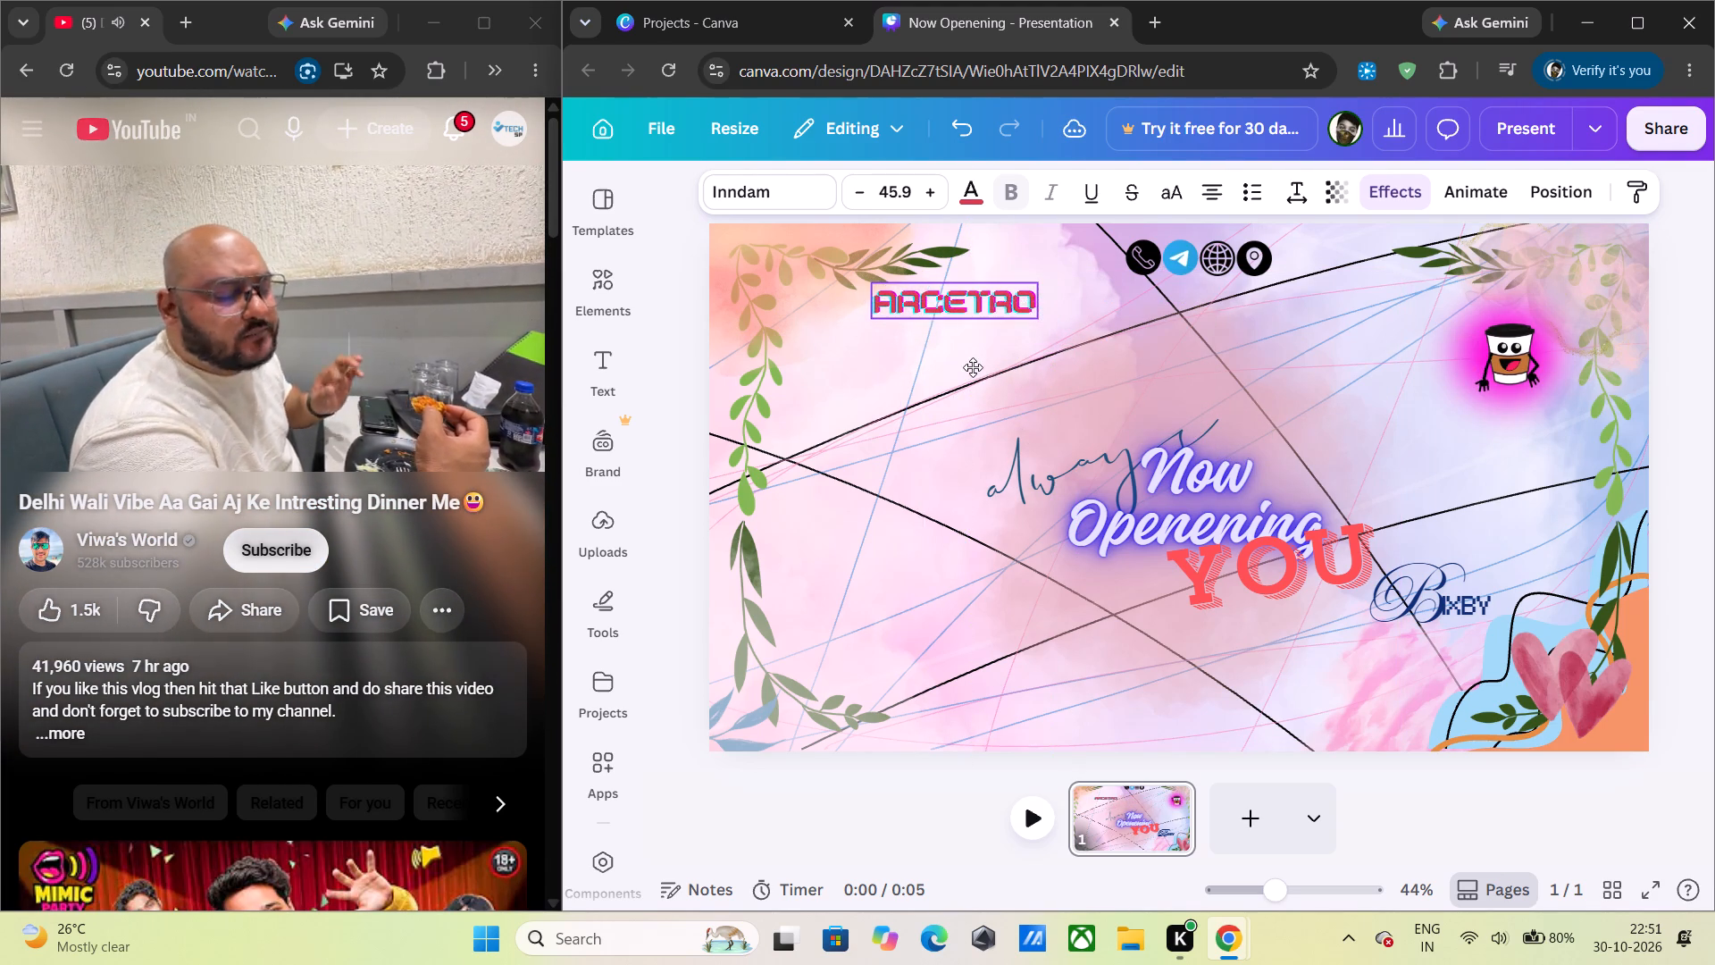
left_click_drag(973, 367, 897, 385)
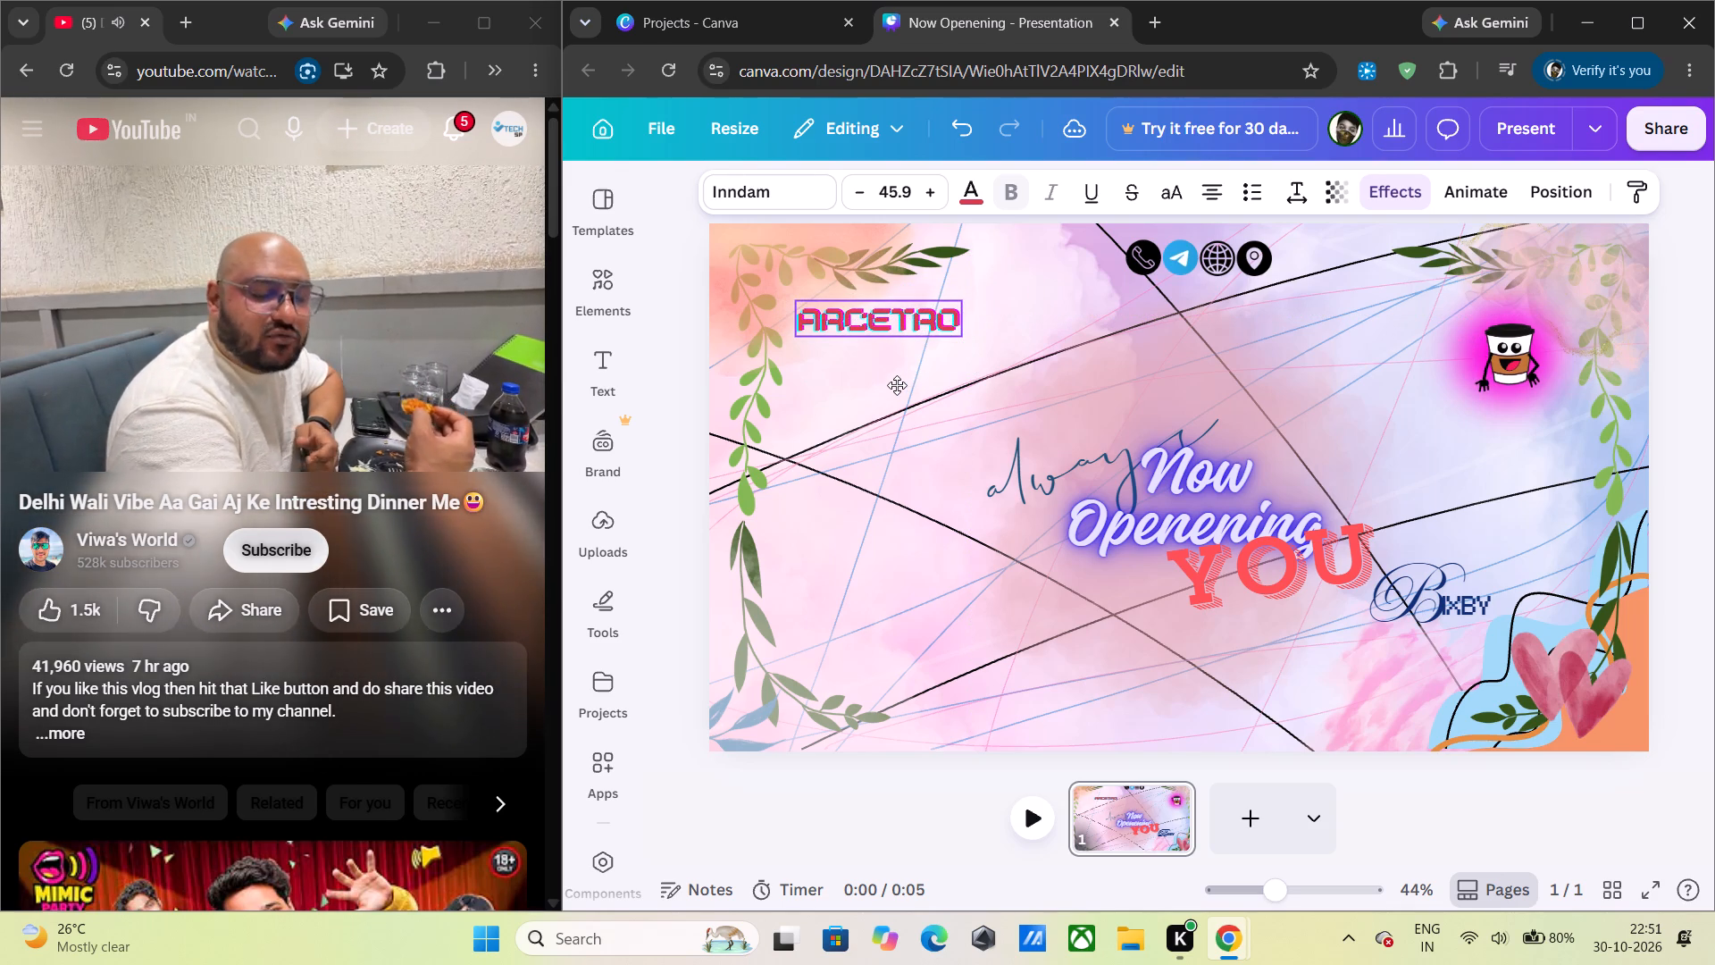
left_click_drag(897, 385, 897, 384)
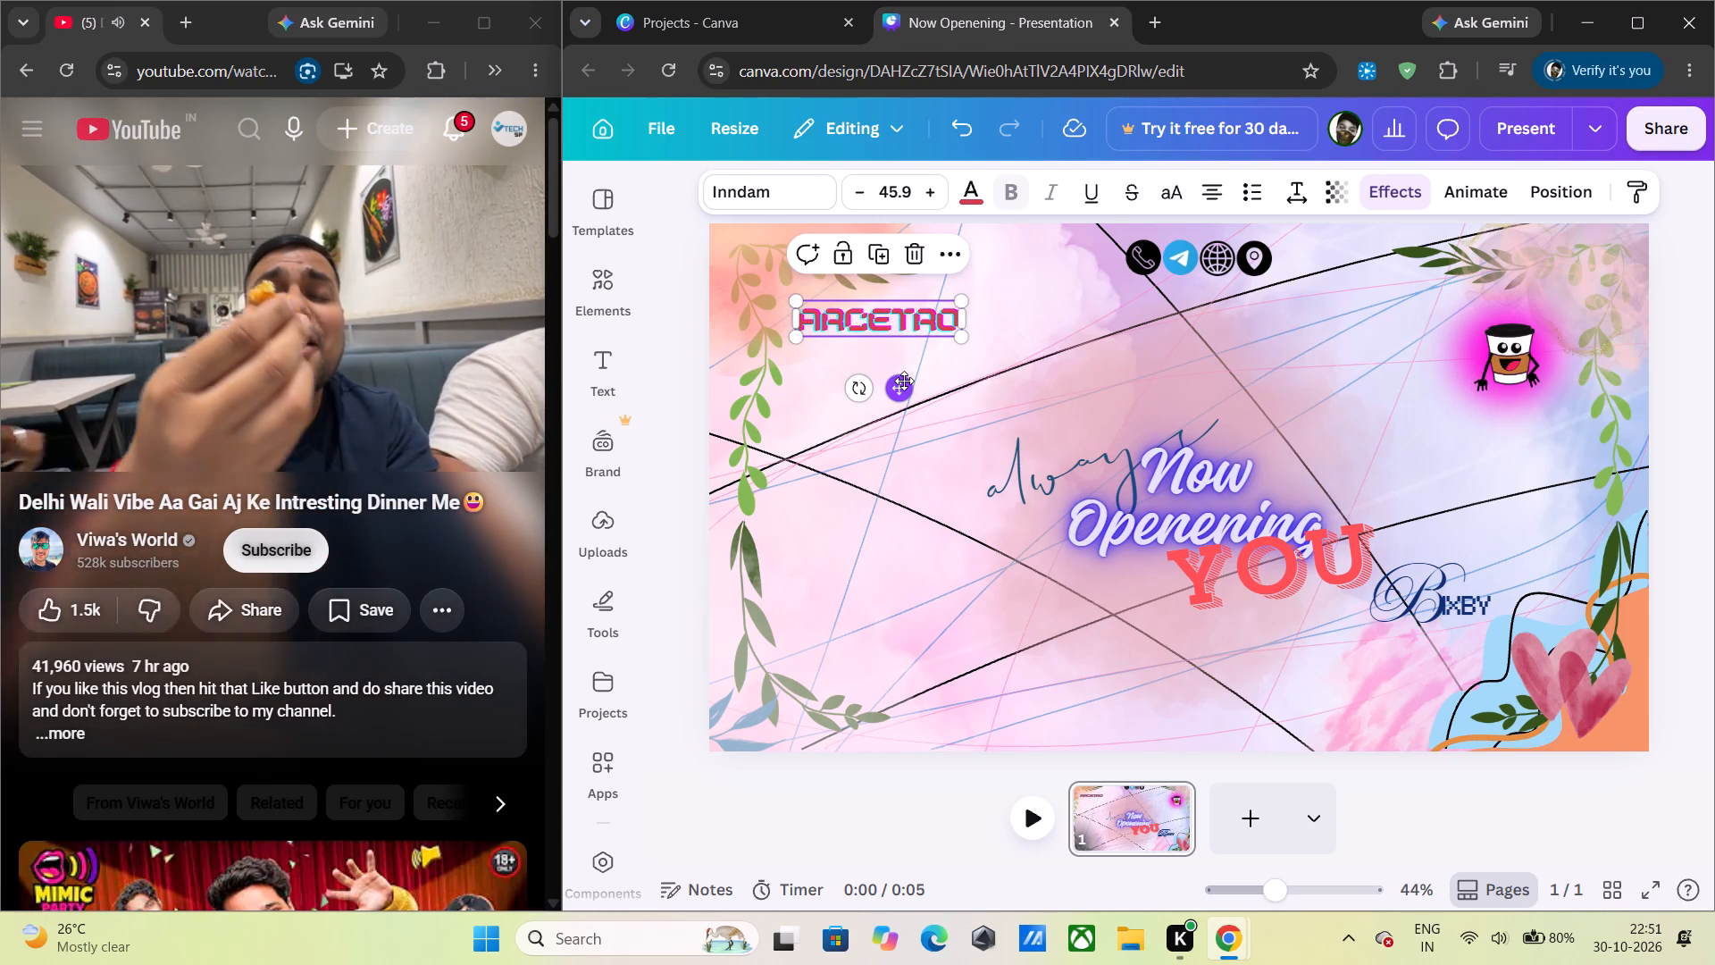
Enlarge the "ARCETRO" text to size 51.9 and widen its text box so the word fits on one line.
left_click(913, 429)
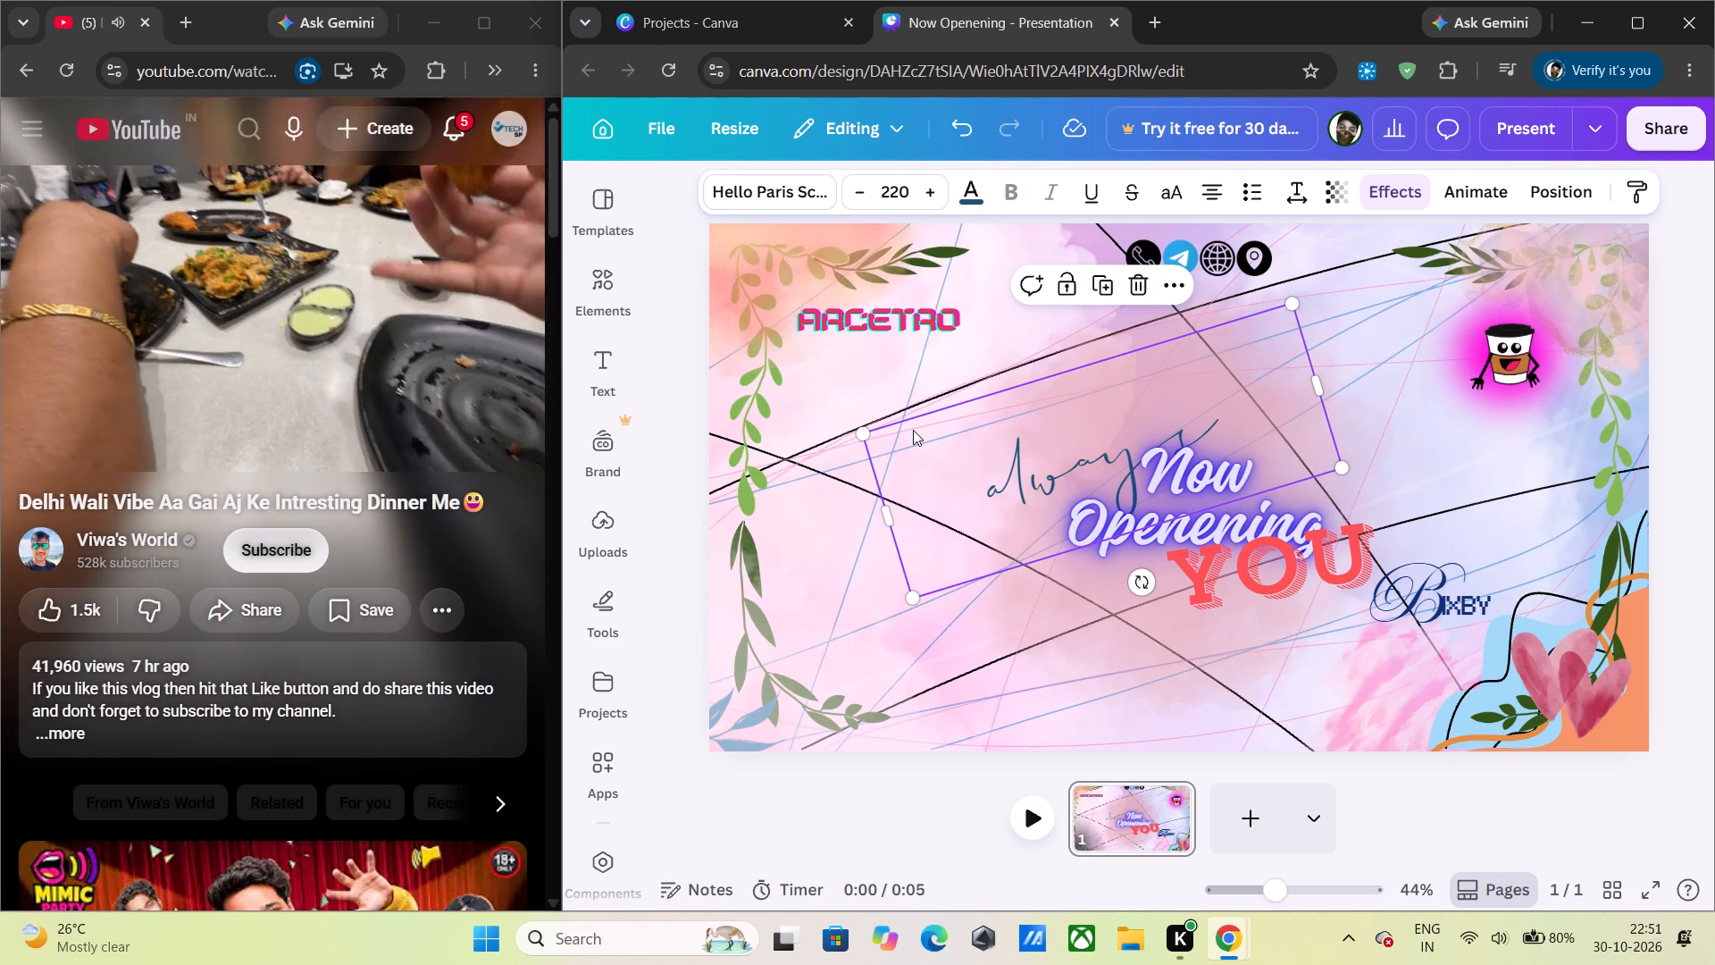
left_click(911, 336)
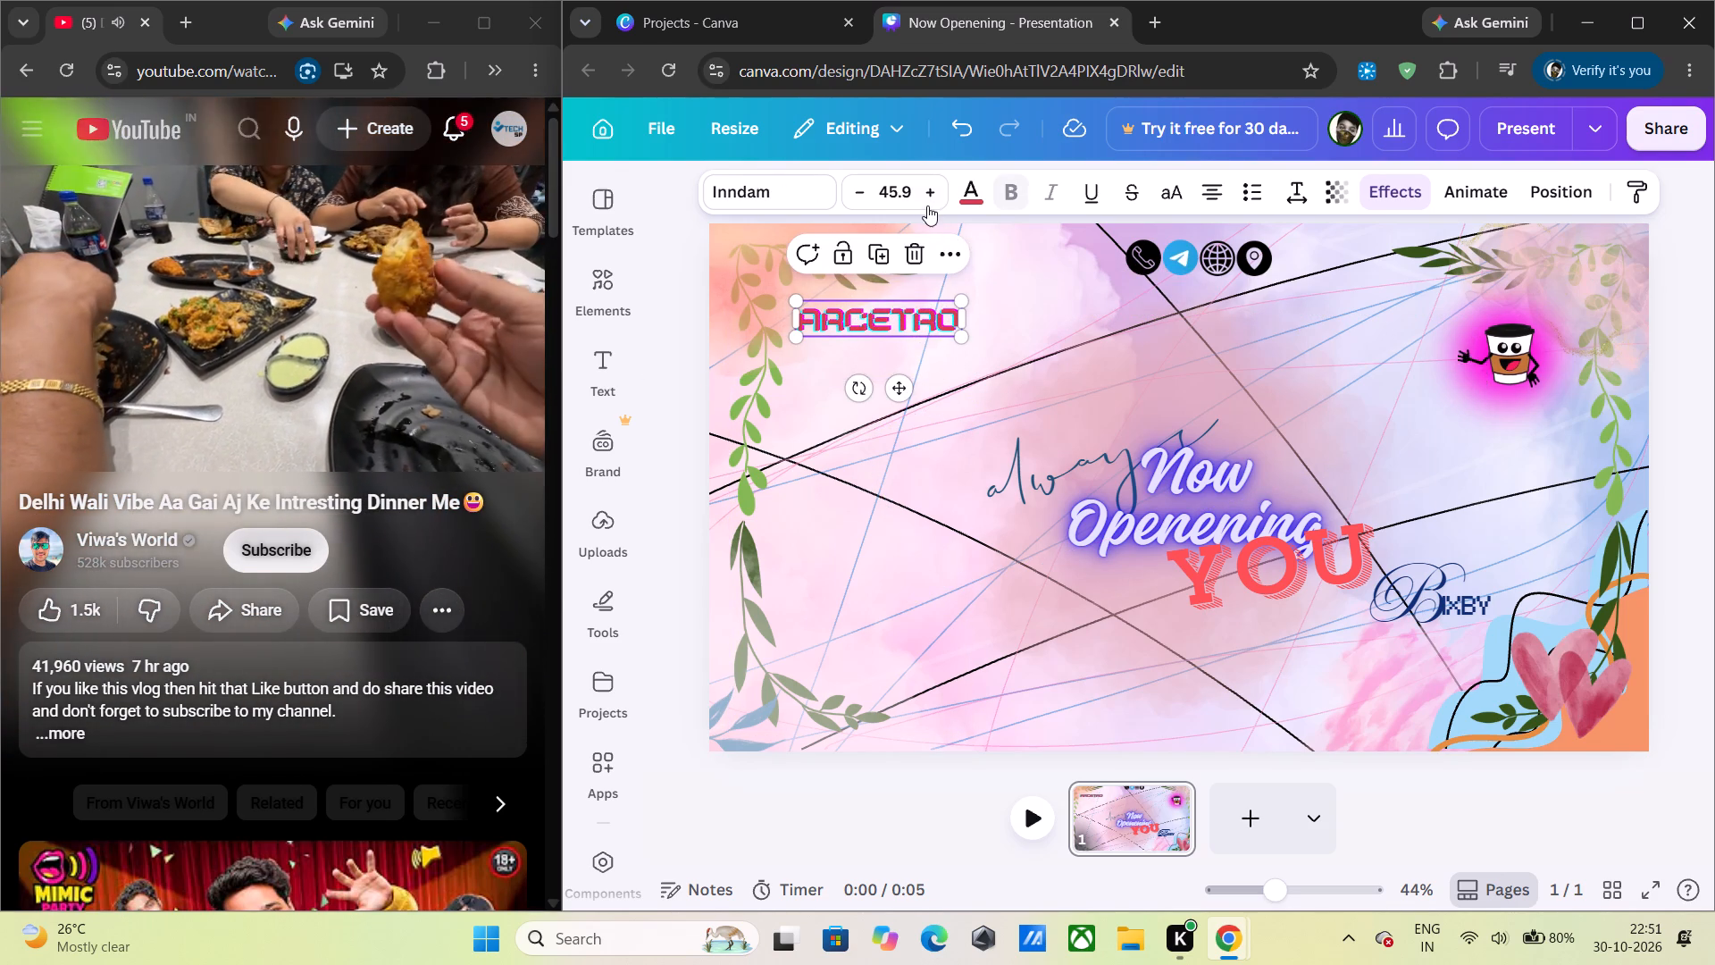
triple_click(933, 199)
left_click(933, 198)
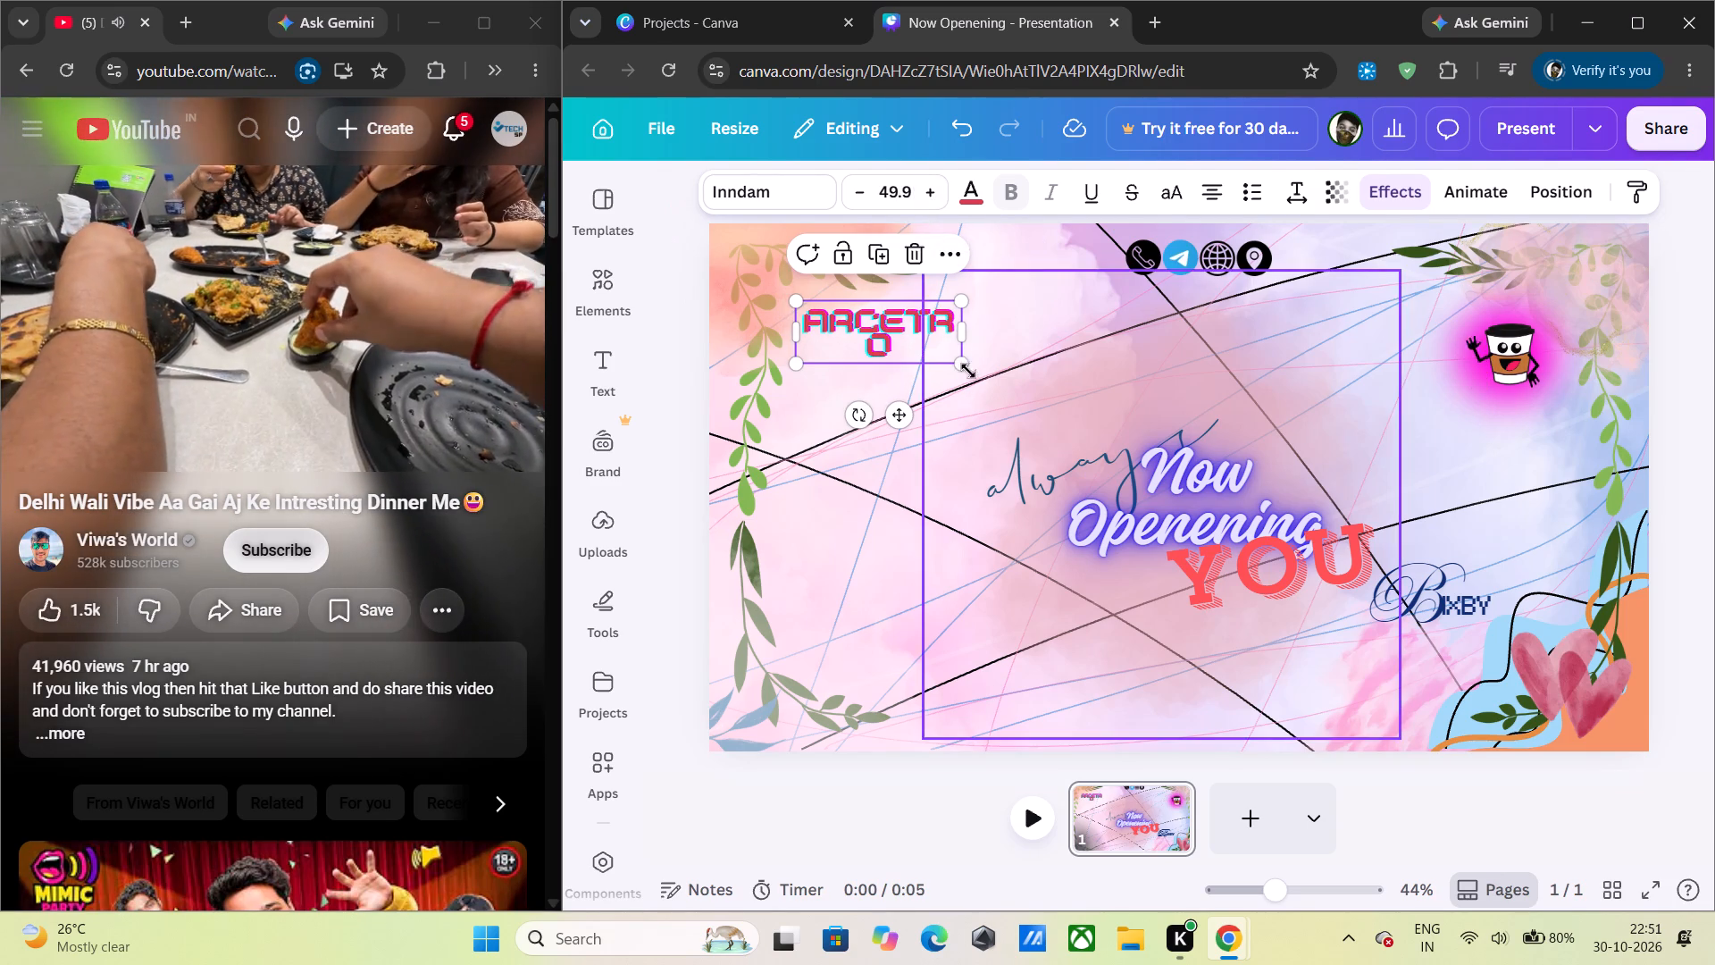
left_click(971, 337)
left_click_drag(973, 334, 989, 331)
double_click(929, 199)
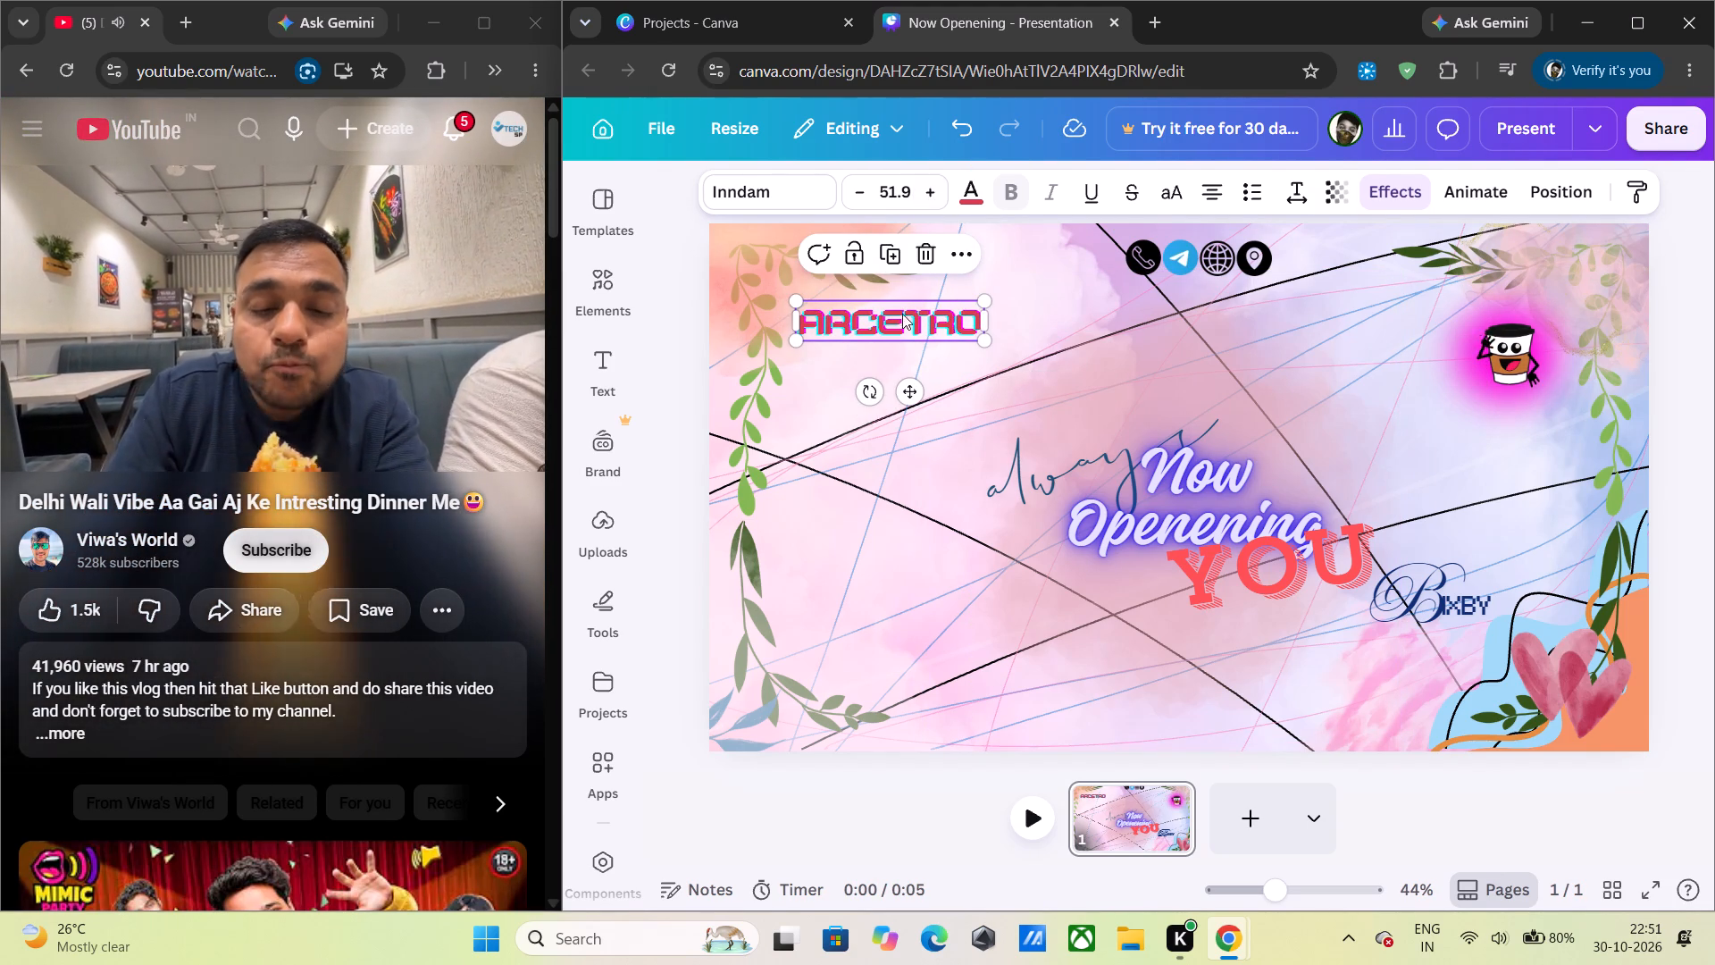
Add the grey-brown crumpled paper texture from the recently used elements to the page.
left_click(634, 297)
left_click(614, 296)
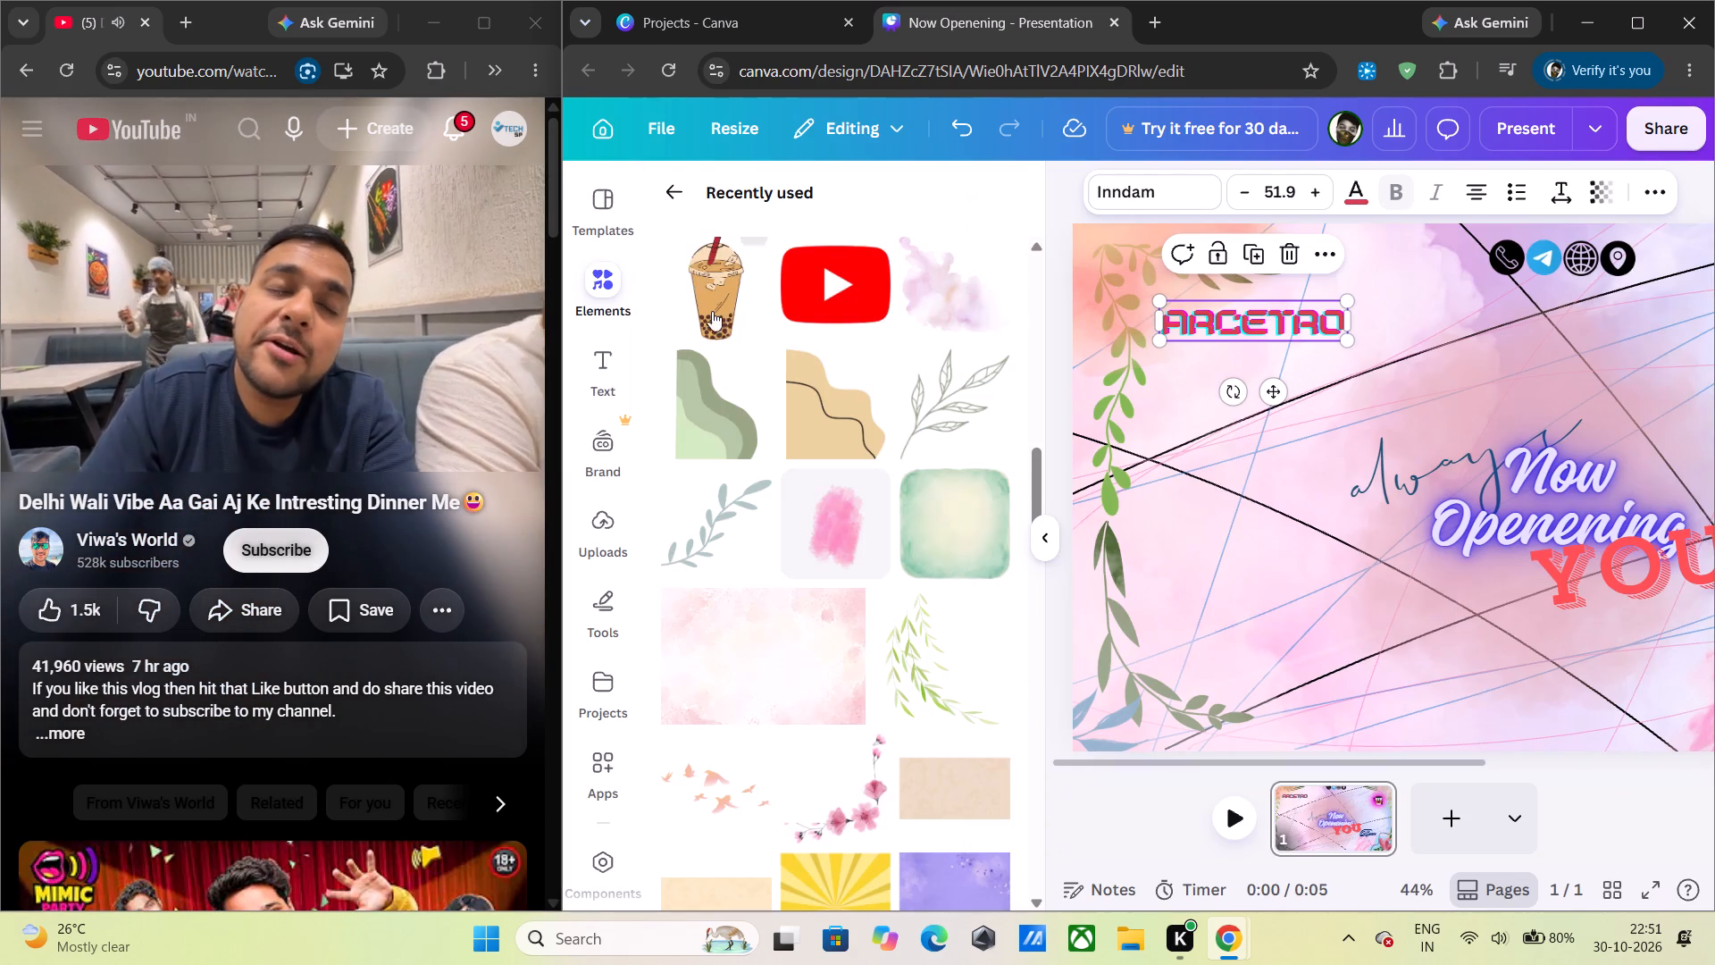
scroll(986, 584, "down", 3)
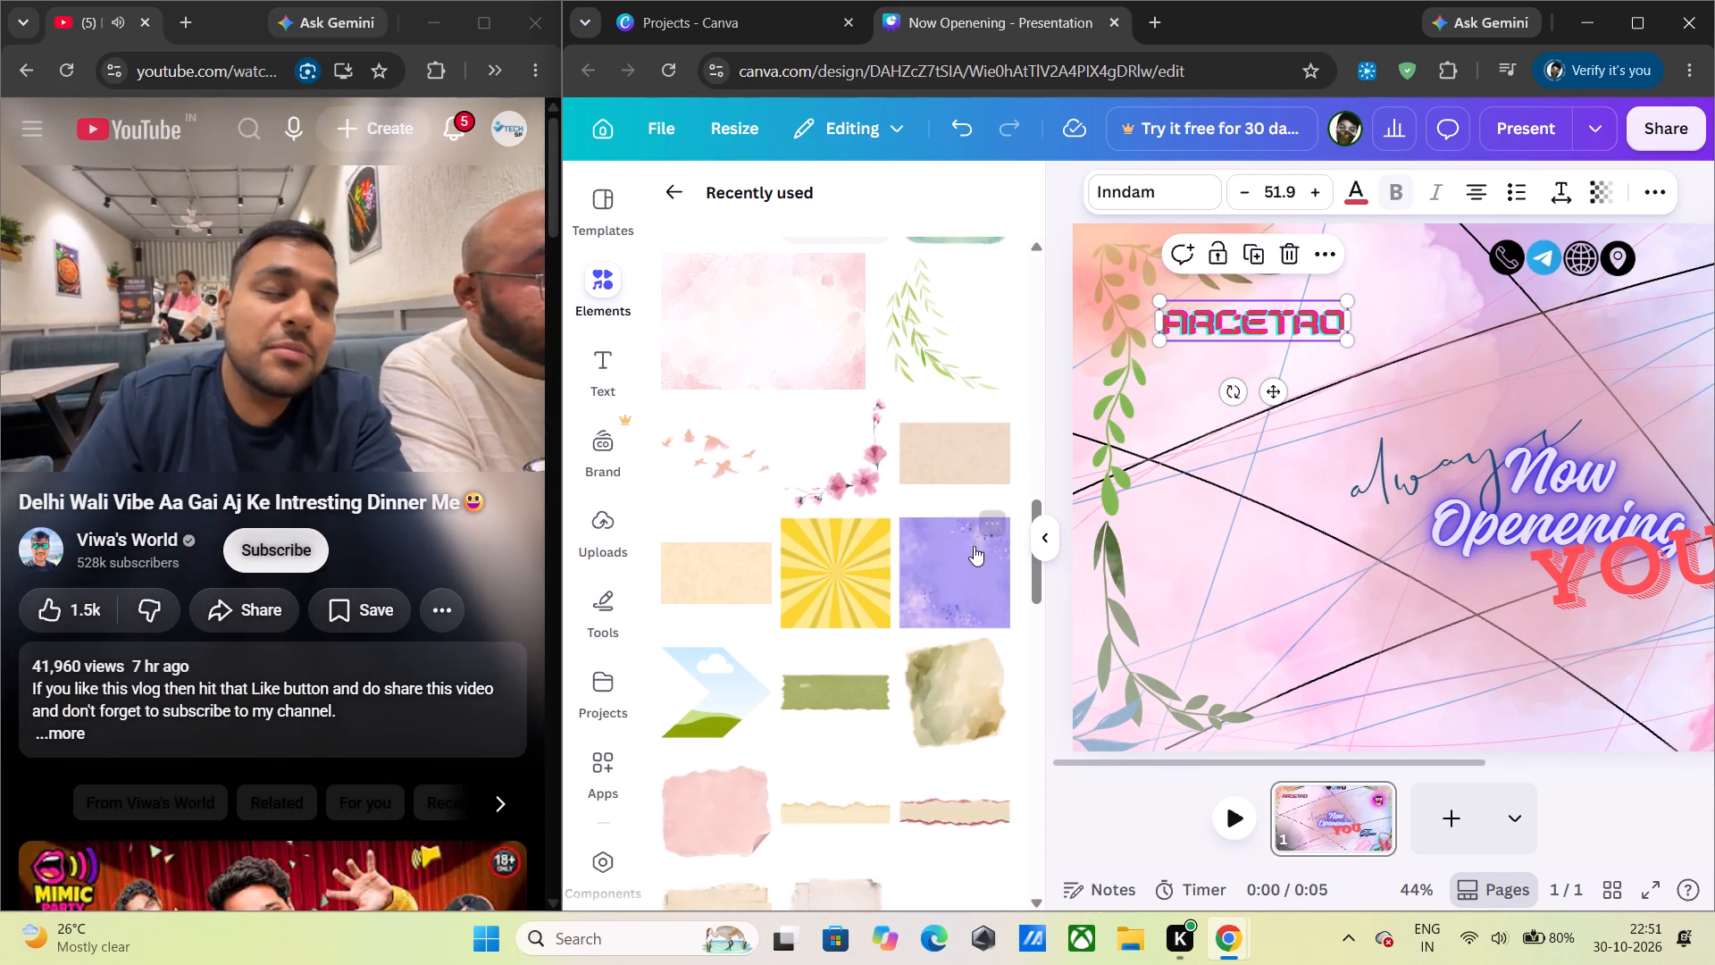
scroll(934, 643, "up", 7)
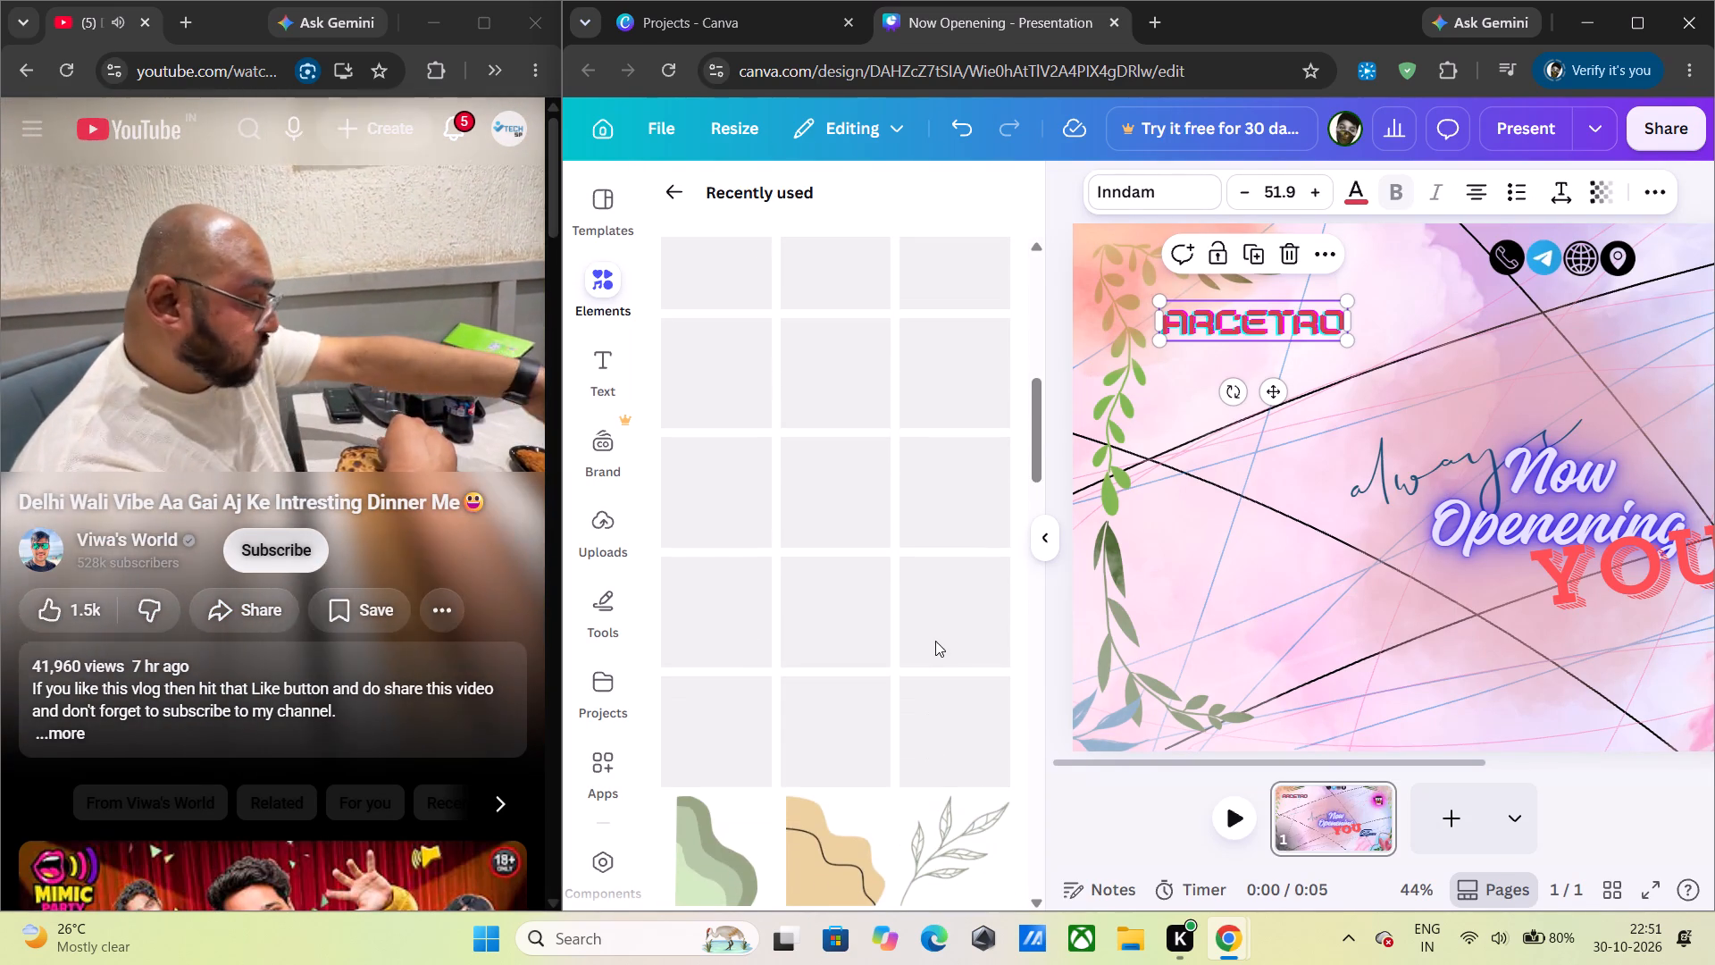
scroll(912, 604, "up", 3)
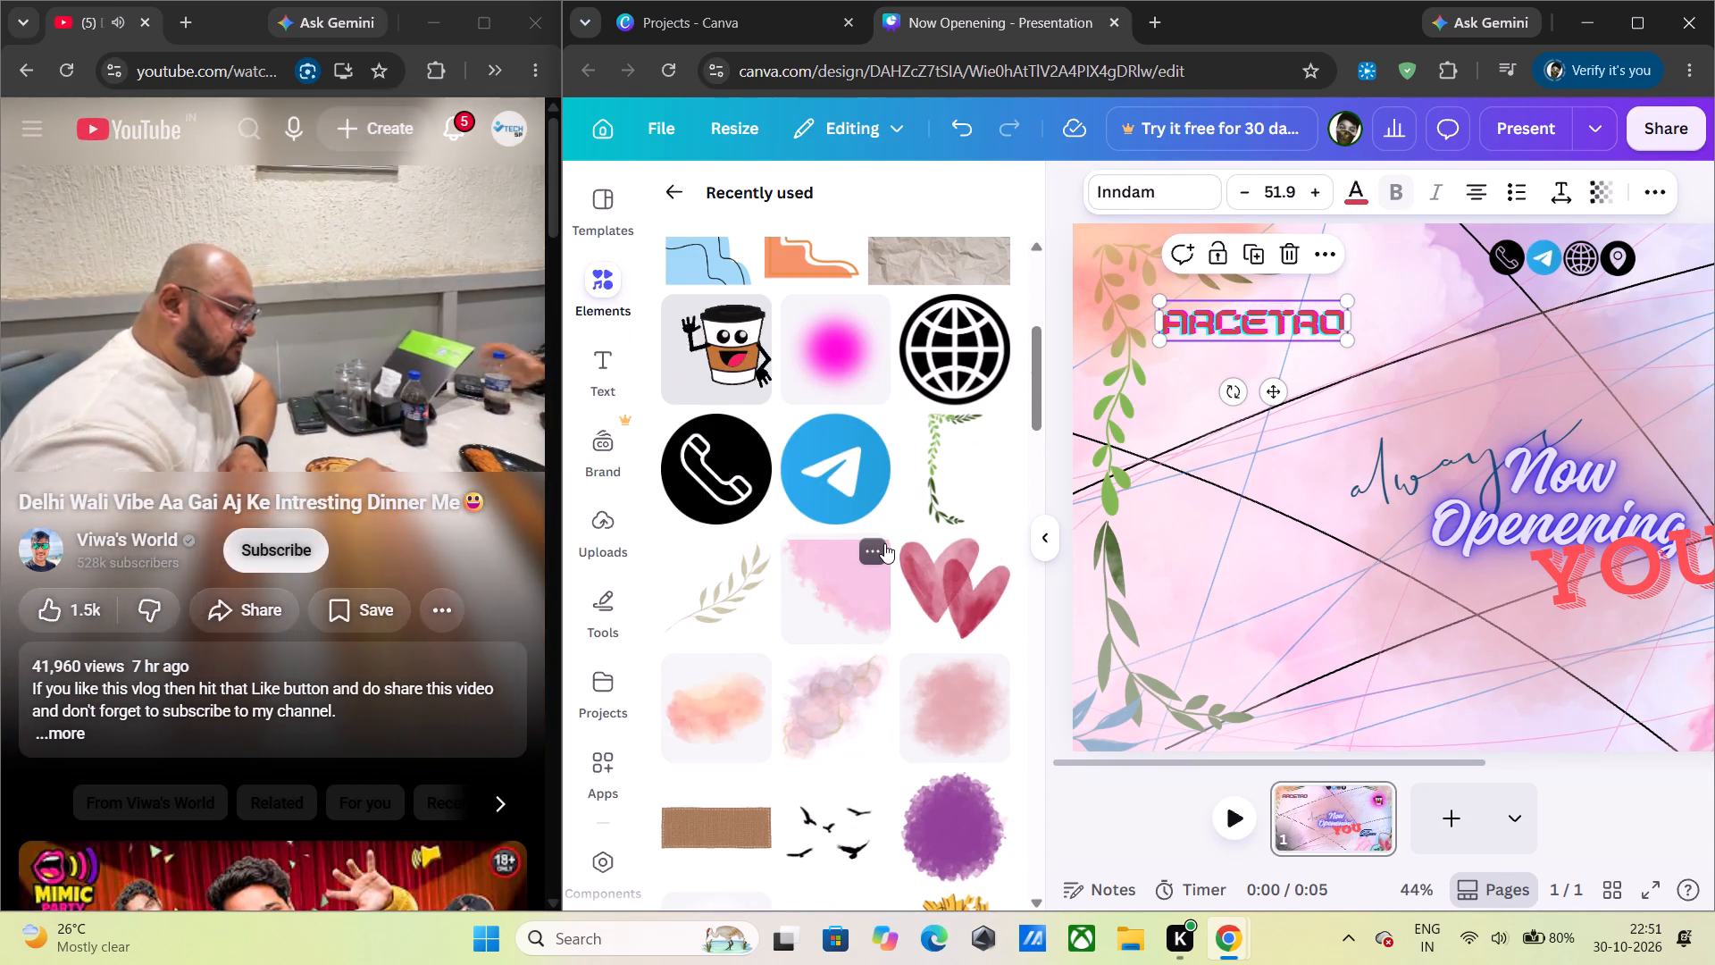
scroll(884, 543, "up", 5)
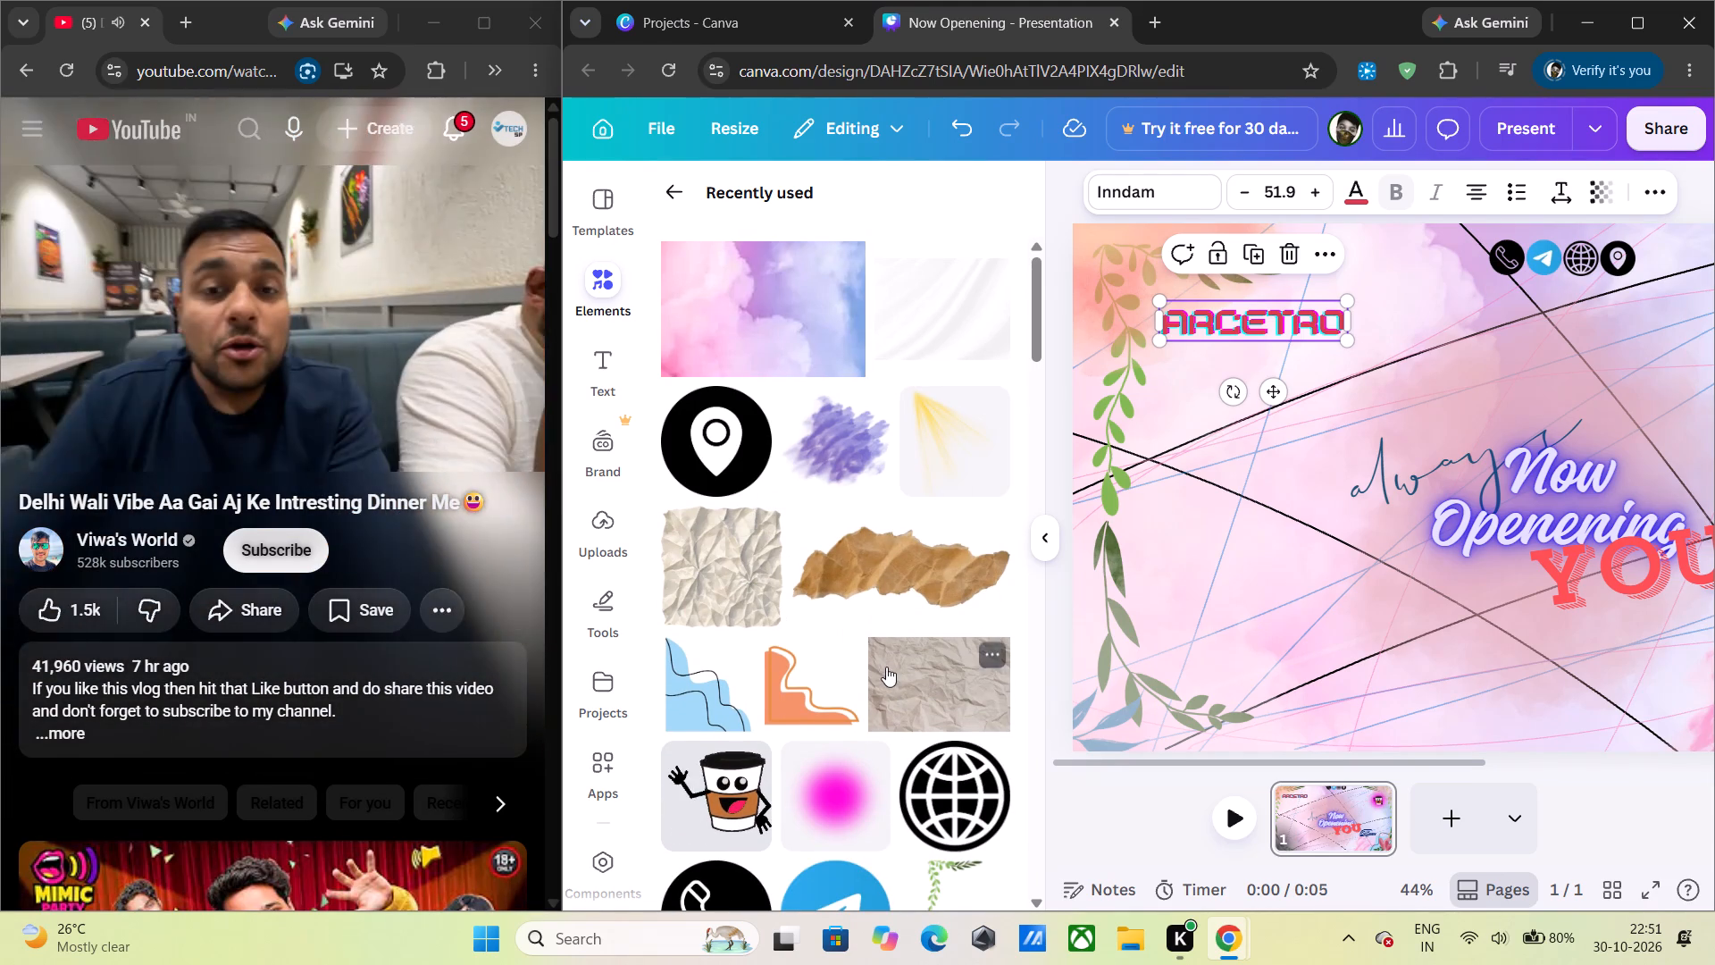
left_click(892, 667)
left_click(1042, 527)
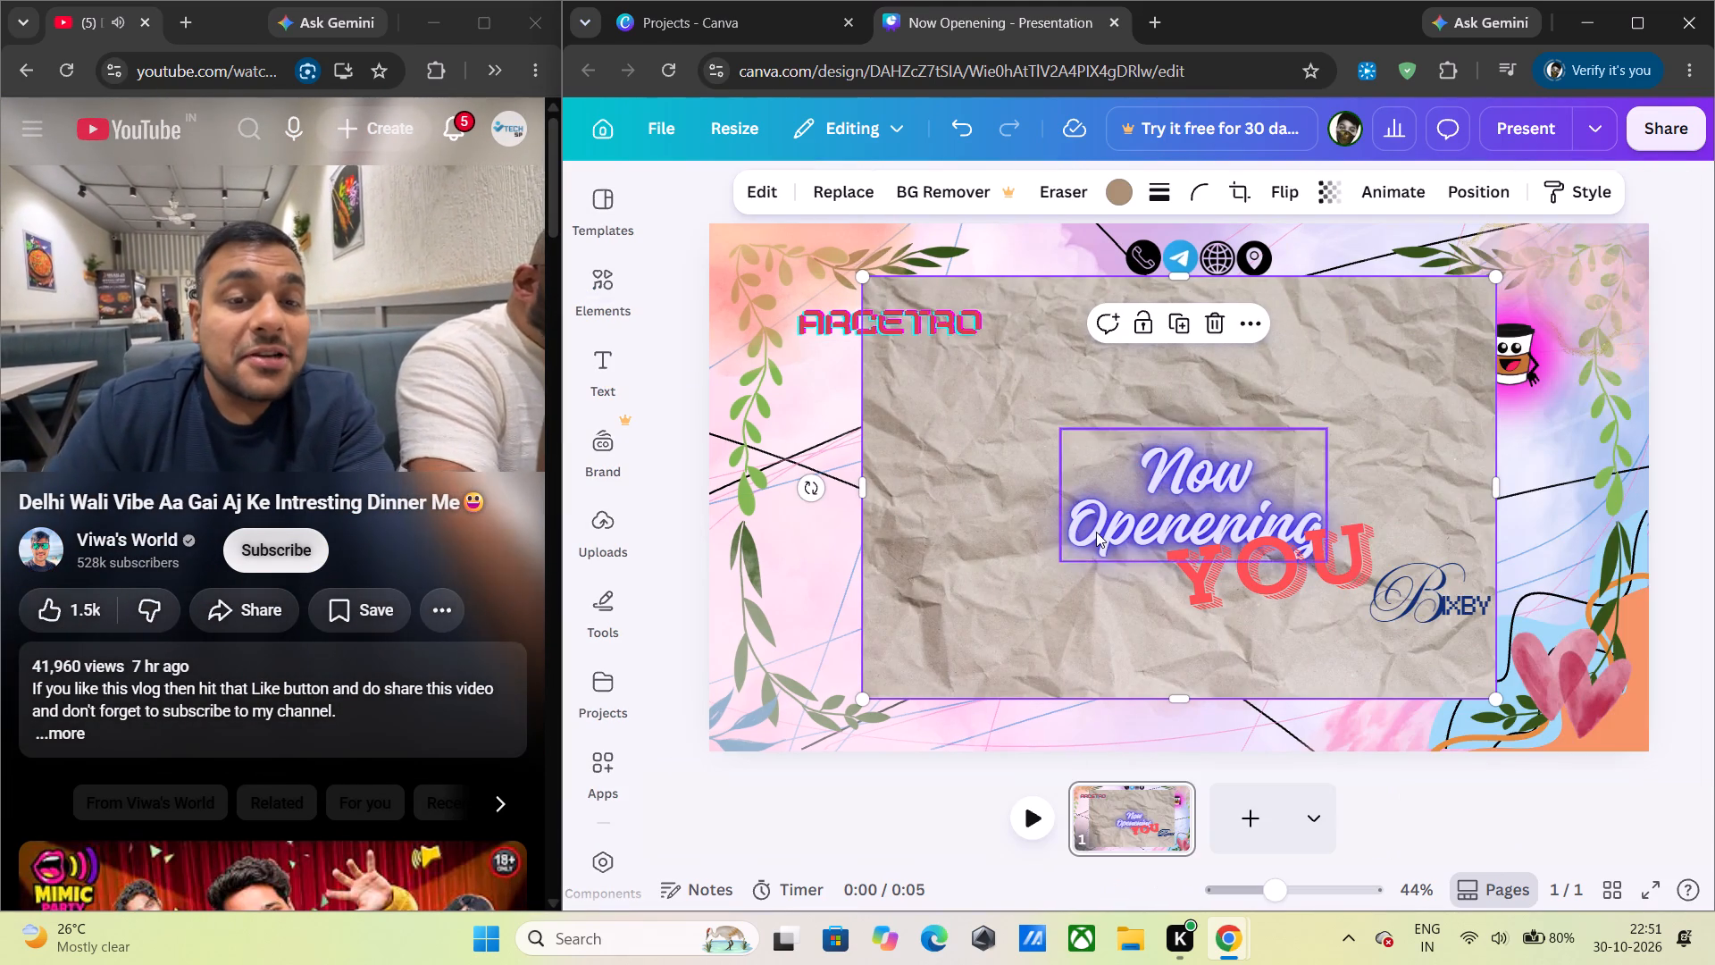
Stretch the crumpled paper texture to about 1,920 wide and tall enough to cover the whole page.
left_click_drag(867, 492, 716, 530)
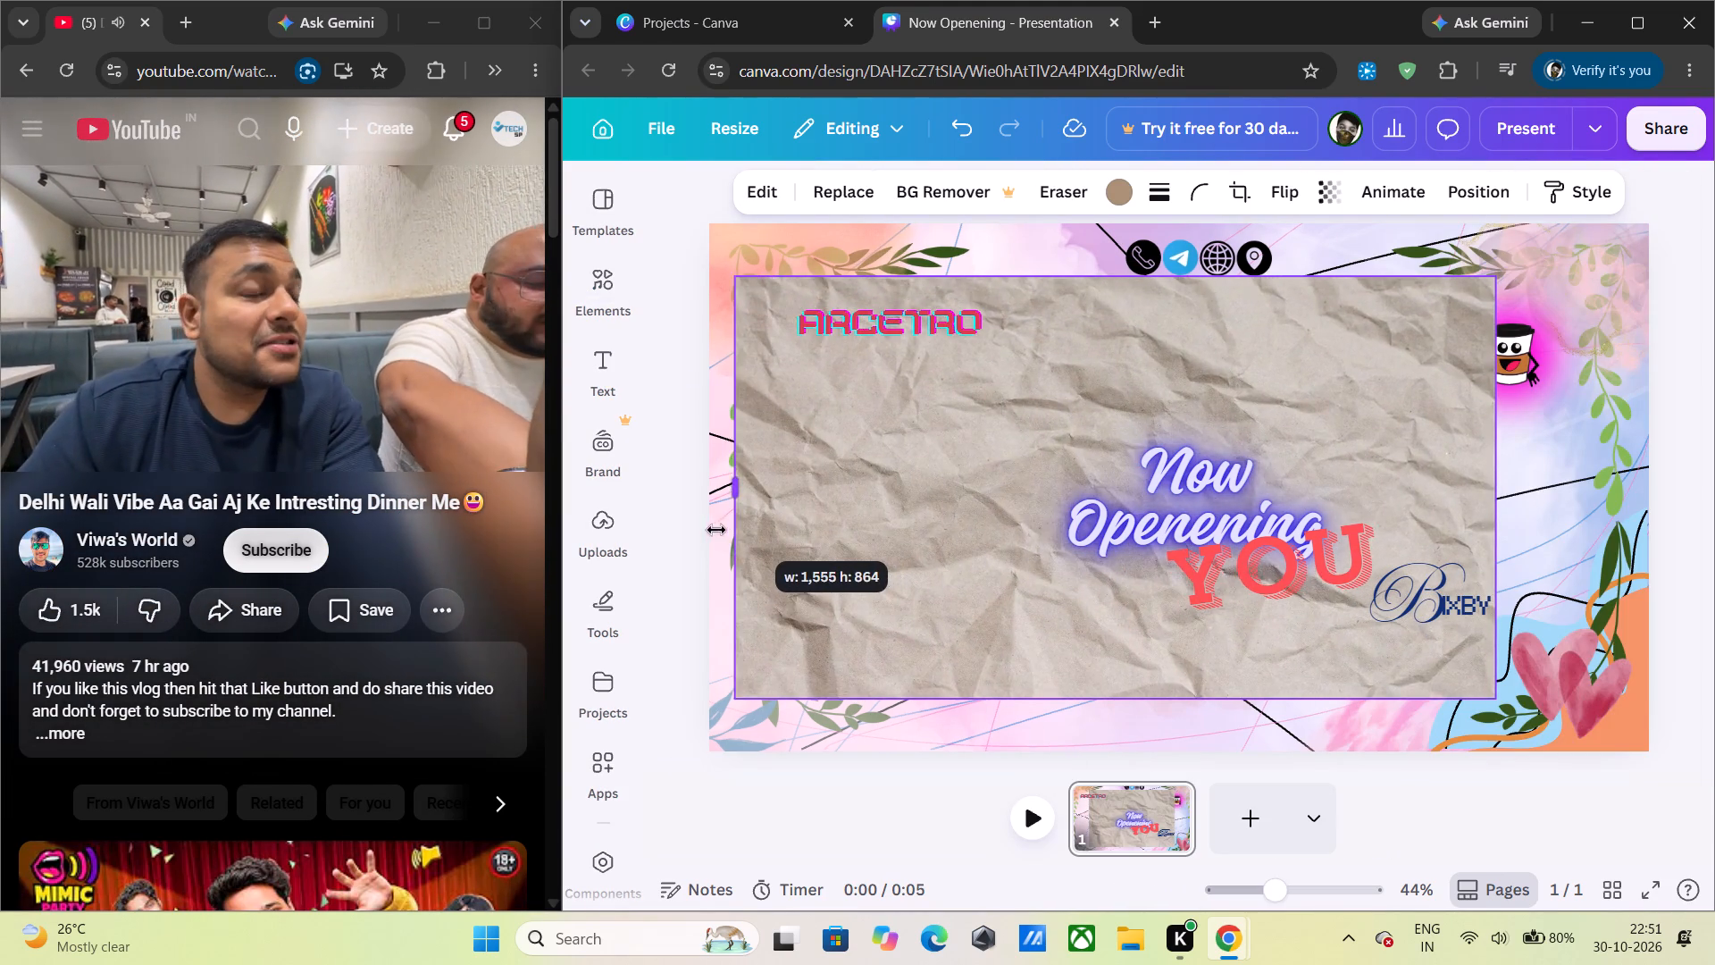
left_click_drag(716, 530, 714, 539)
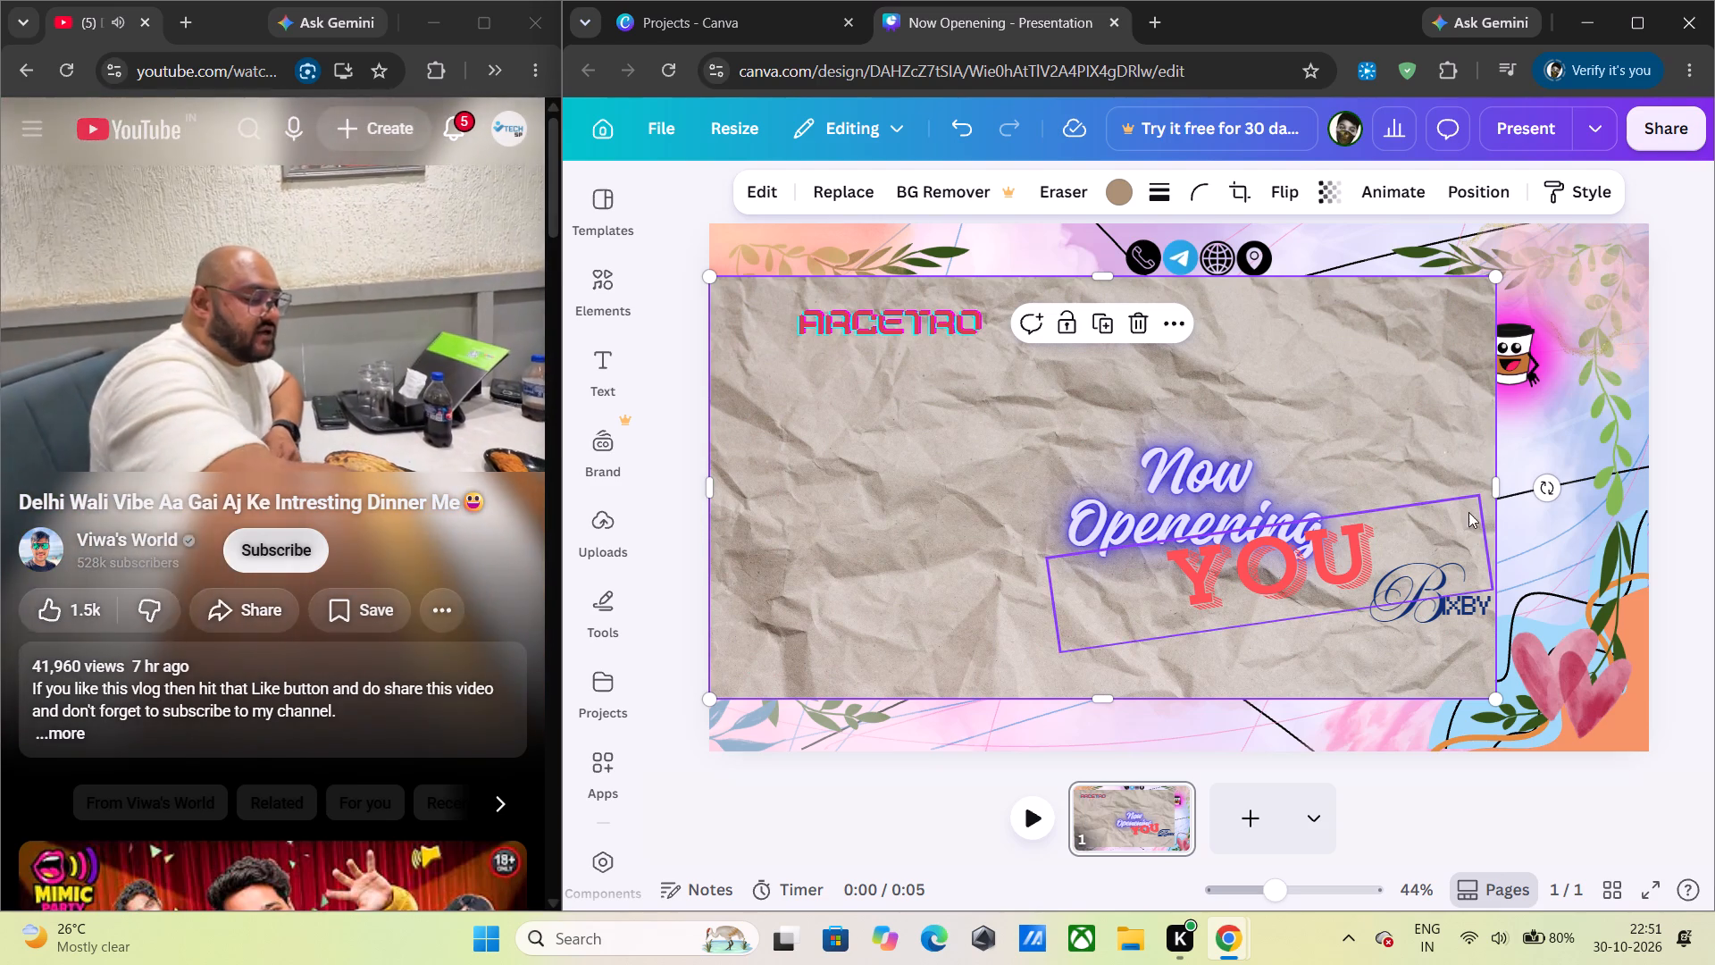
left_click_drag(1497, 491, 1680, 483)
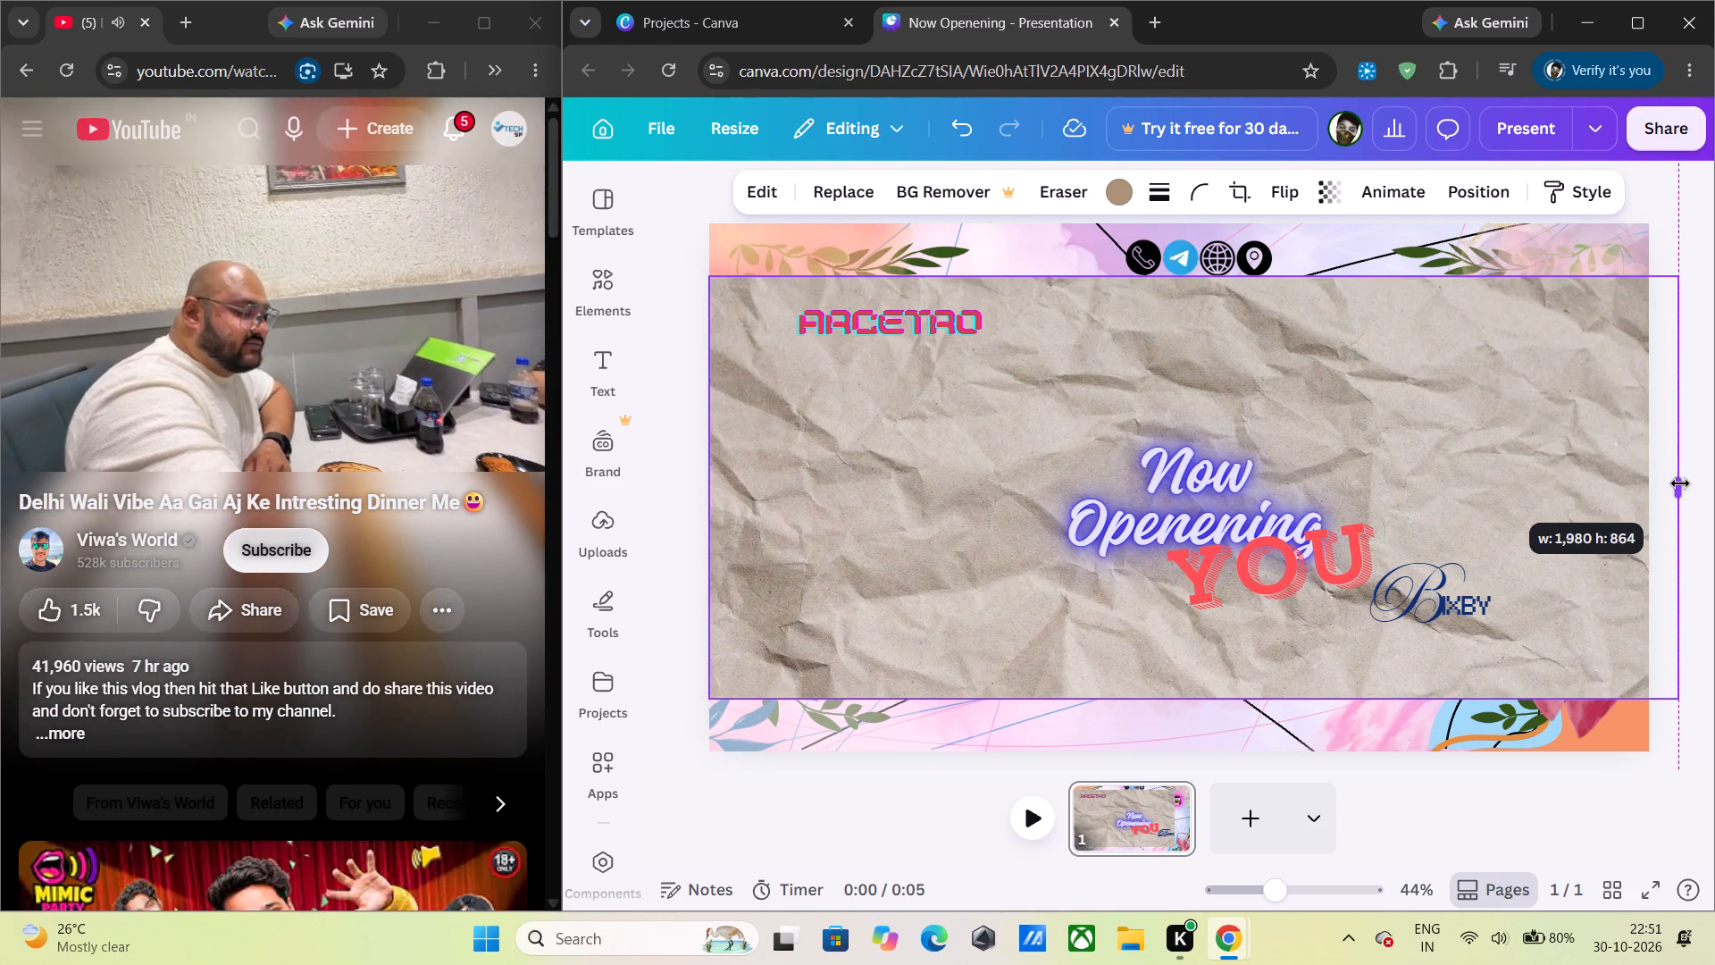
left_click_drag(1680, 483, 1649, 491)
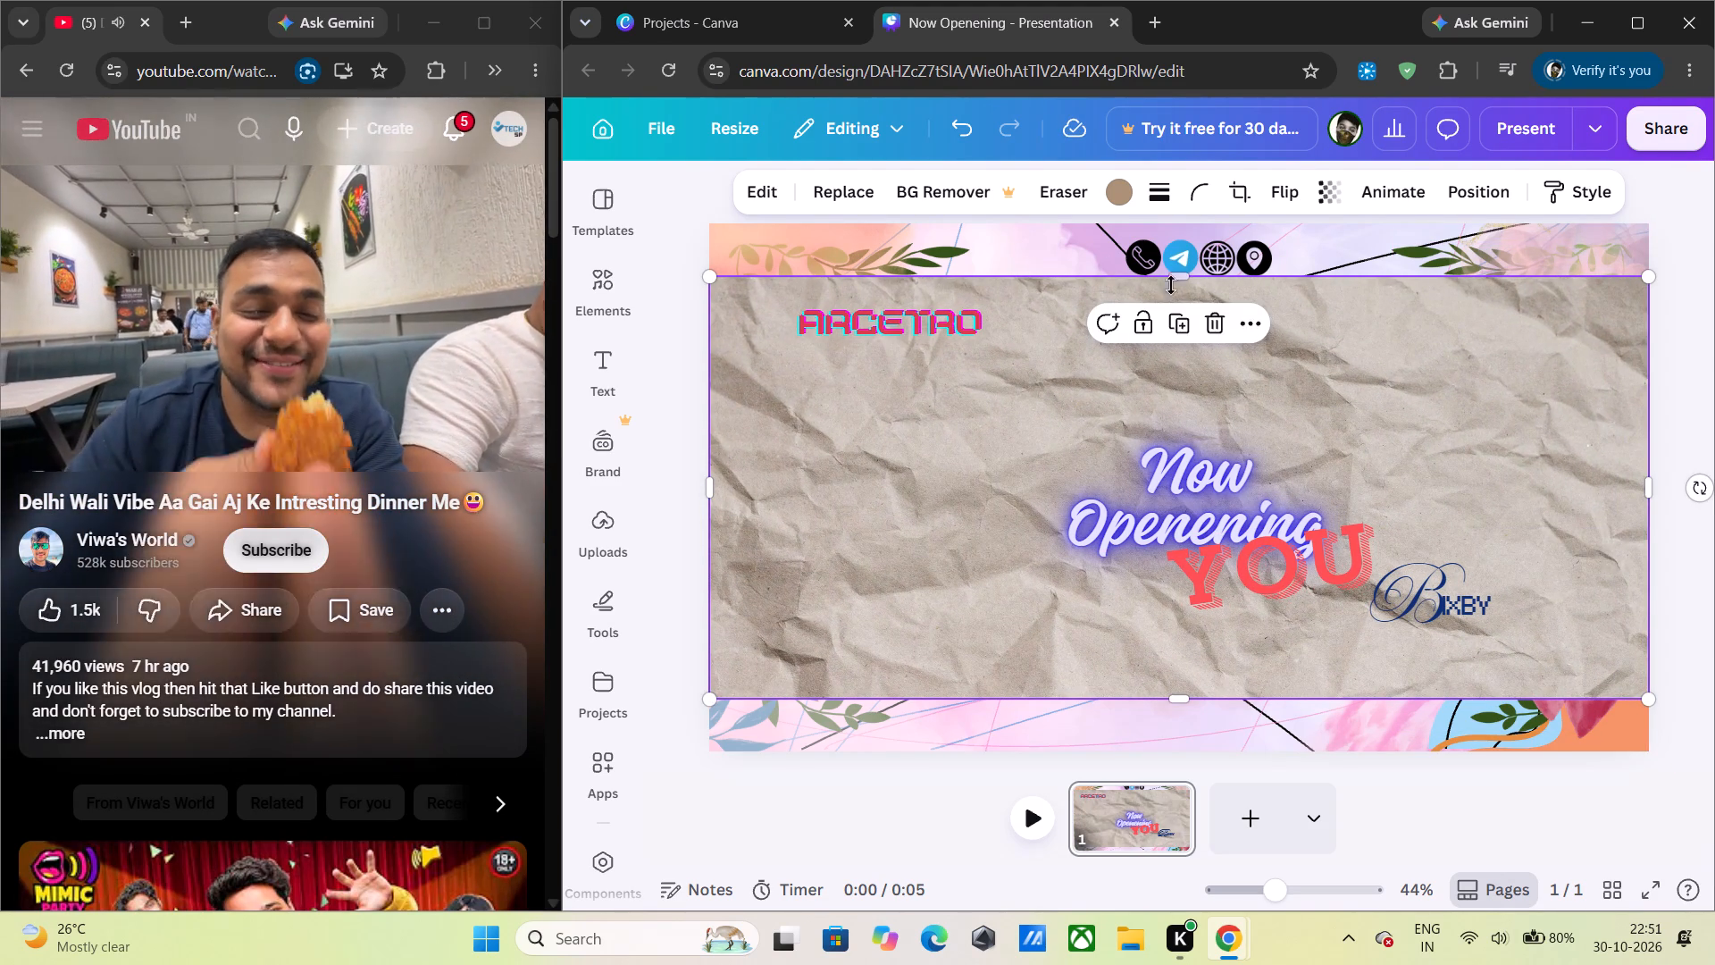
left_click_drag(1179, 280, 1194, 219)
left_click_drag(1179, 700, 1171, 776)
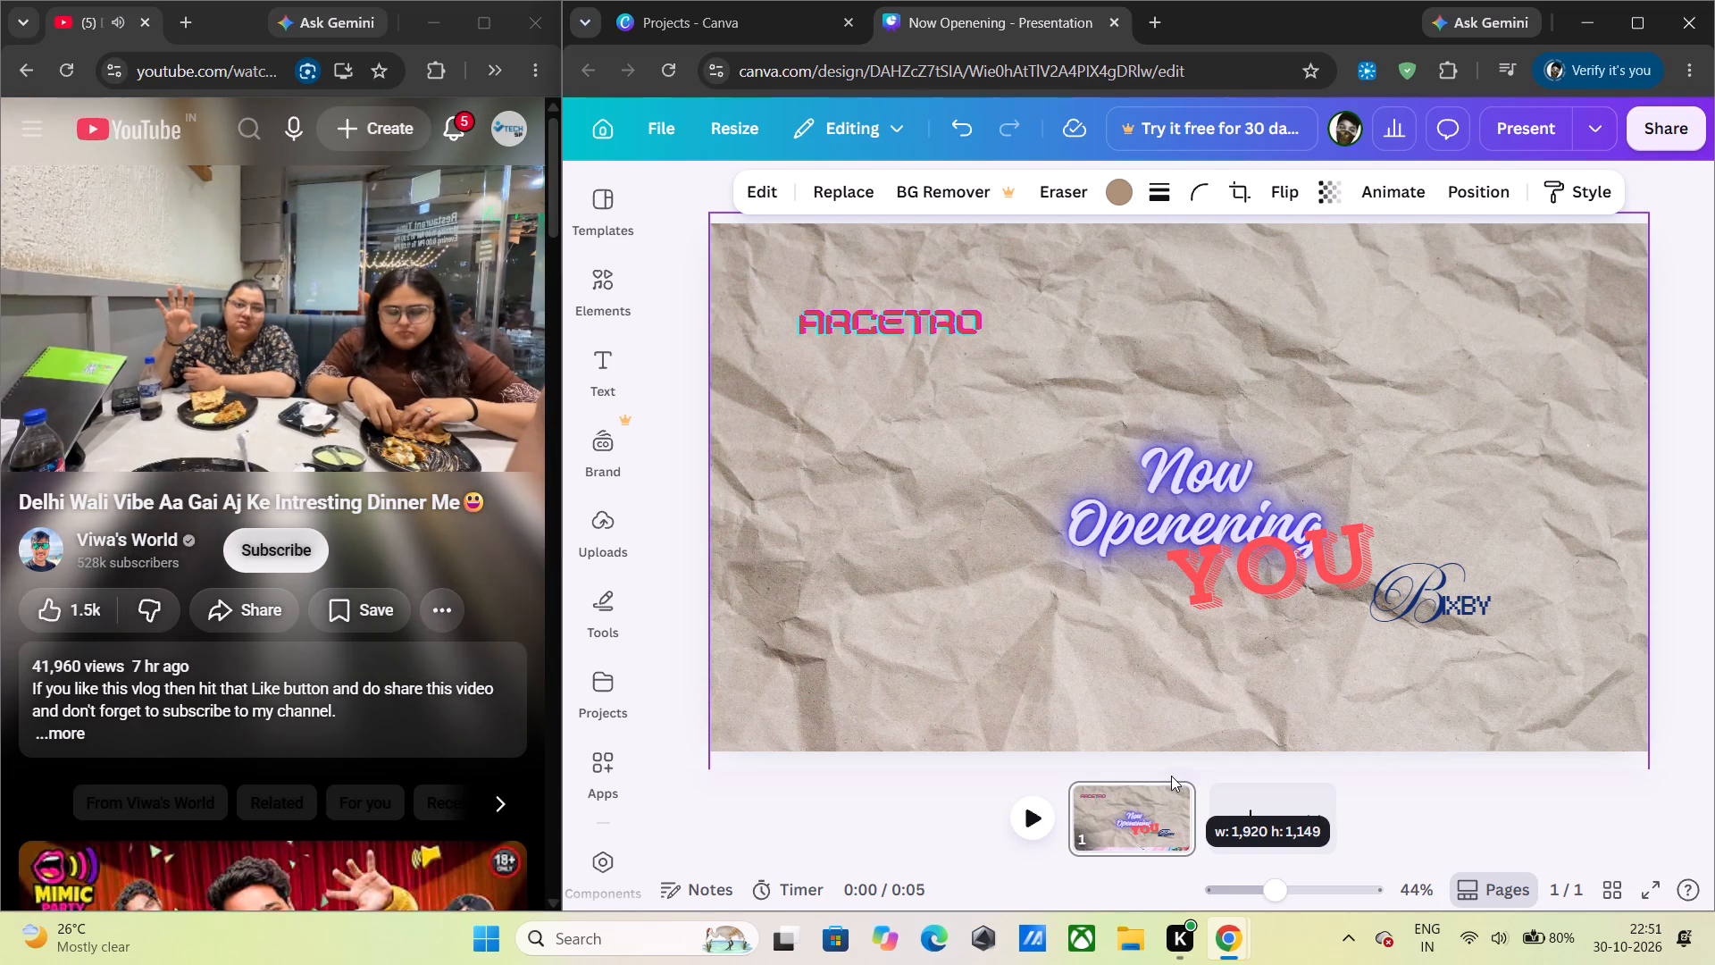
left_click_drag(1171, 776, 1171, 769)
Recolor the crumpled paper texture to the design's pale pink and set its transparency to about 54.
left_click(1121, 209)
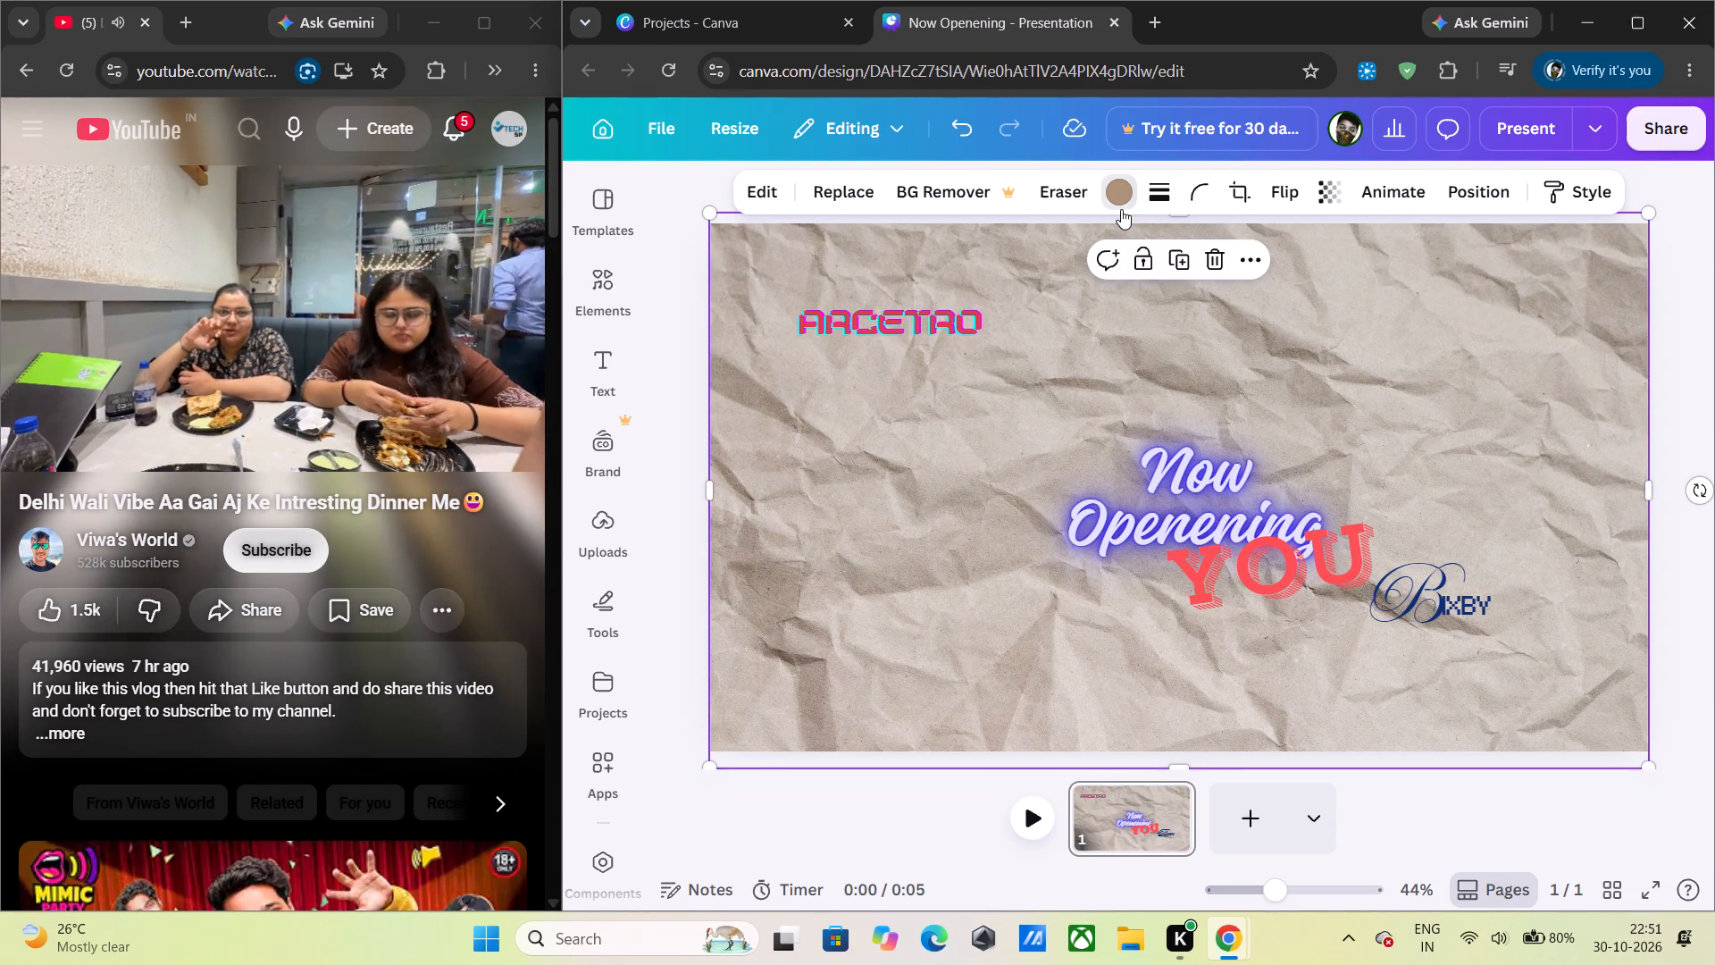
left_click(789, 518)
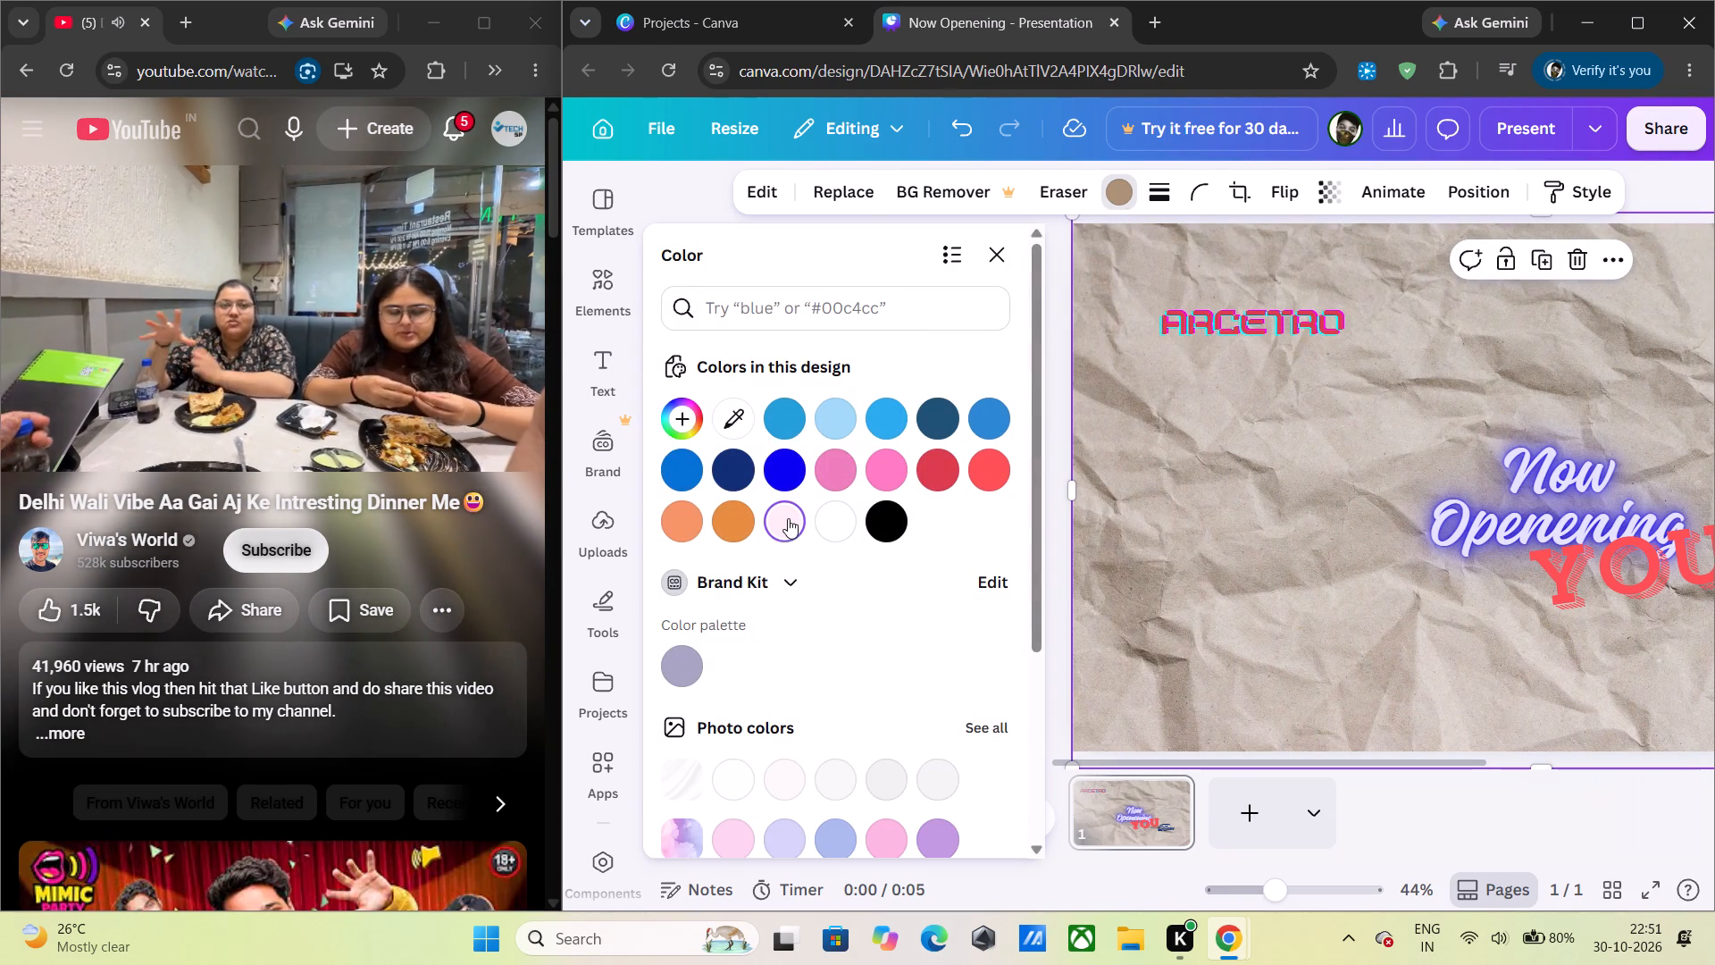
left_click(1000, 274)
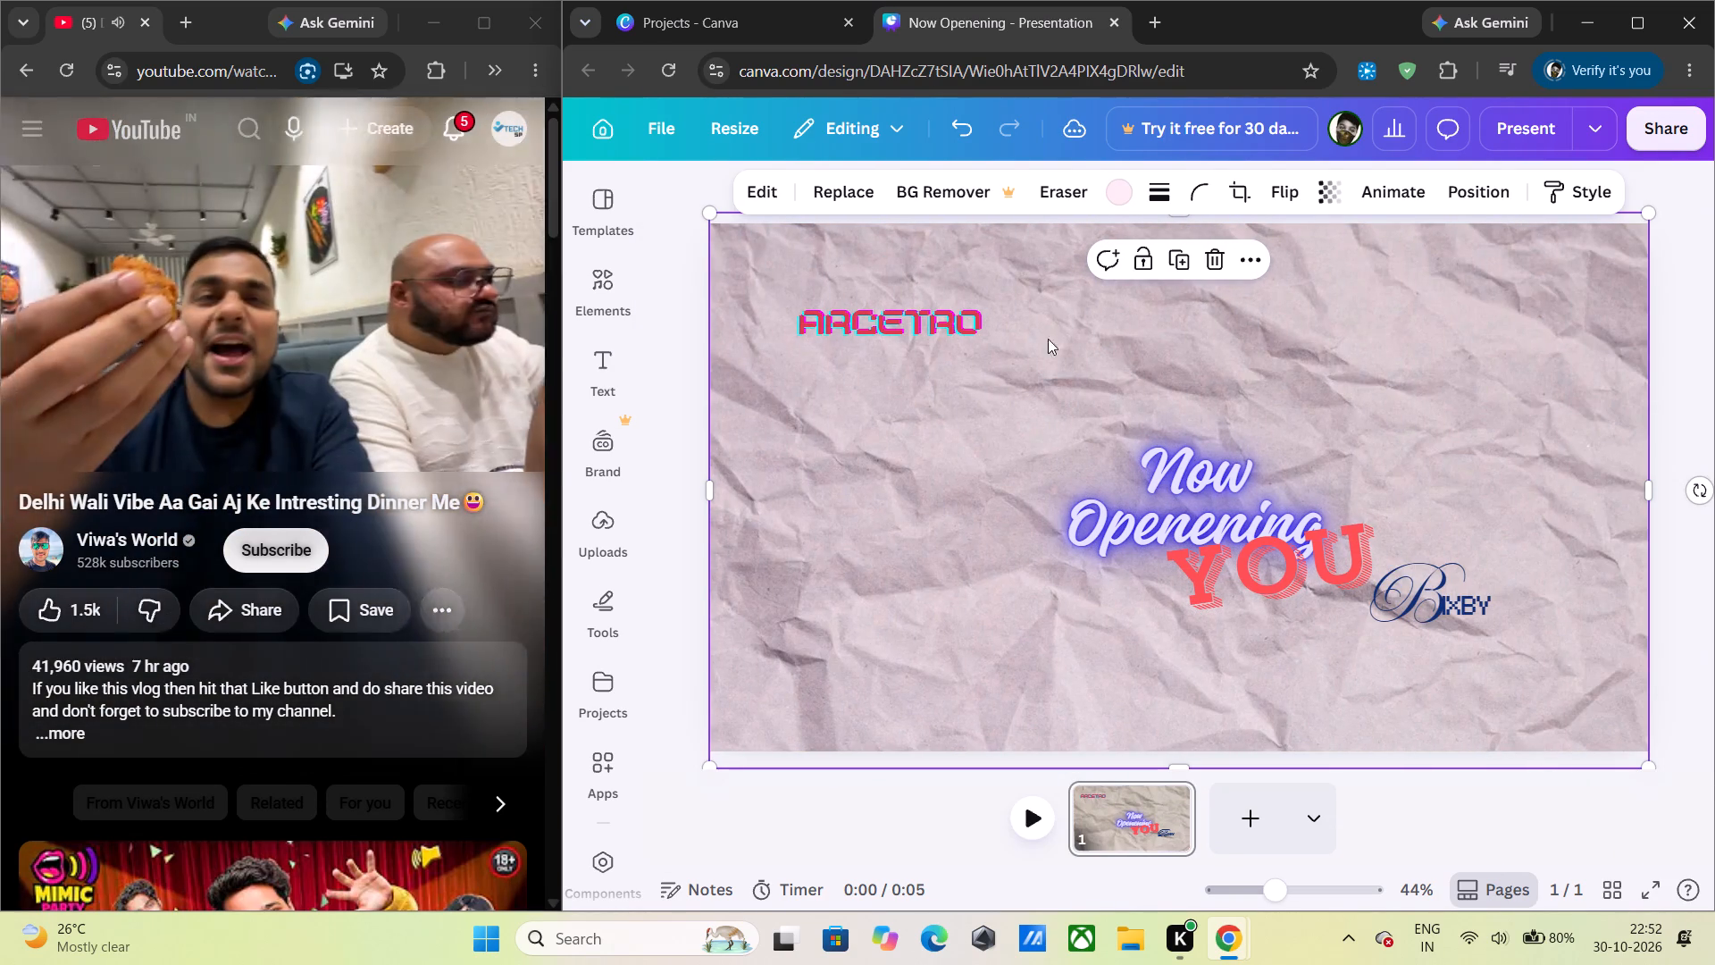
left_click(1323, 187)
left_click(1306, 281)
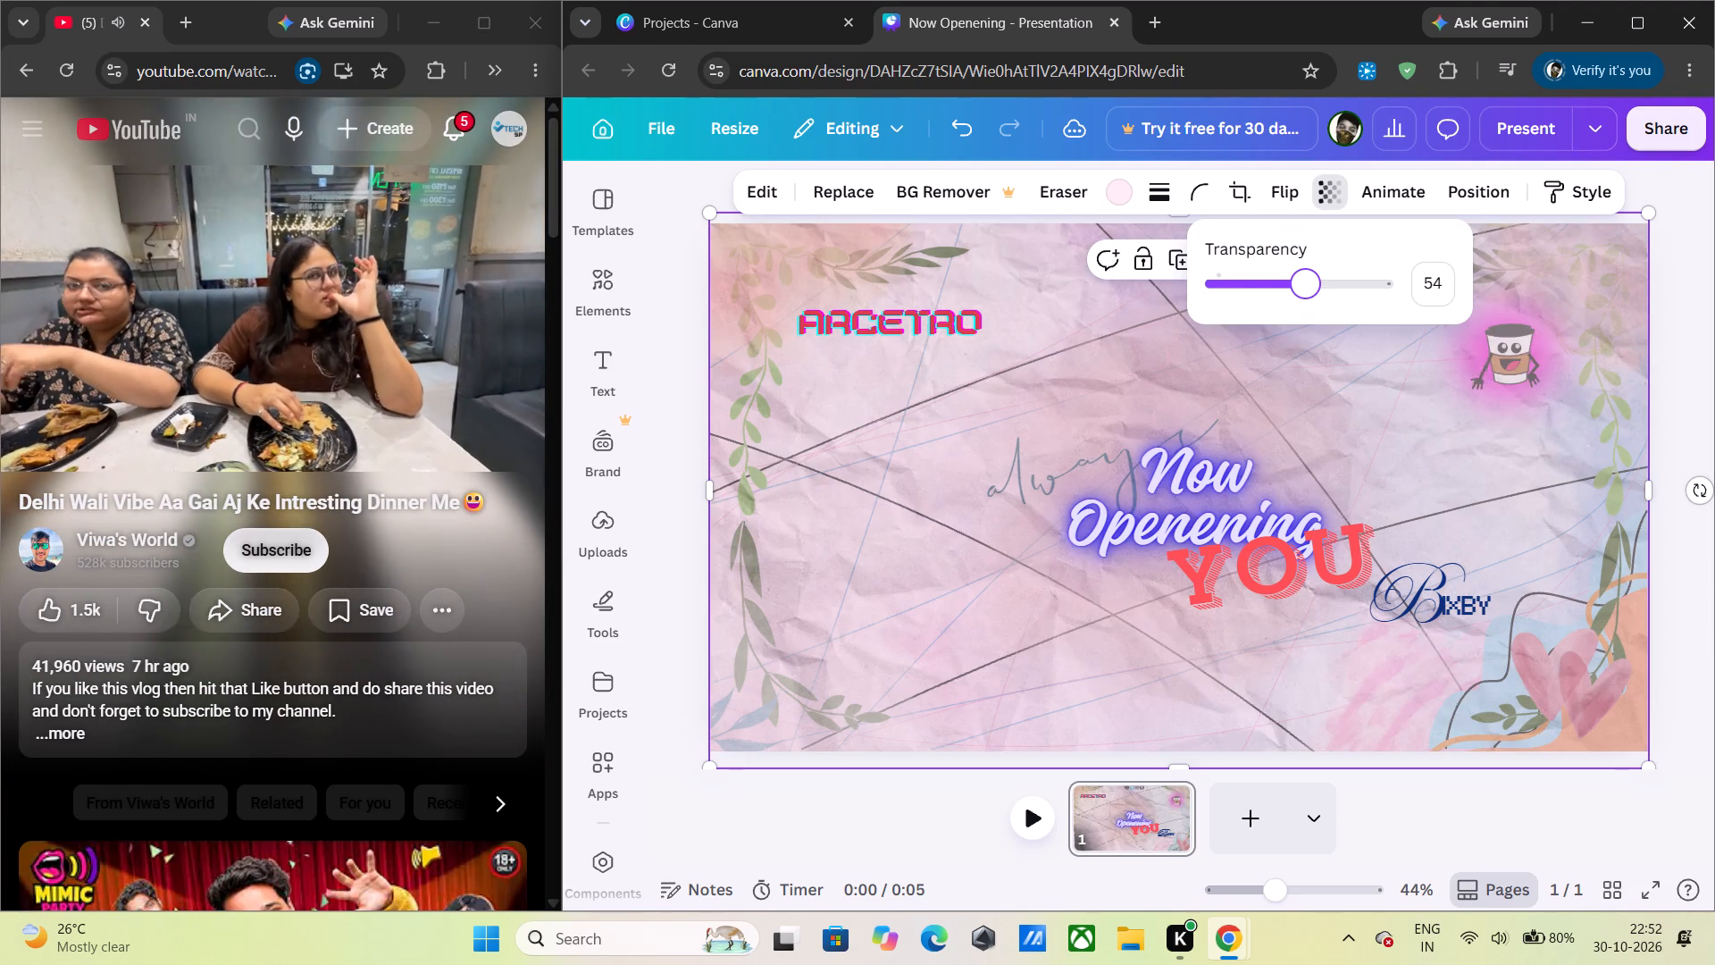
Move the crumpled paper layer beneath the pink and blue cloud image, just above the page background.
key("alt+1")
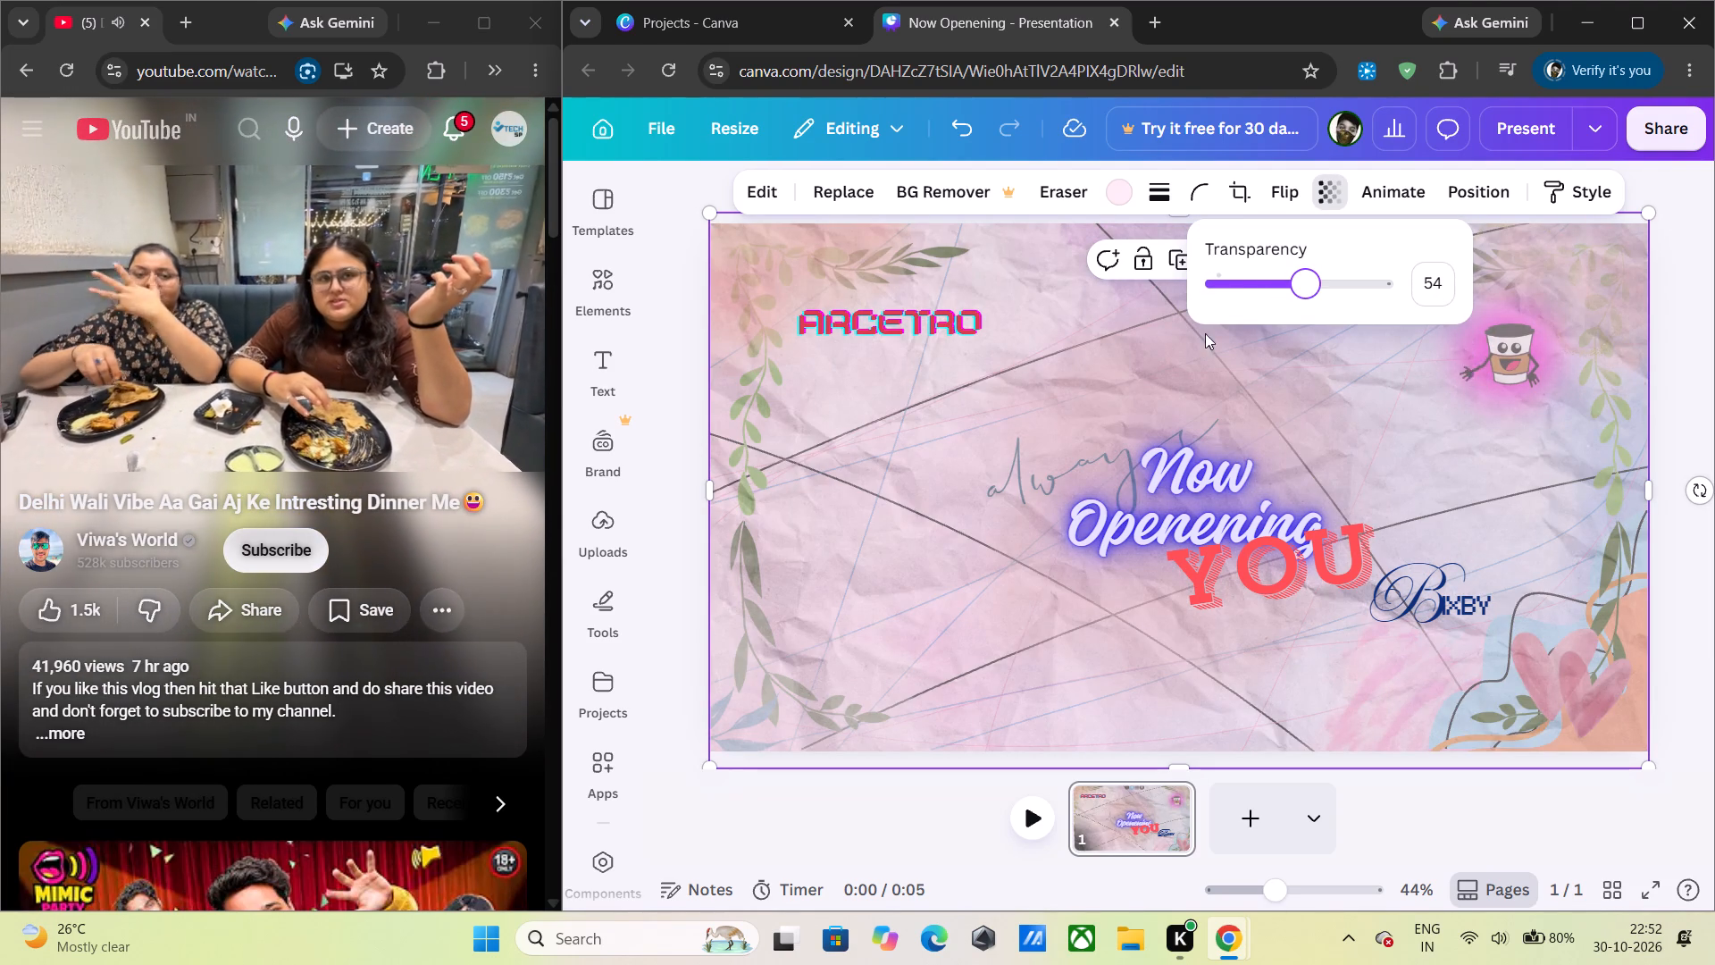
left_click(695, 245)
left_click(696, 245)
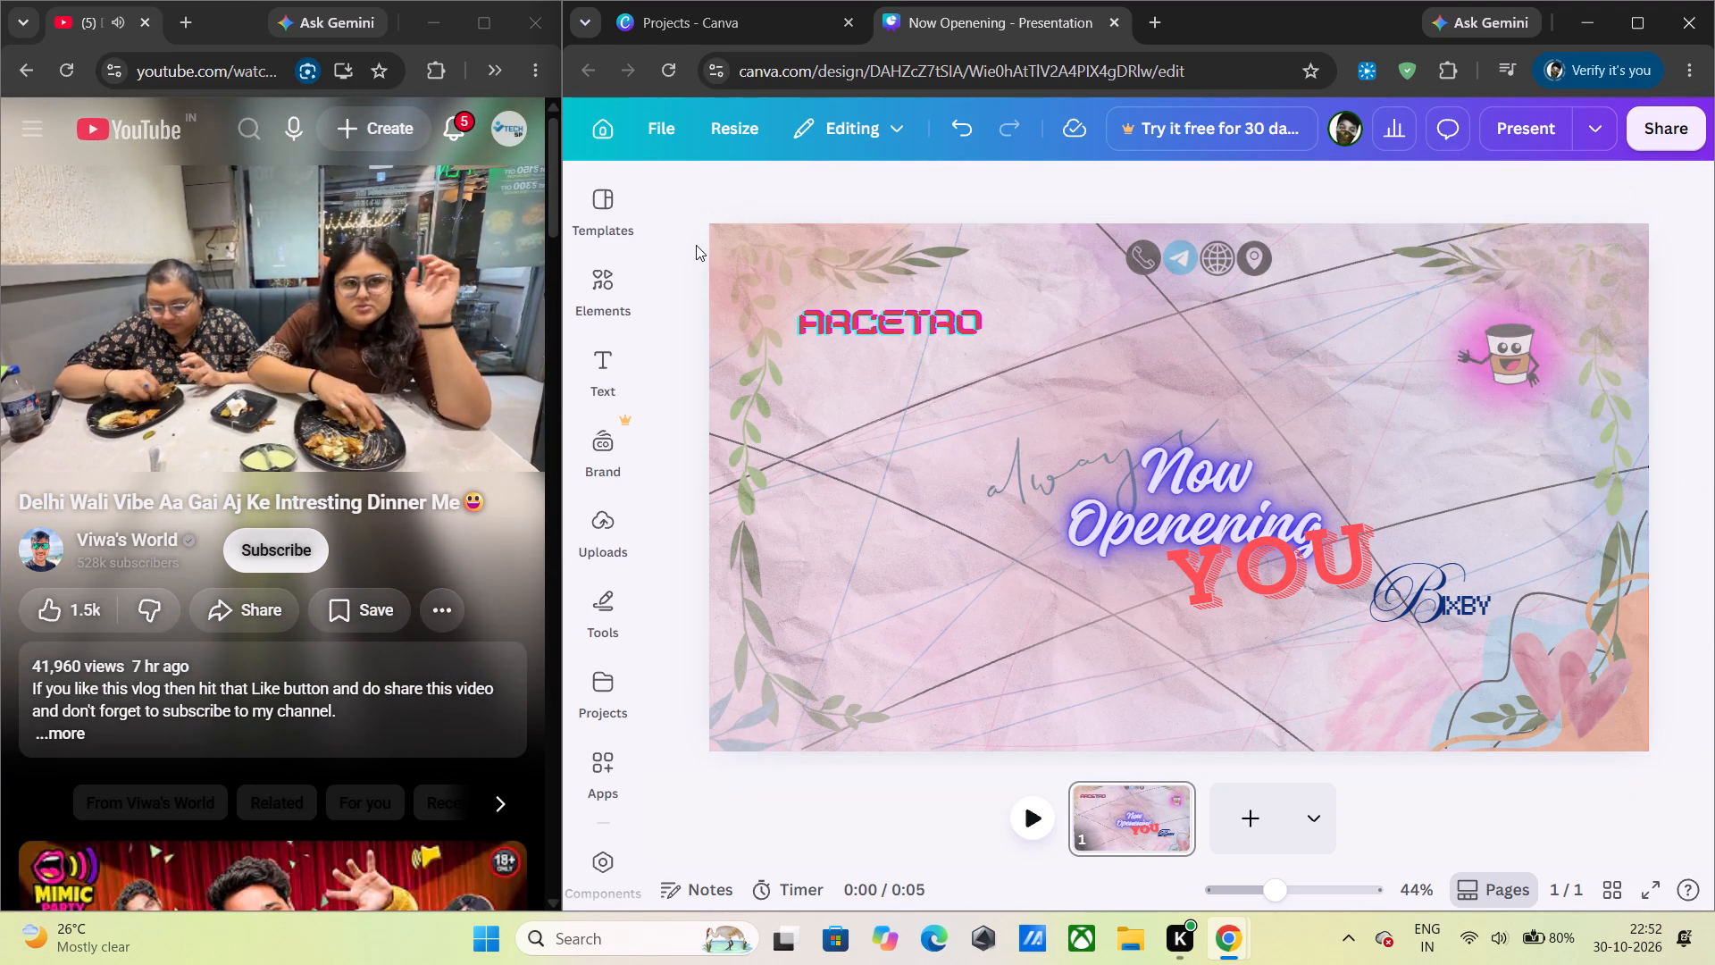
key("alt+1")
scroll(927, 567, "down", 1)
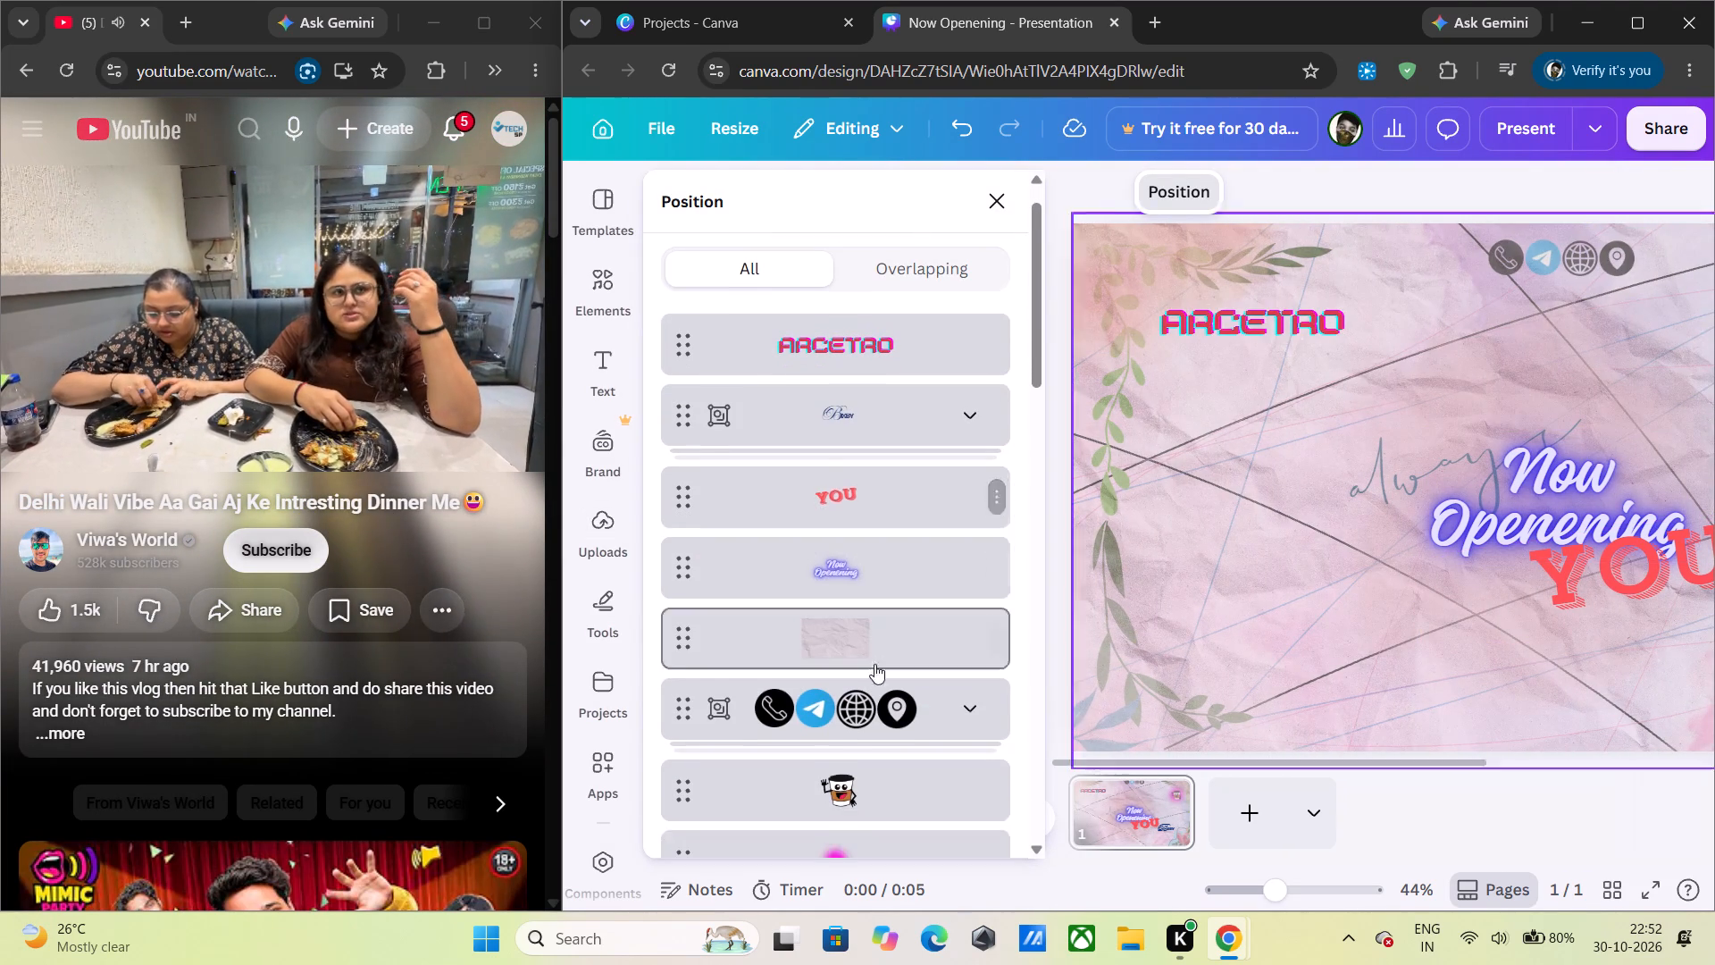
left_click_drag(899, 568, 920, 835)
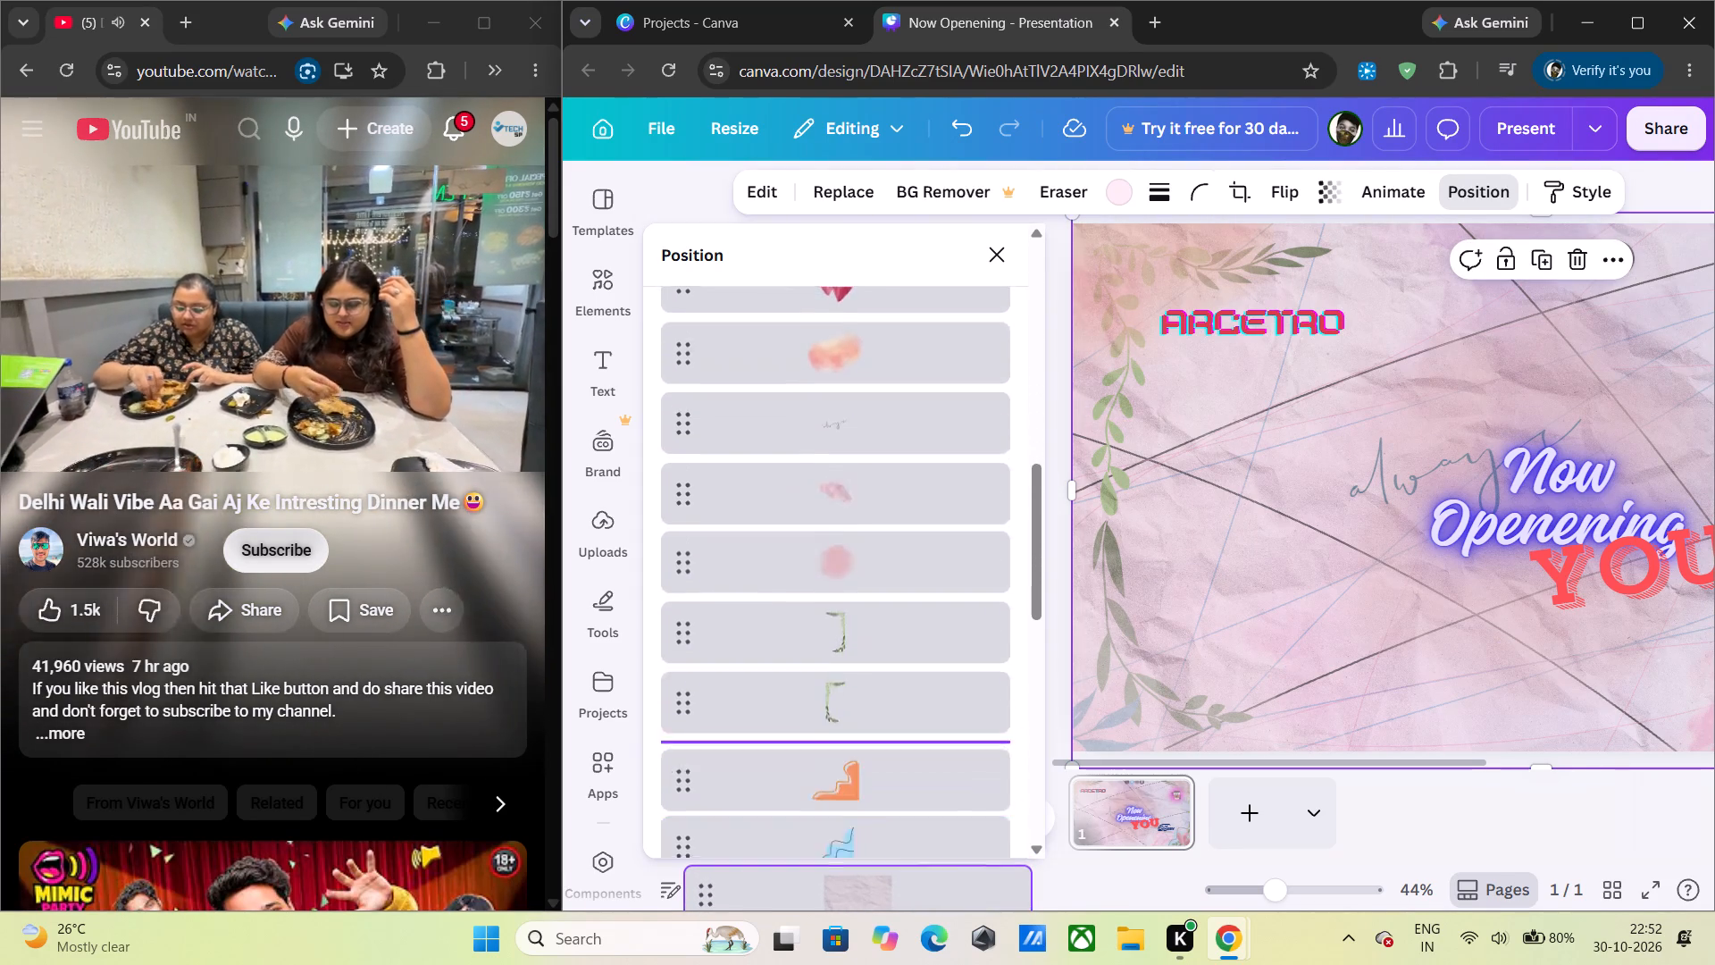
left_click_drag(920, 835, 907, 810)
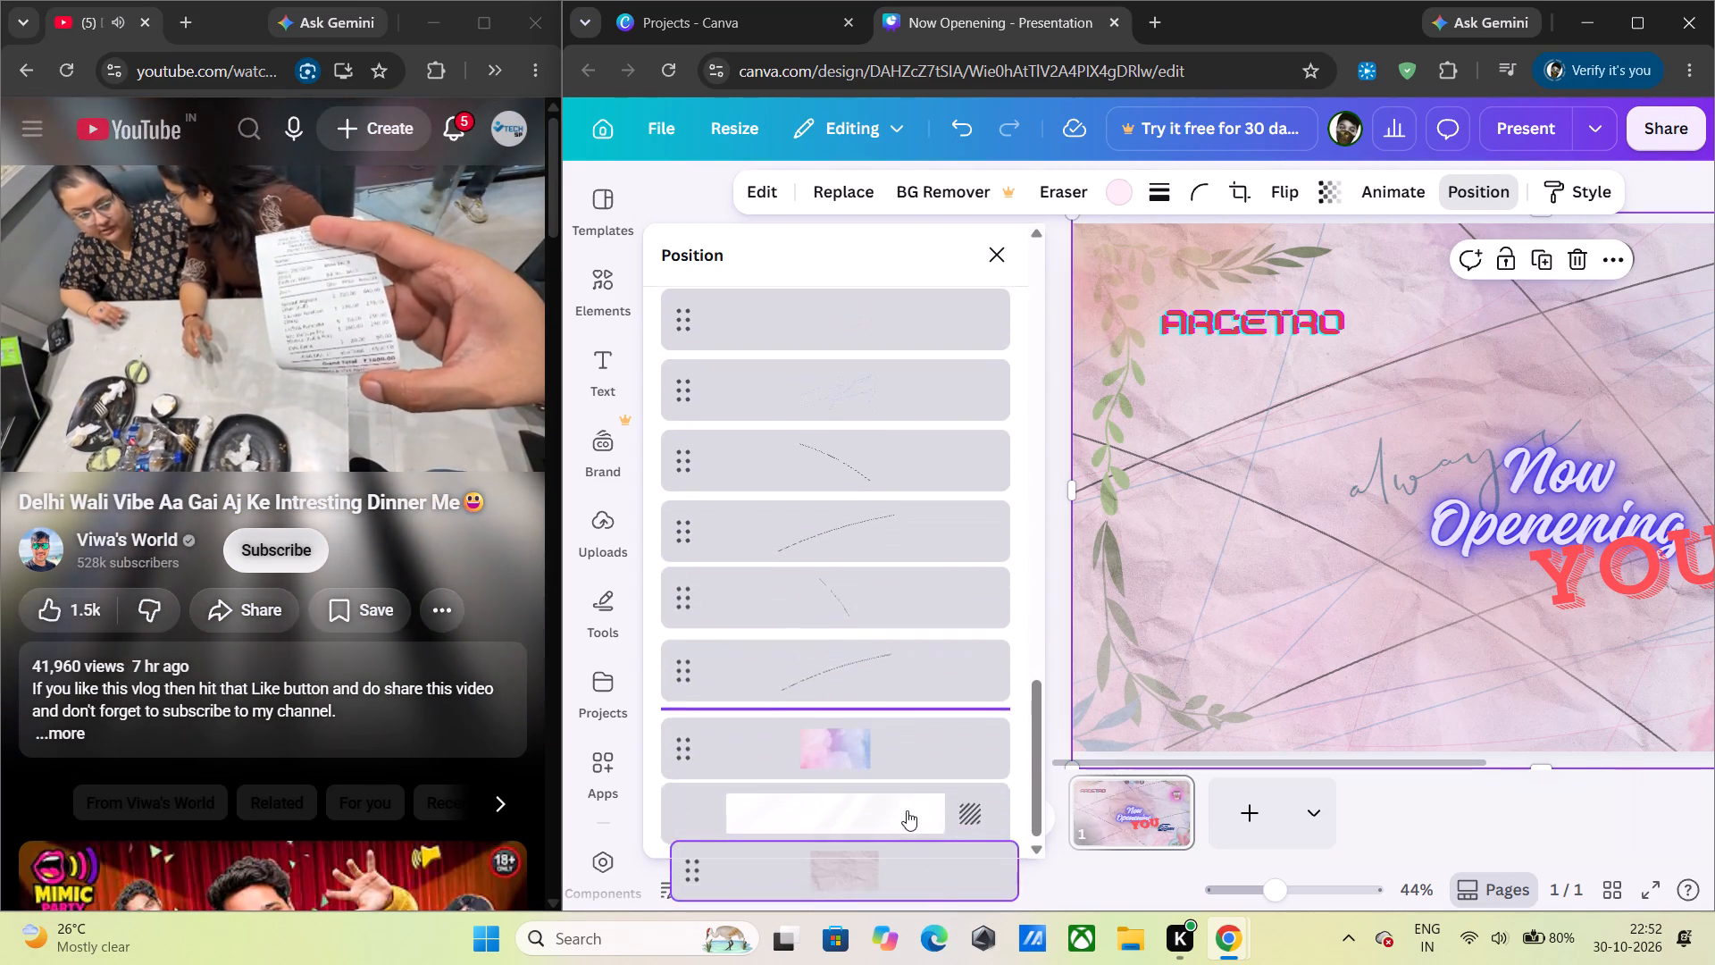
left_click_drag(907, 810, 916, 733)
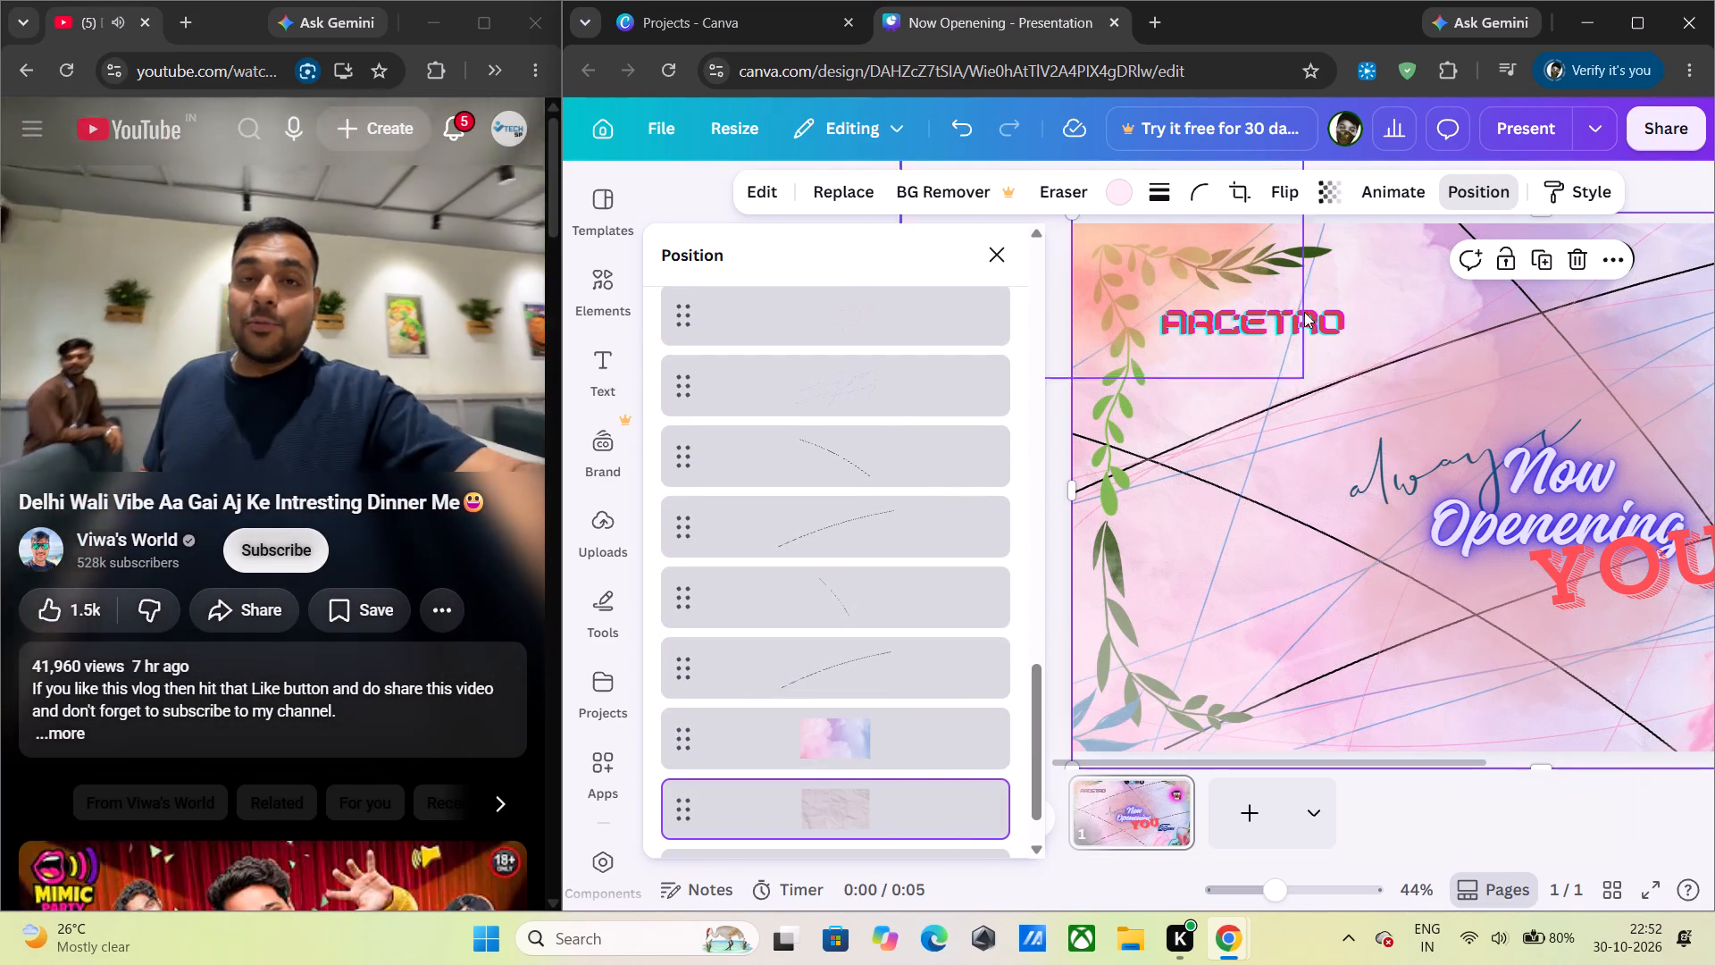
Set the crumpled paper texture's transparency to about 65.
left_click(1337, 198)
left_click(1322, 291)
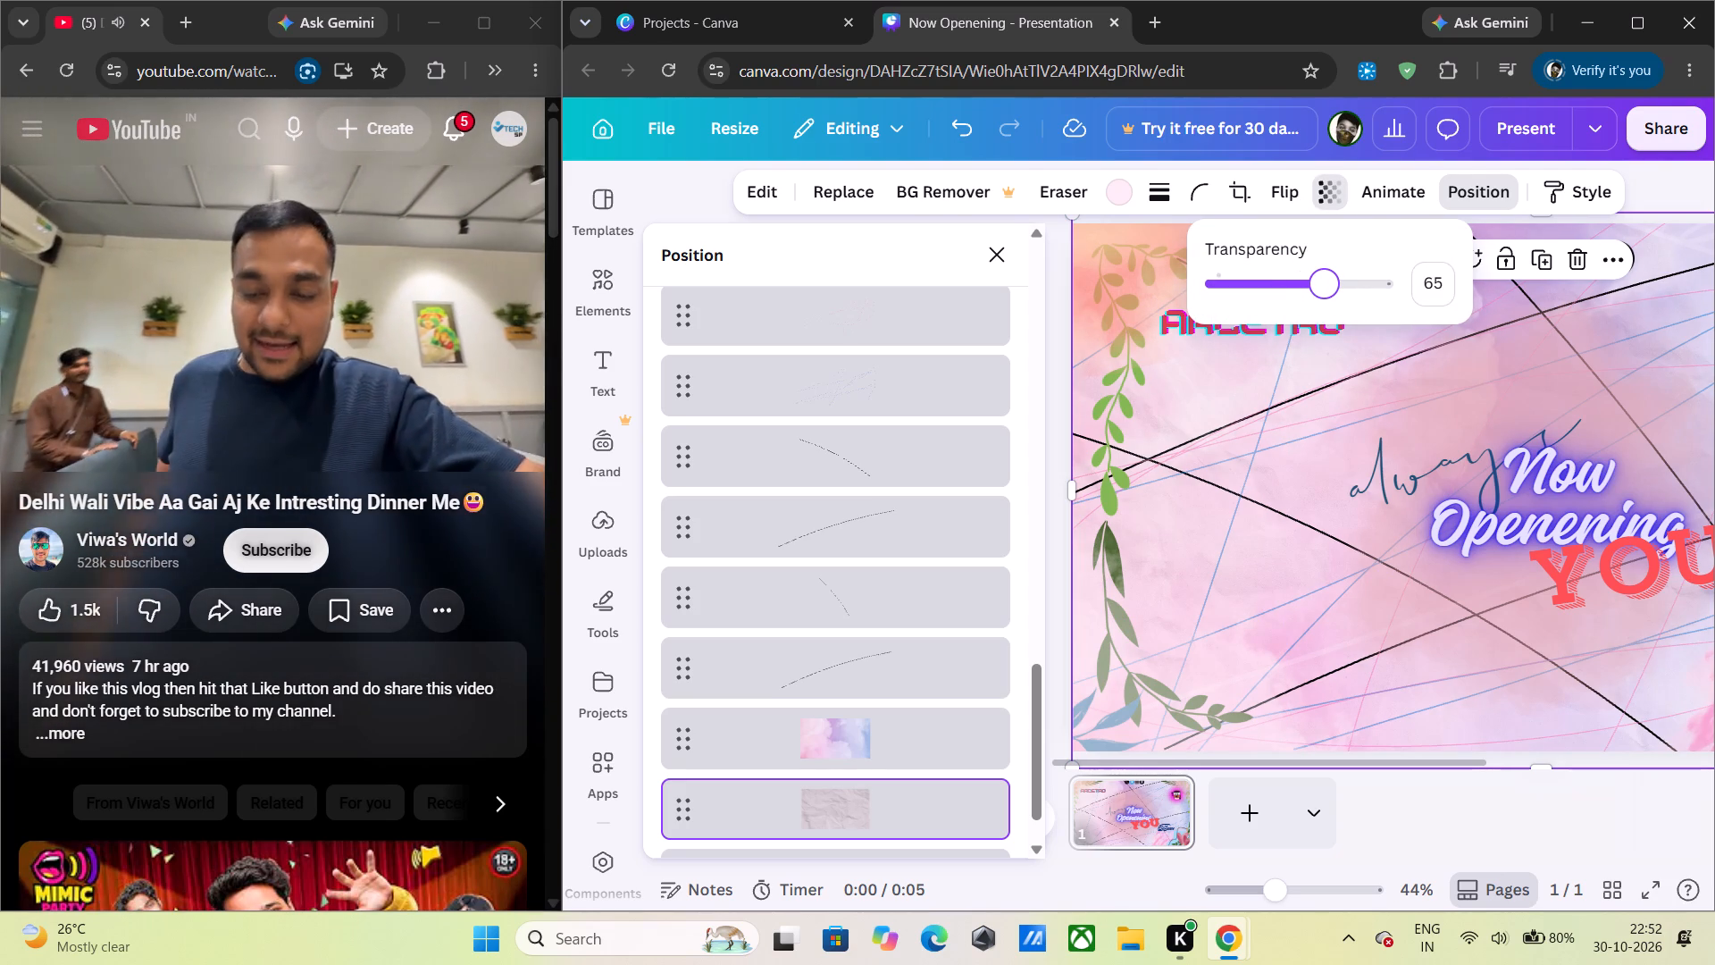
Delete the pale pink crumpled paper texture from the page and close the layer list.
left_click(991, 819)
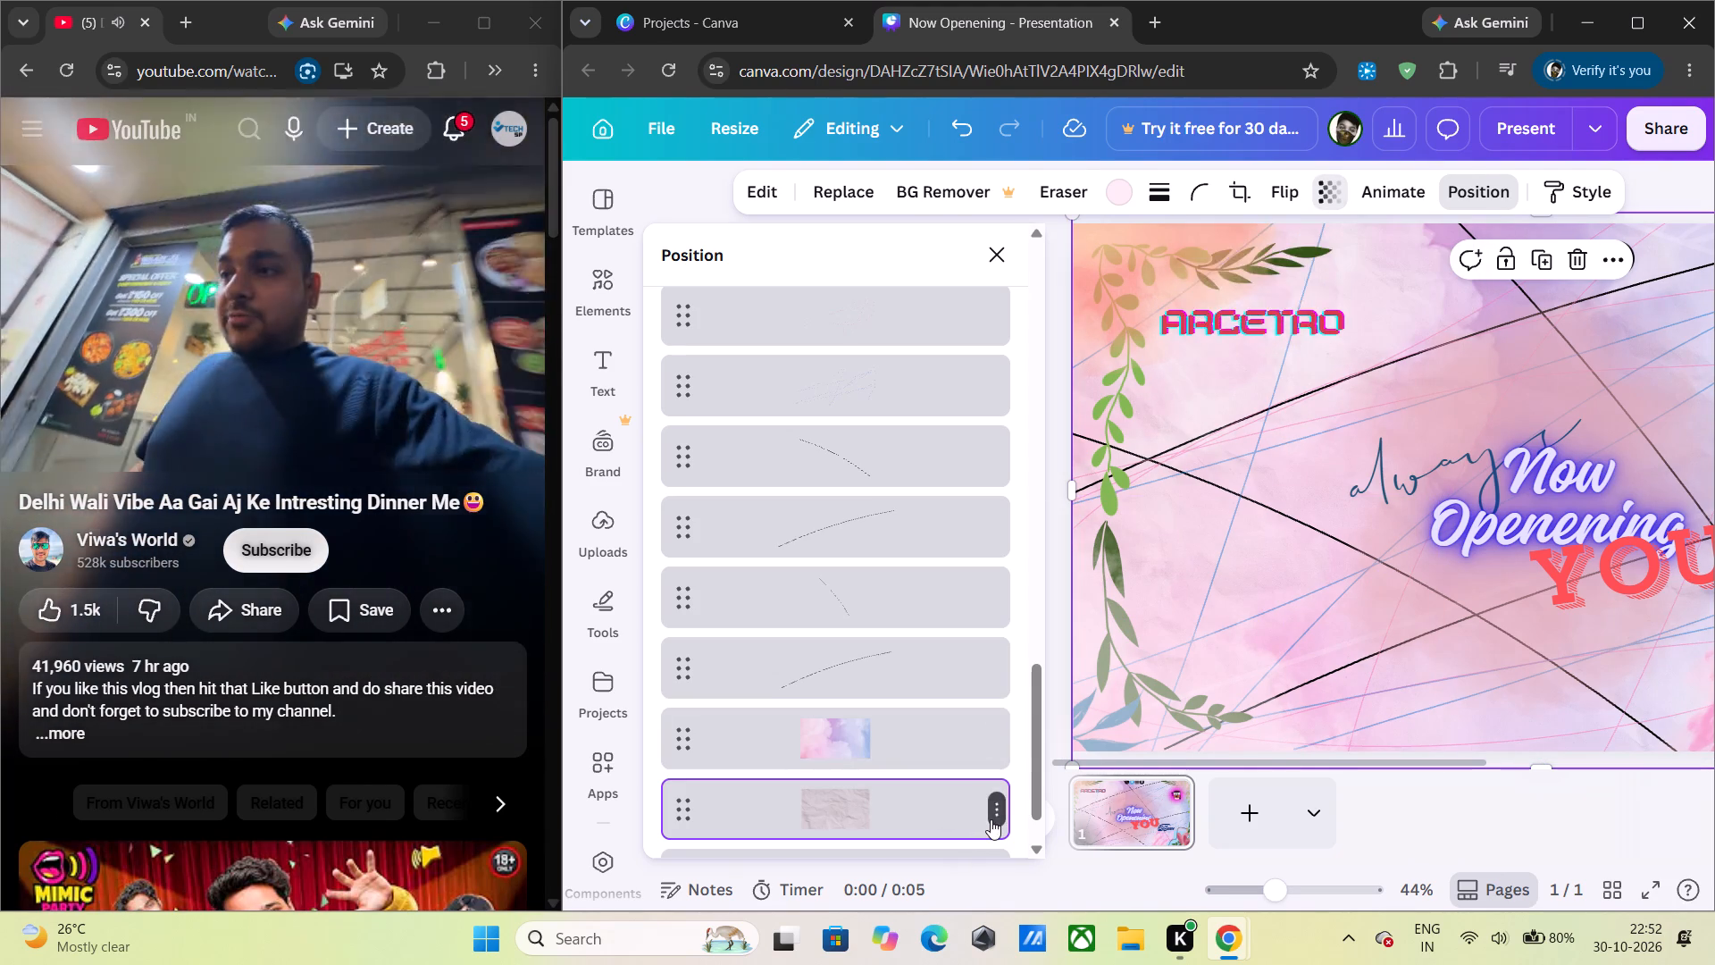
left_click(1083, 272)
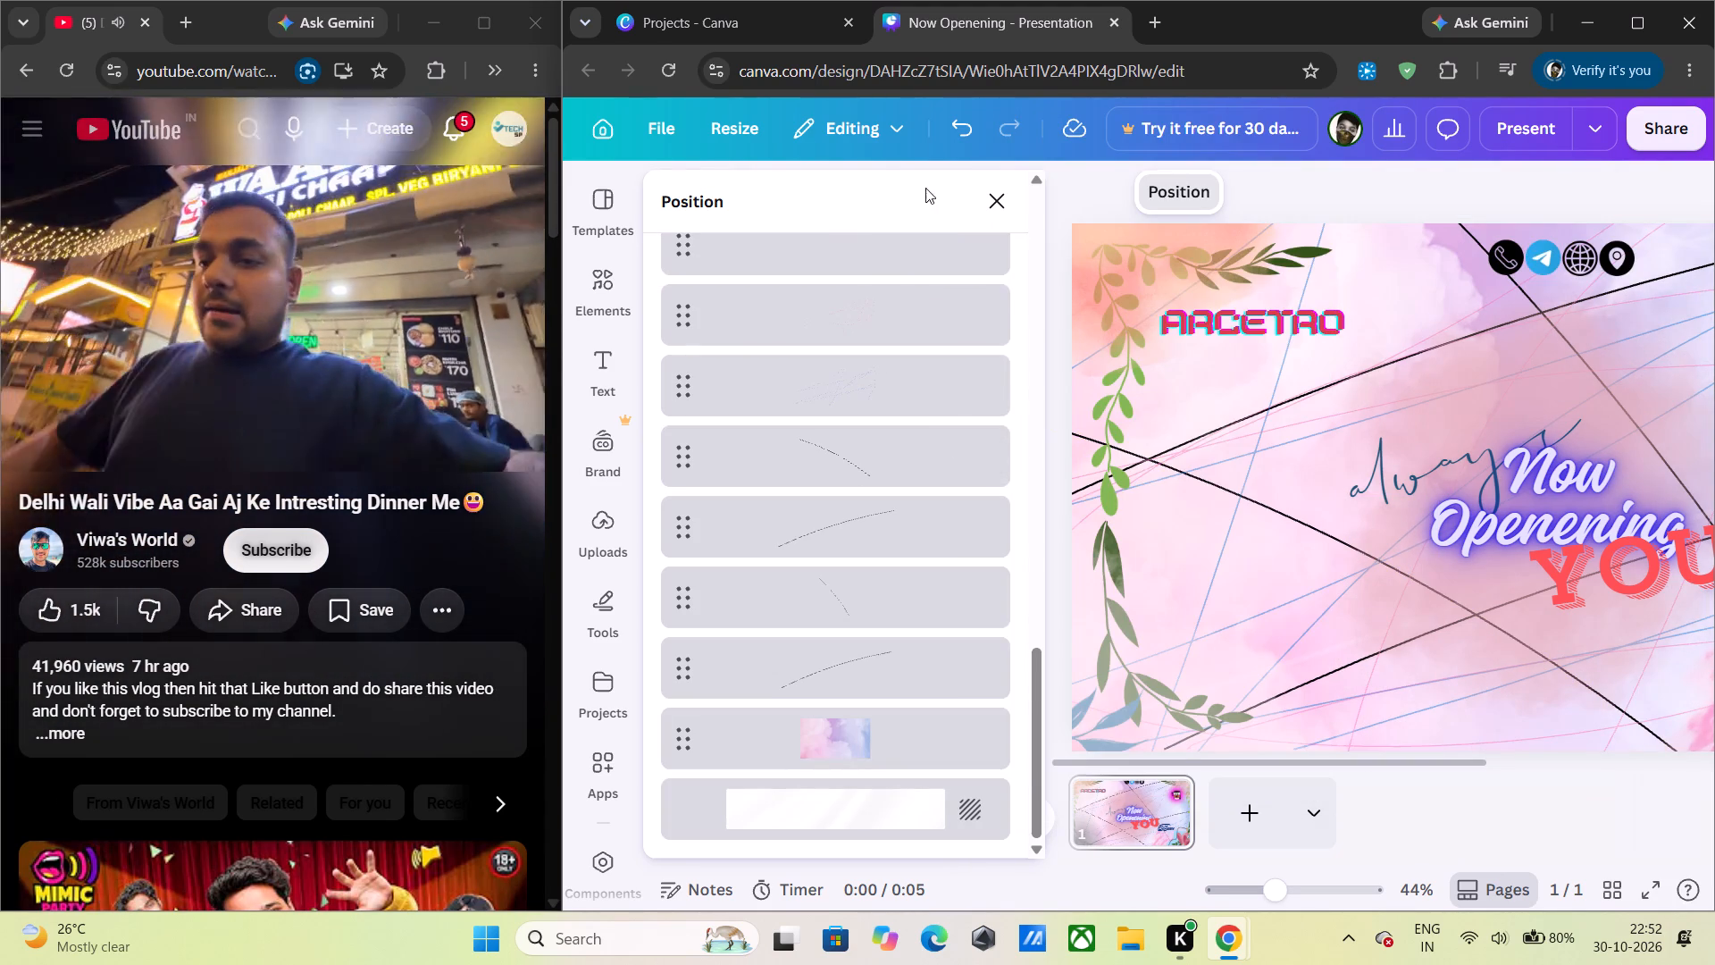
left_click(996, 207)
Add the square cream crumpled paper image from the recently used elements to the page.
left_click(626, 306)
scroll(790, 502, "down", 2)
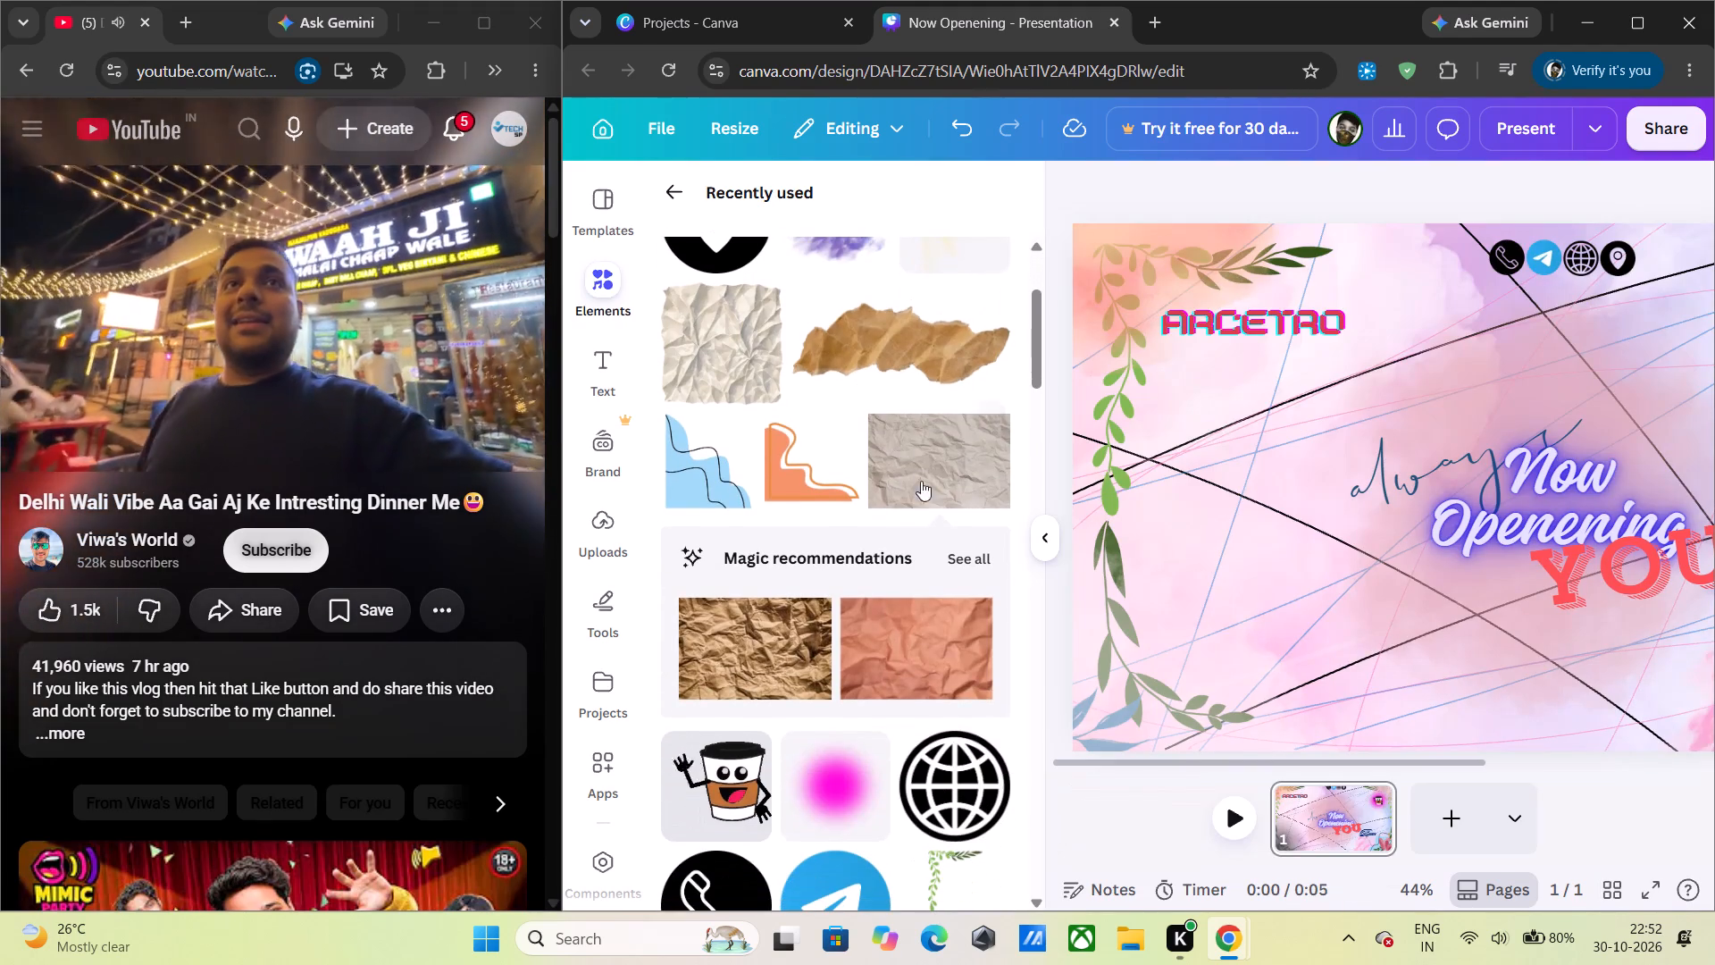
left_click(751, 344)
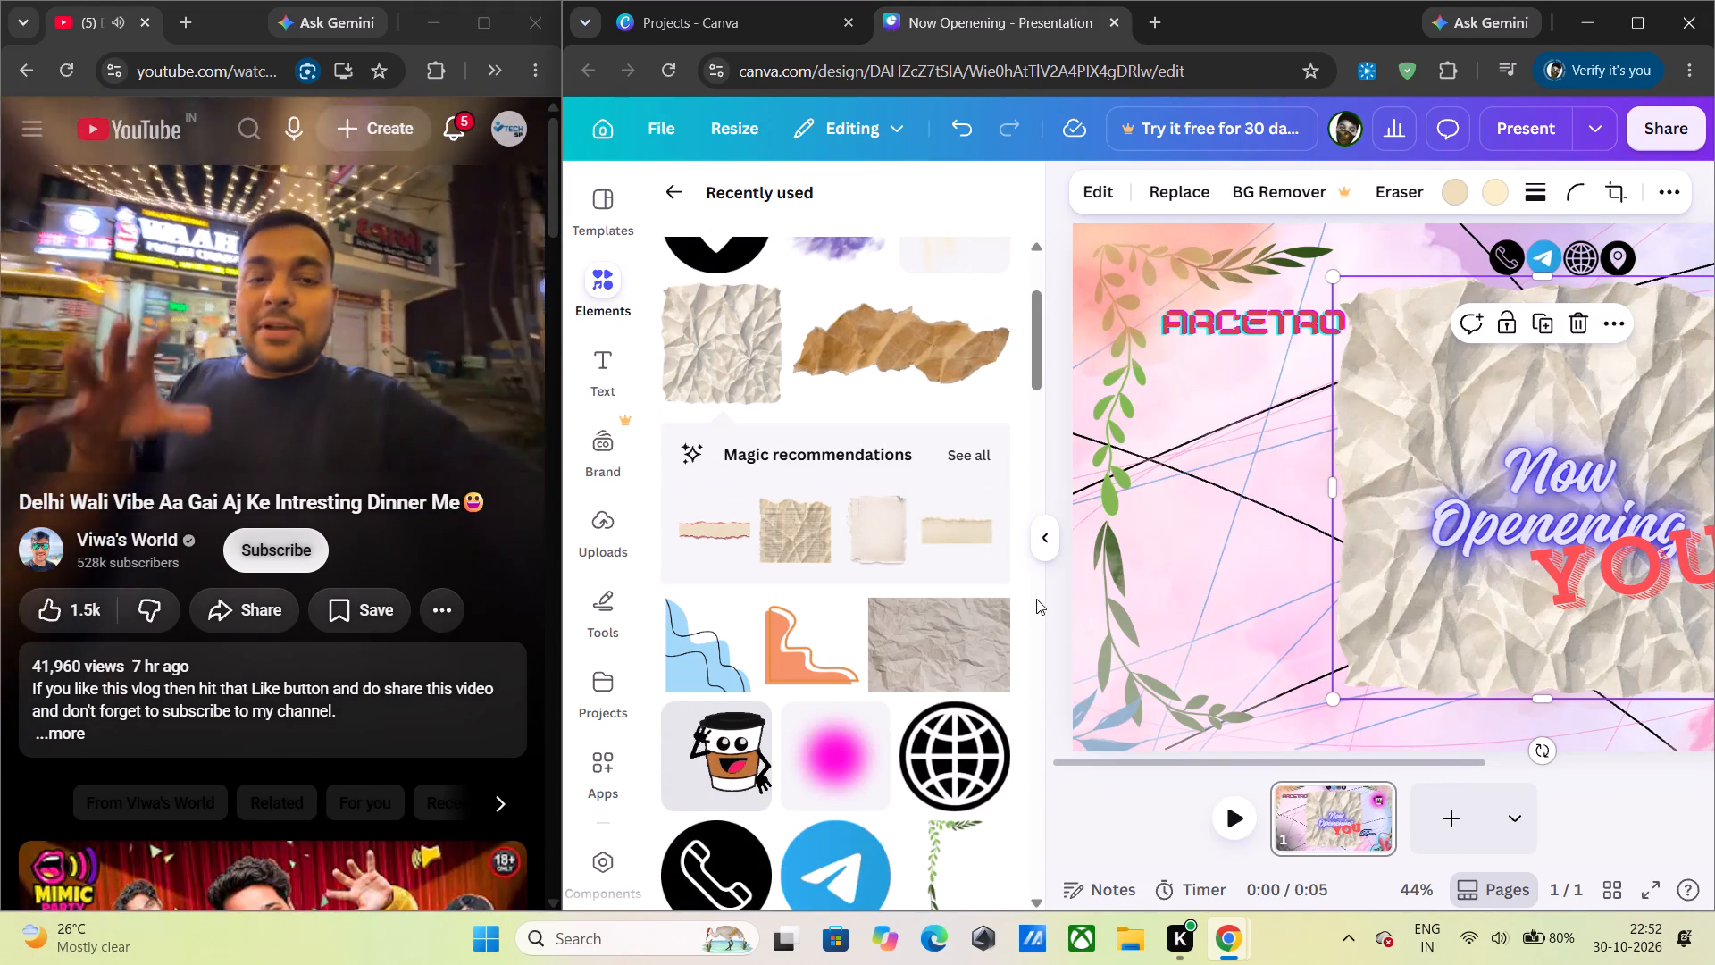
left_click(1042, 530)
Stretch the cream crumpled paper image sideways until it passes the page's left edge.
left_click_drag(973, 491, 689, 513)
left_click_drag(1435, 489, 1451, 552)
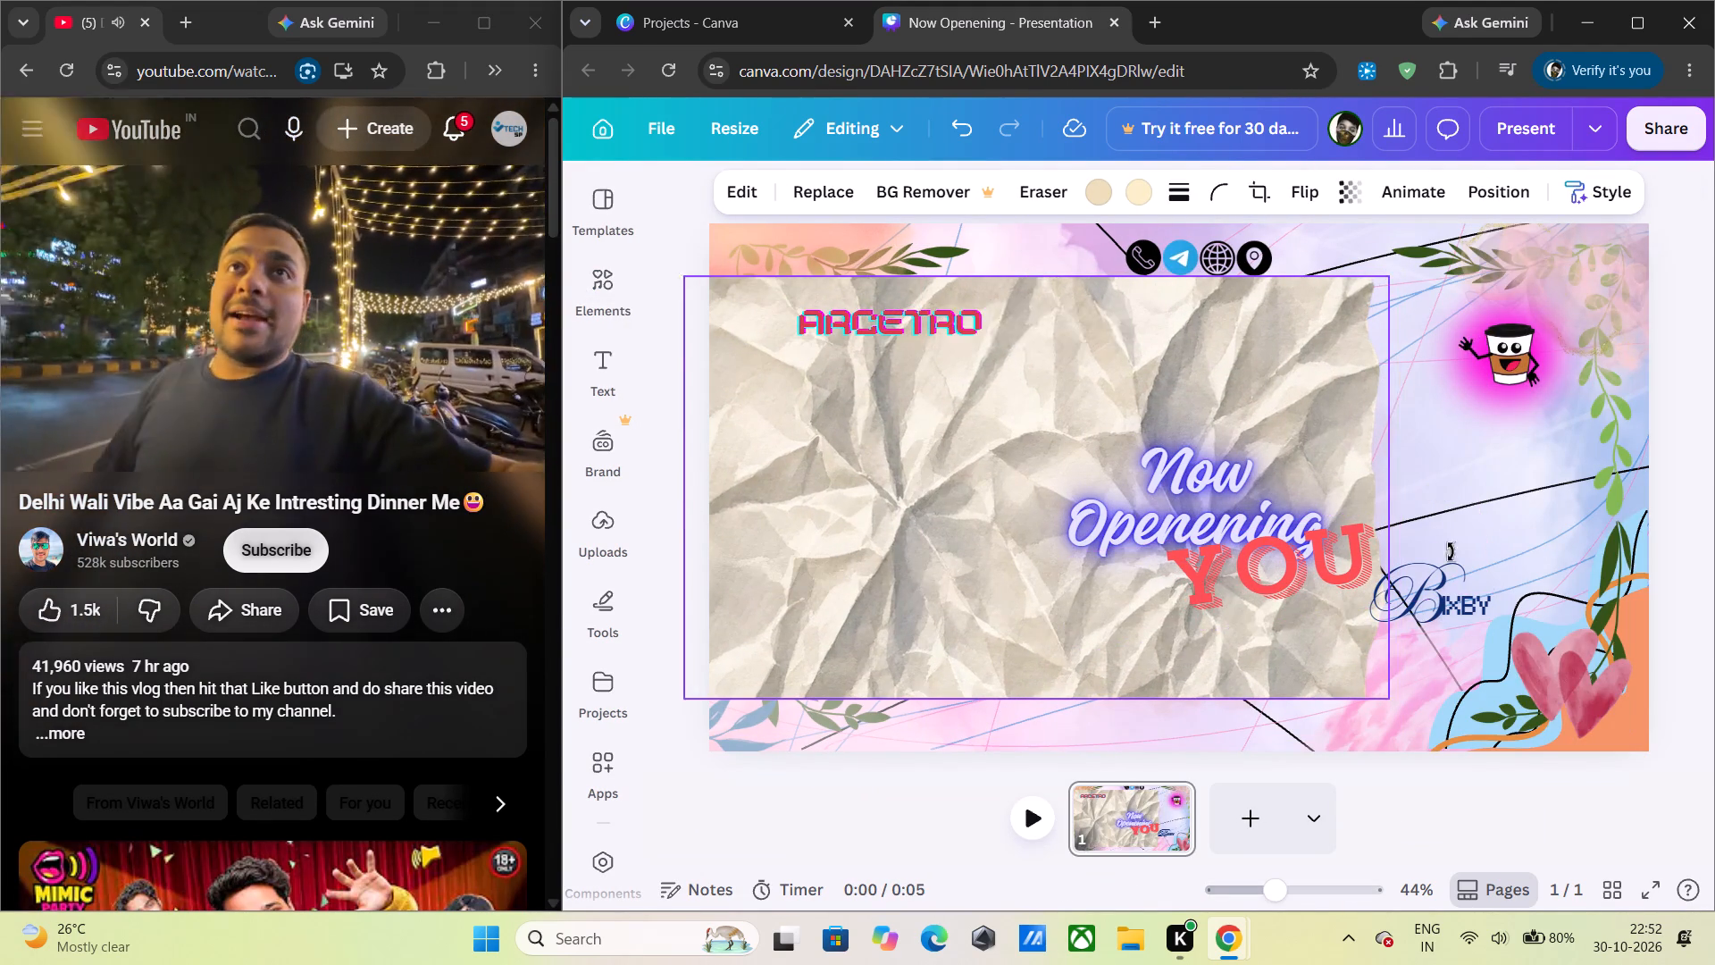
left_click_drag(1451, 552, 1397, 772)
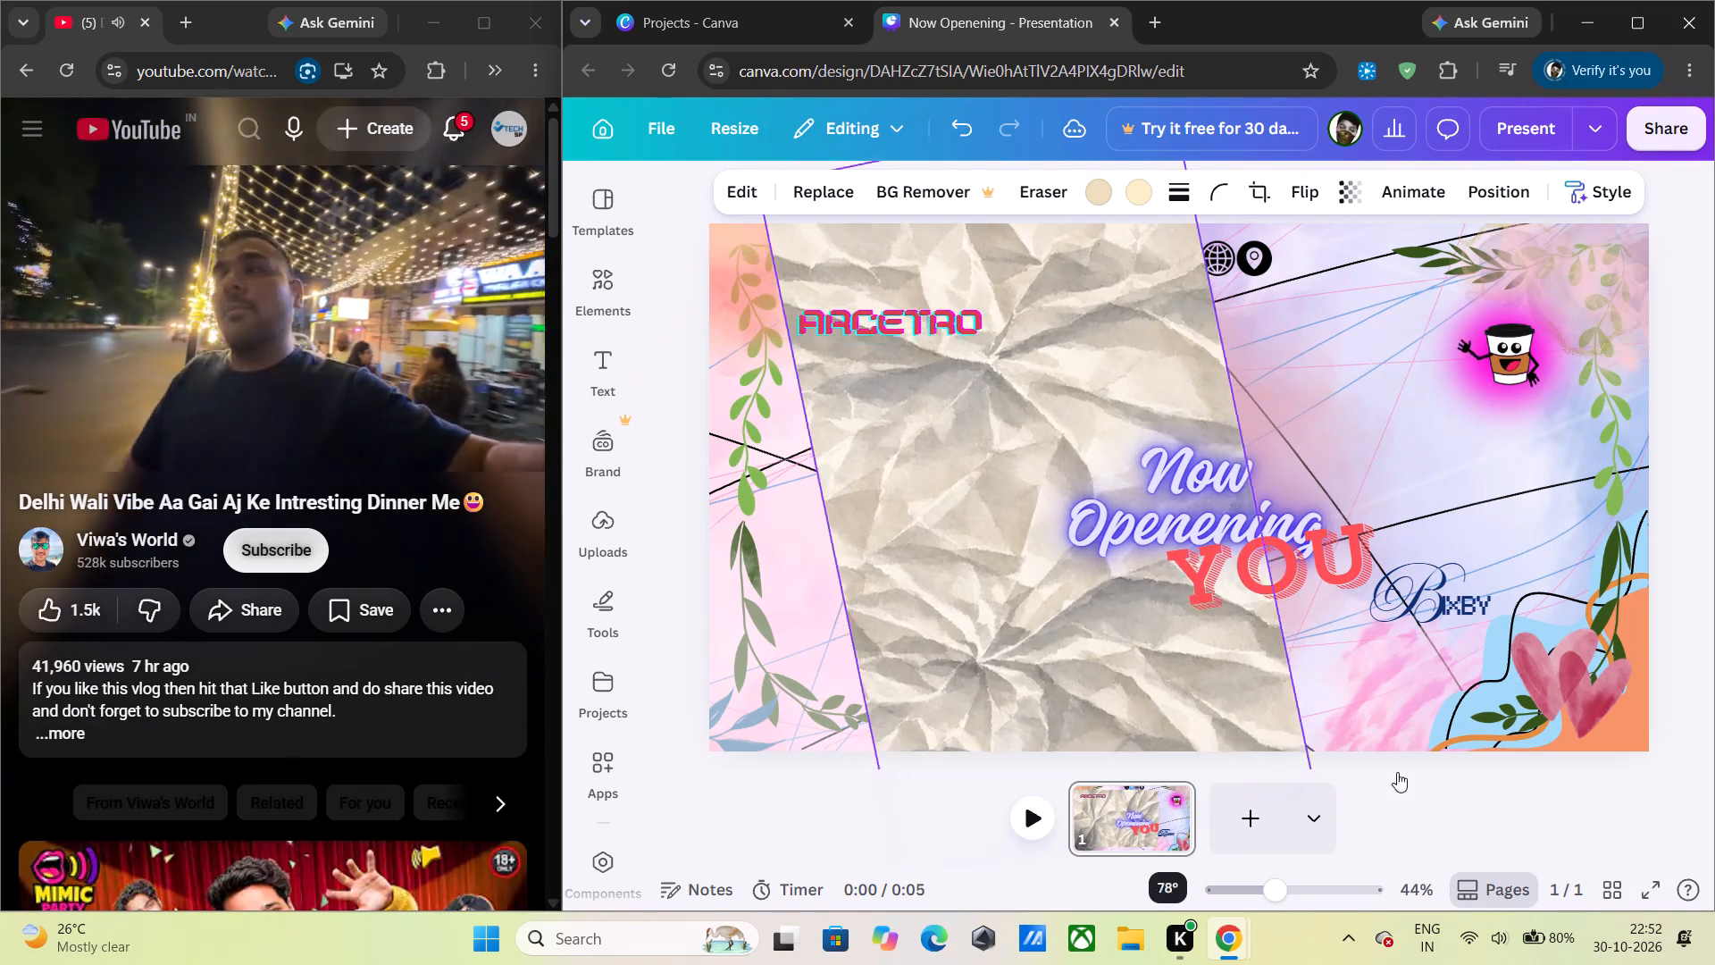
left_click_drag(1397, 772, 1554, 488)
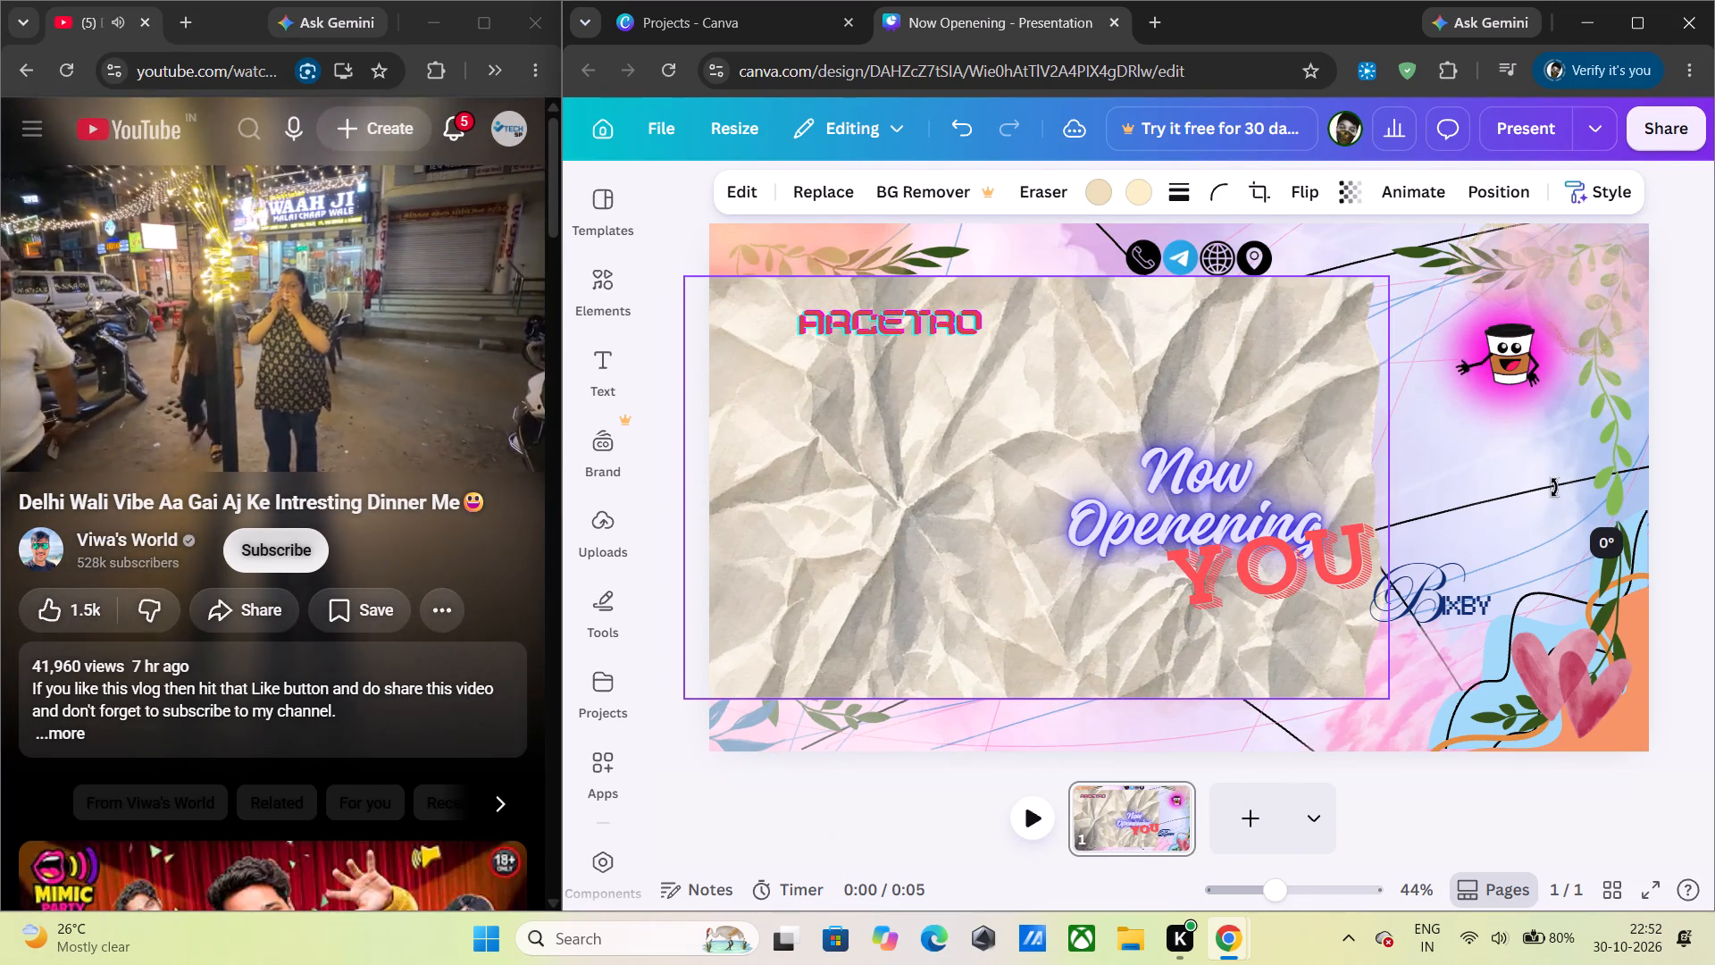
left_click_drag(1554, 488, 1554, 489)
Extend the crumpled paper image past the page's right, top and bottom edges so it covers the whole page.
left_click_drag(1393, 491, 1680, 452)
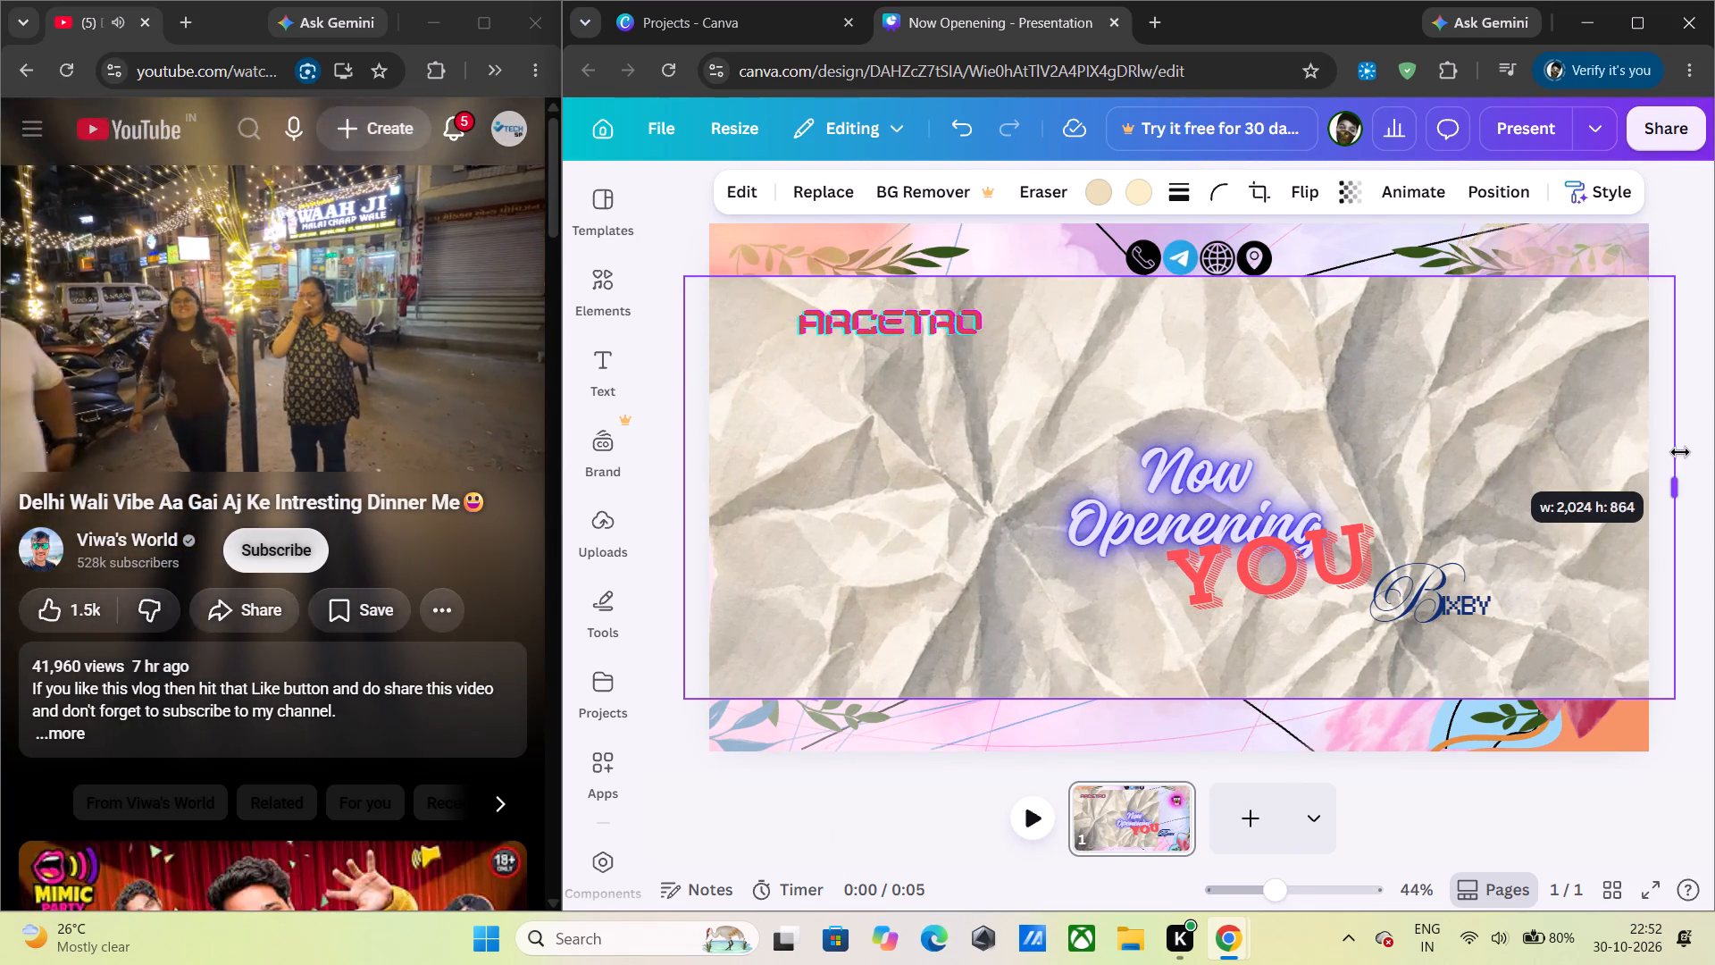
left_click_drag(1680, 452, 1670, 454)
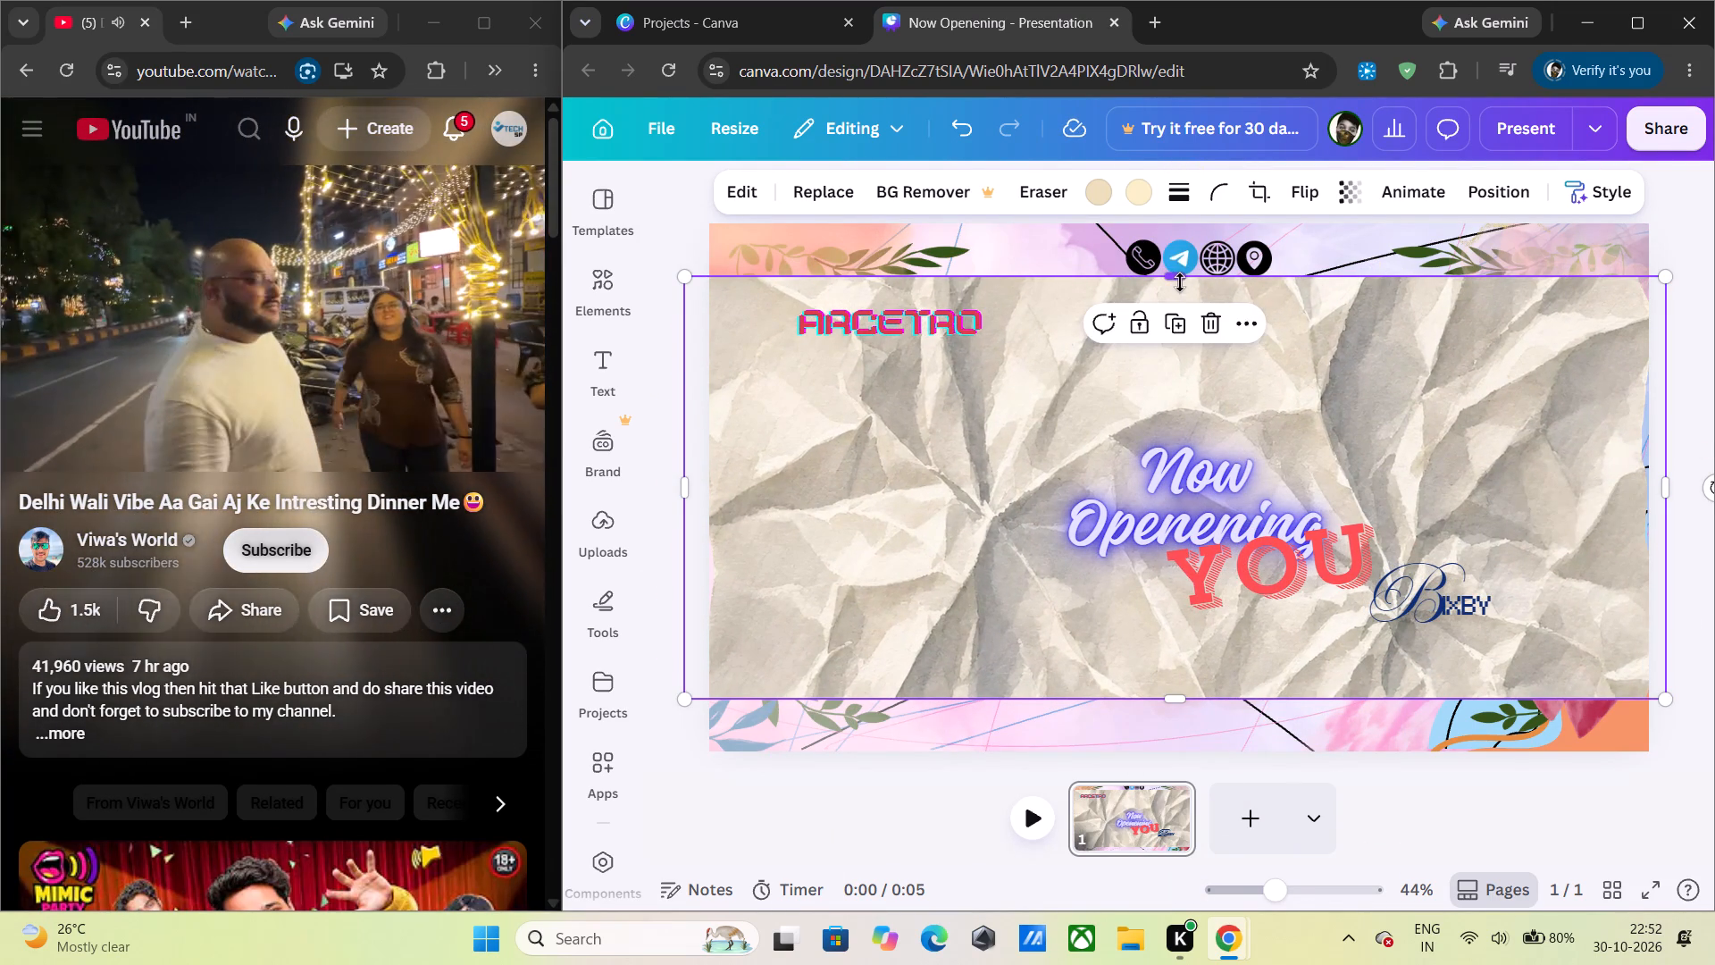
left_click_drag(1179, 281, 1175, 205)
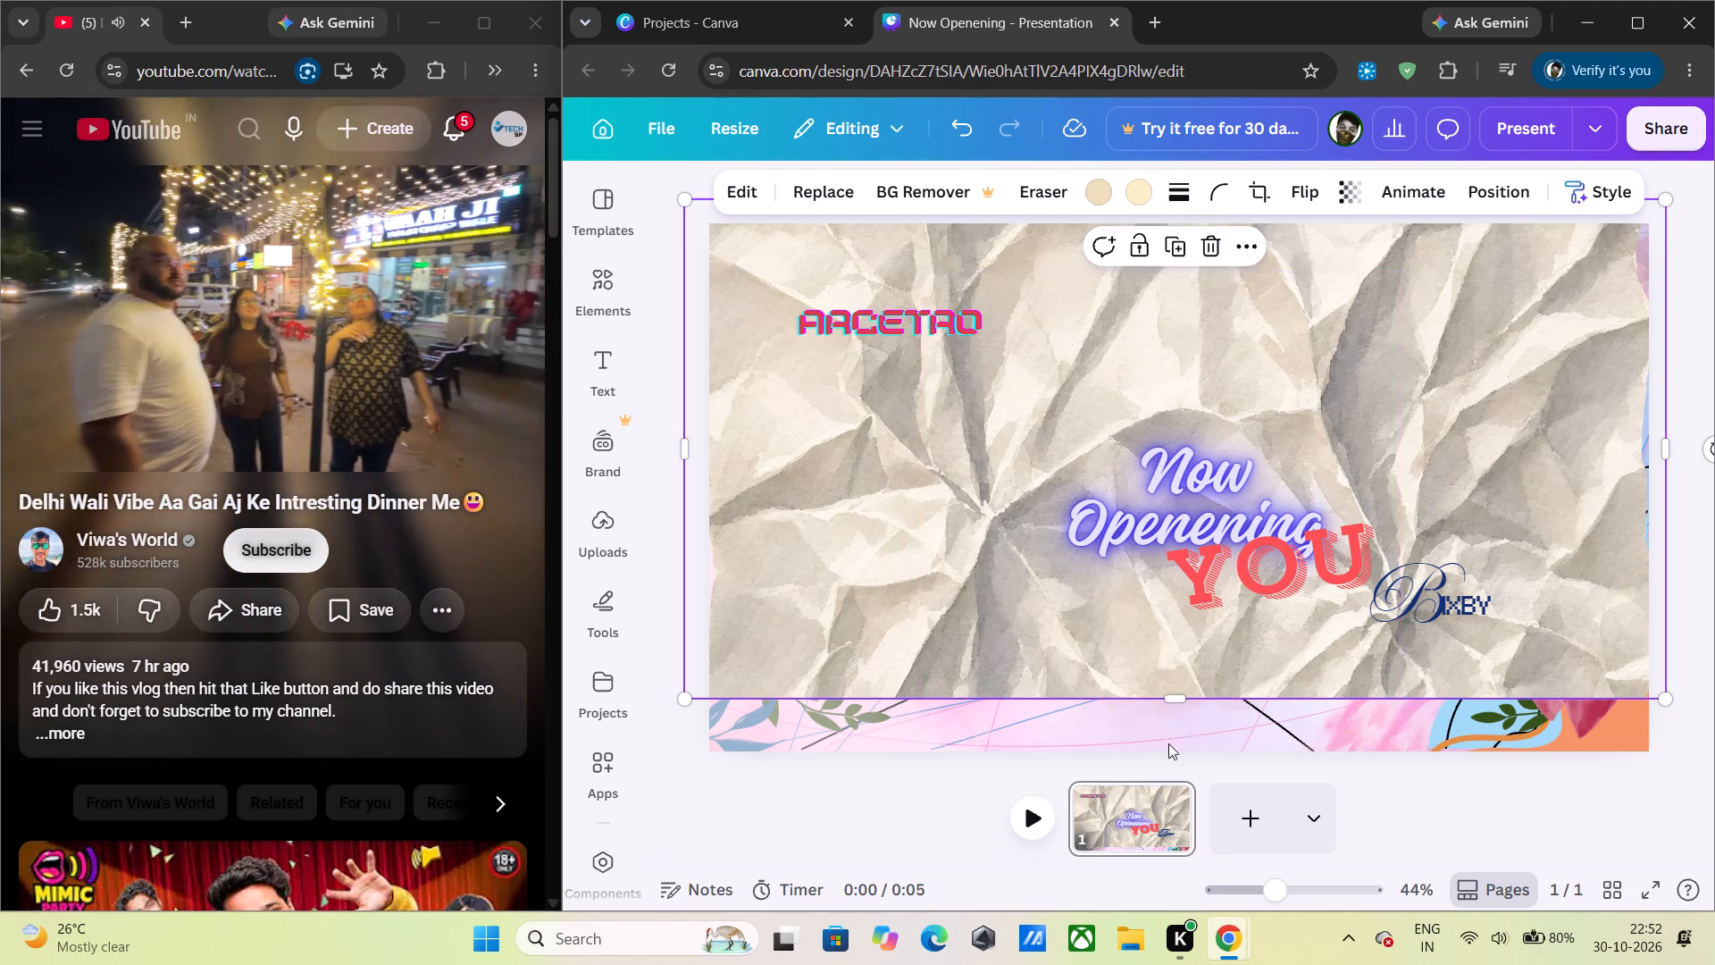
left_click_drag(1182, 704, 1180, 783)
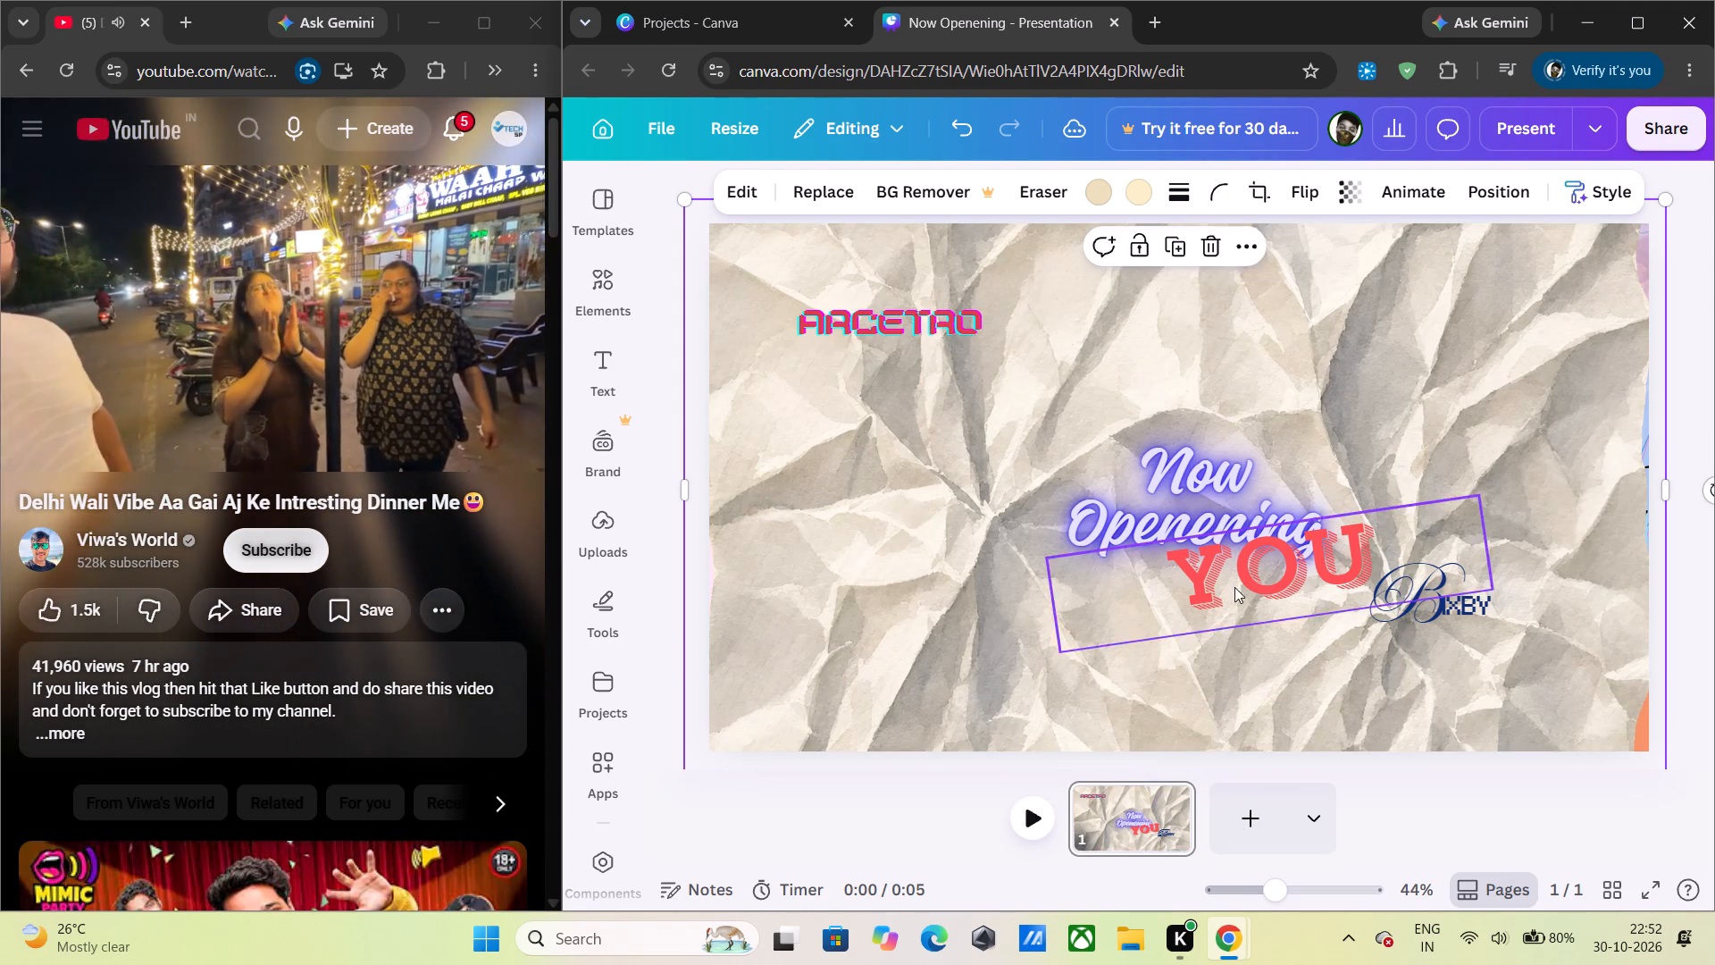
Set the cream crumpled paper image's transparency to 46.
left_click(1301, 203)
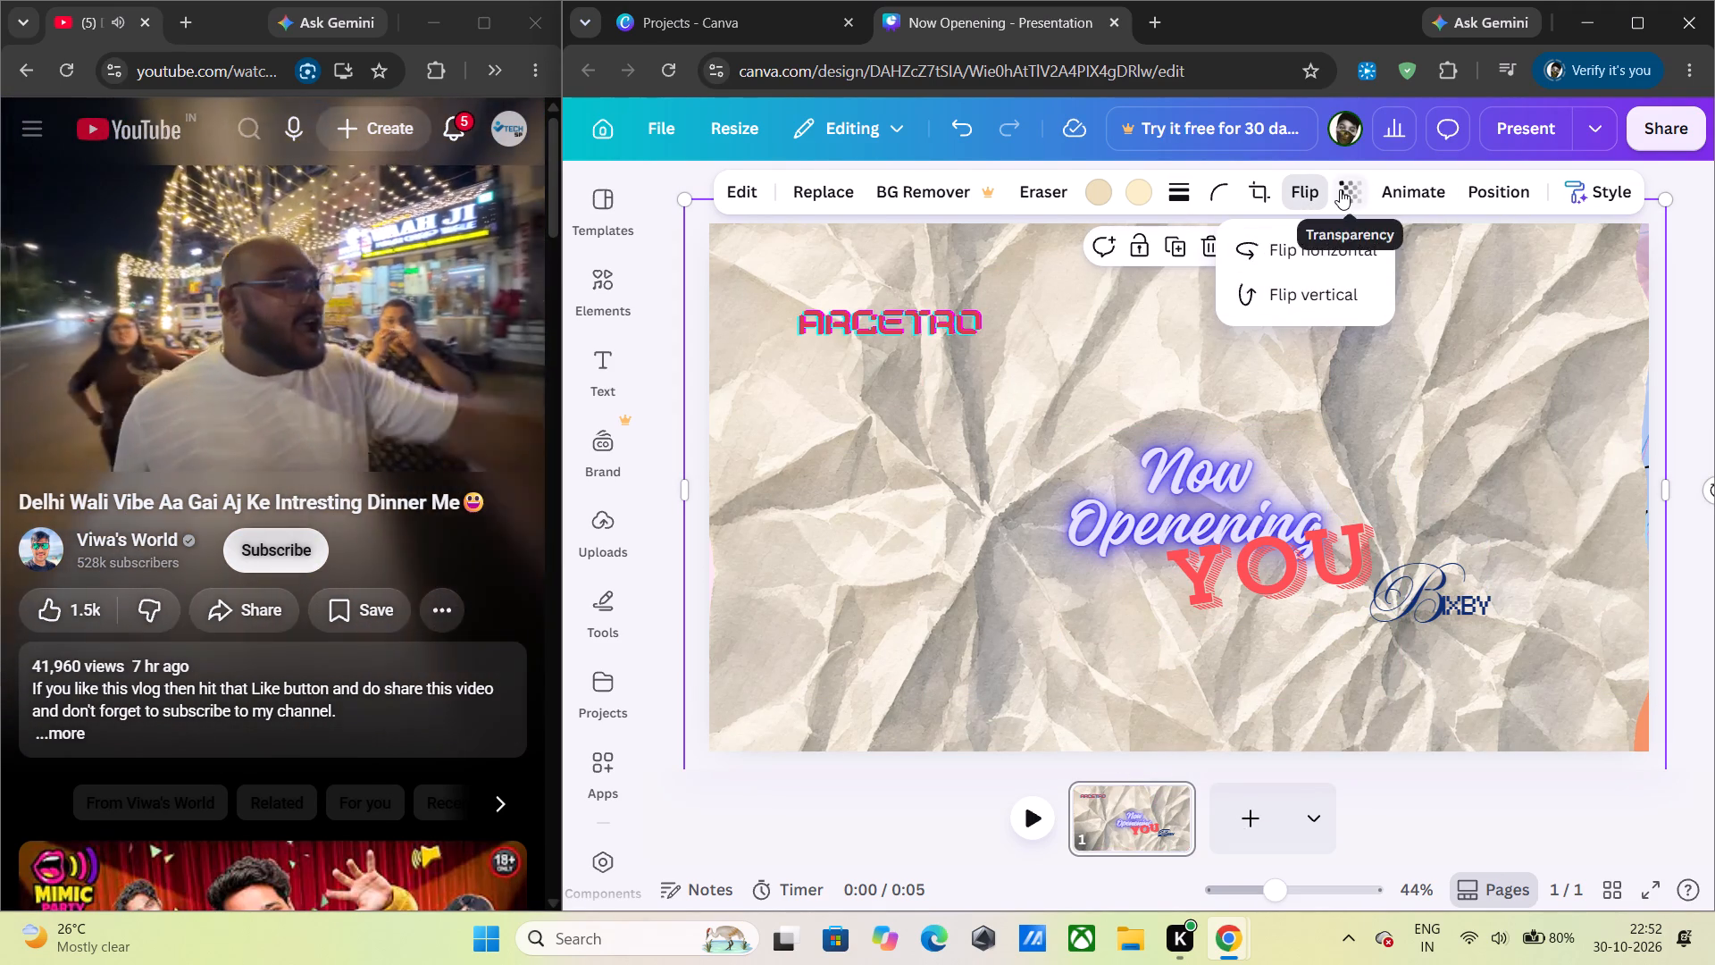
left_click(1340, 191)
left_click(1324, 288)
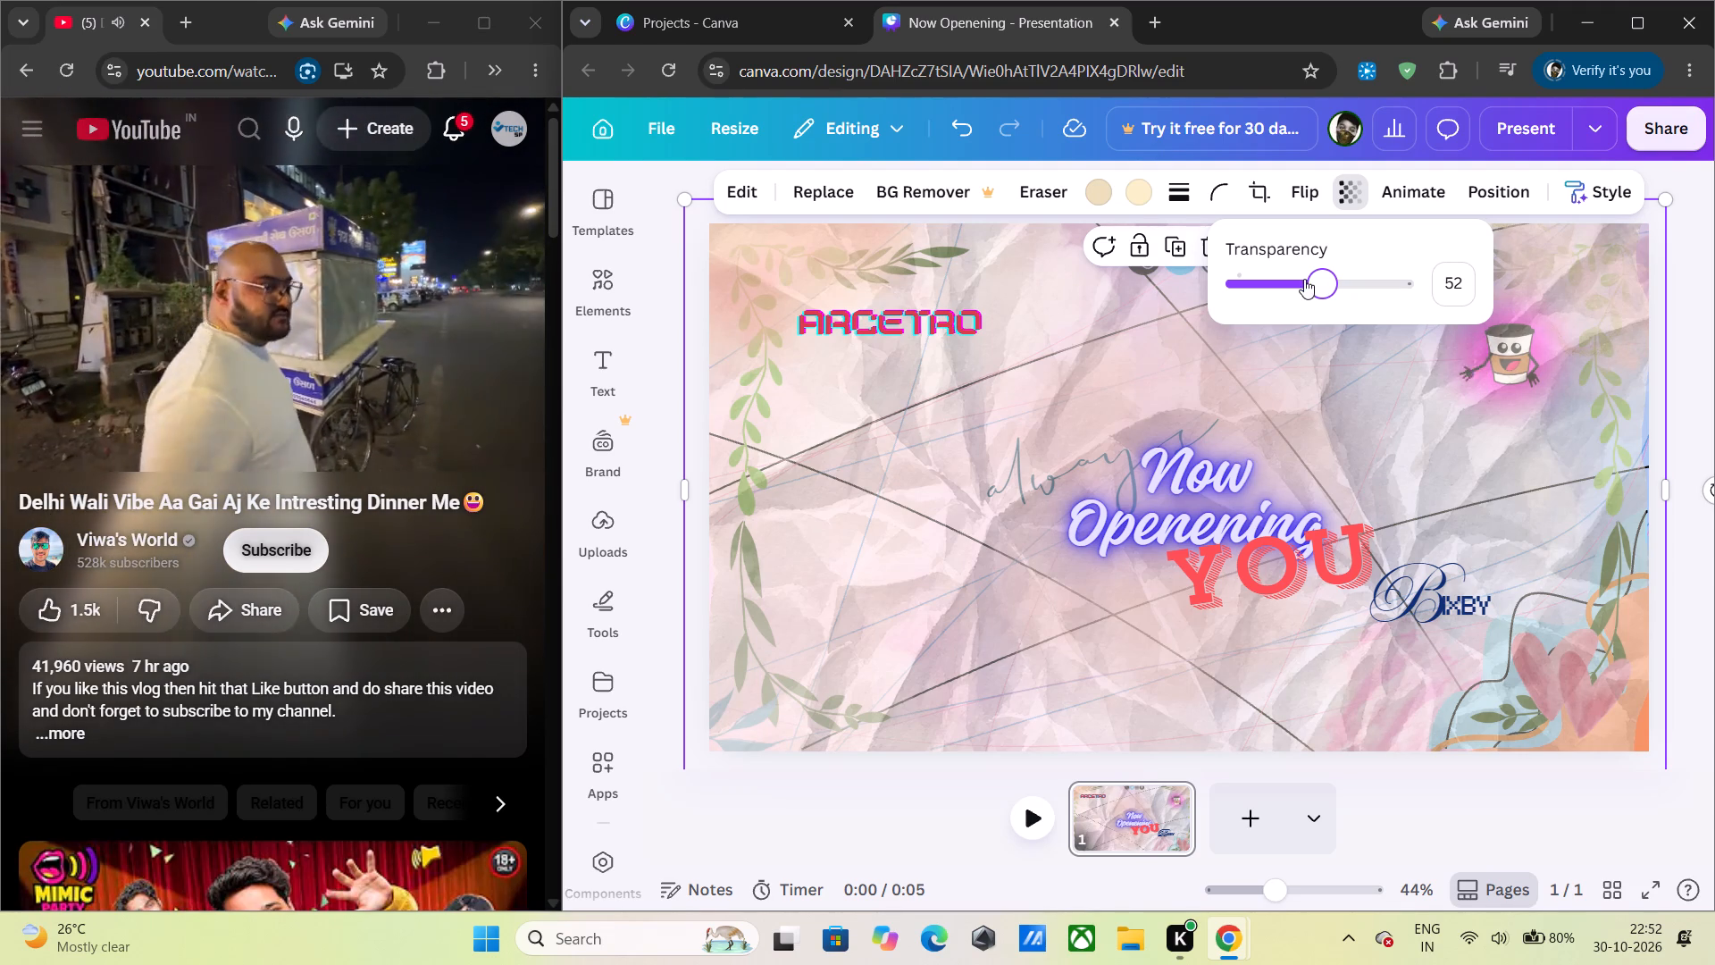
left_click(1316, 280)
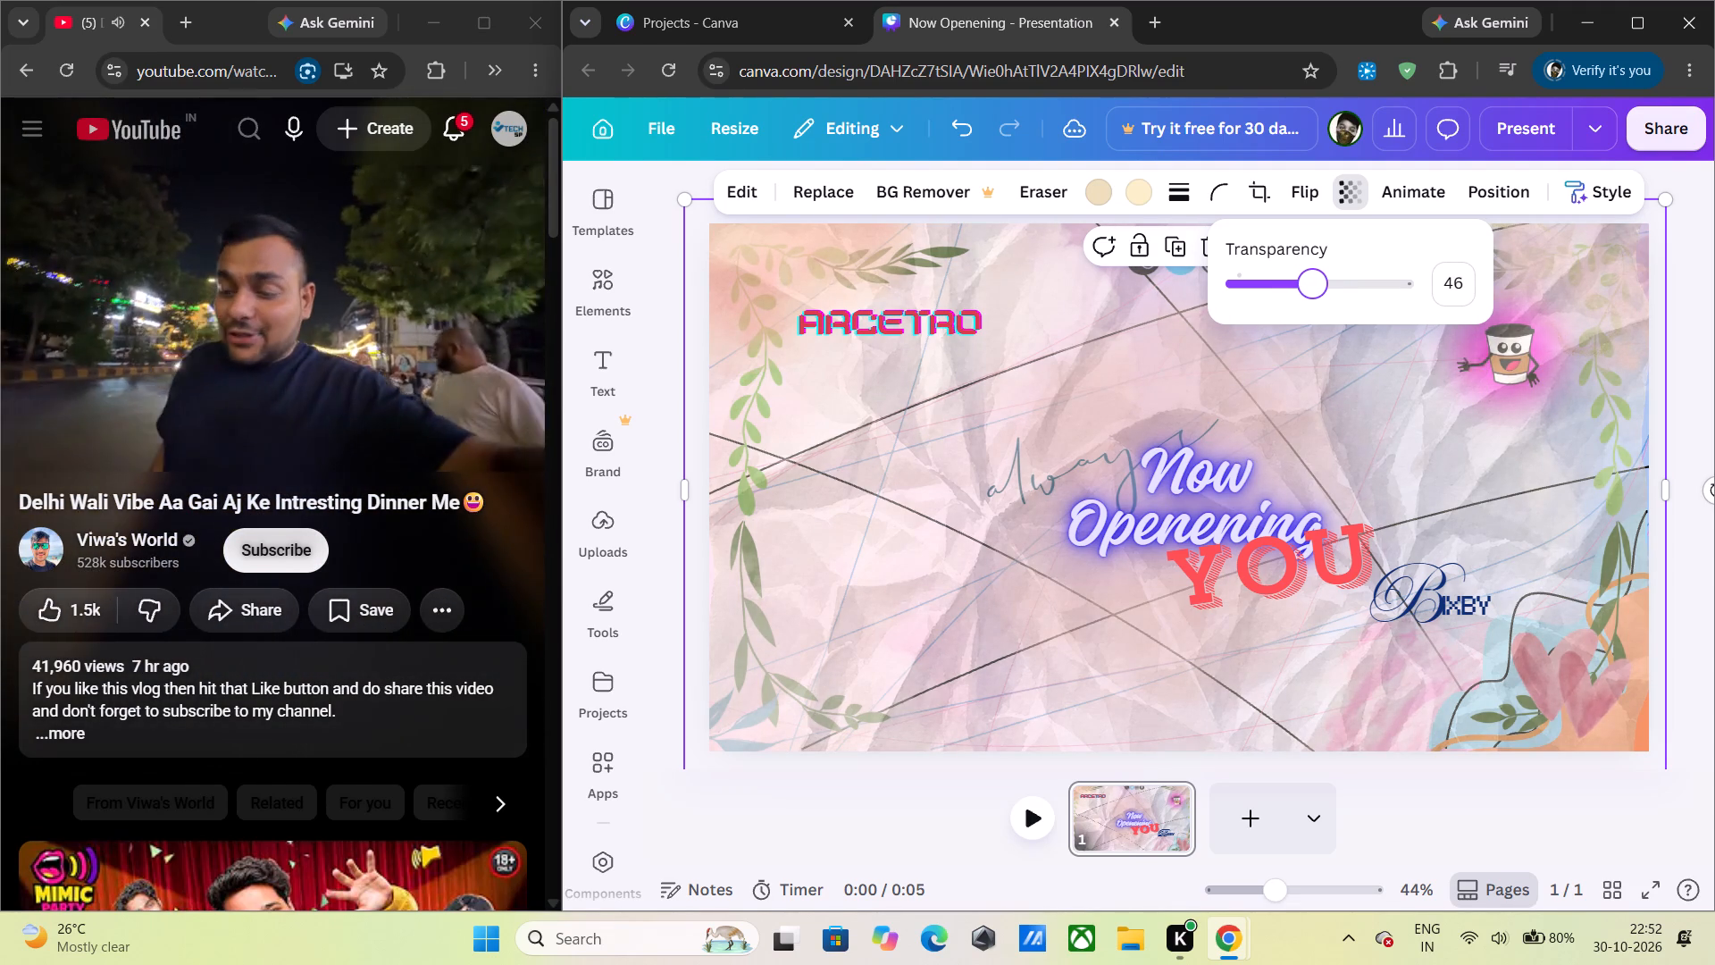
key("alt+1")
double_click(674, 255)
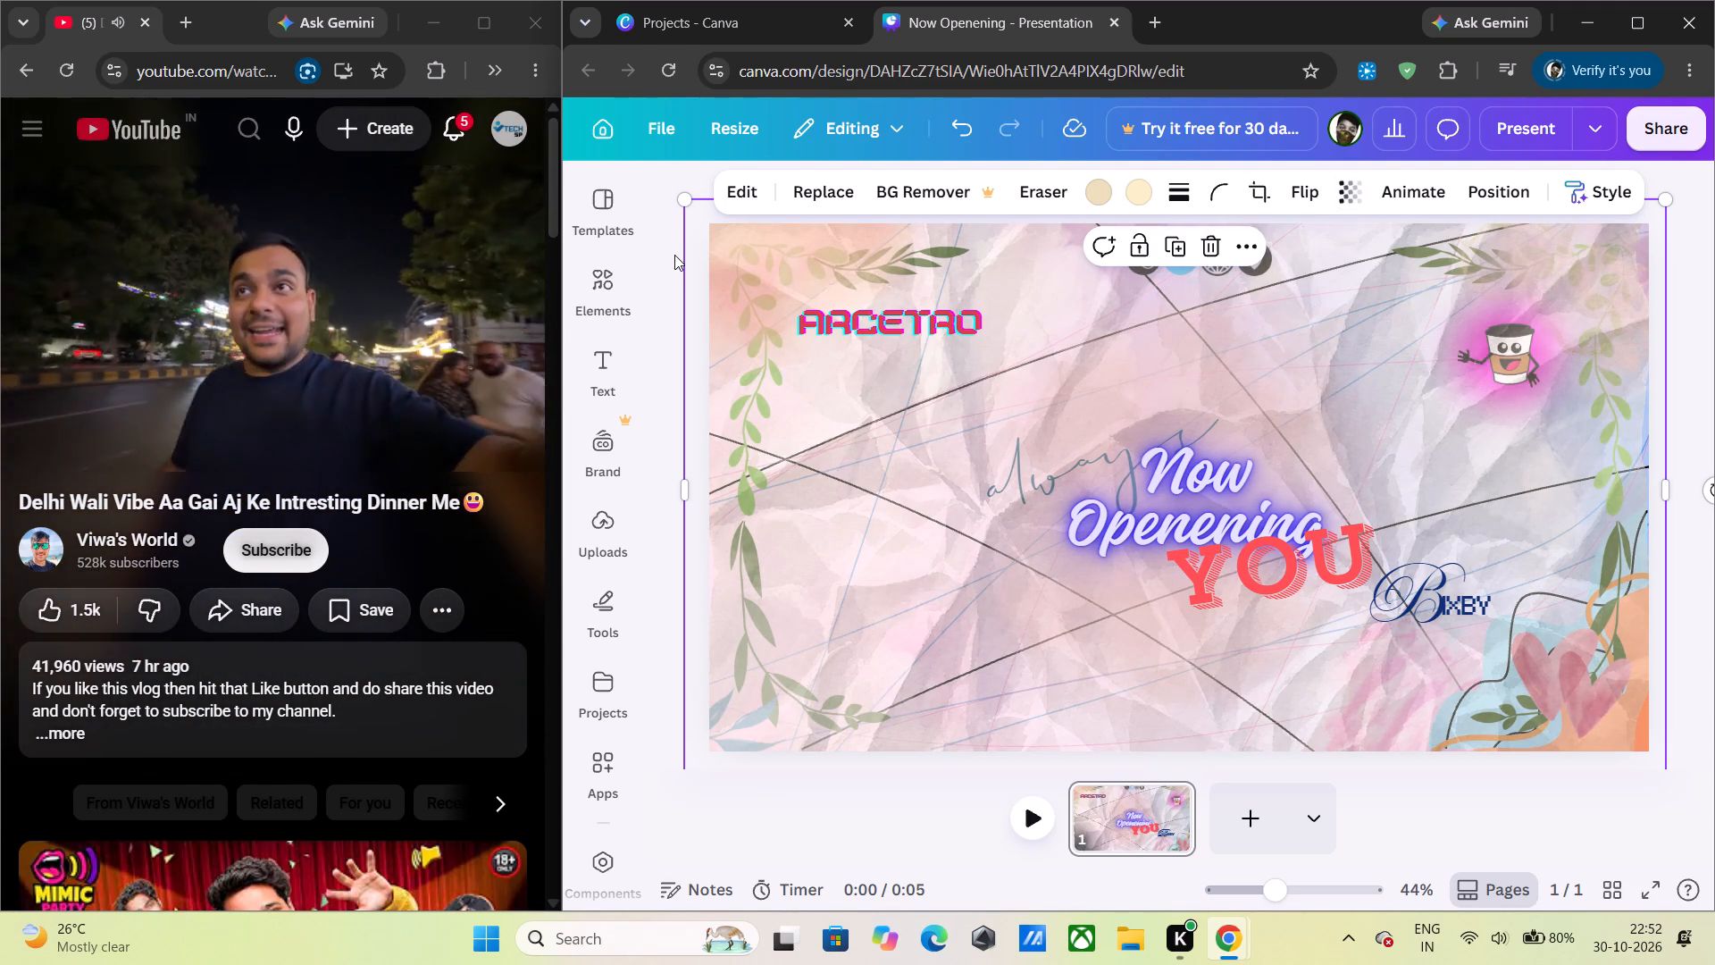
Move the crumpled paper layer beneath the pink and blue cloud image, just above the page background, and deselect it.
key("alt+1")
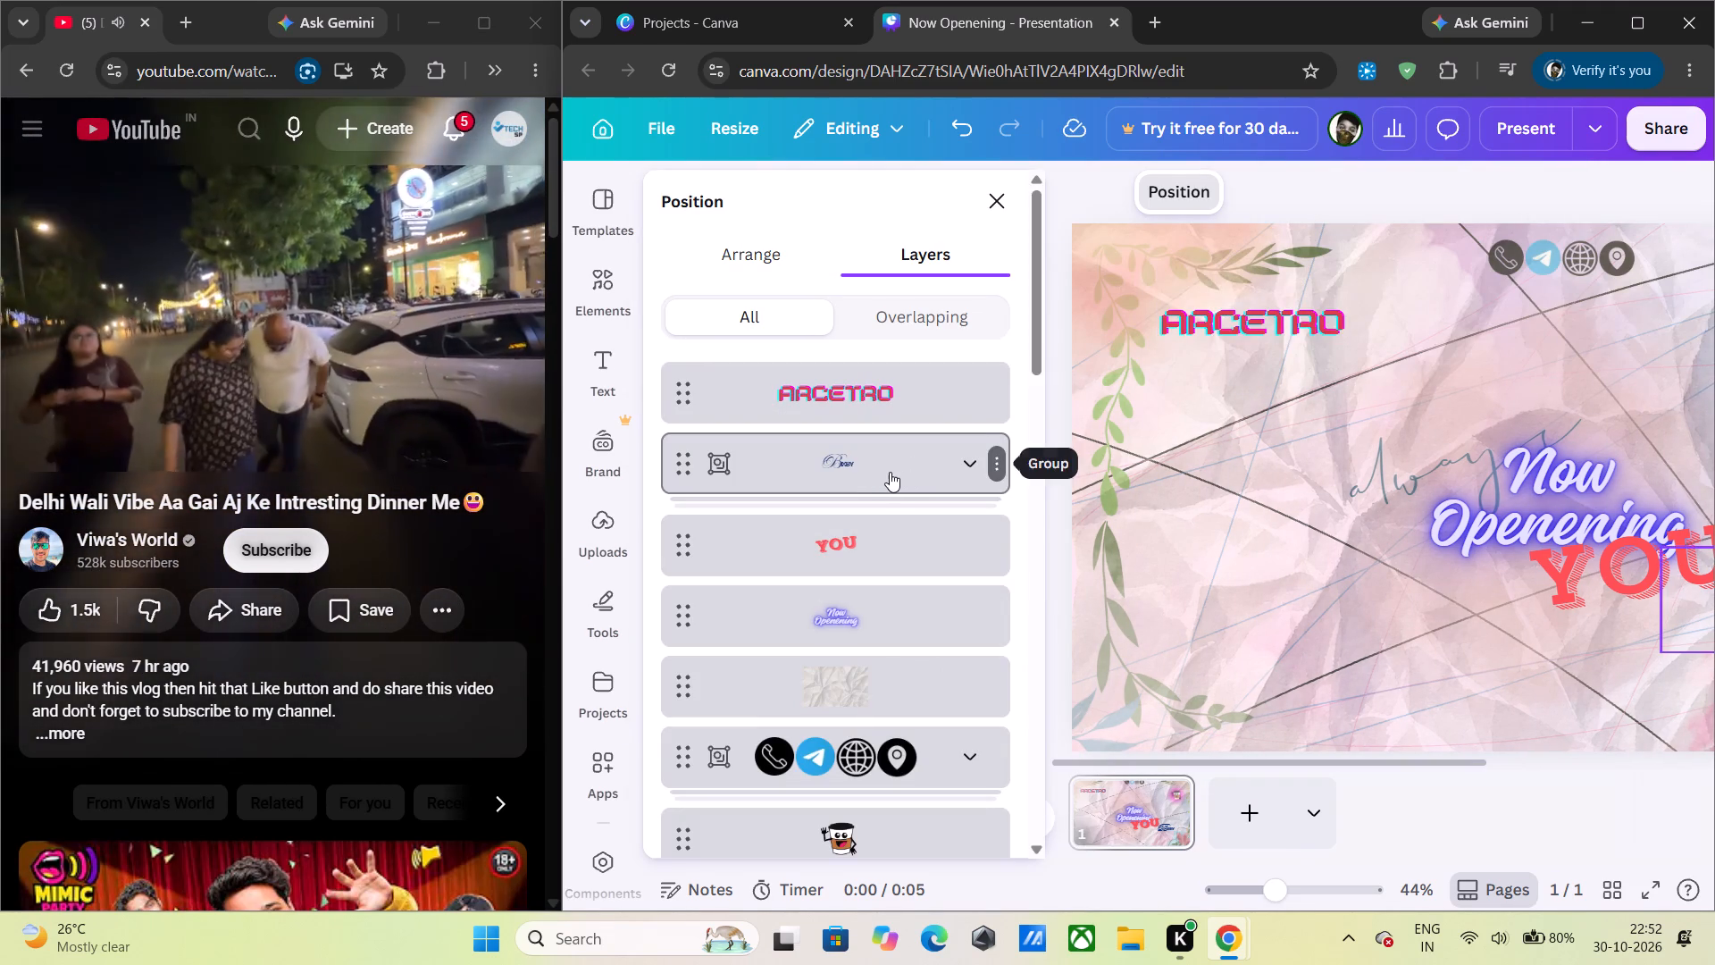
scroll(874, 490, "down", 1)
left_click_drag(871, 556, 913, 709)
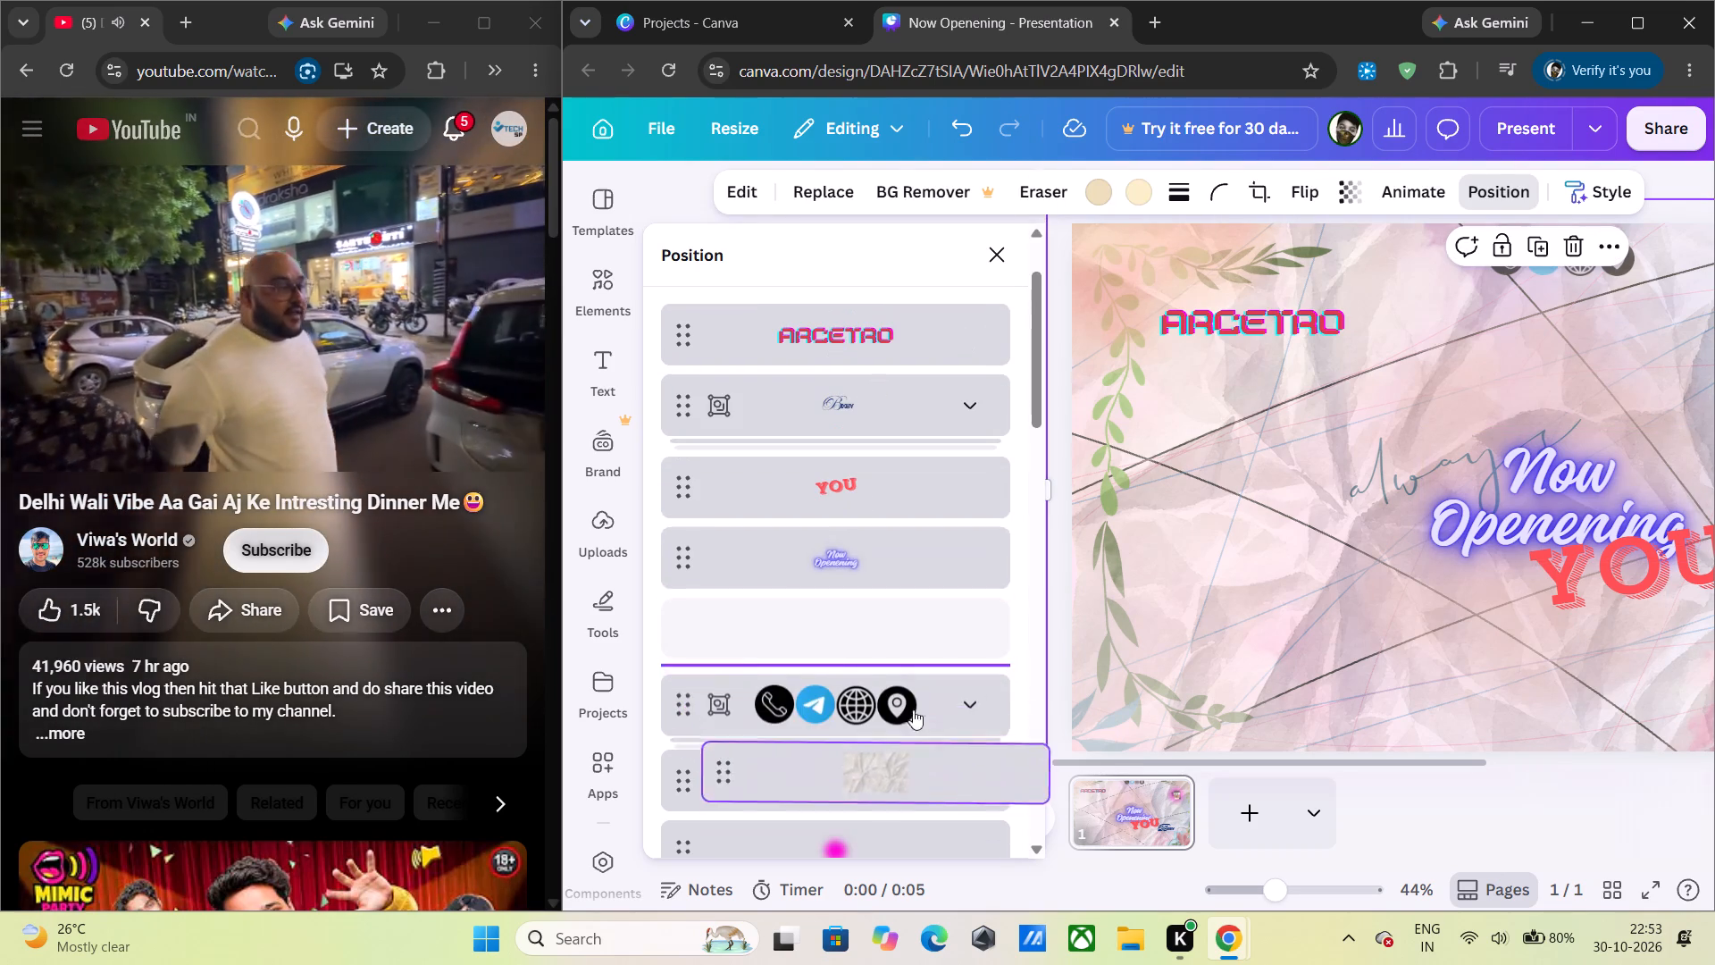
left_click_drag(913, 709, 903, 798)
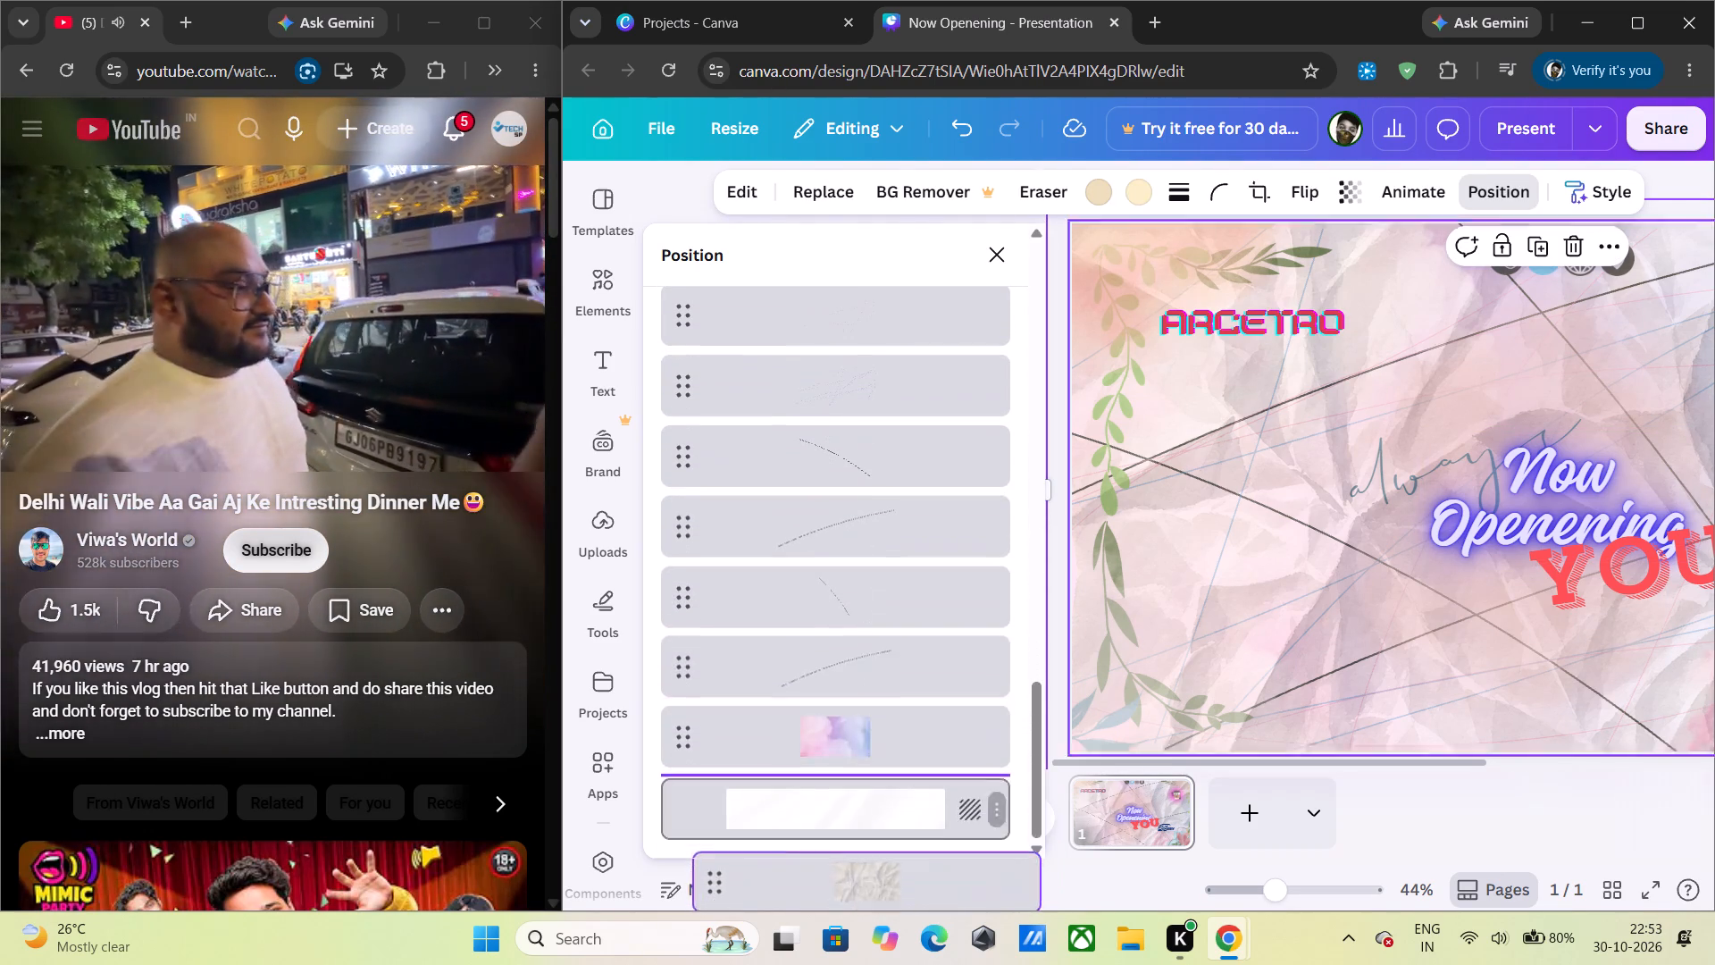
left_click_drag(903, 798, 884, 703)
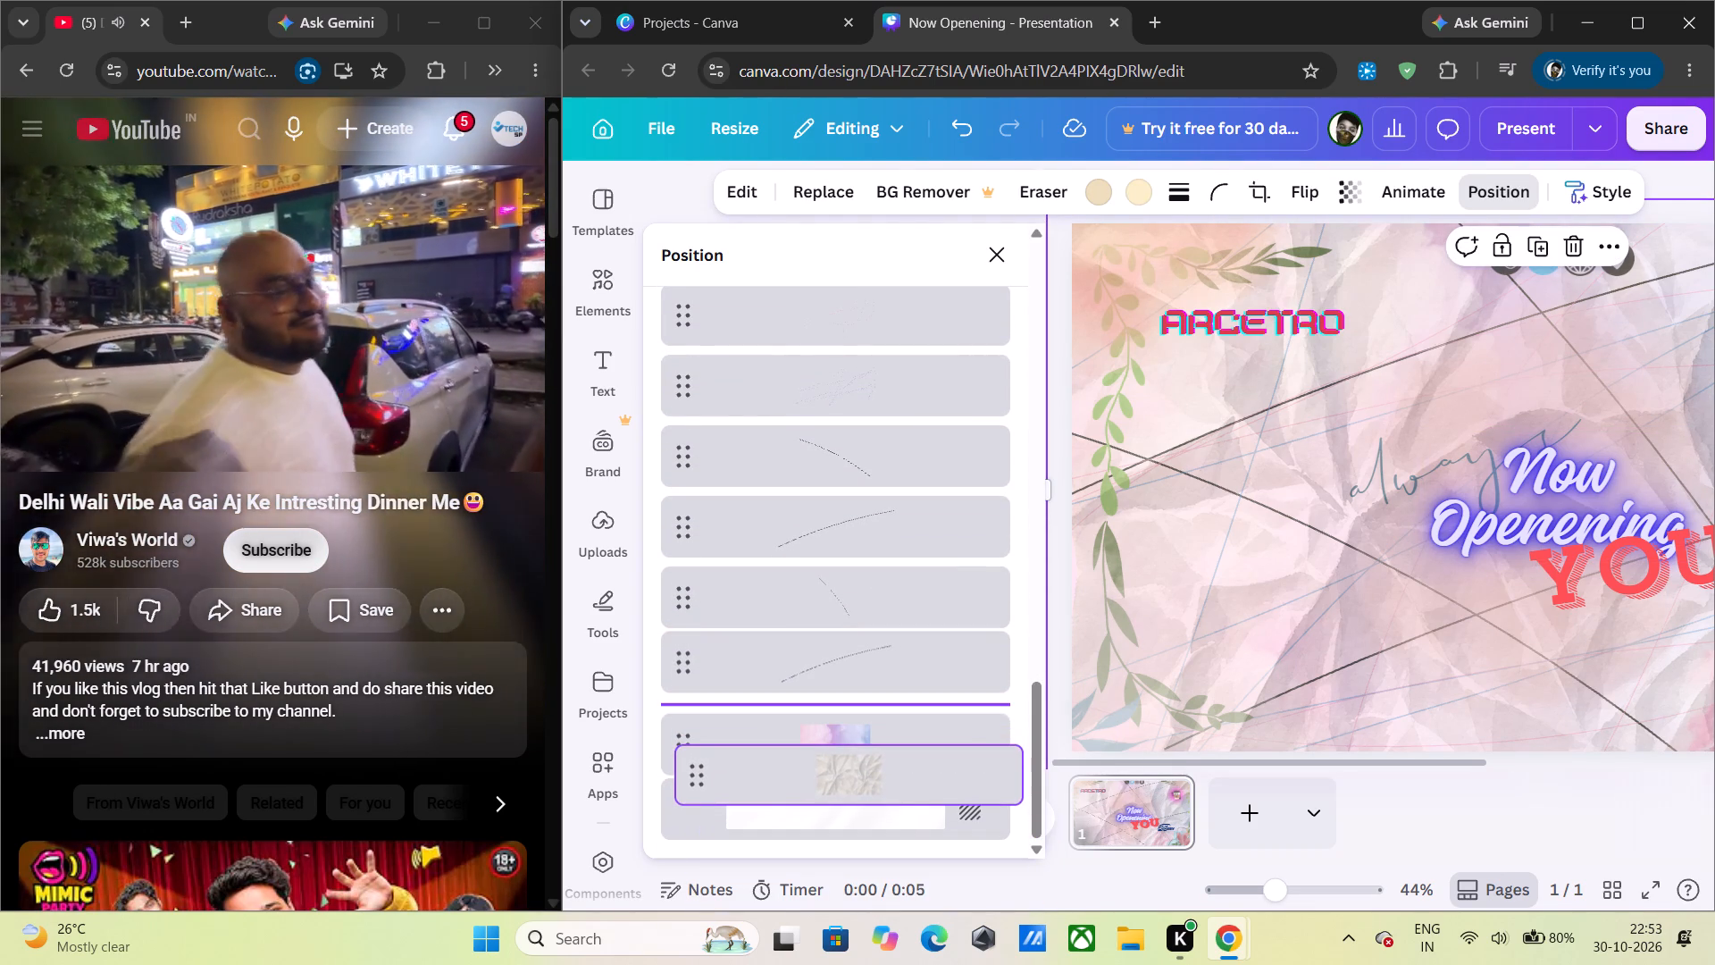
left_click_drag(884, 703, 874, 734)
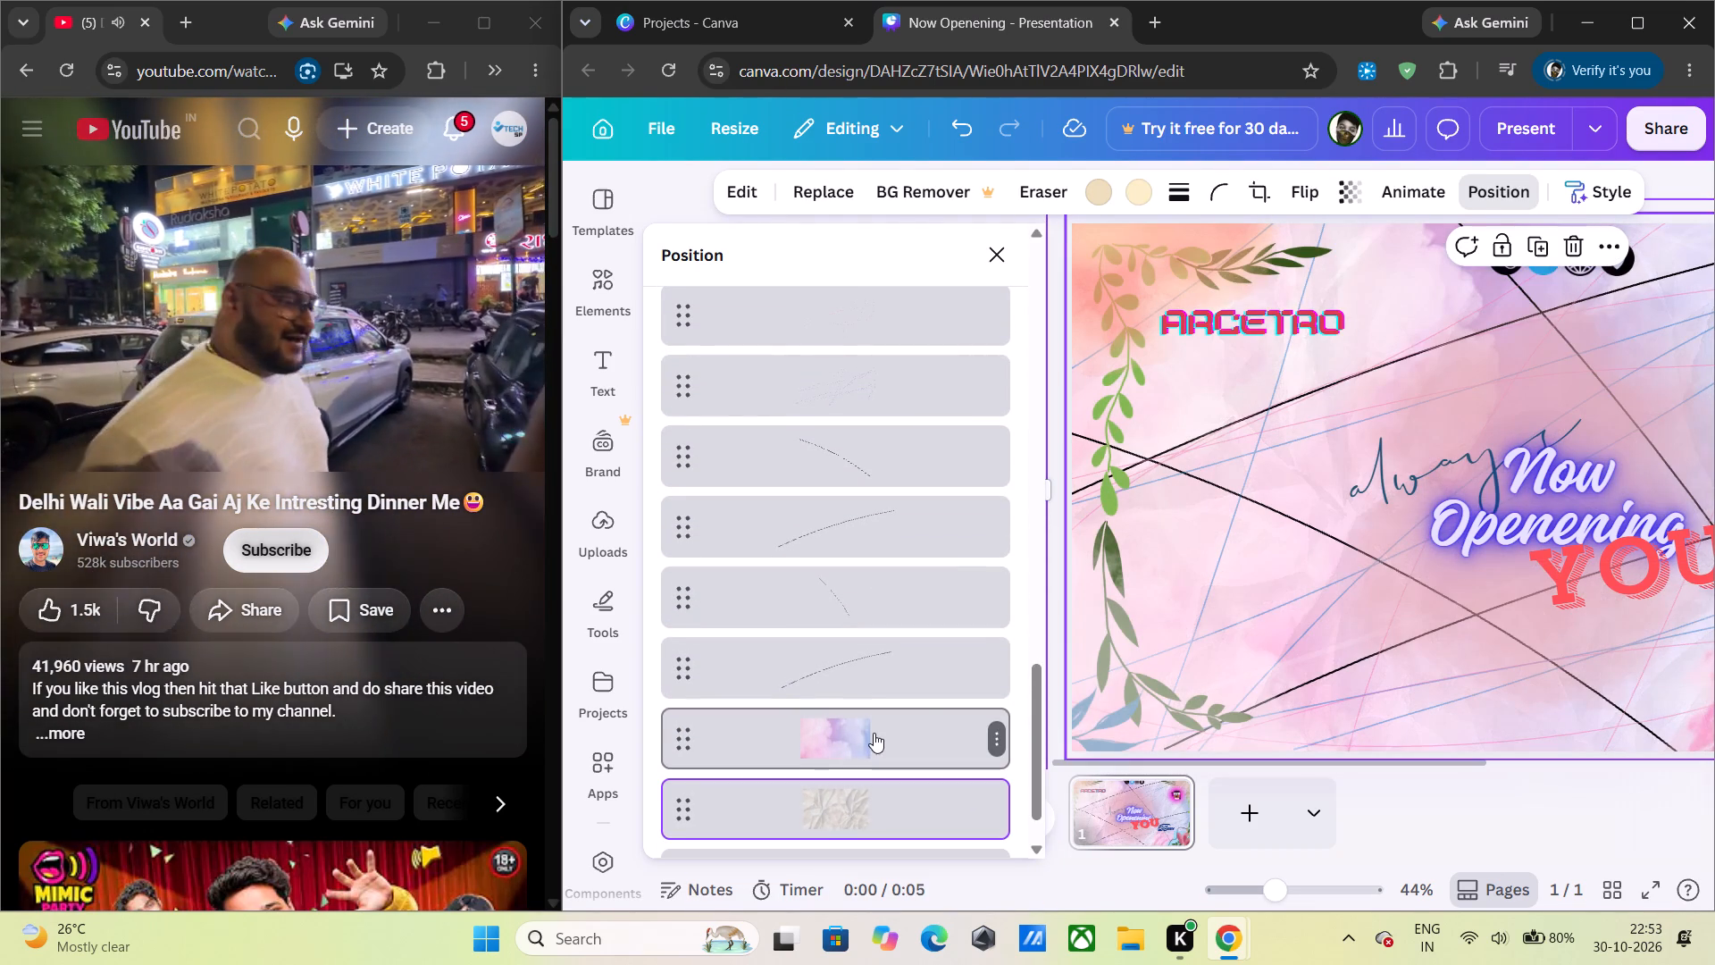
left_click(1006, 256)
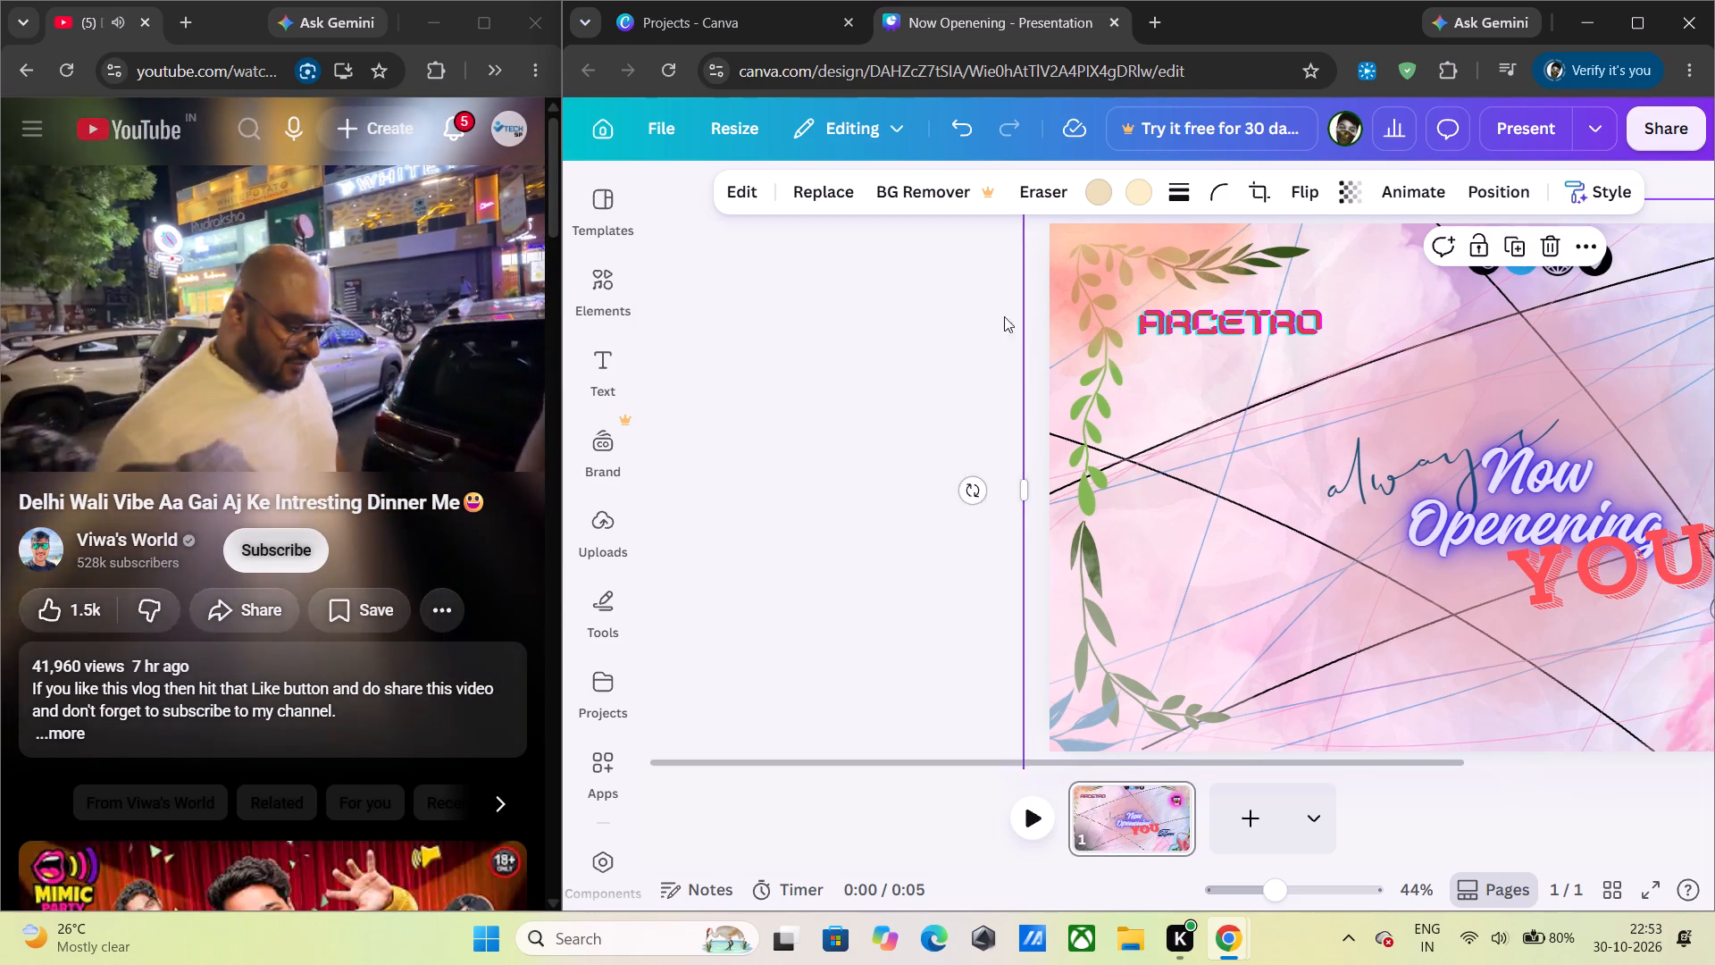
left_click(1714, 357)
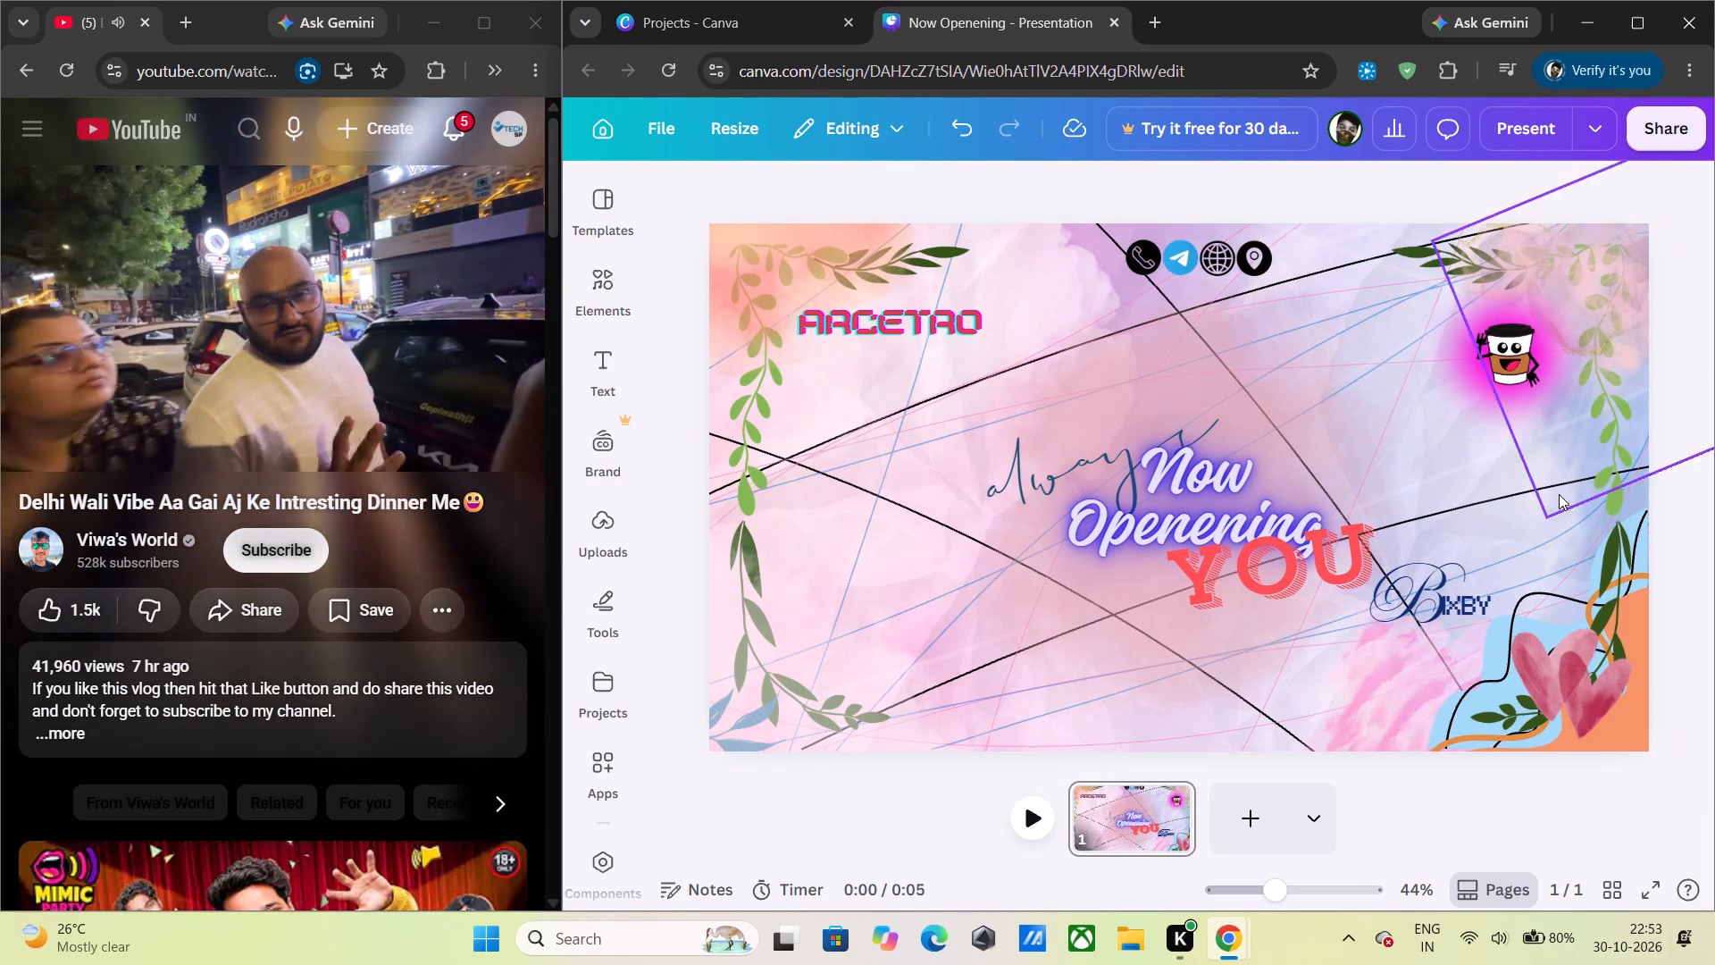
scroll(1450, 487, "down", 1, "ctrl")
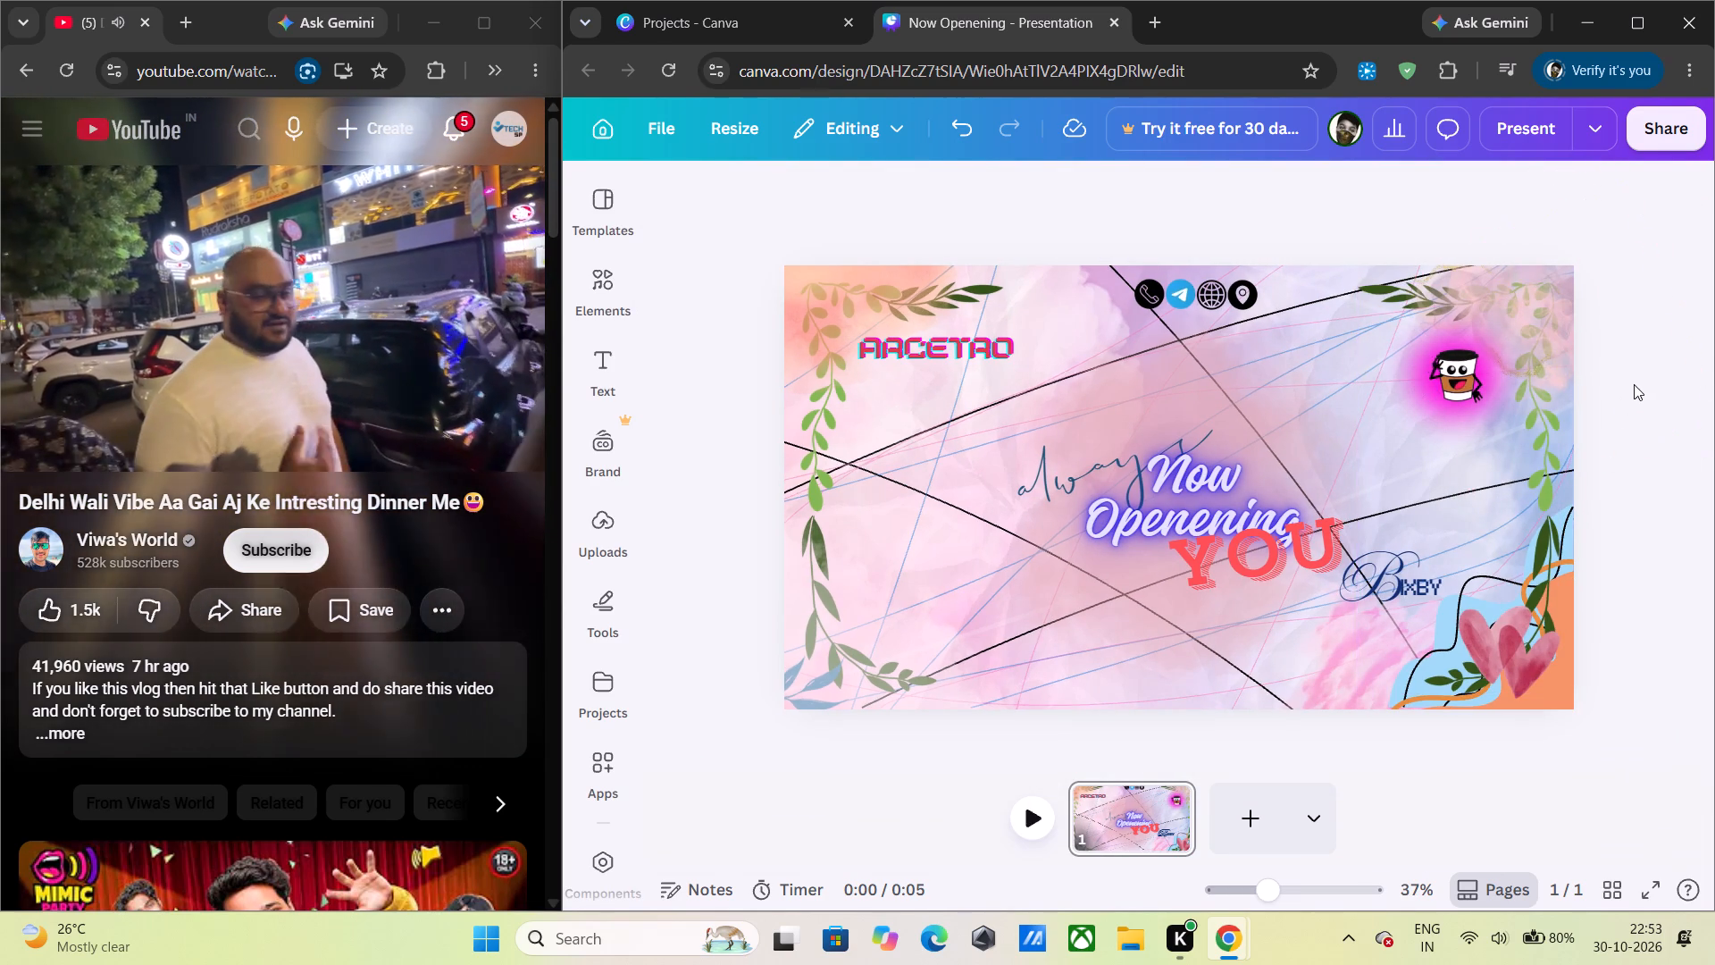
left_click(1635, 384)
Look through the recently used elements for another decoration to add to the banner.
left_click(605, 292)
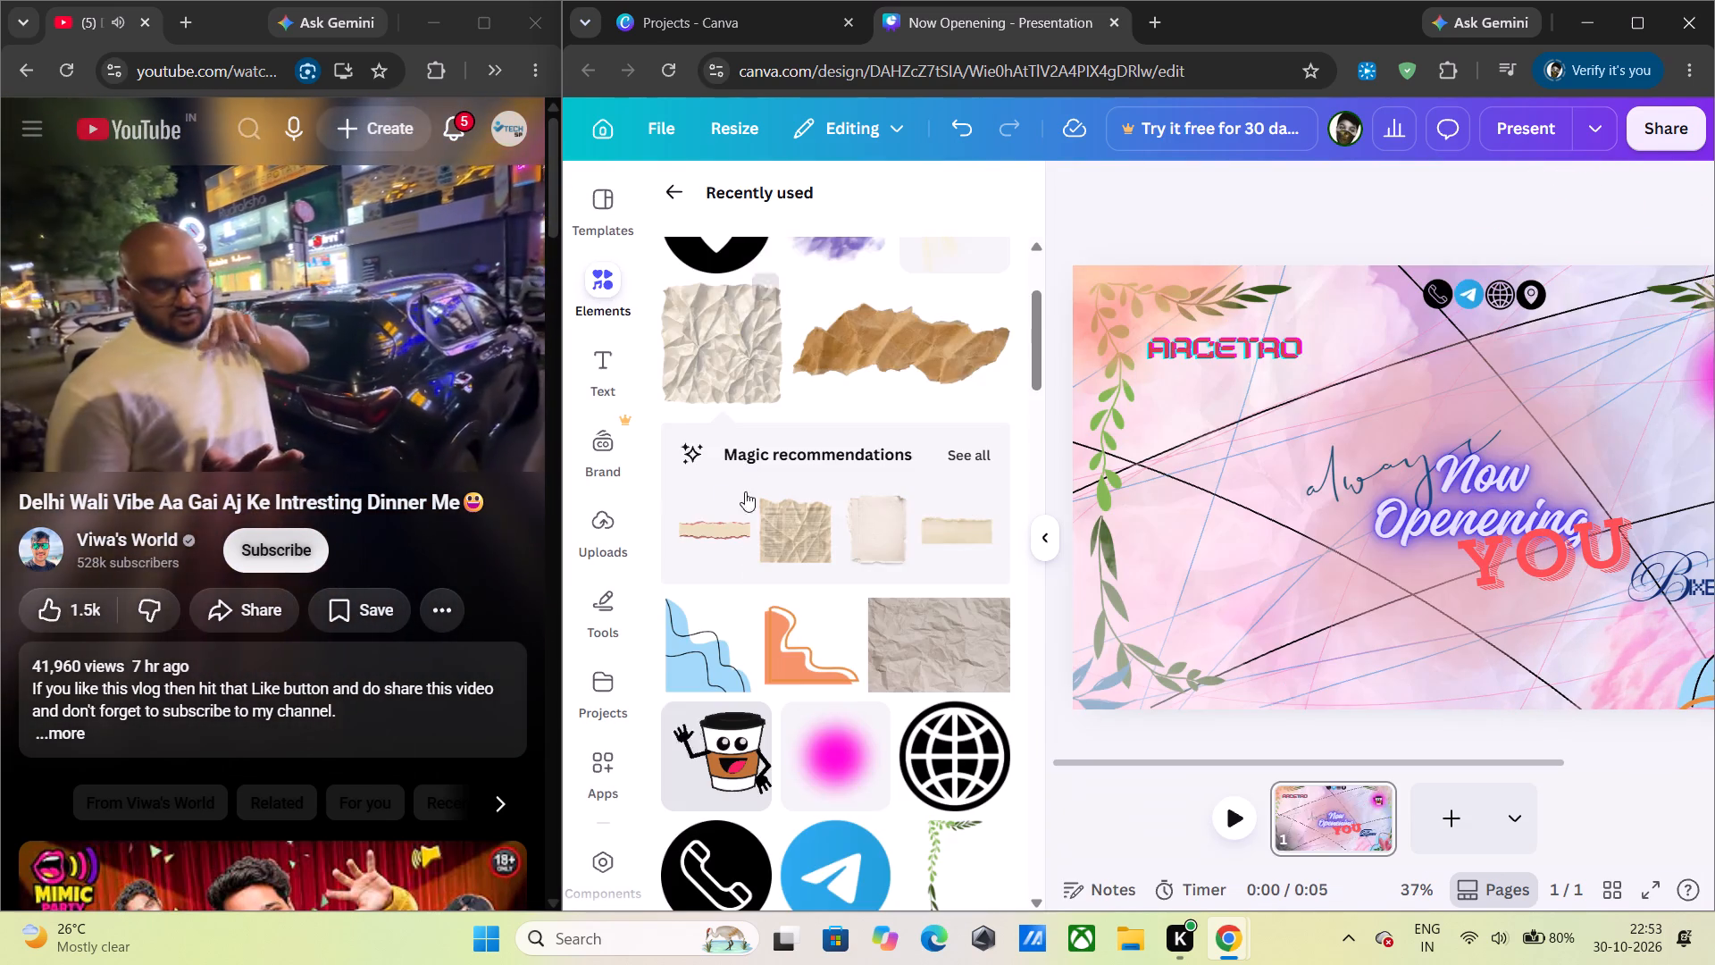
scroll(843, 596, "down", 6)
scroll(845, 601, "up", 6)
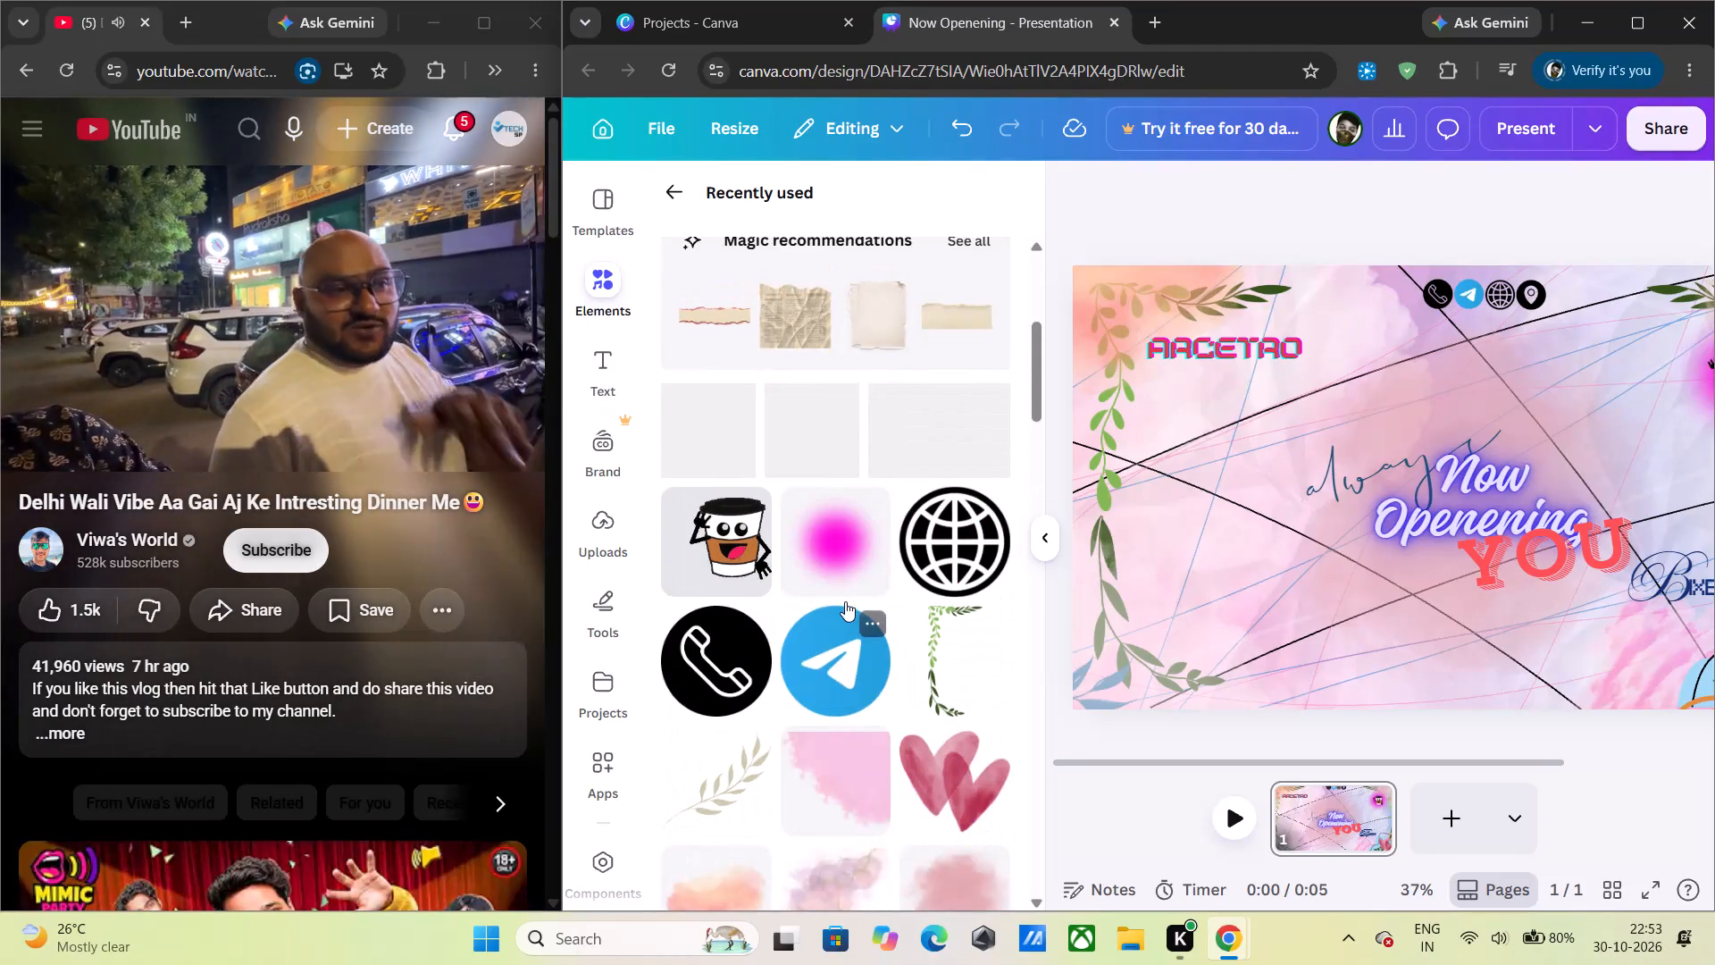
scroll(845, 601, "down", 4)
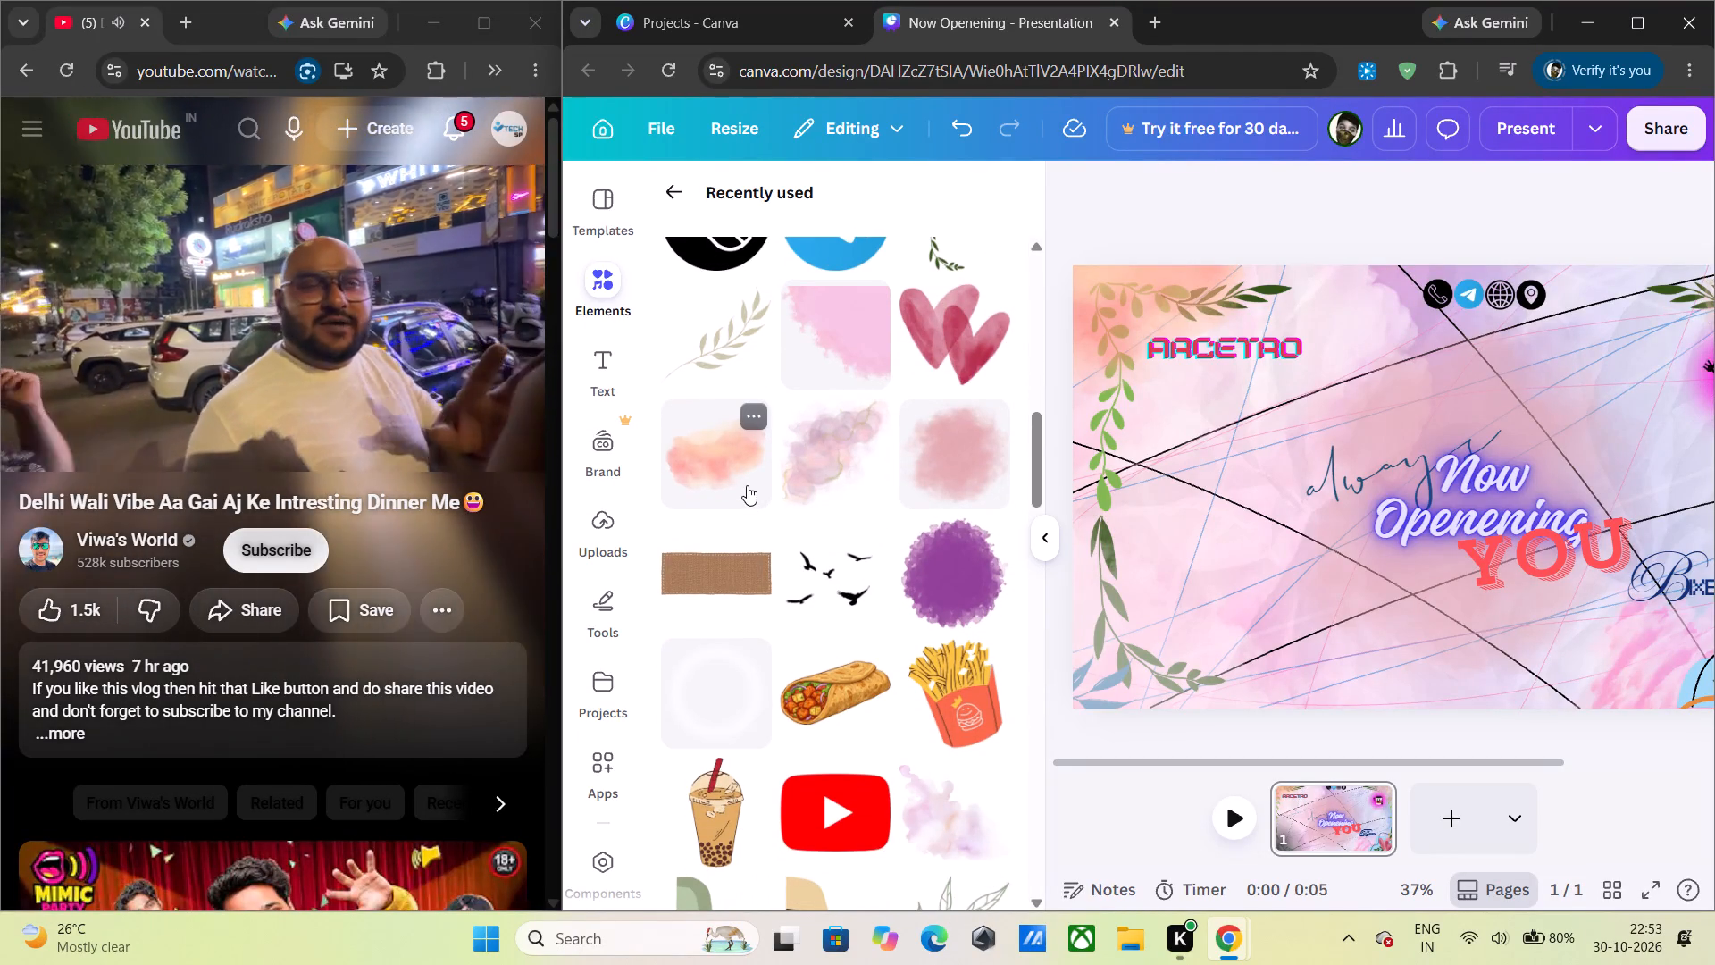
scroll(916, 486, "up", 6)
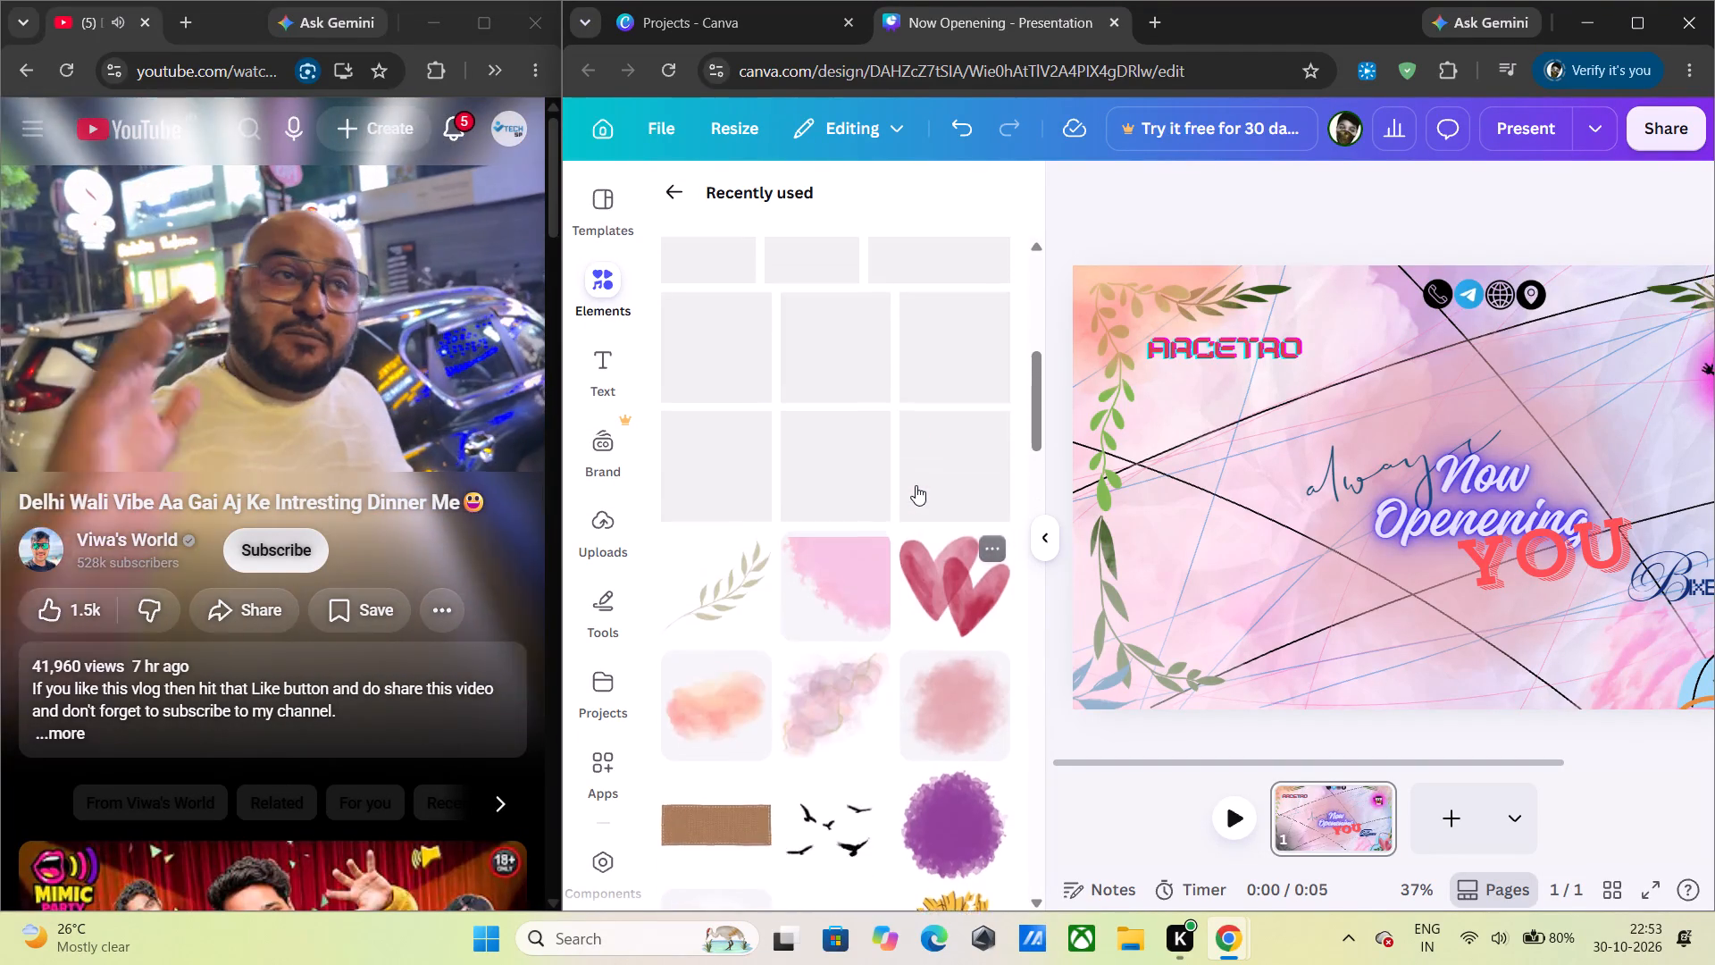
scroll(916, 485, "up", 14)
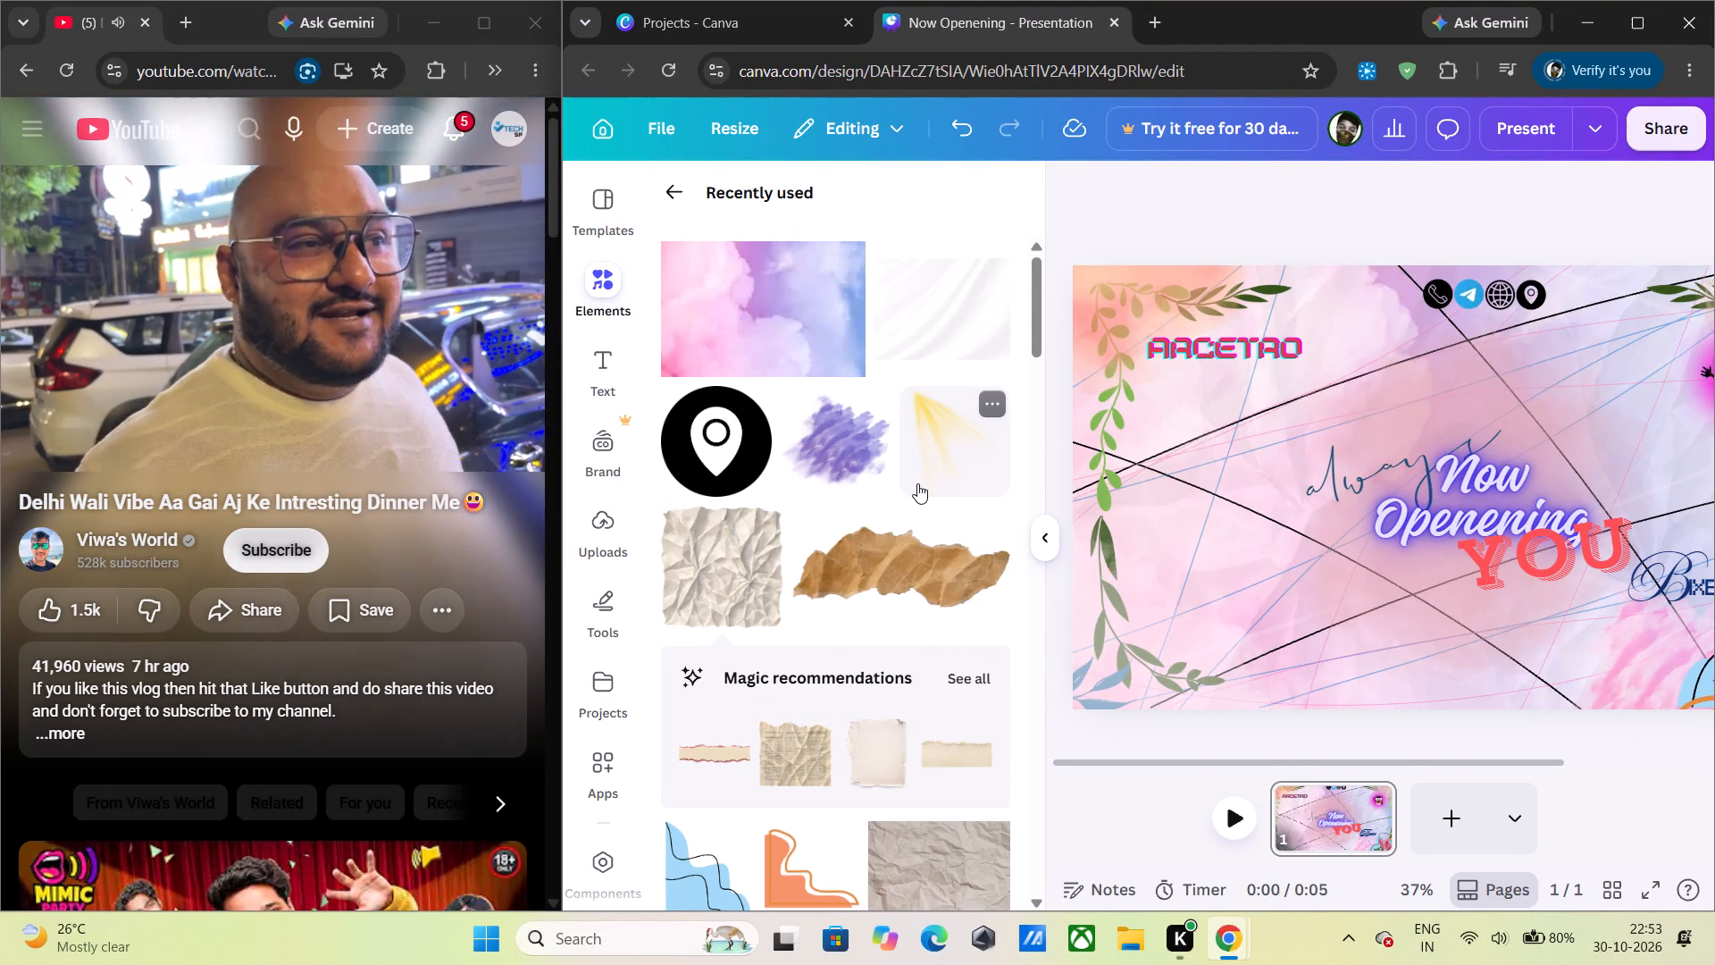
scroll(917, 483, "up", 2)
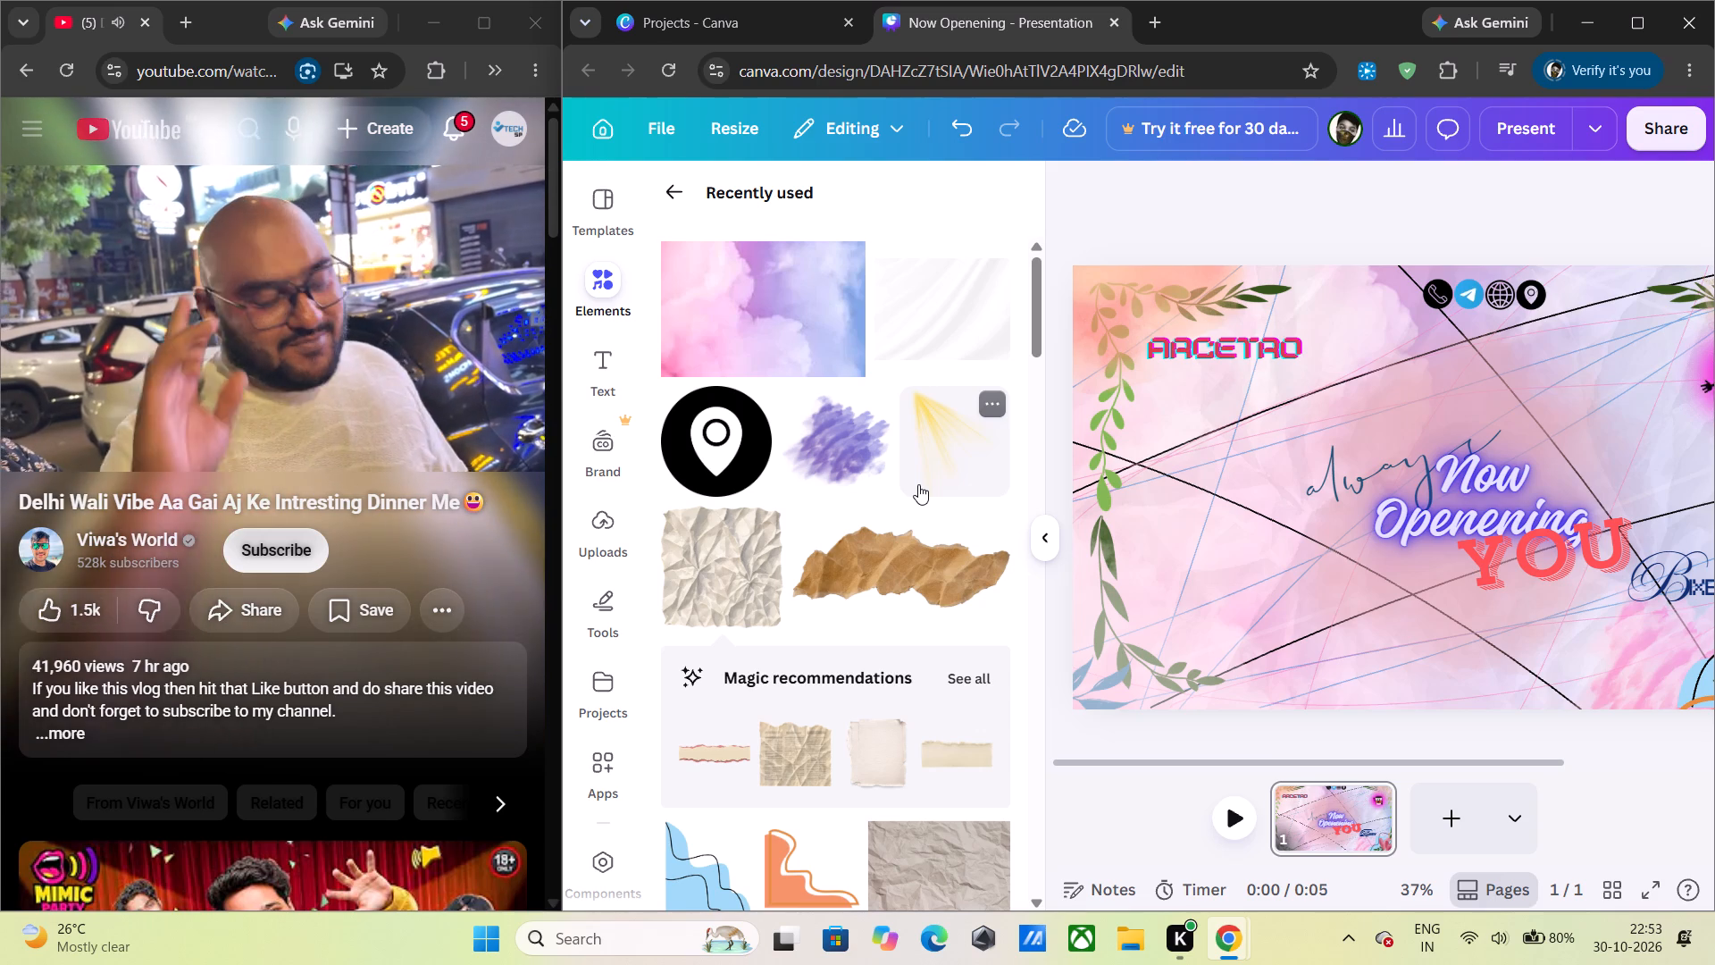
scroll(918, 484, "up", 4)
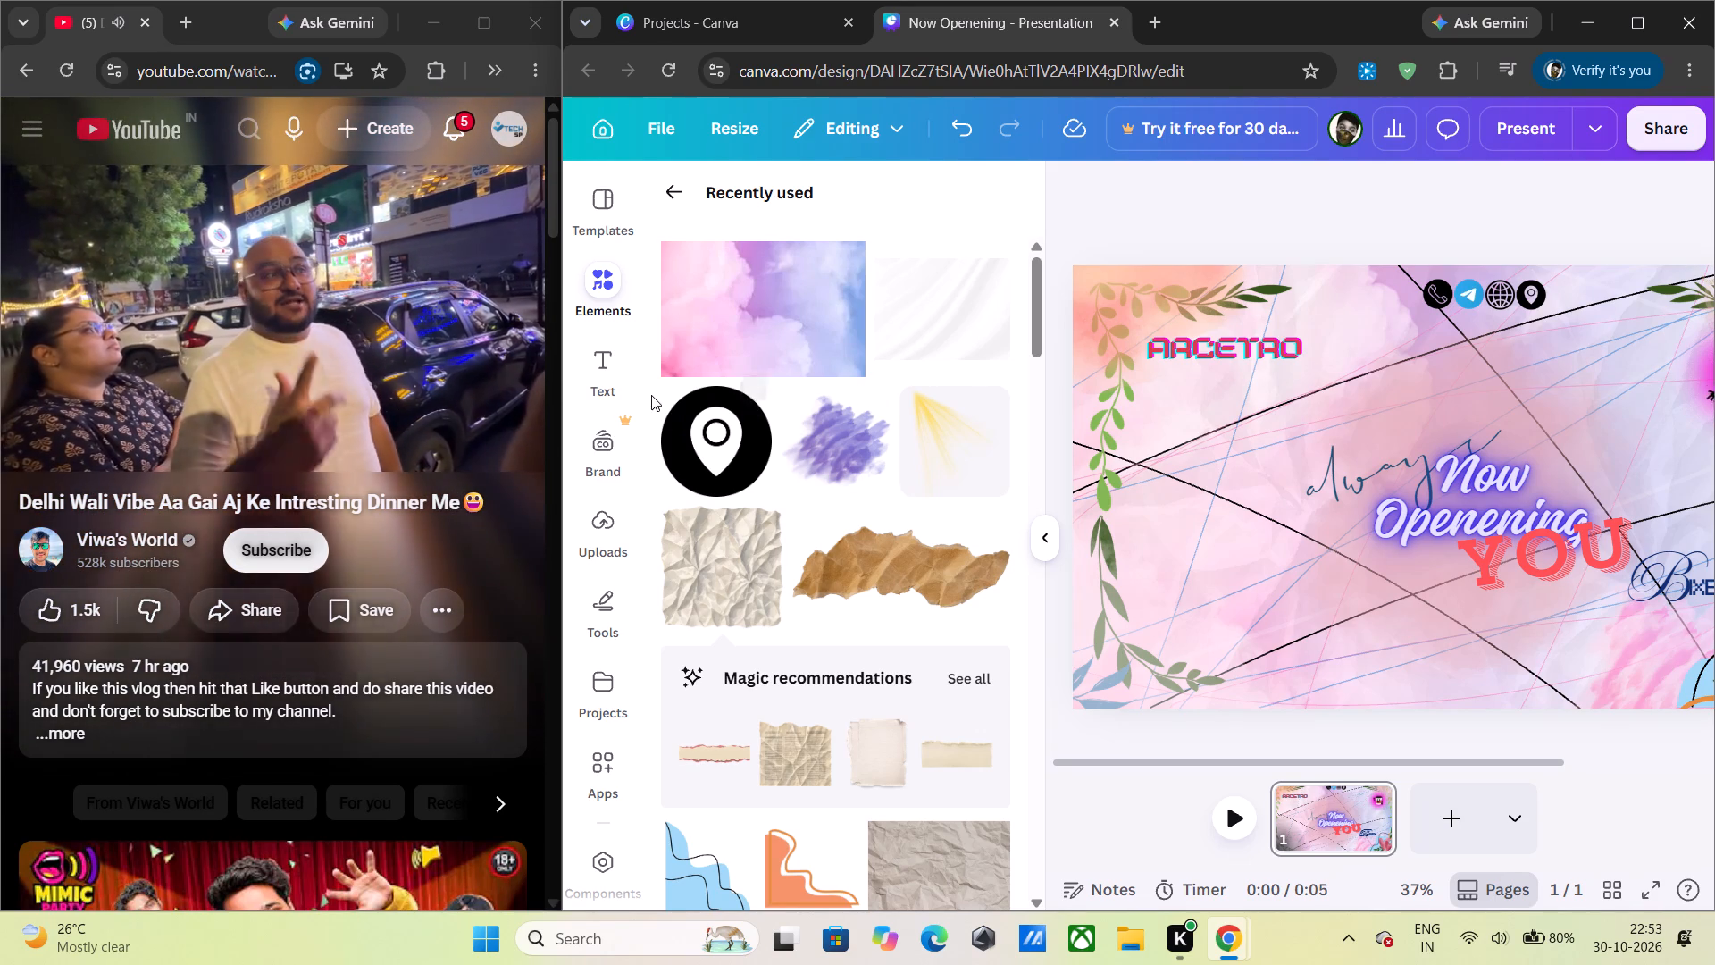
Browse the text styles, uploaded images and drawing tools for something else to add to the banner.
left_click(623, 383)
scroll(793, 608, "down", 6)
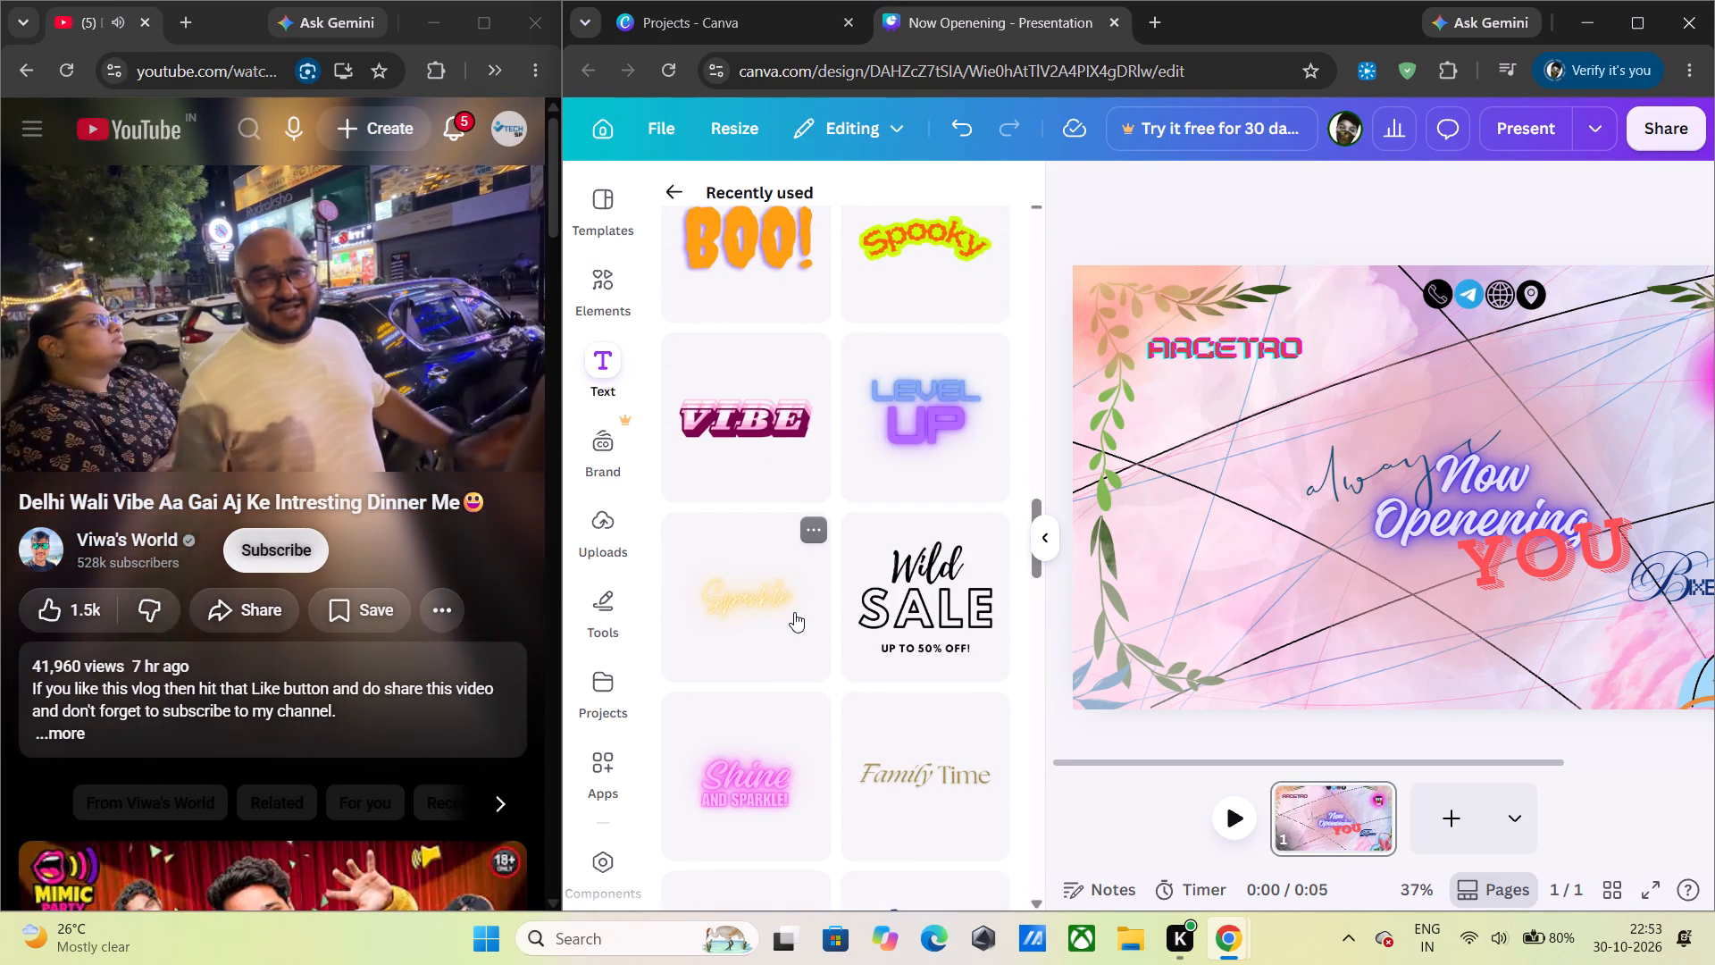
scroll(794, 612, "down", 9)
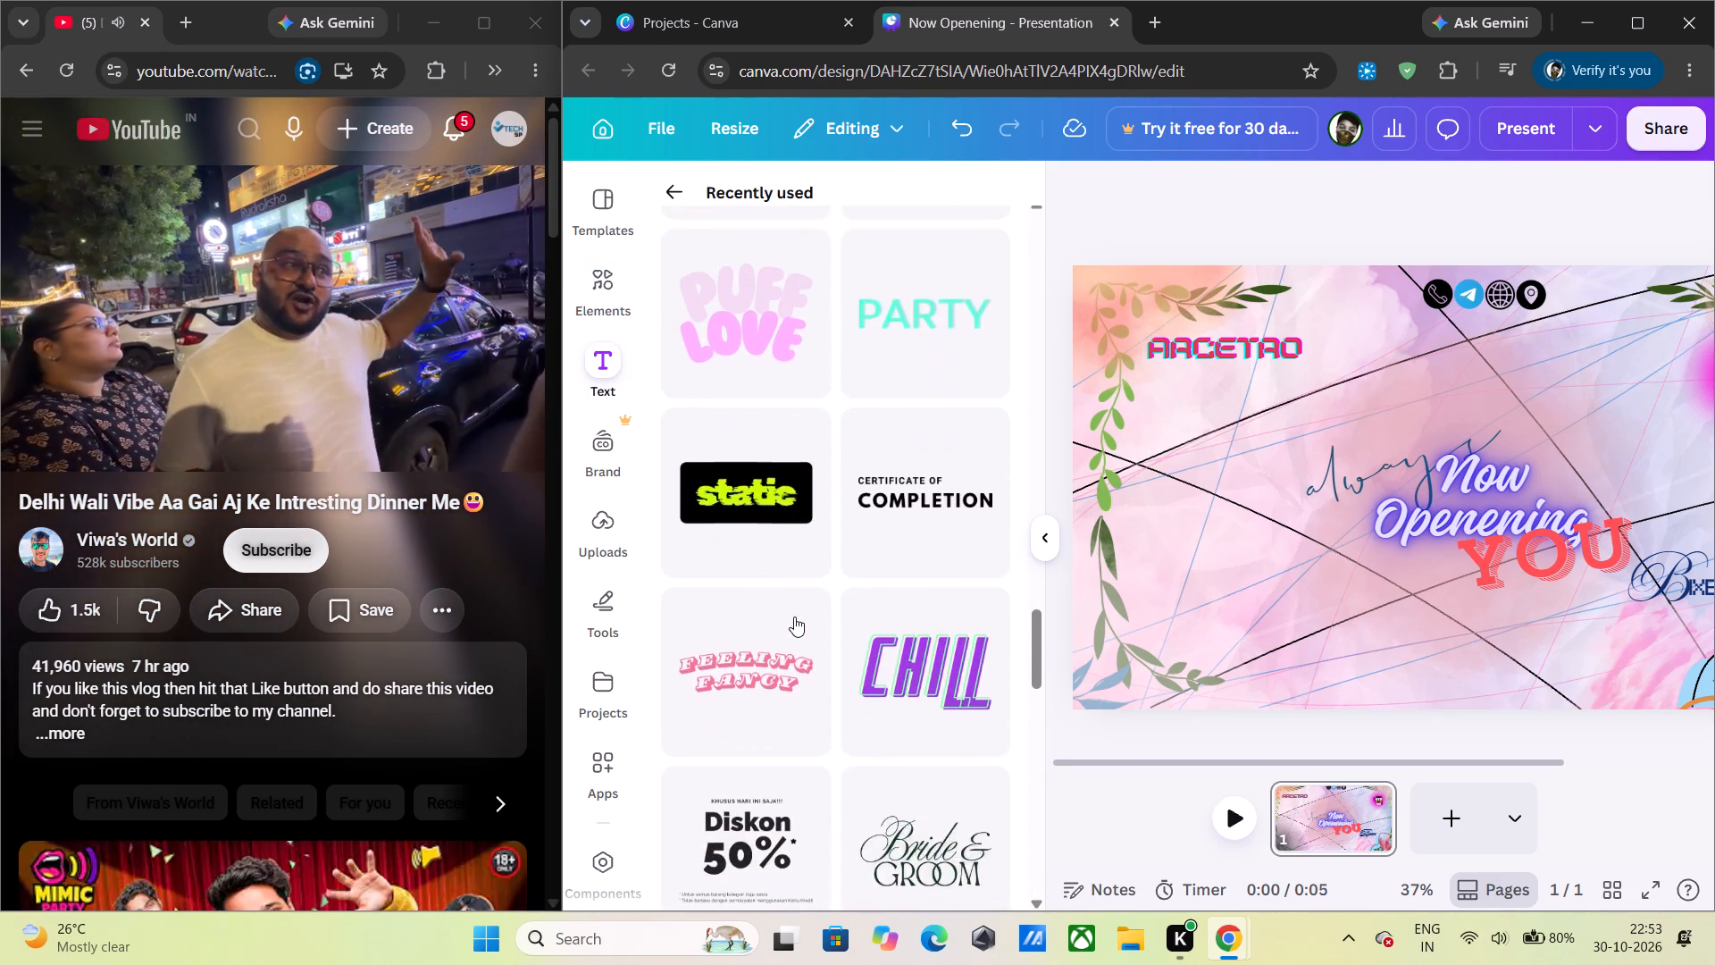
scroll(794, 617, "down", 4)
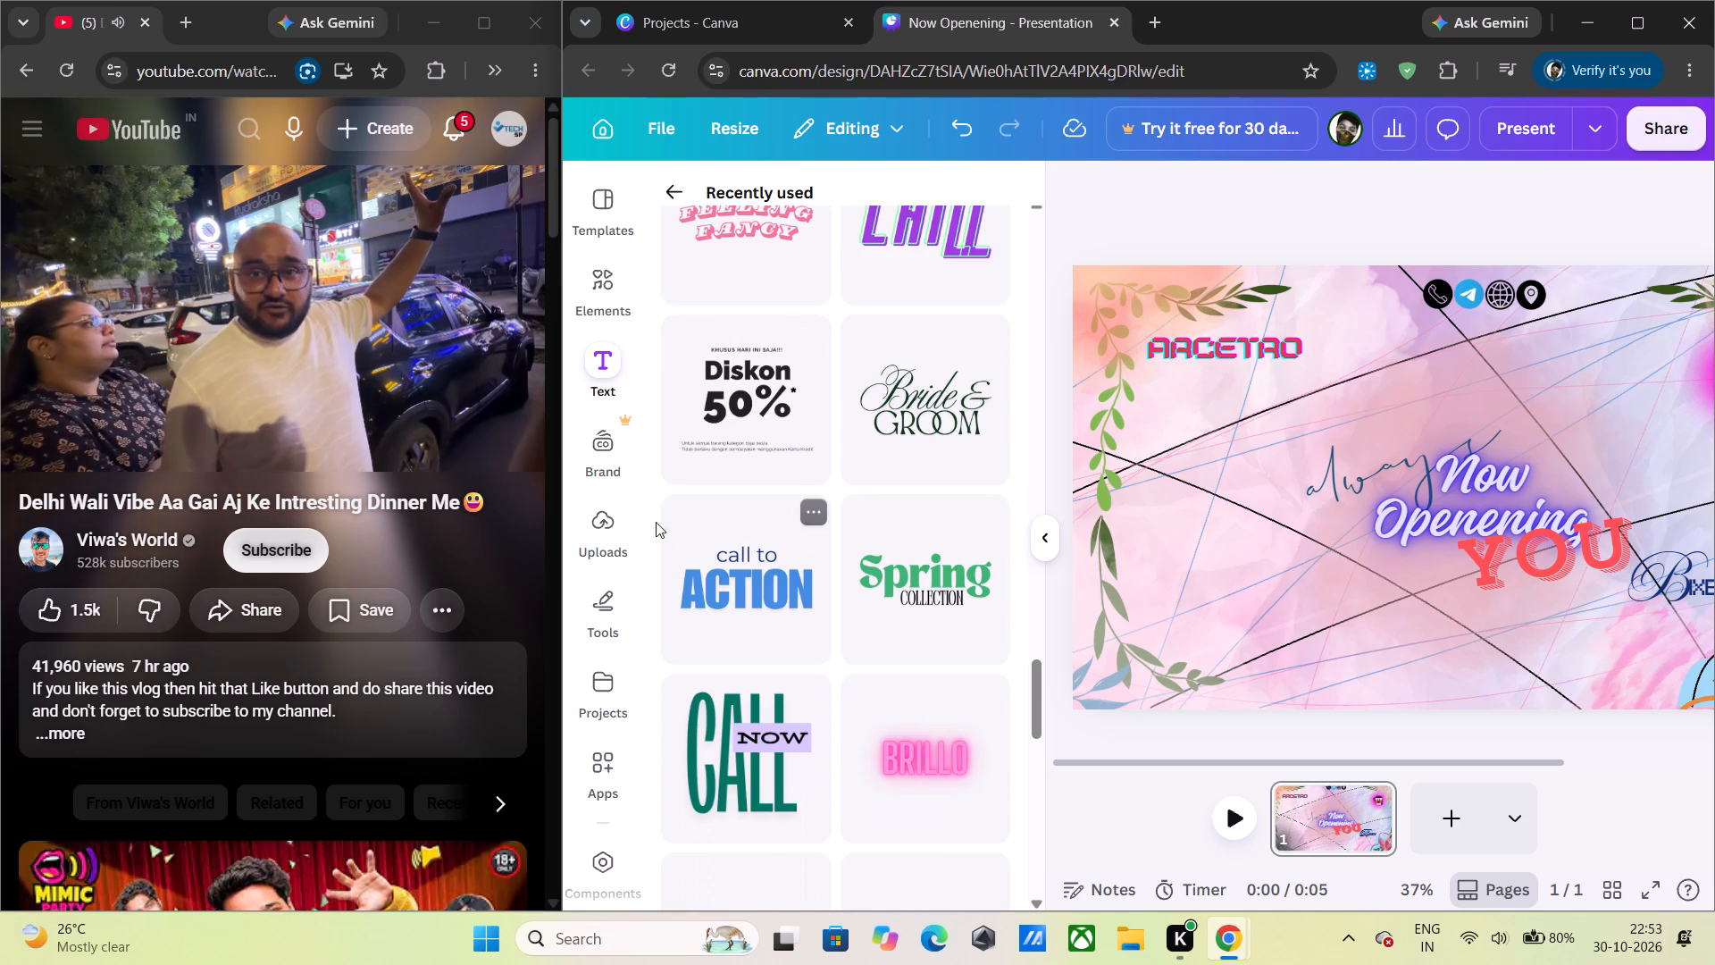
left_click(614, 523)
scroll(788, 644, "down", 3)
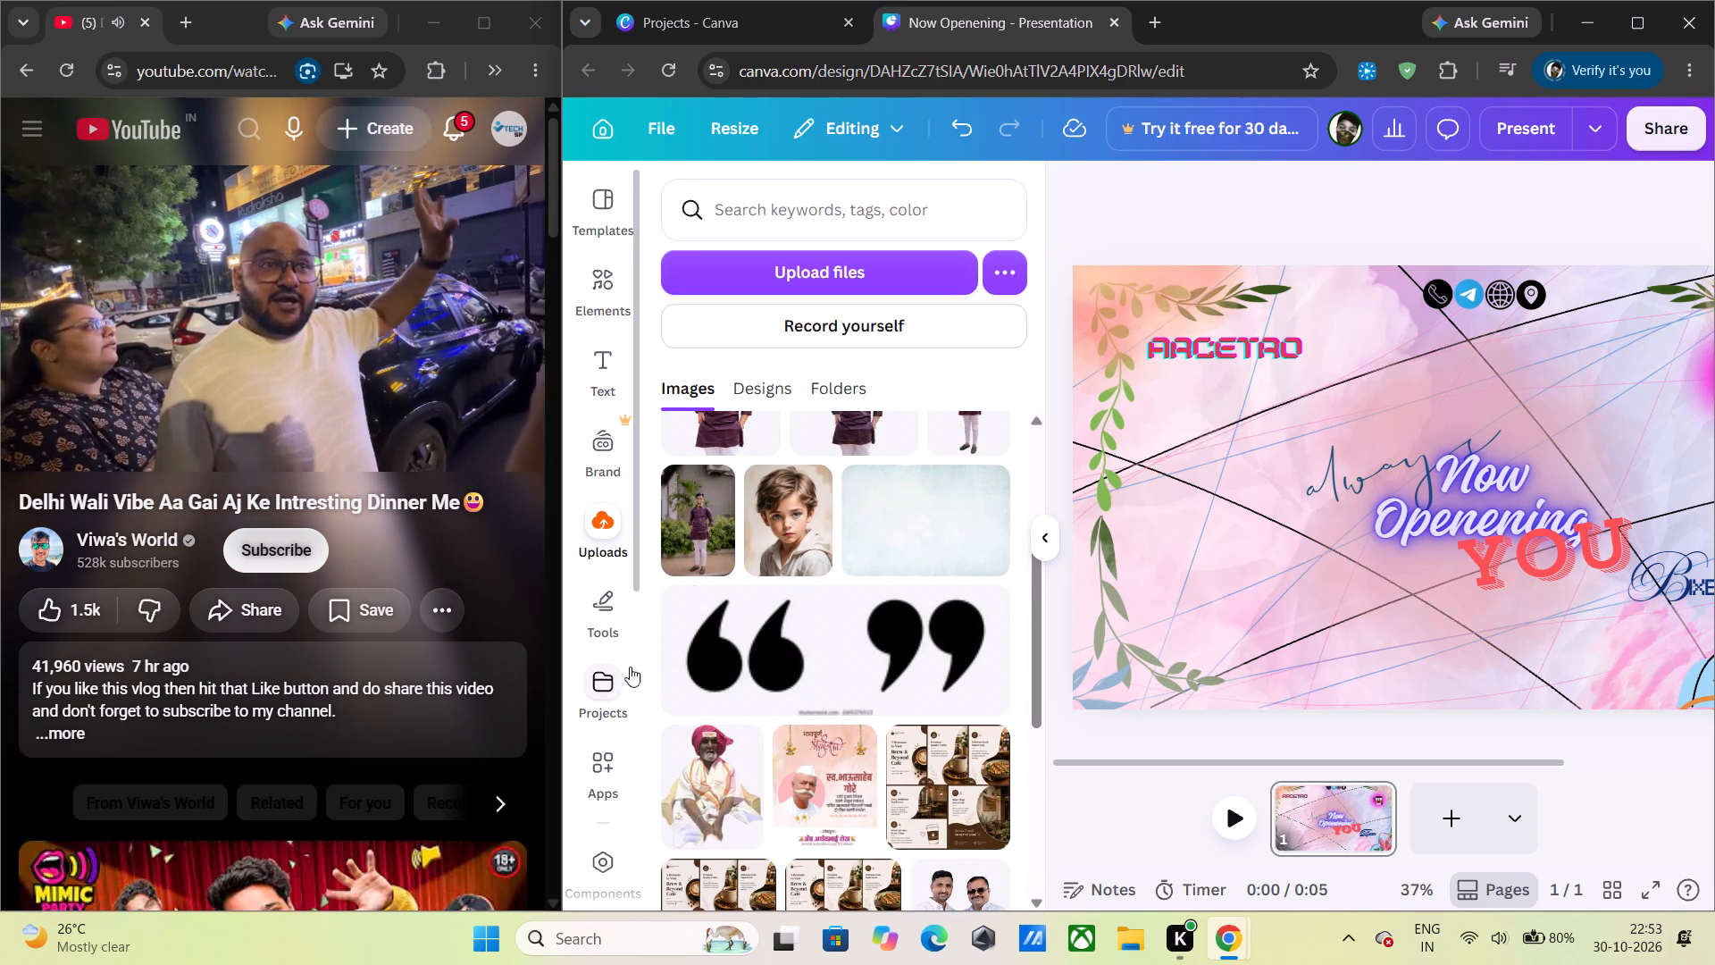
left_click(615, 582)
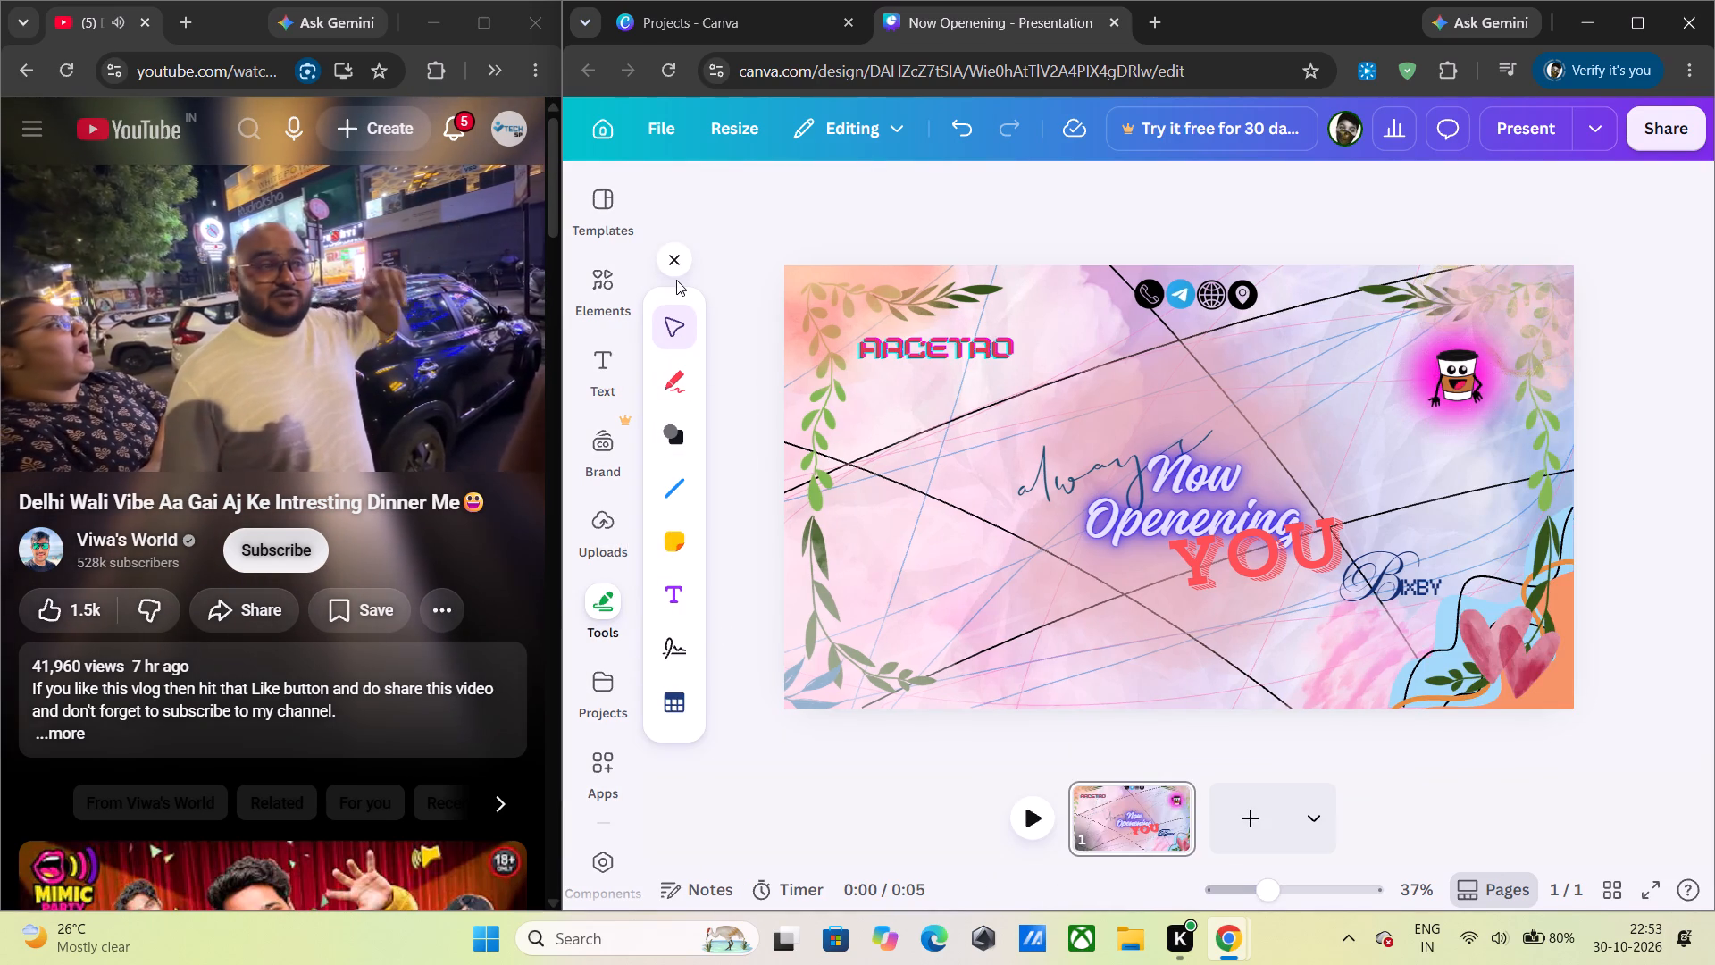
left_click(676, 279)
Add the grey-green leafy branch from the recently used elements to the page.
left_click(612, 288)
scroll(866, 673, "down", 10)
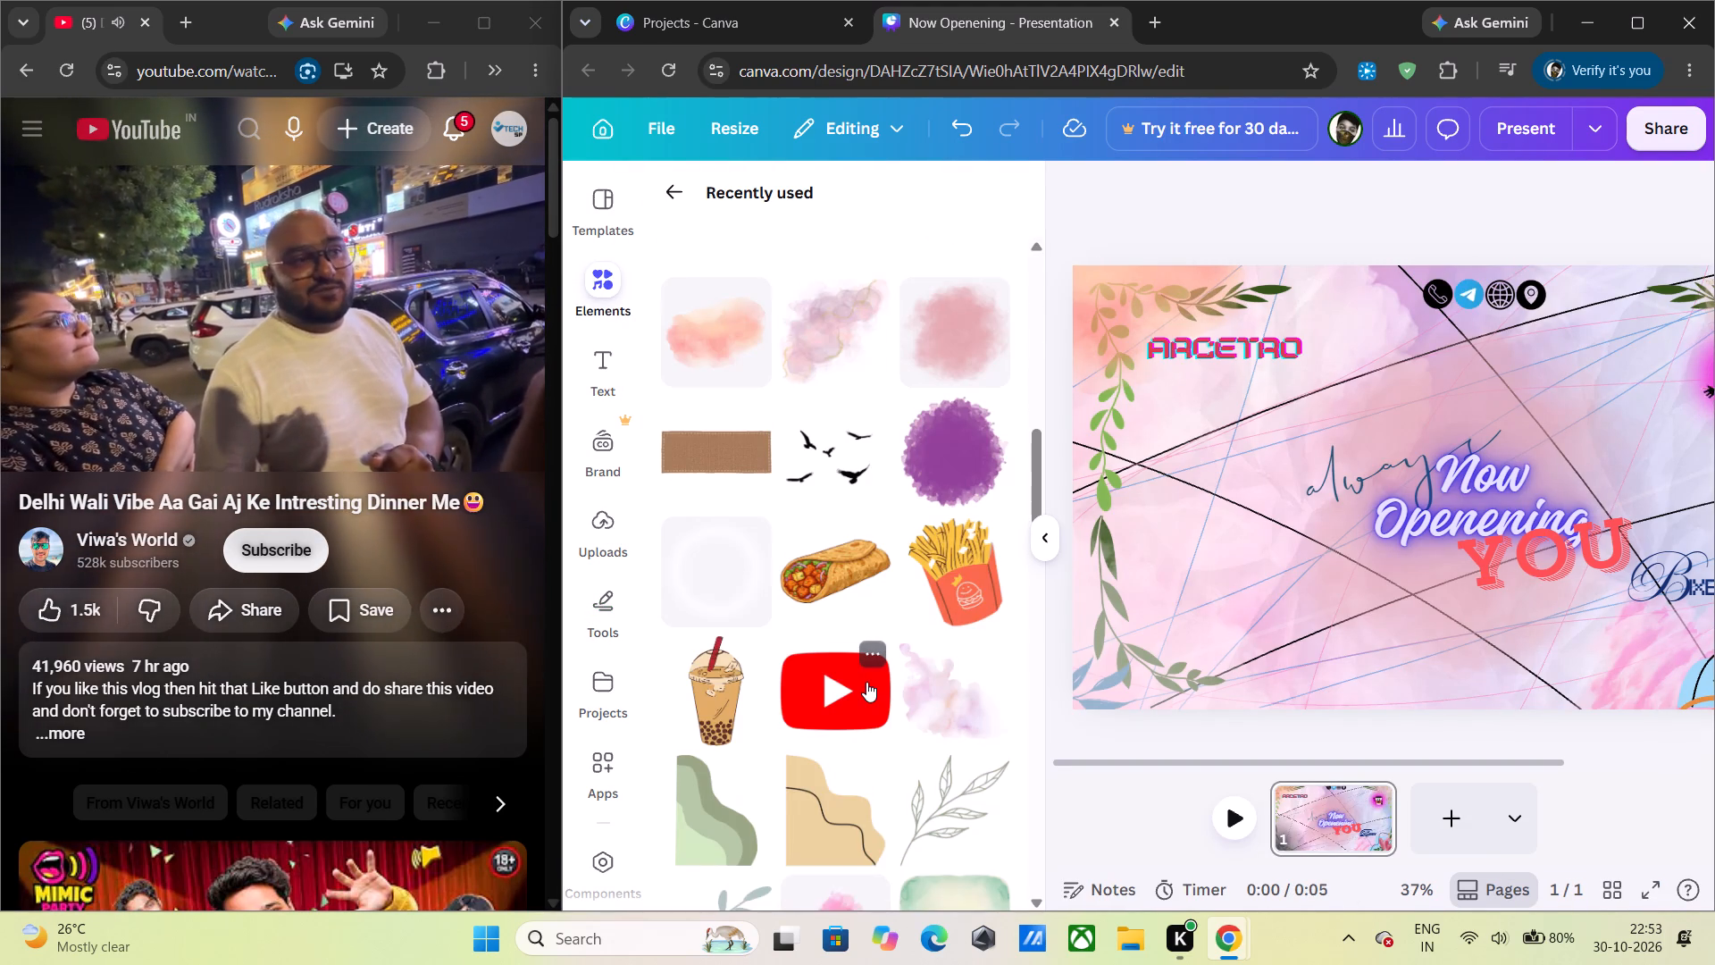
scroll(866, 682, "down", 3)
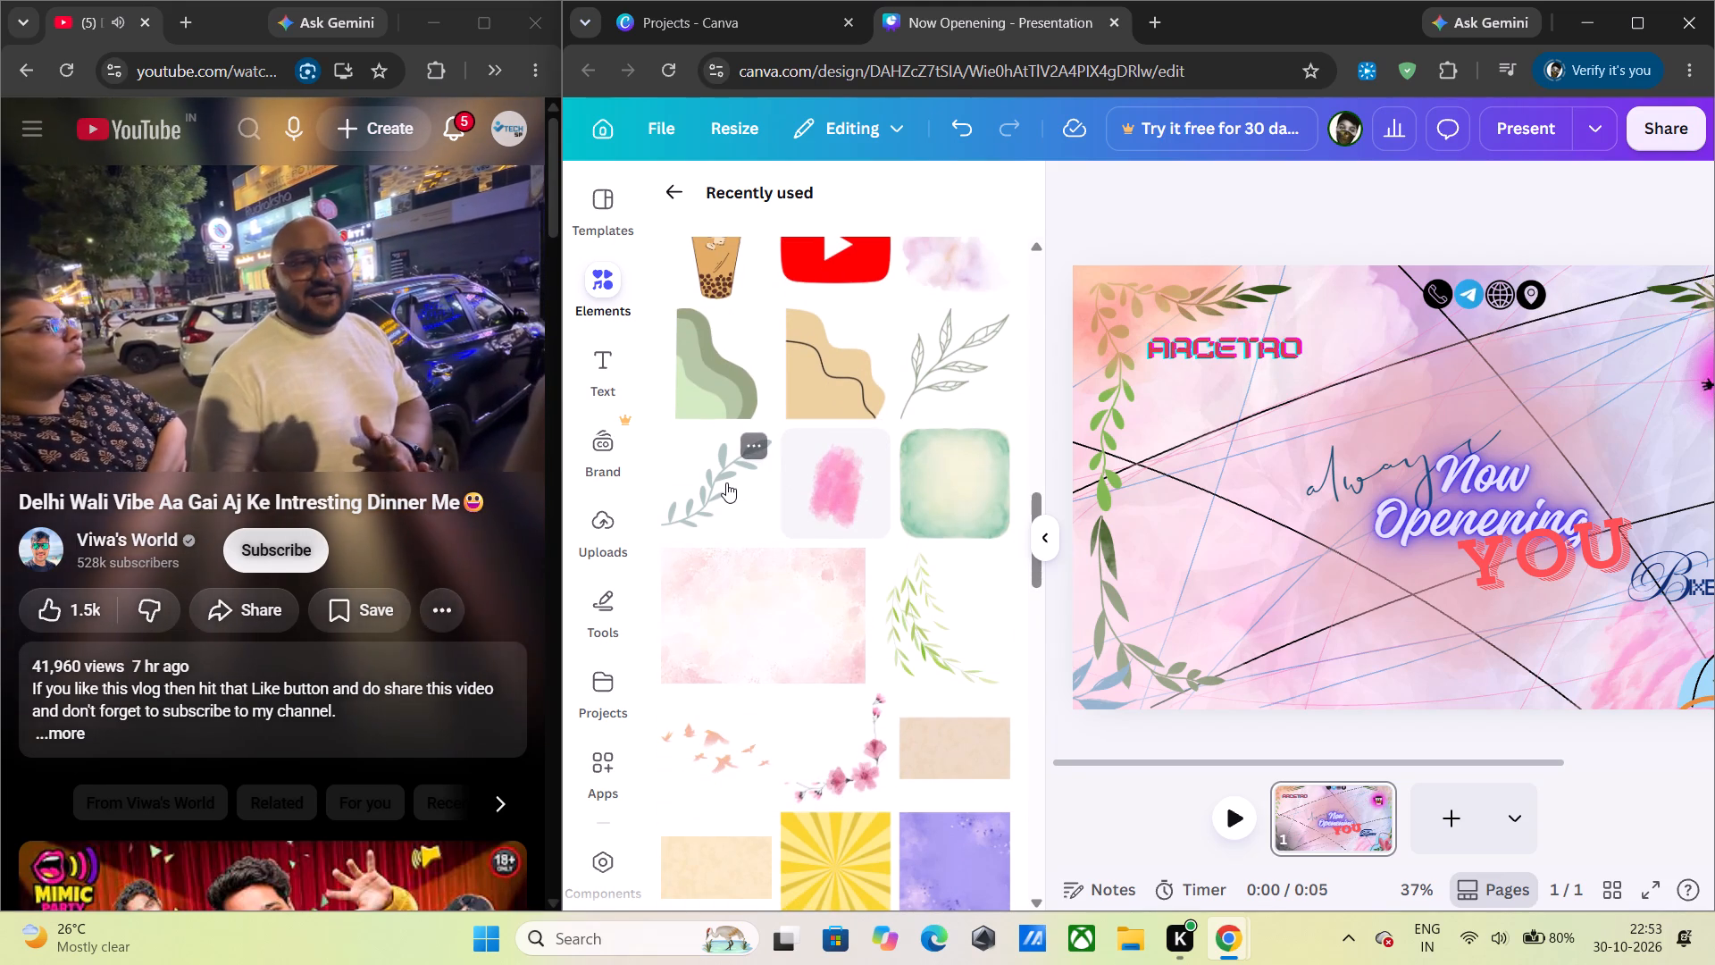
left_click(726, 482)
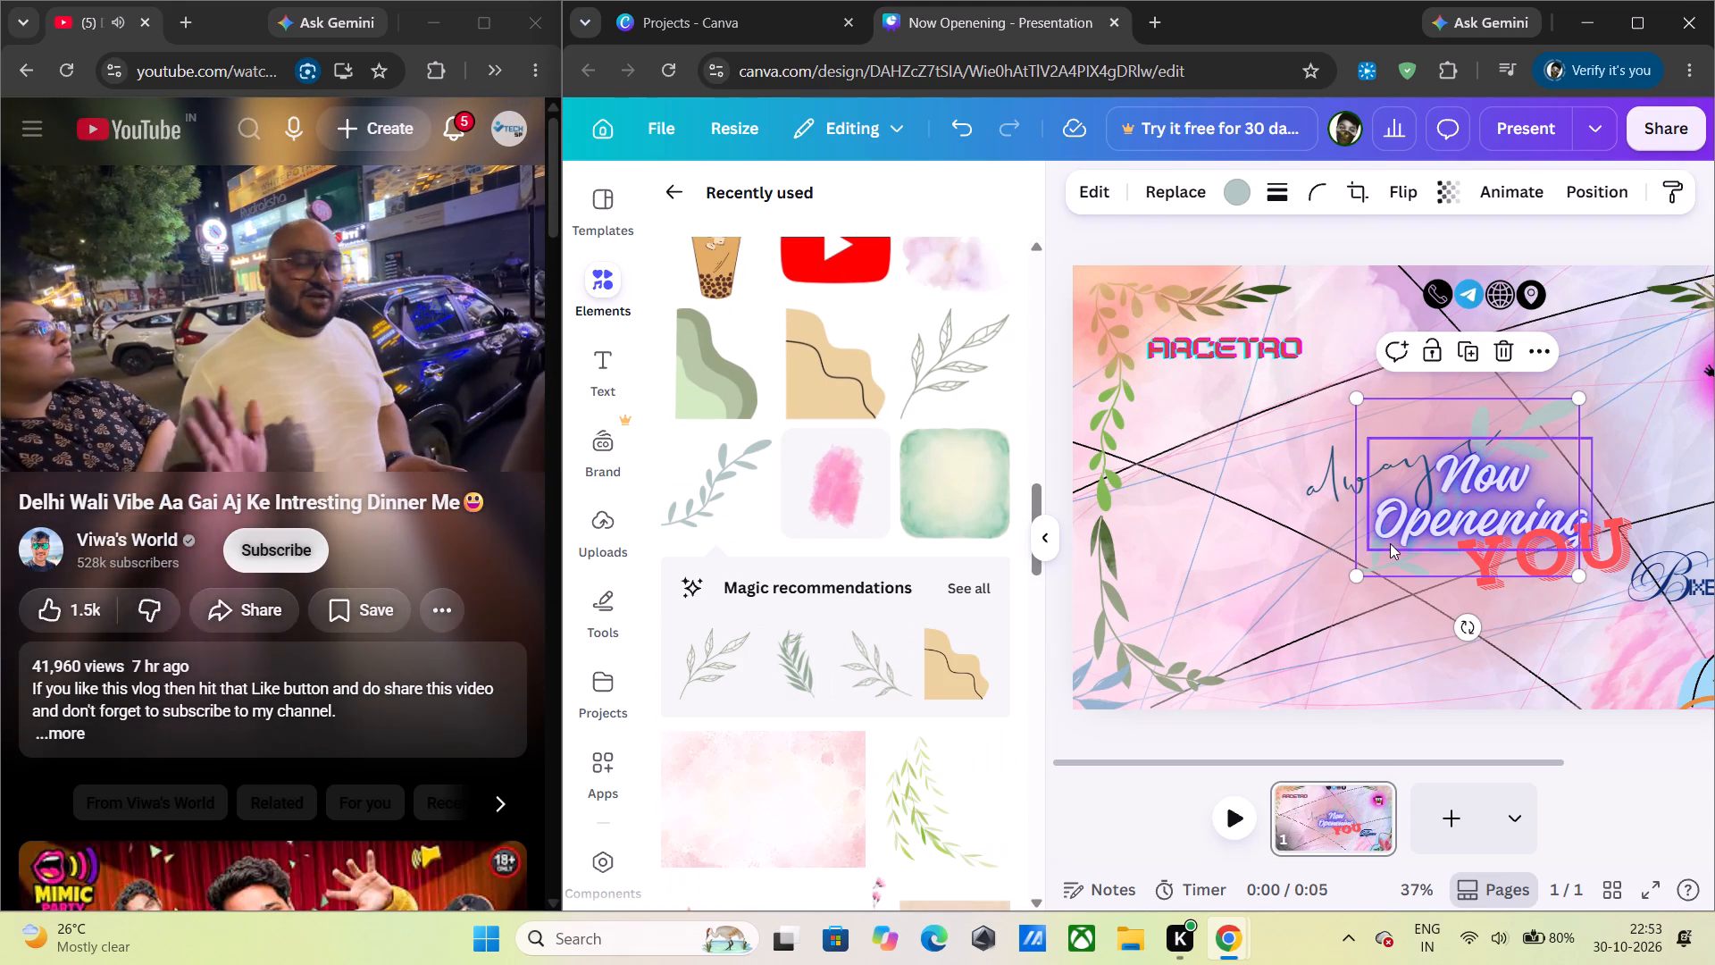
Rotate the grey-green leafy branch almost half a turn and move it onto the banner's top-right corner.
left_click_drag(1466, 625, 1424, 324)
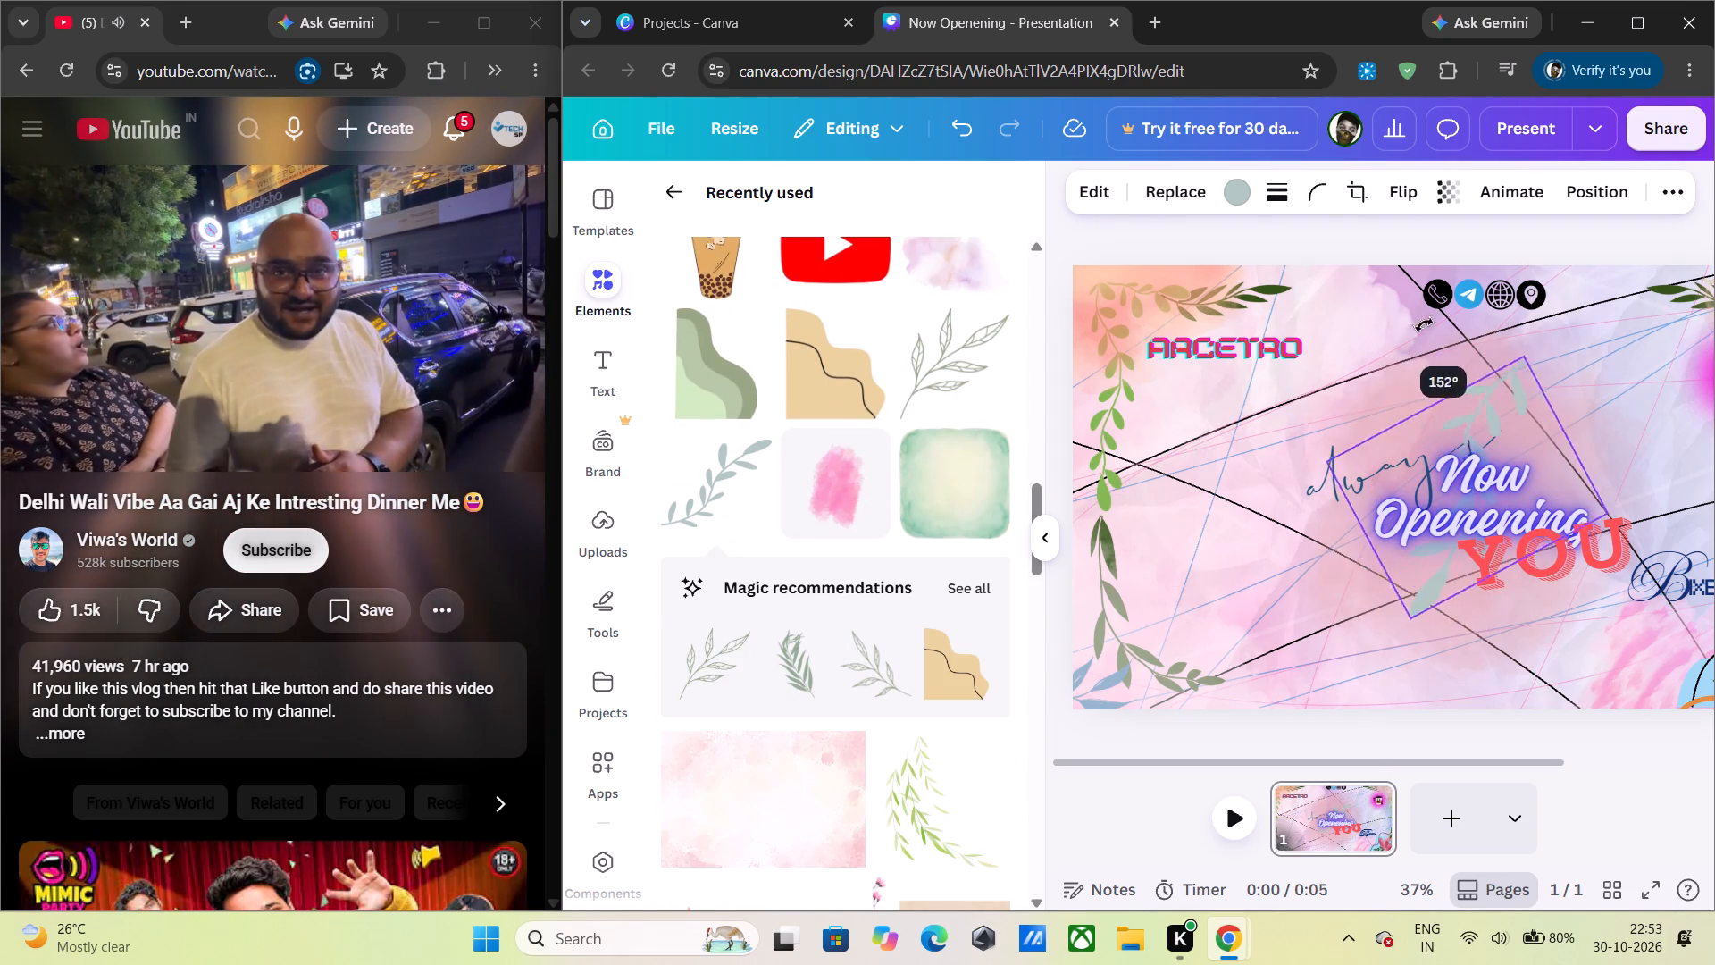
left_click_drag(1424, 324, 1449, 325)
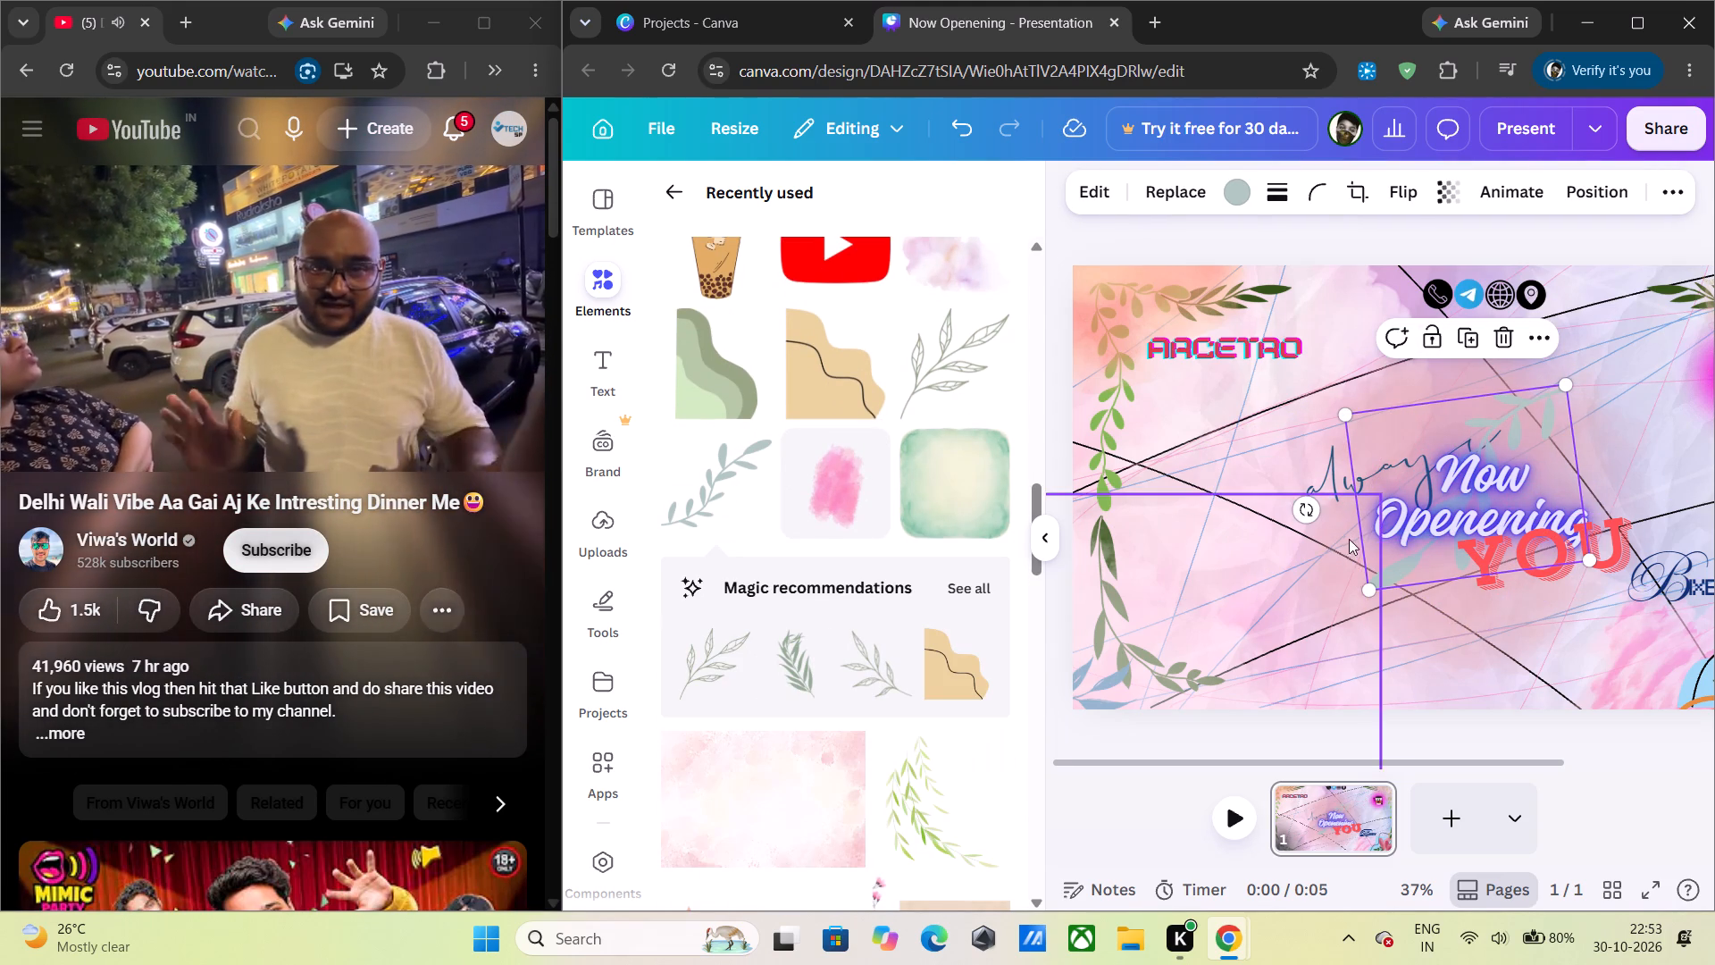
left_click_drag(1506, 418, 1509, 416)
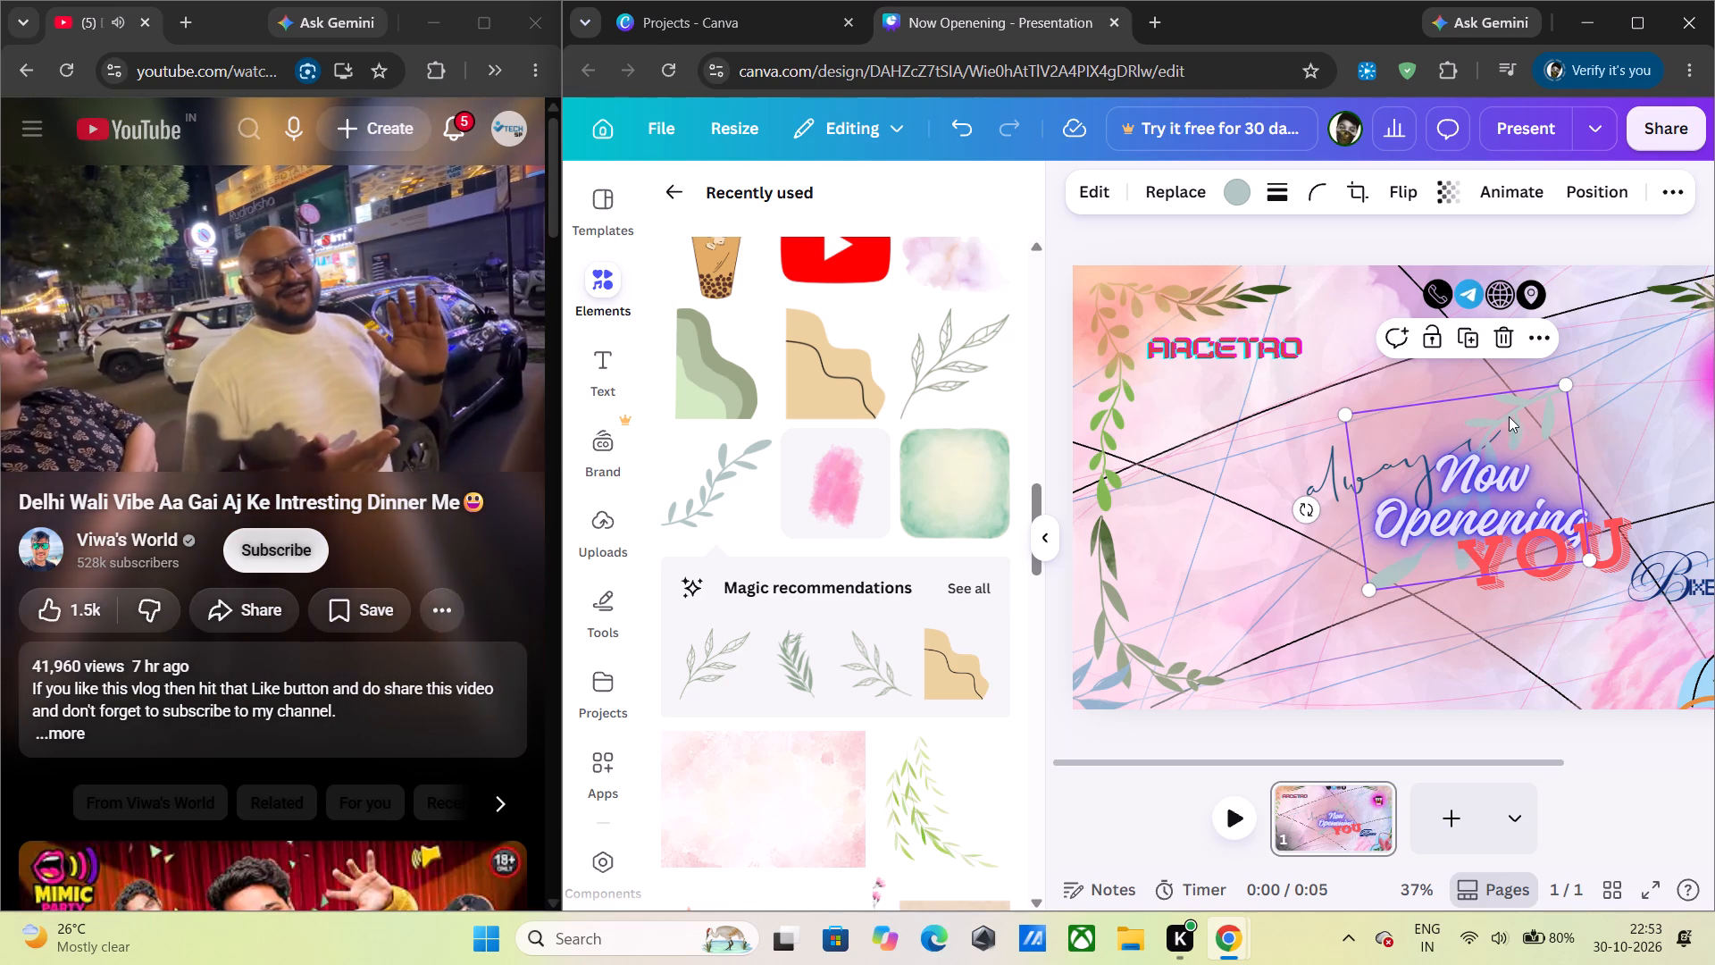
left_click_drag(1509, 416, 1690, 276)
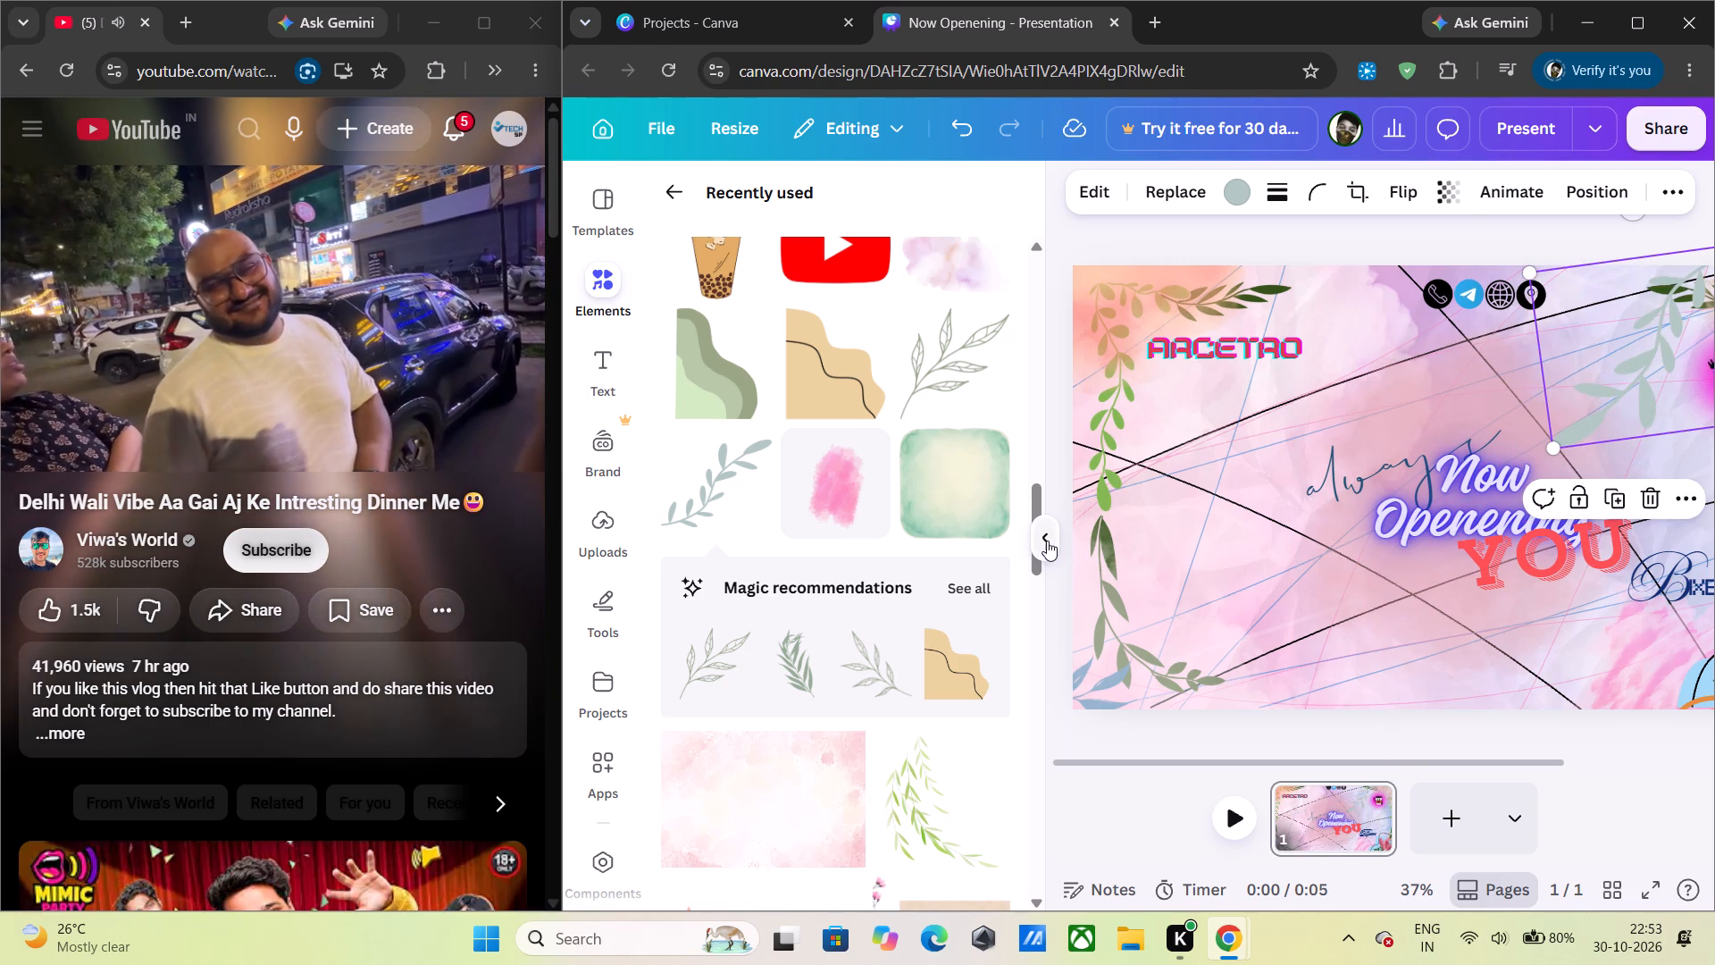
left_click(1046, 541)
left_click_drag(1345, 385, 1577, 305)
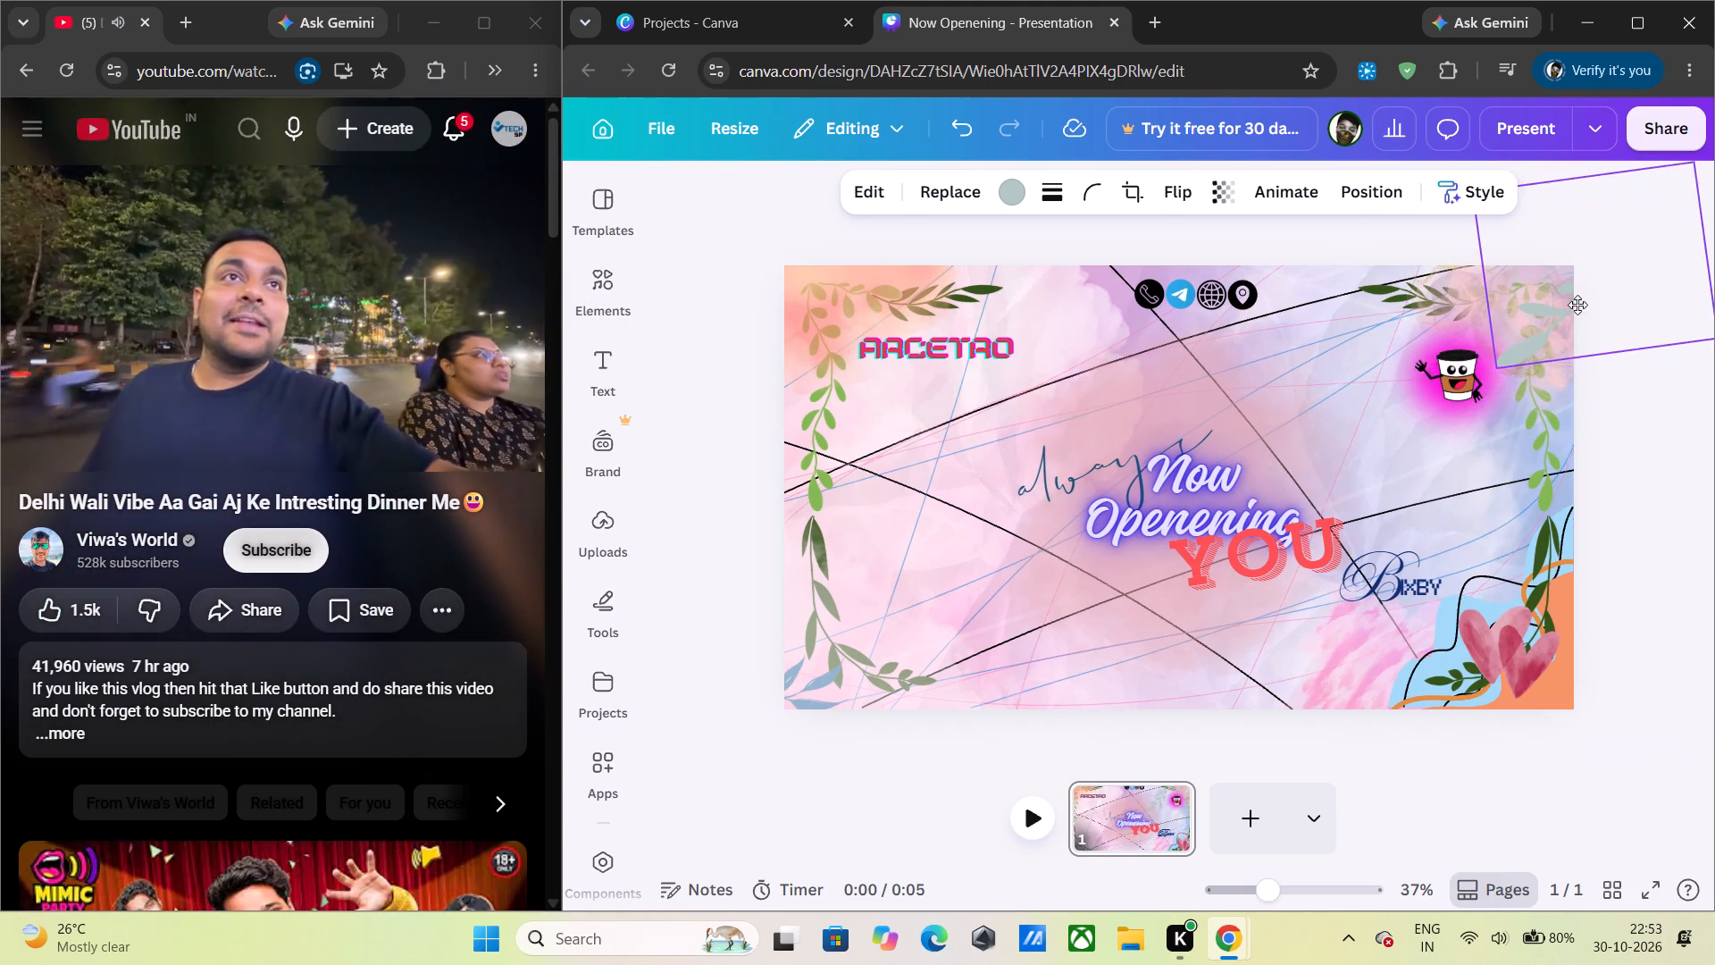
left_click_drag(1577, 305, 1547, 298)
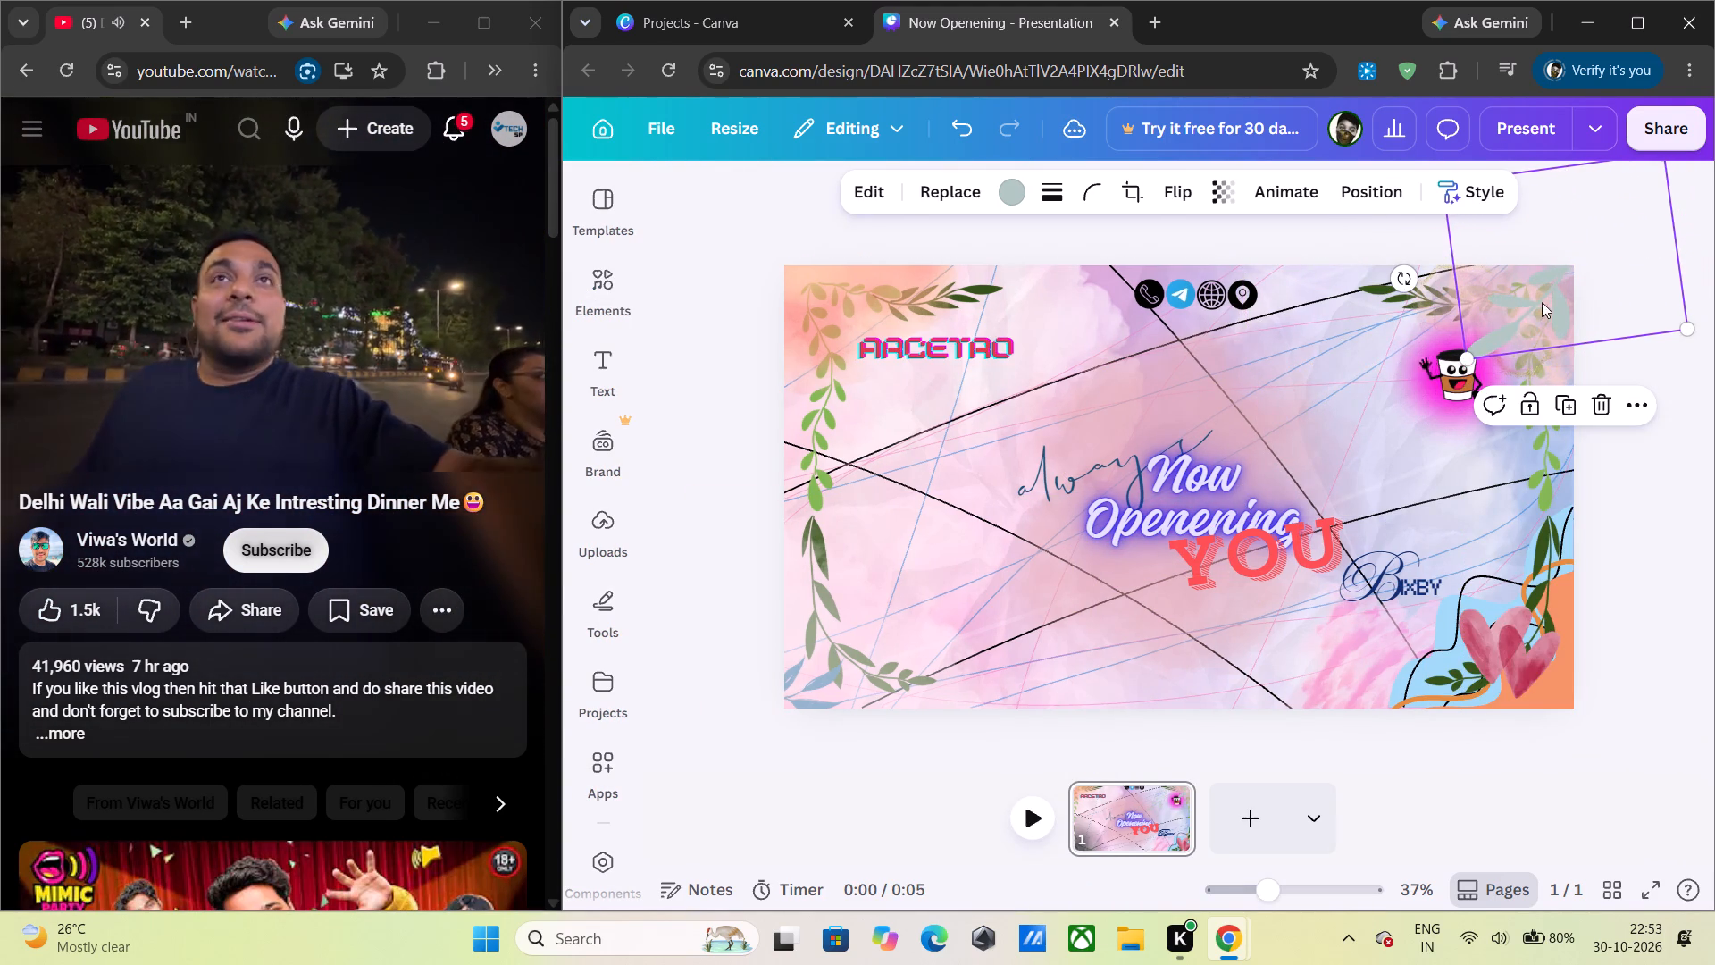
Shrink the rotated leafy branch and reposition it so it tucks into the banner's top-right corner.
left_click_drag(1462, 361, 1518, 305)
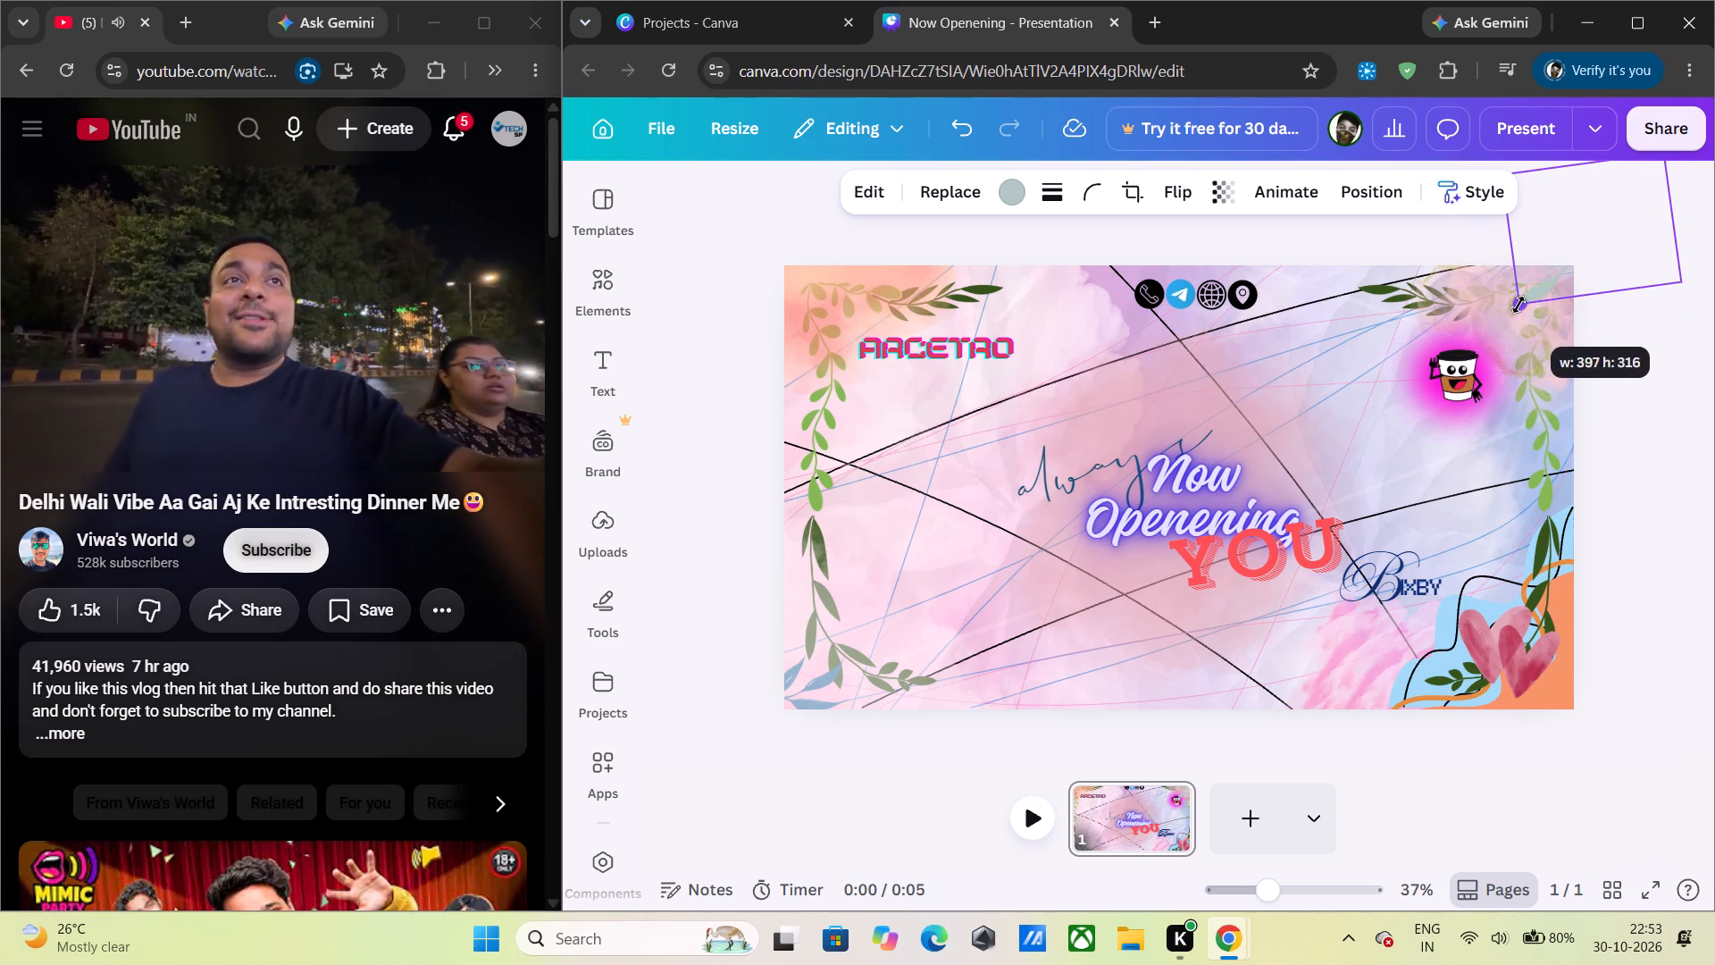
left_click_drag(1518, 305, 1525, 300)
left_click_drag(1597, 245, 1556, 287)
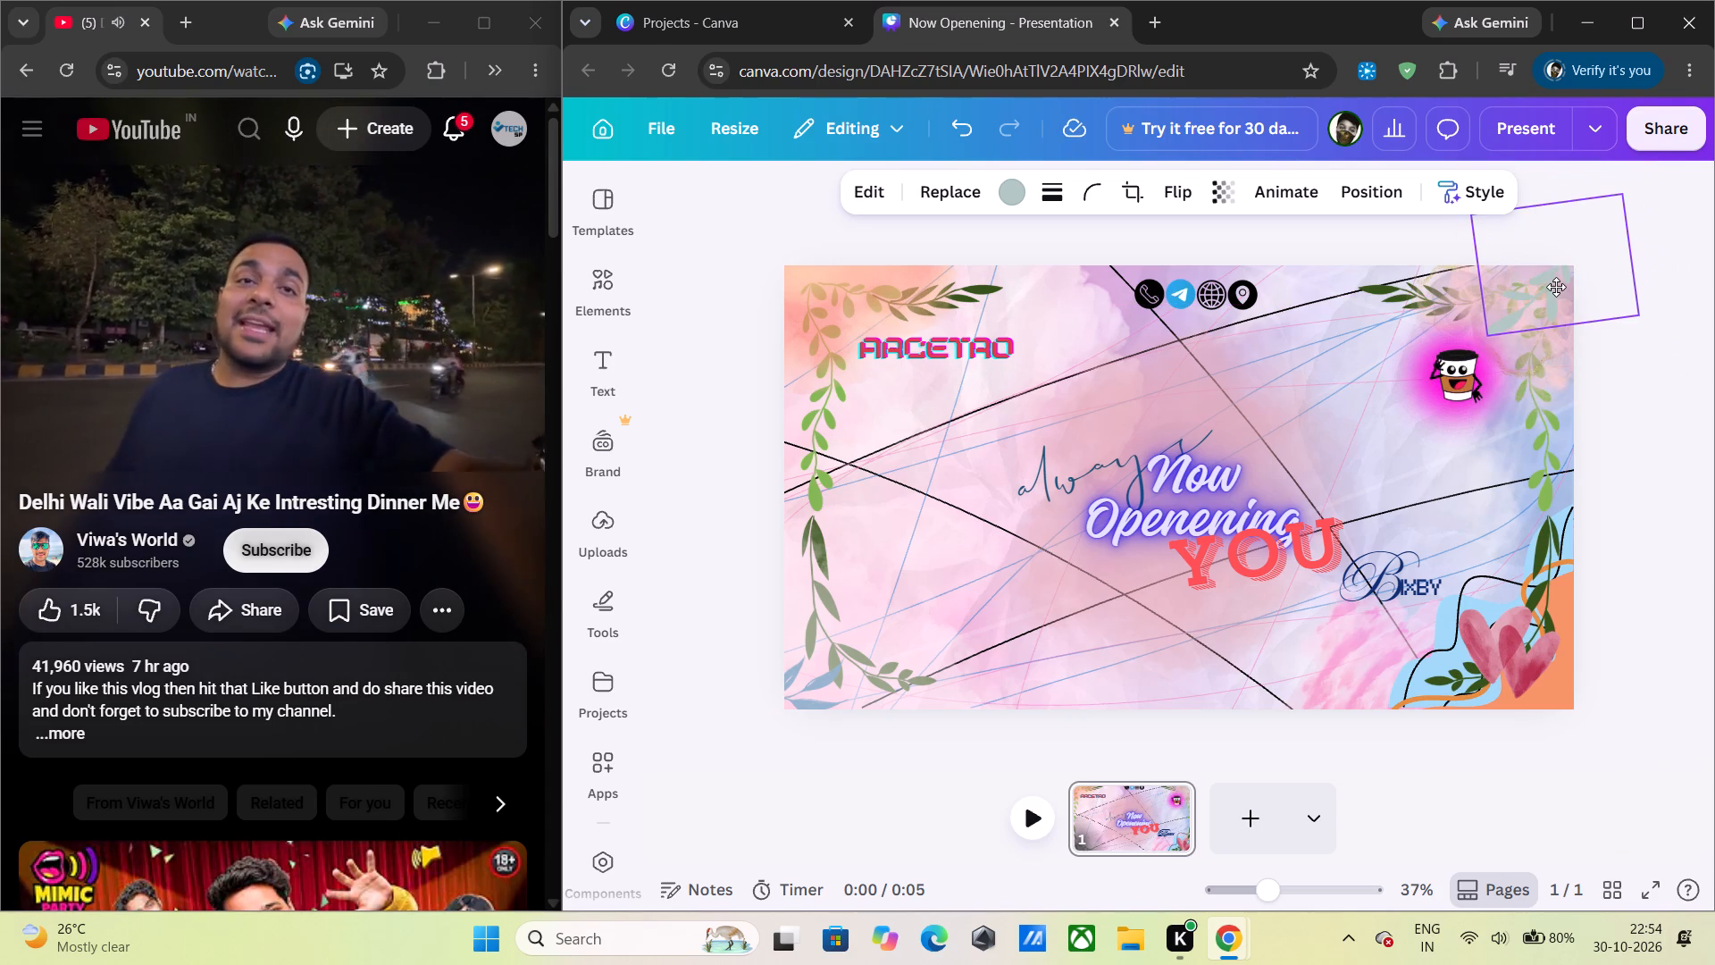
left_click_drag(1556, 287, 1560, 290)
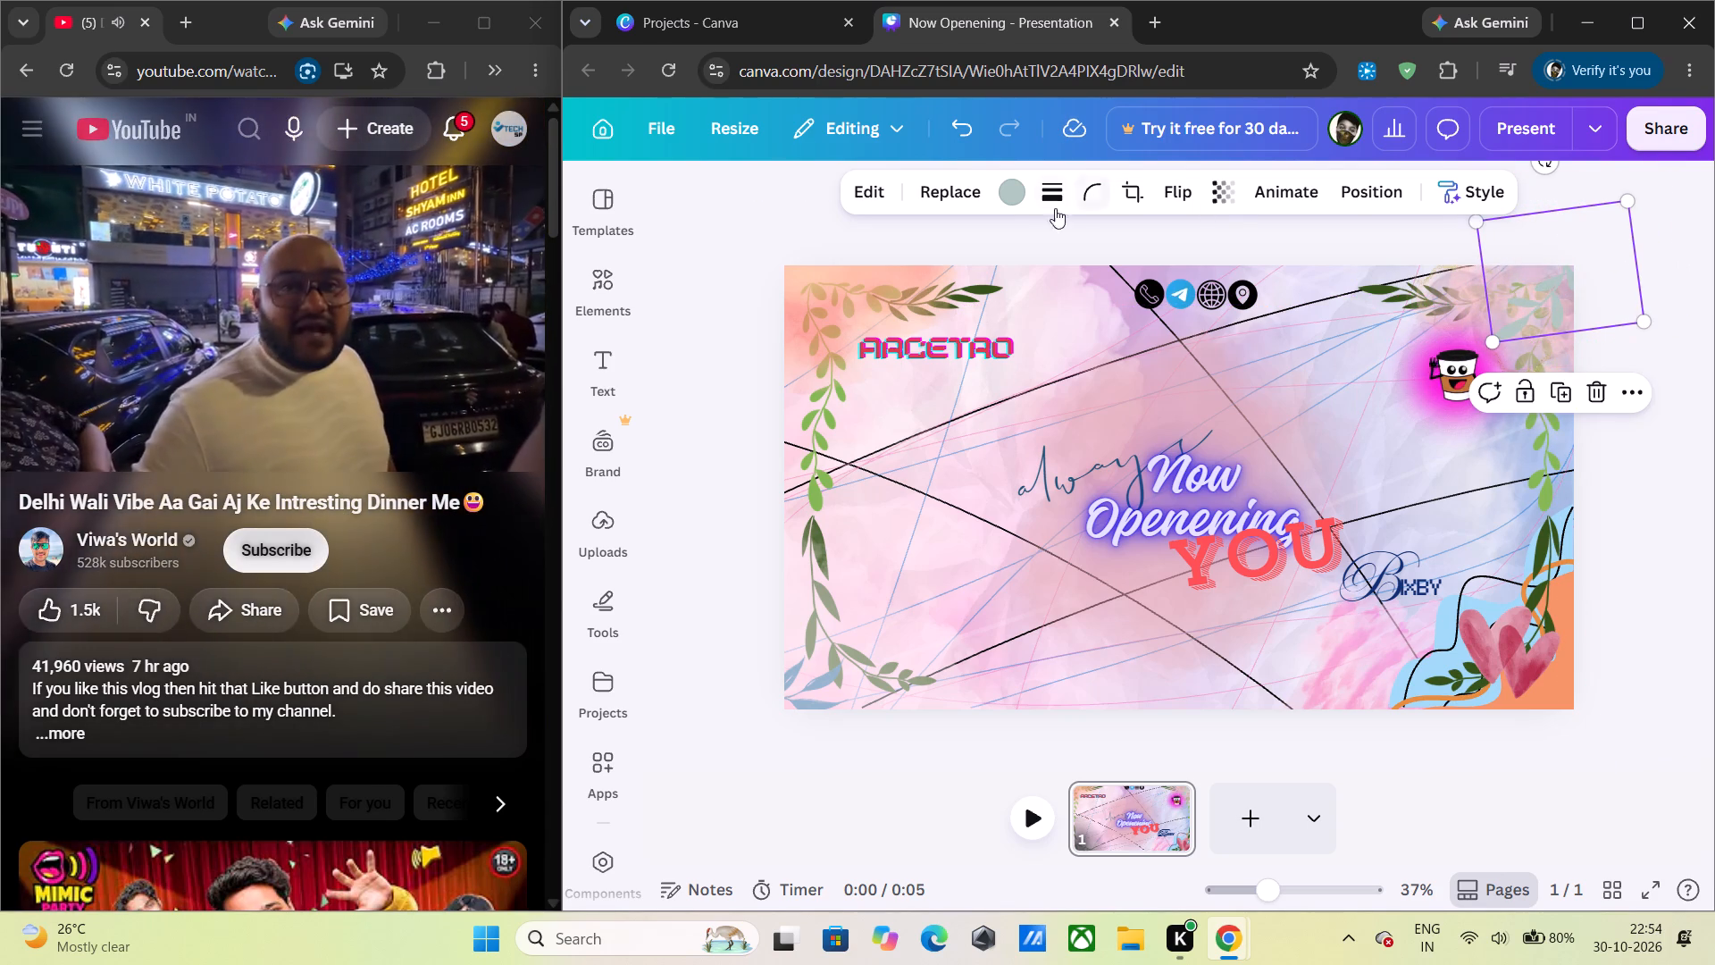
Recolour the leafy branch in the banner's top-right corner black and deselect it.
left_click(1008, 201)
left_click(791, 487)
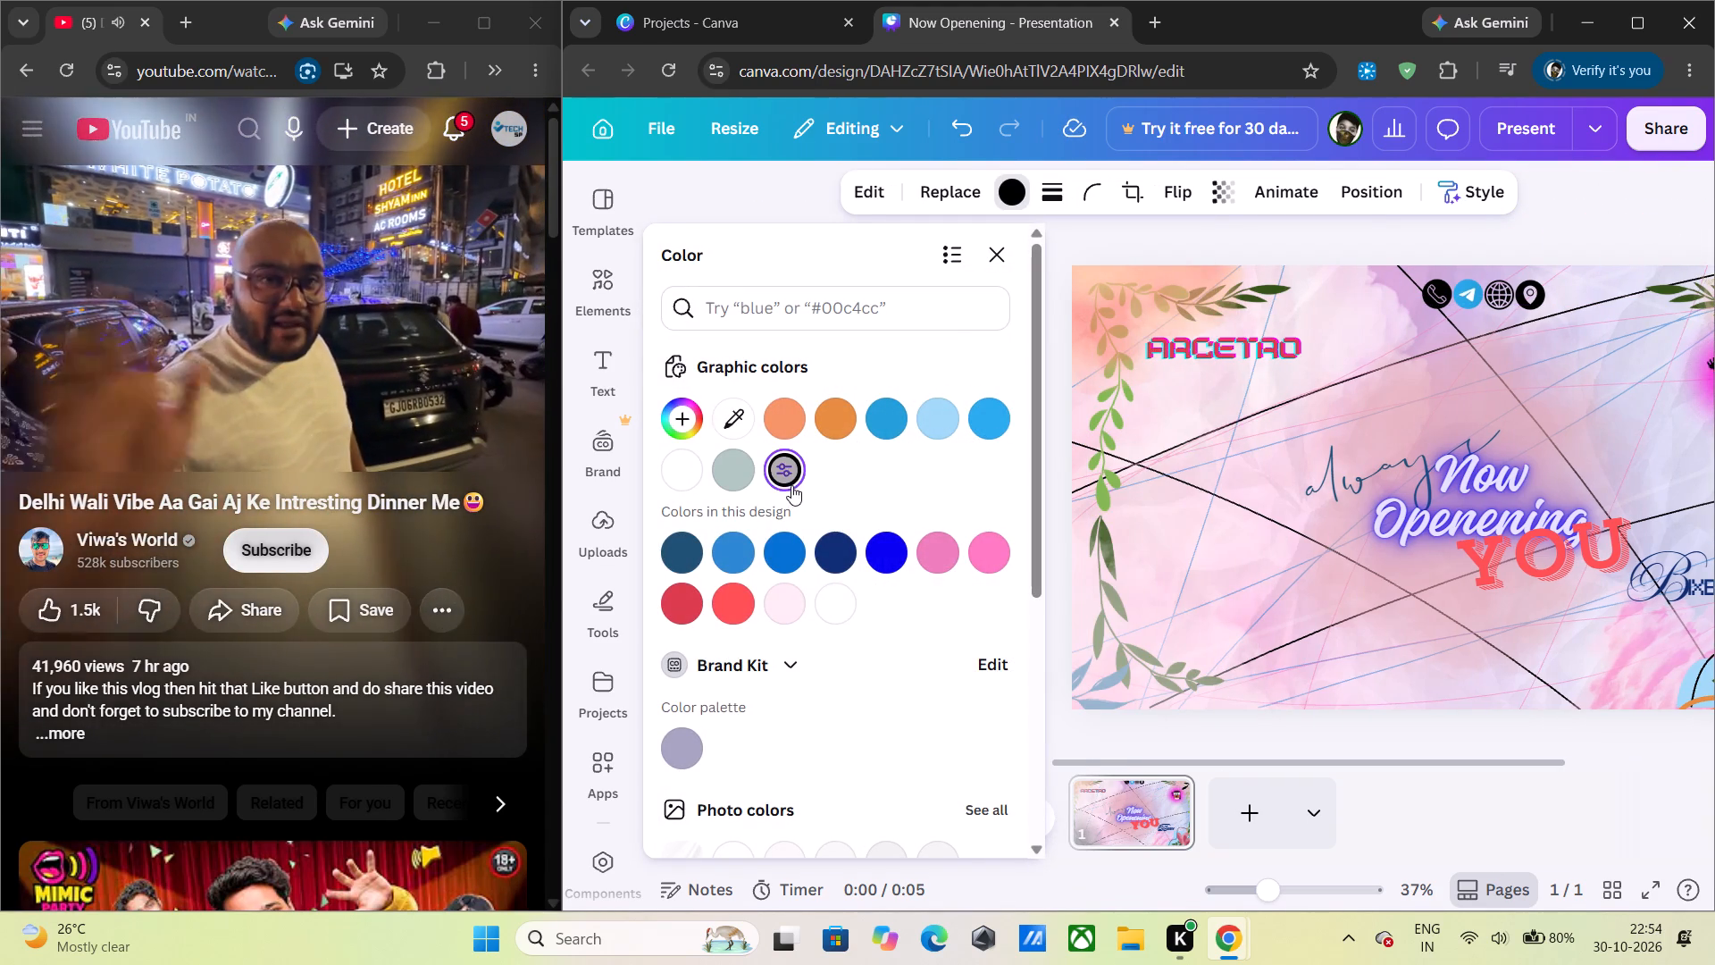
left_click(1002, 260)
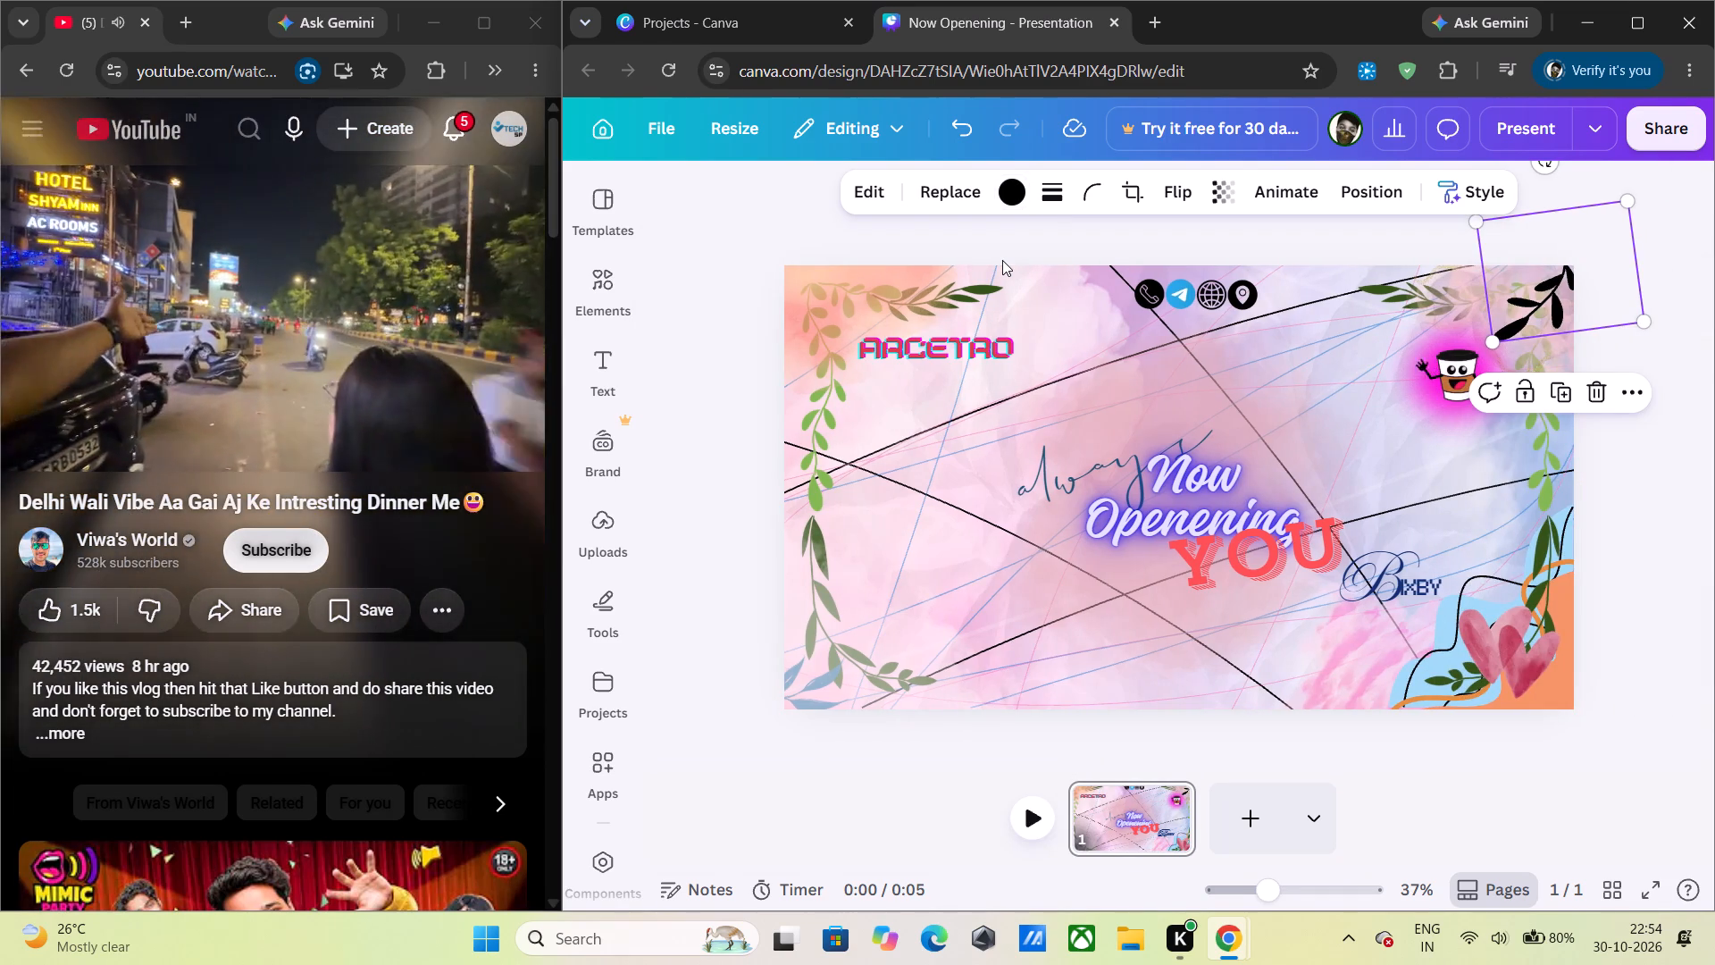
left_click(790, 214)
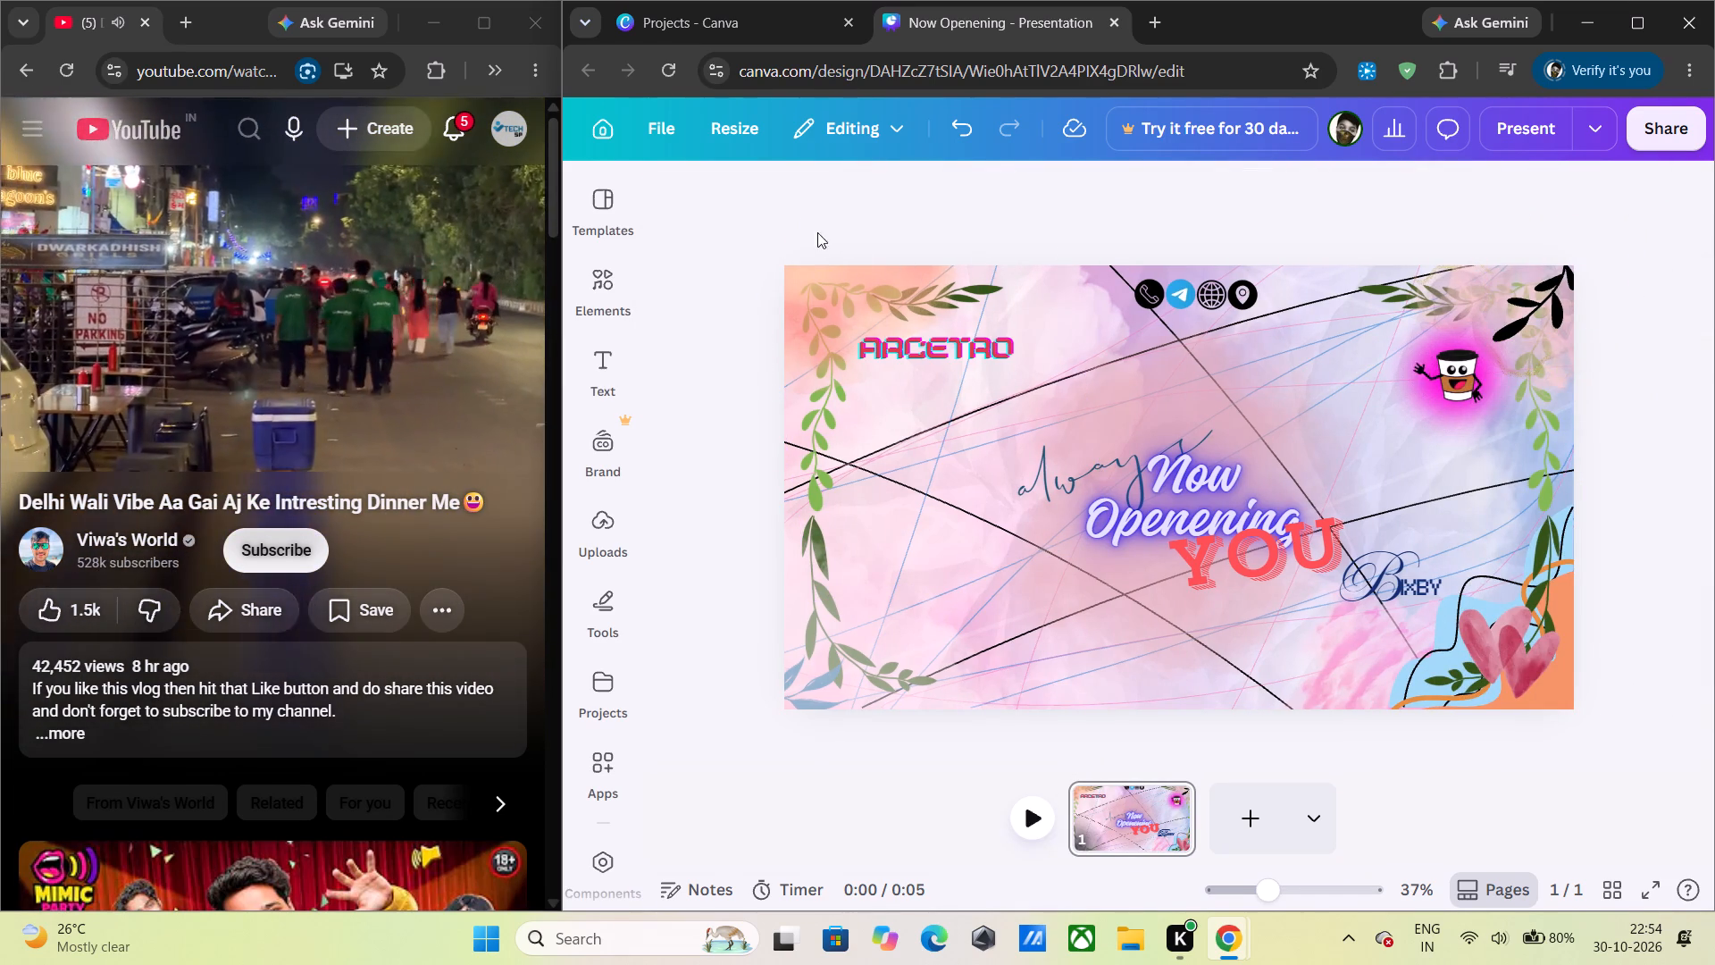
Nudge the leafy branch slightly further into the banner's top-right corner.
left_click_drag(1523, 323, 1531, 320)
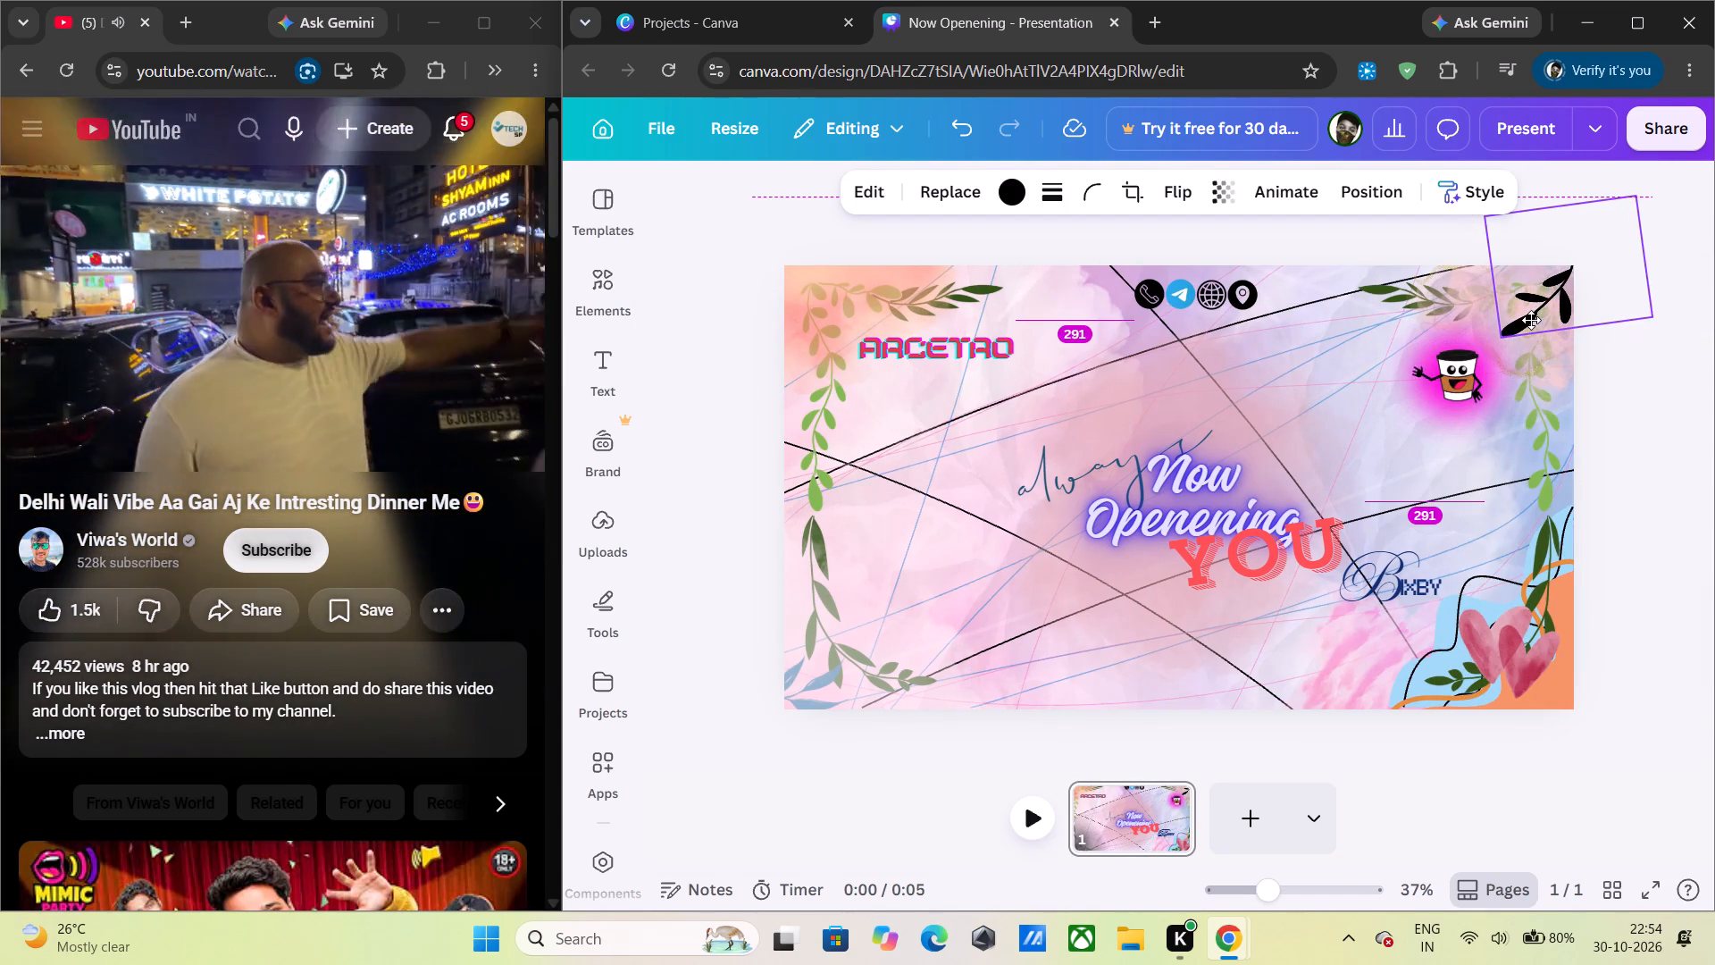
left_click_drag(1531, 320, 1534, 319)
Recolour the corner leafy branch with the custom dark grey #4A4545 and deselect it.
left_click(1006, 194)
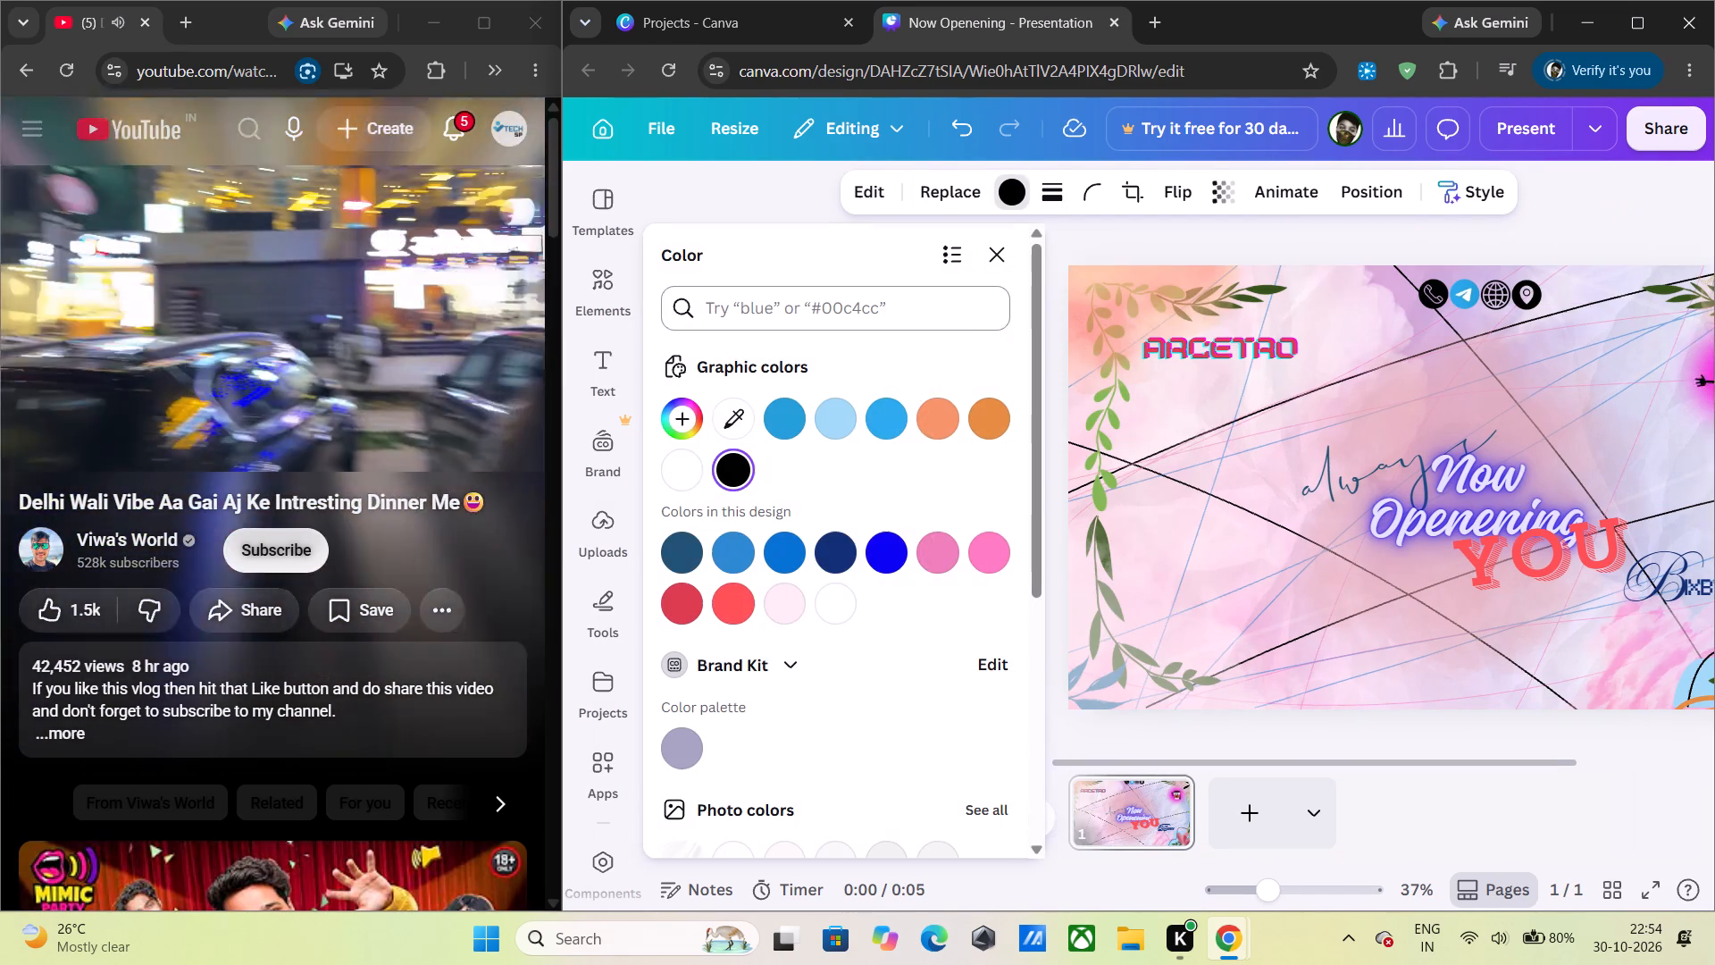
left_click(693, 420)
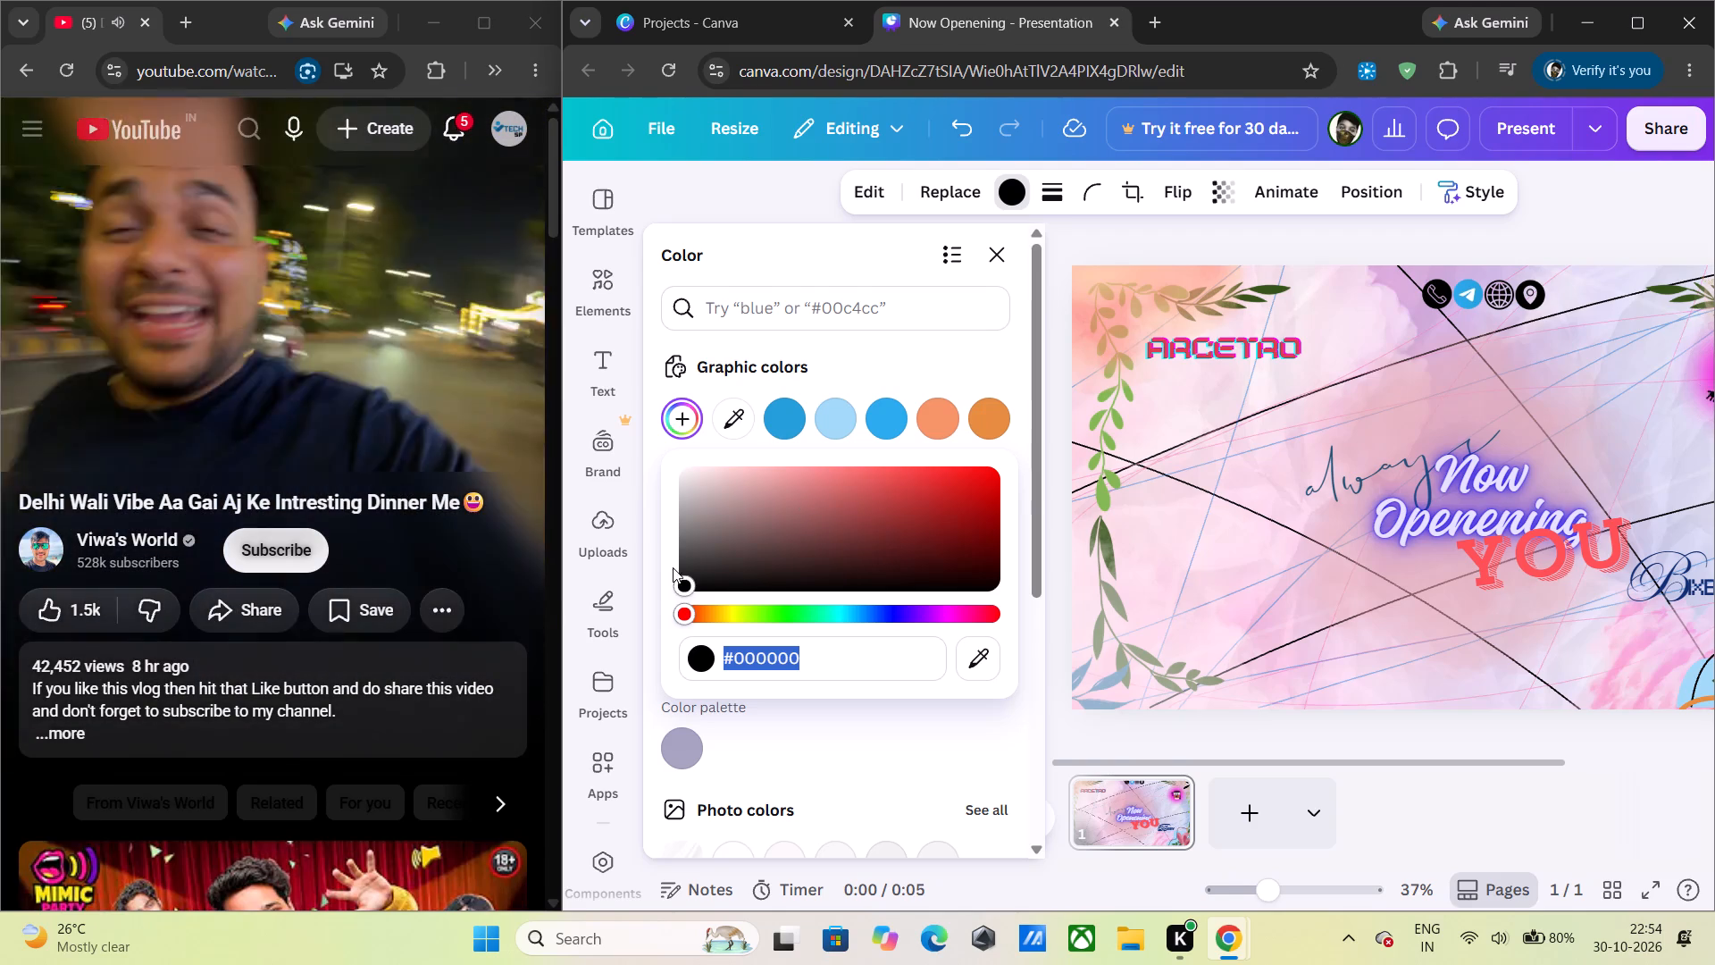
left_click_drag(685, 581, 689, 555)
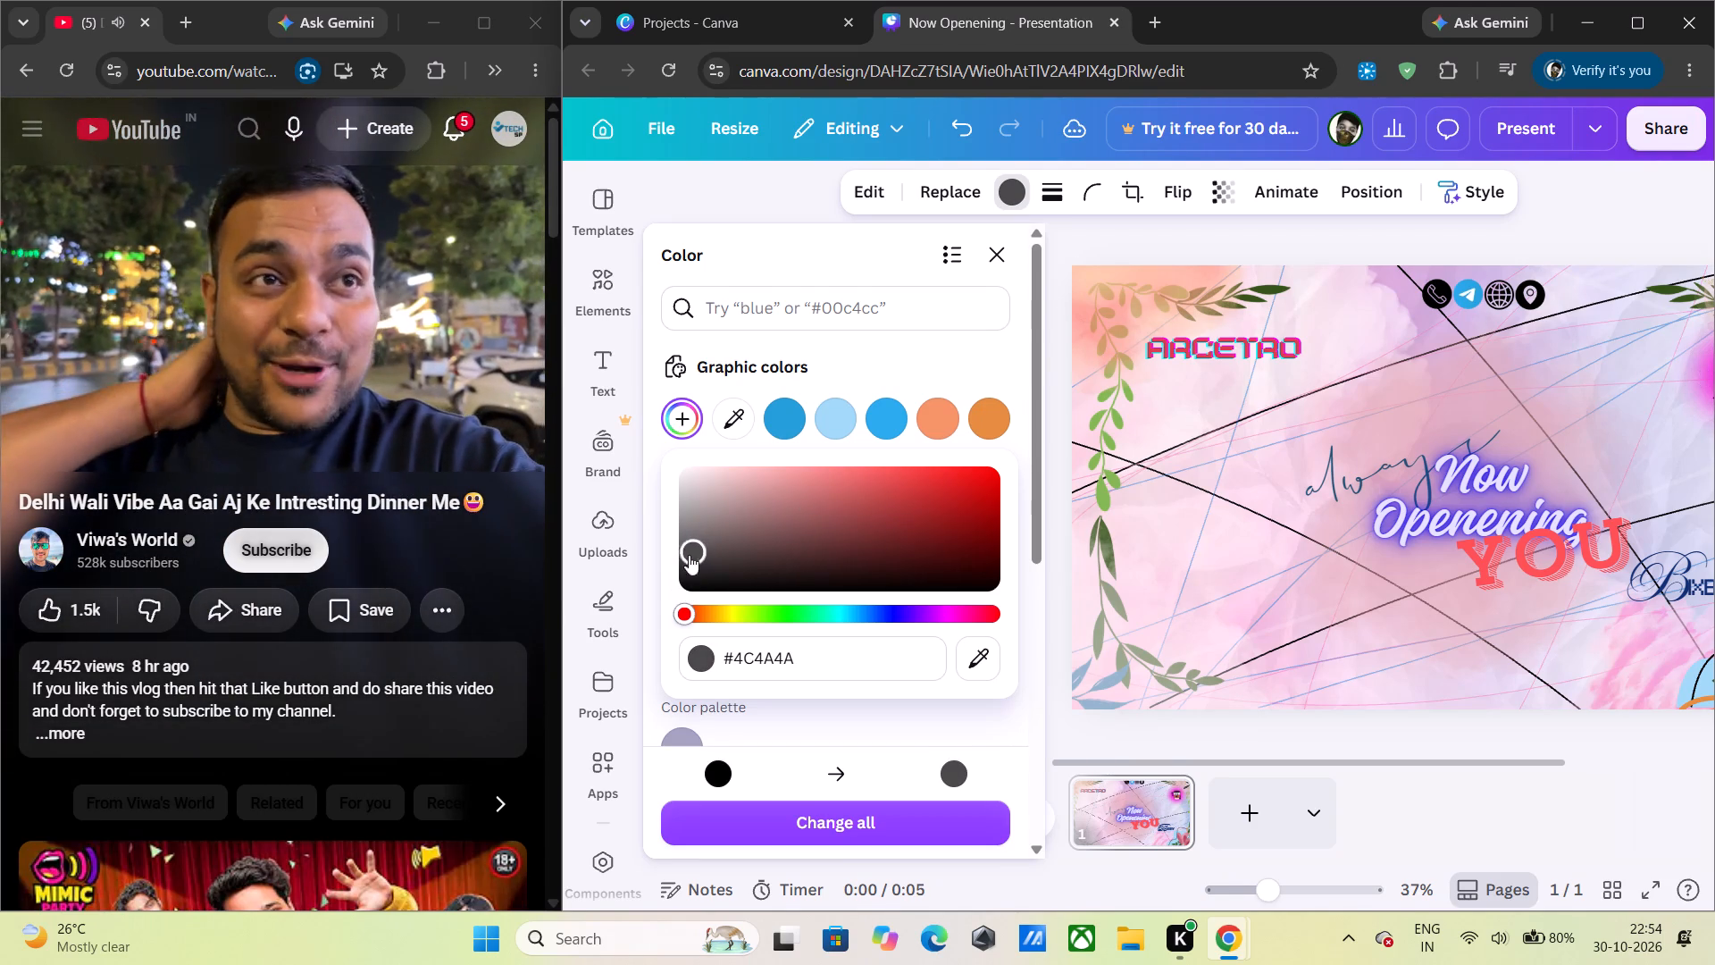
left_click_drag(1386, 764, 1457, 751)
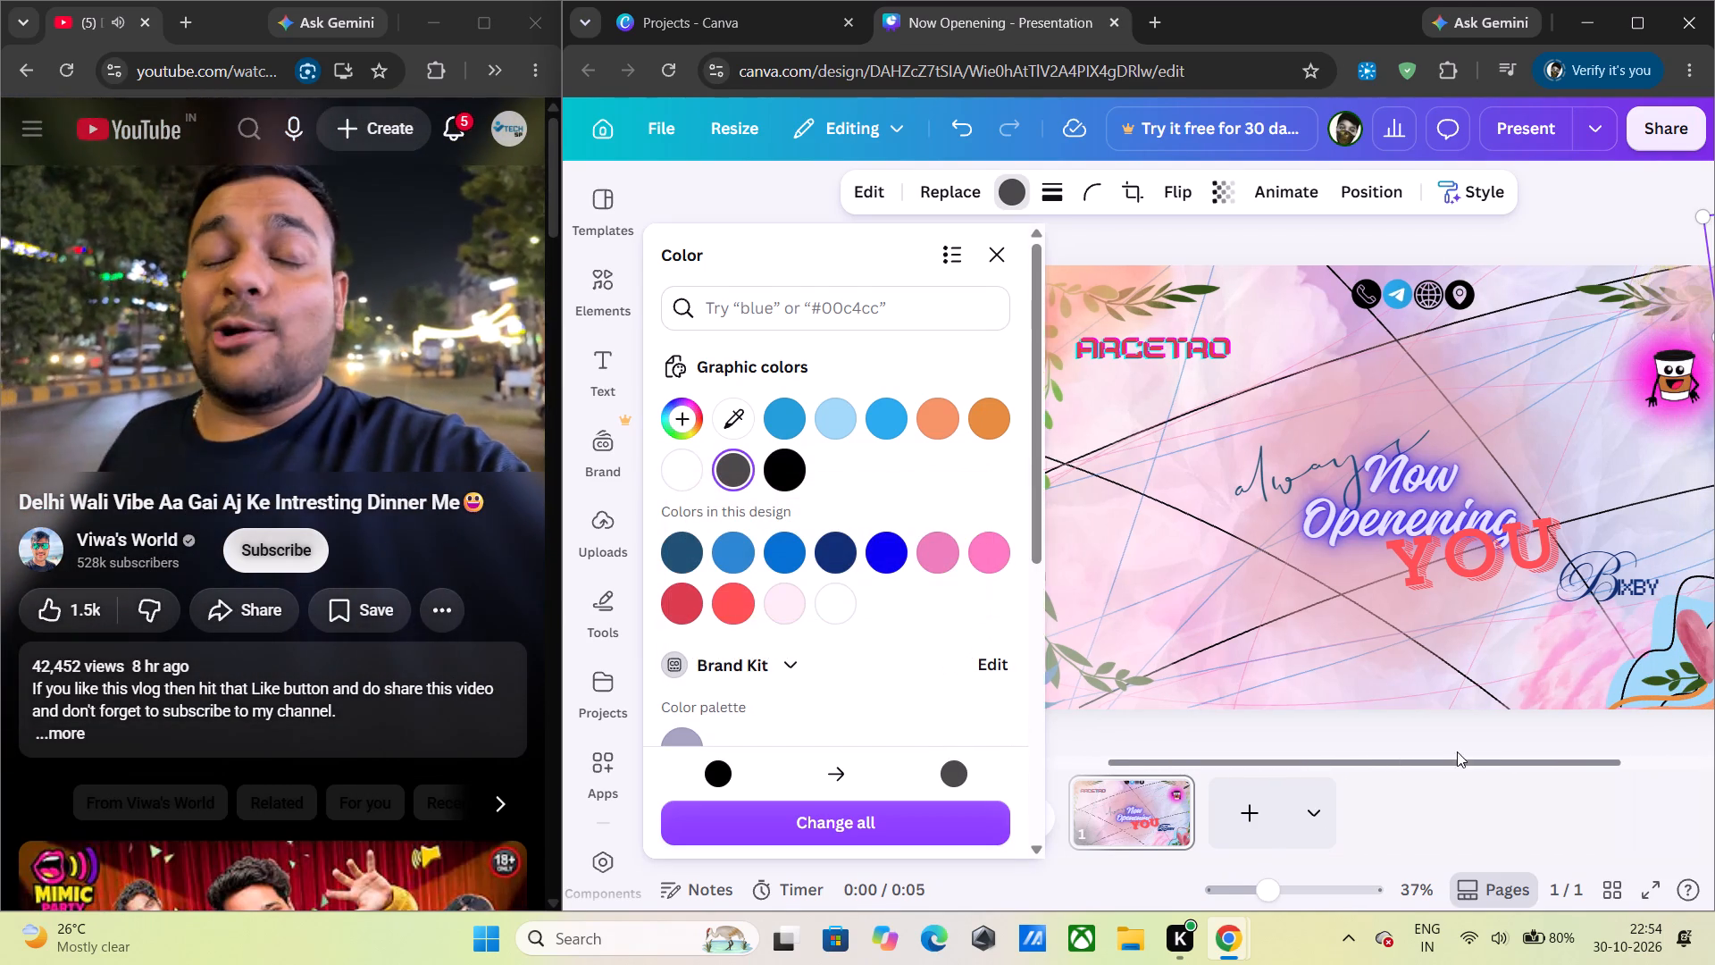
left_click_drag(1457, 751, 1543, 729)
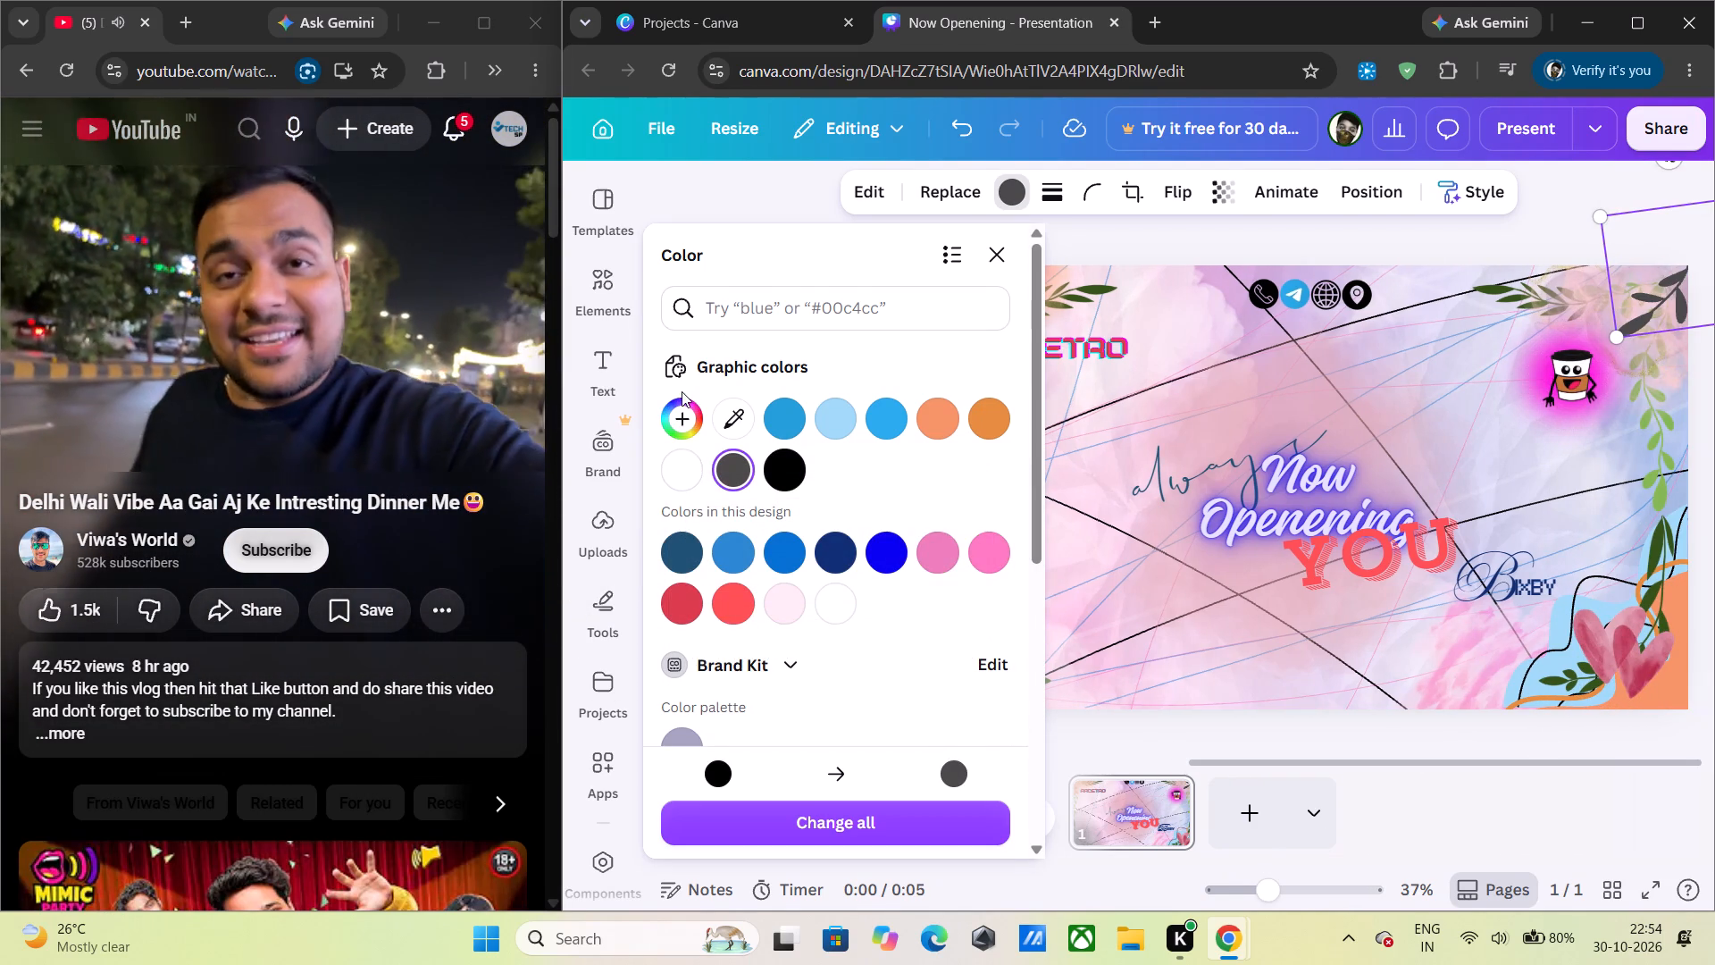
left_click(682, 390)
left_click(682, 421)
left_click_drag(692, 539, 721, 516)
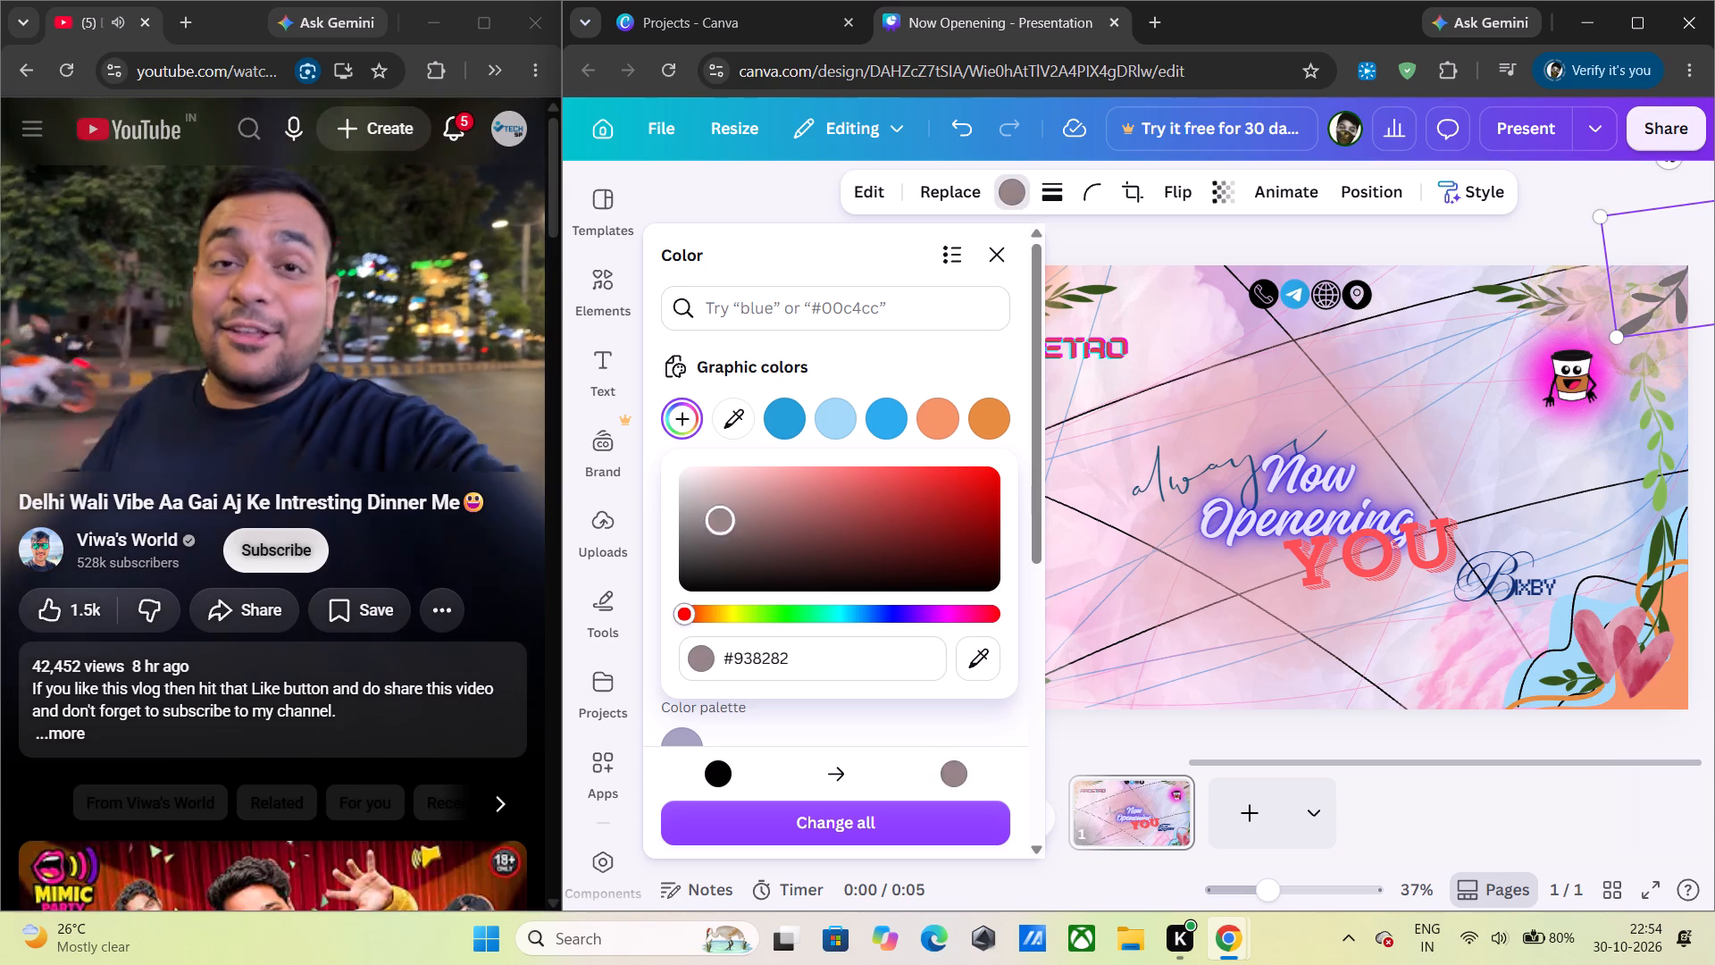
left_click_drag(721, 516, 702, 556)
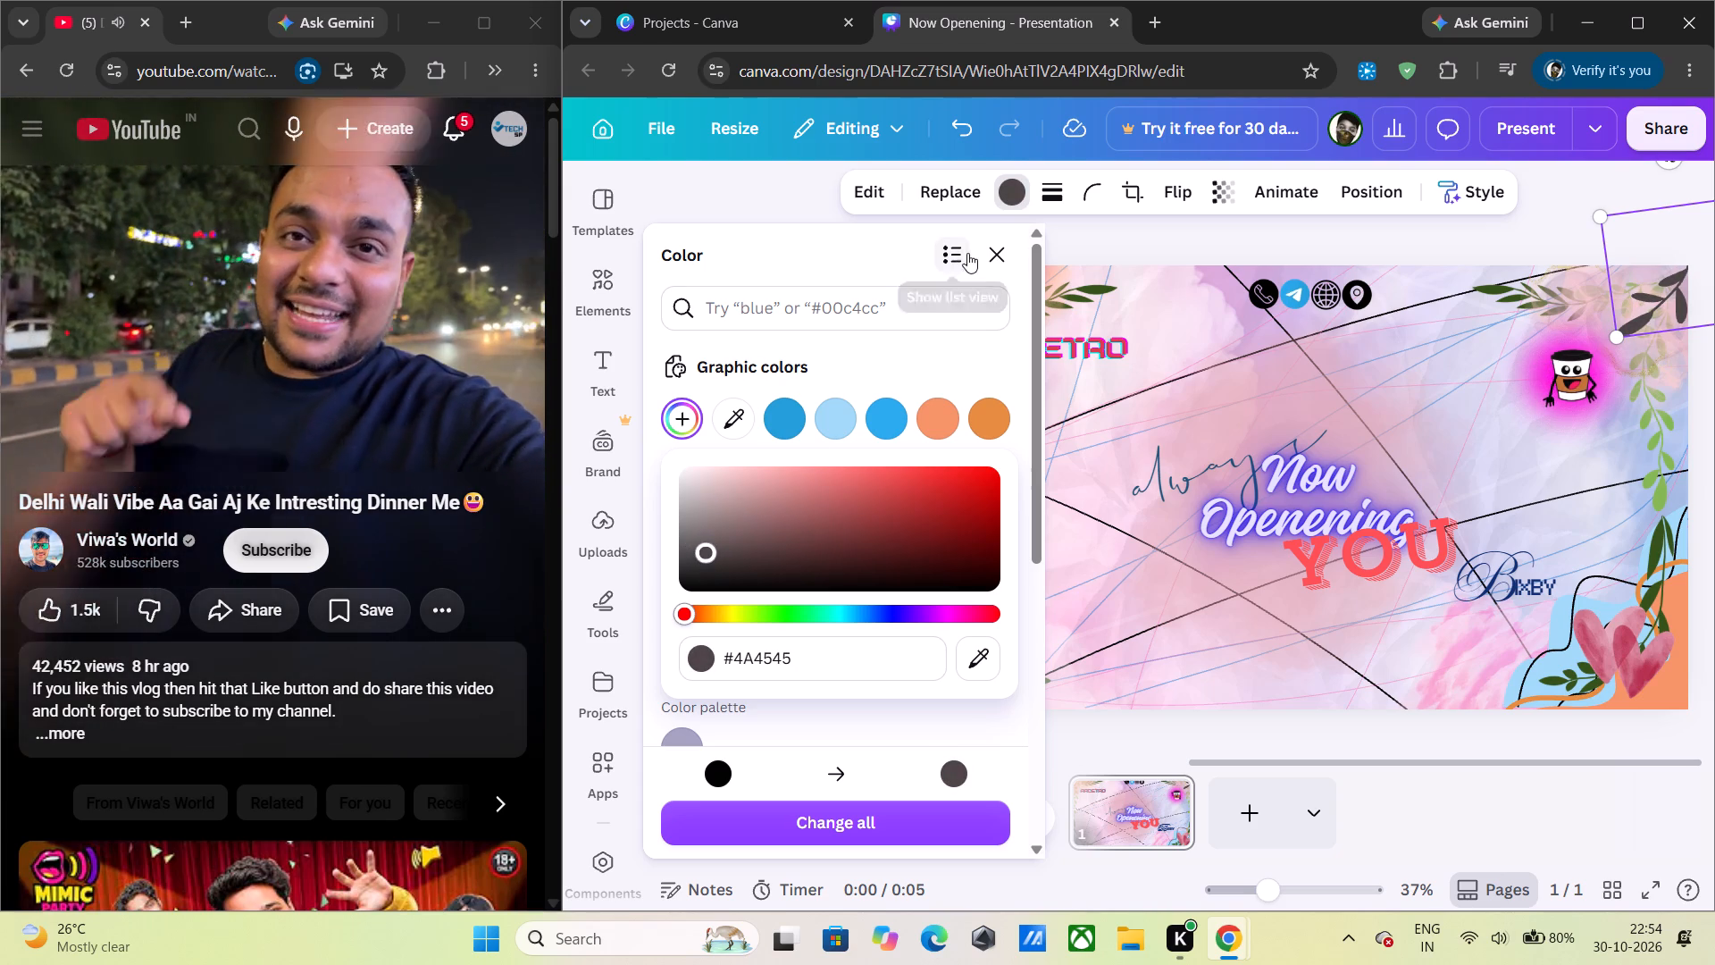
left_click(981, 252)
left_click(707, 246)
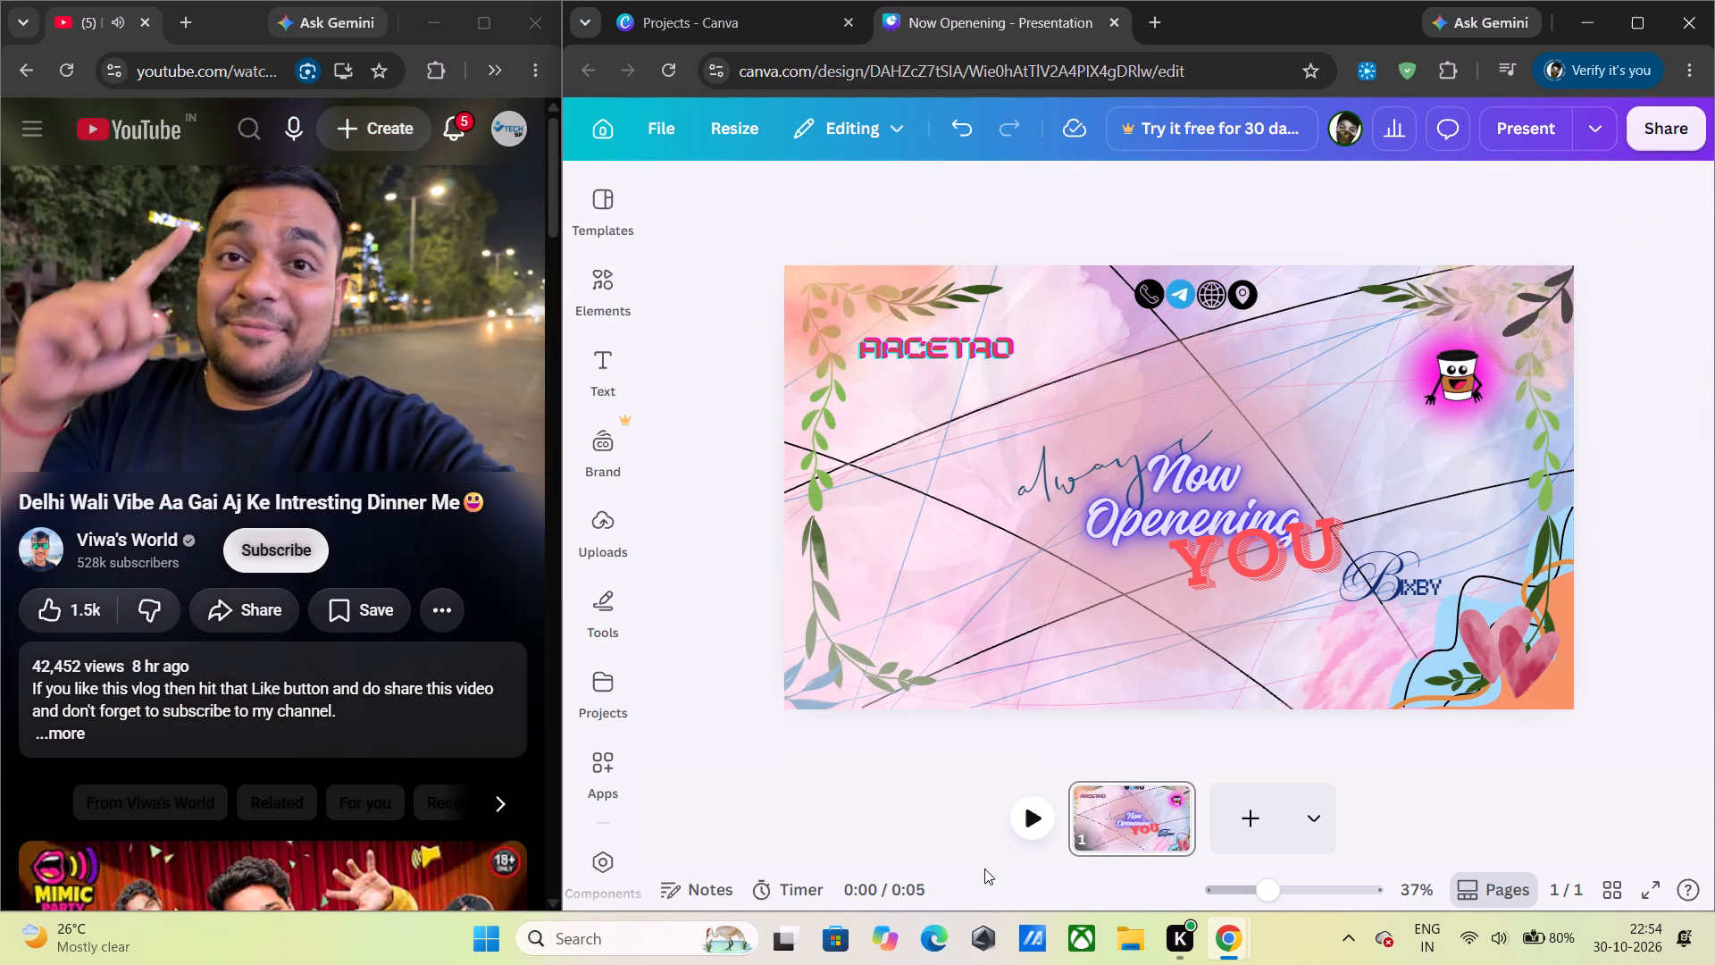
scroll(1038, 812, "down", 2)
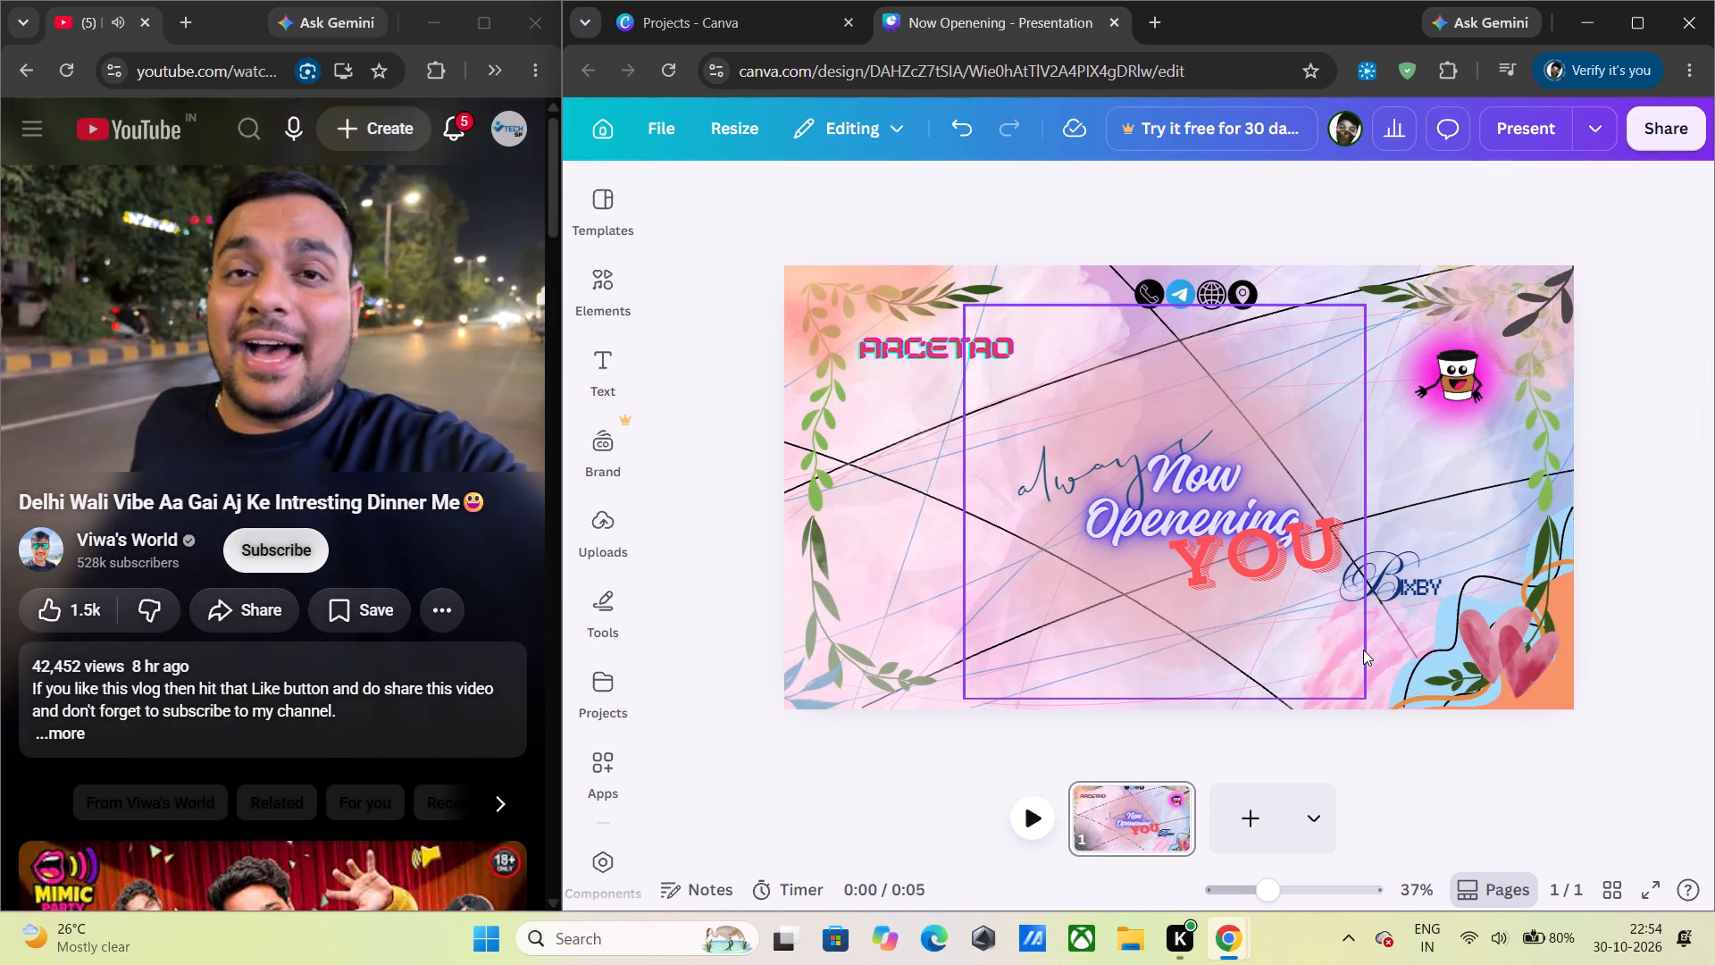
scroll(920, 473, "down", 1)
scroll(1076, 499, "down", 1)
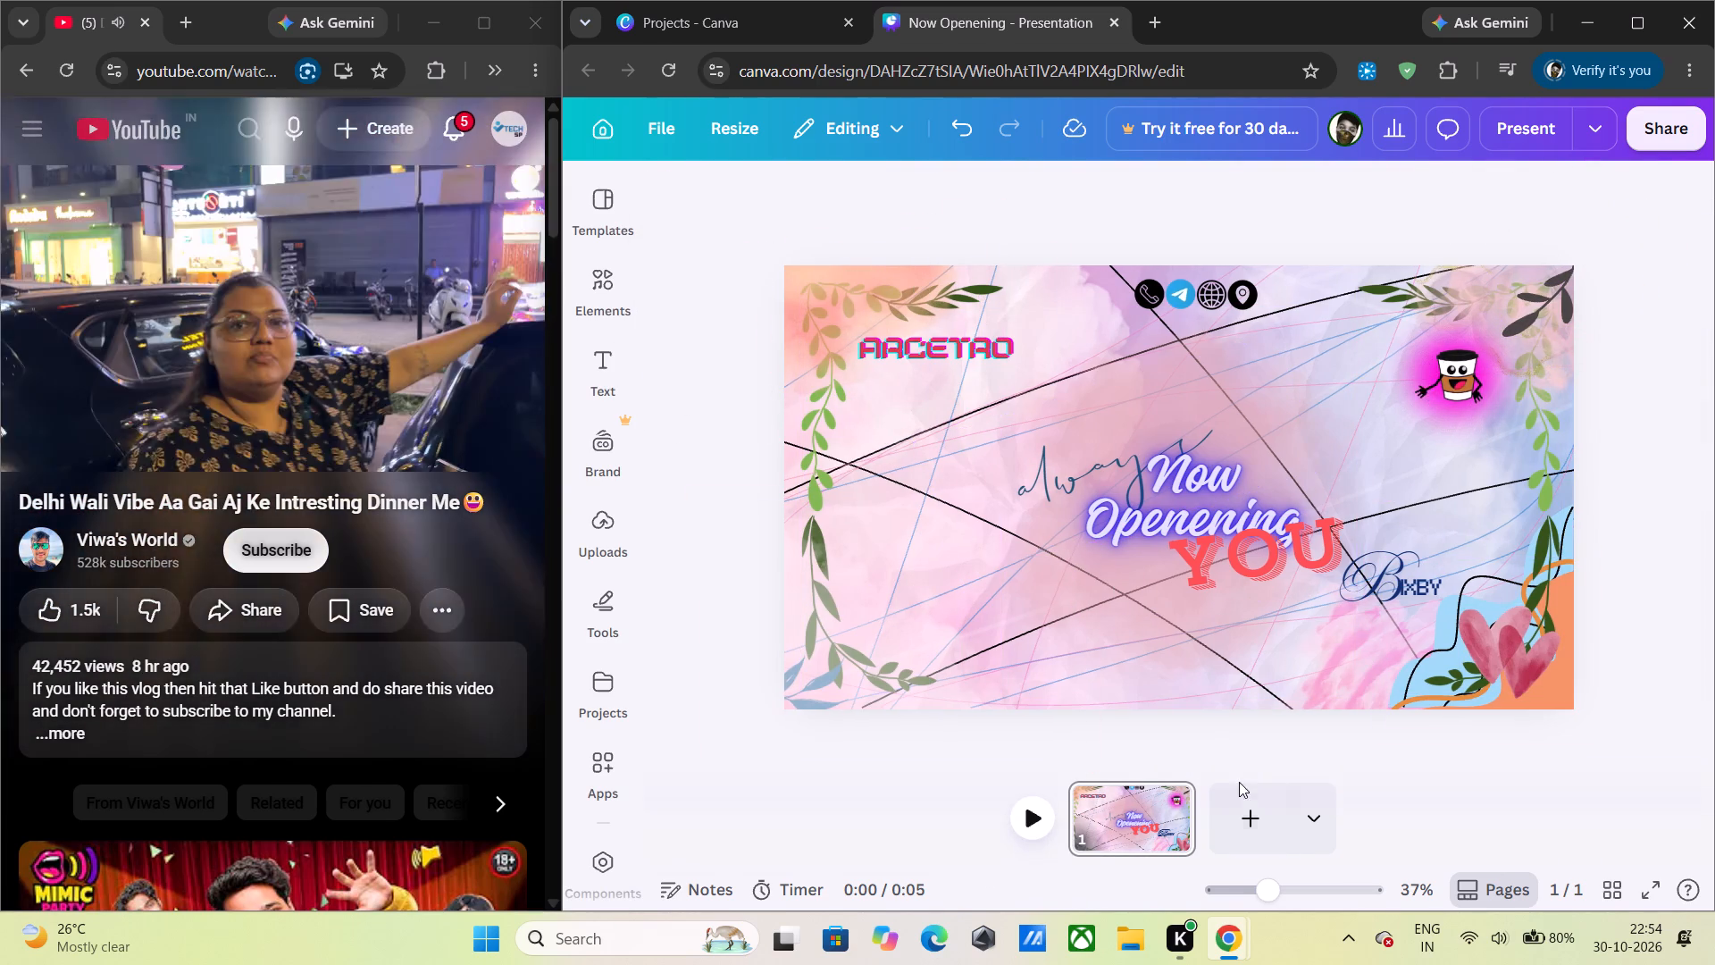
Look through the recently used elements for another decoration to add to the banner.
left_click(582, 306)
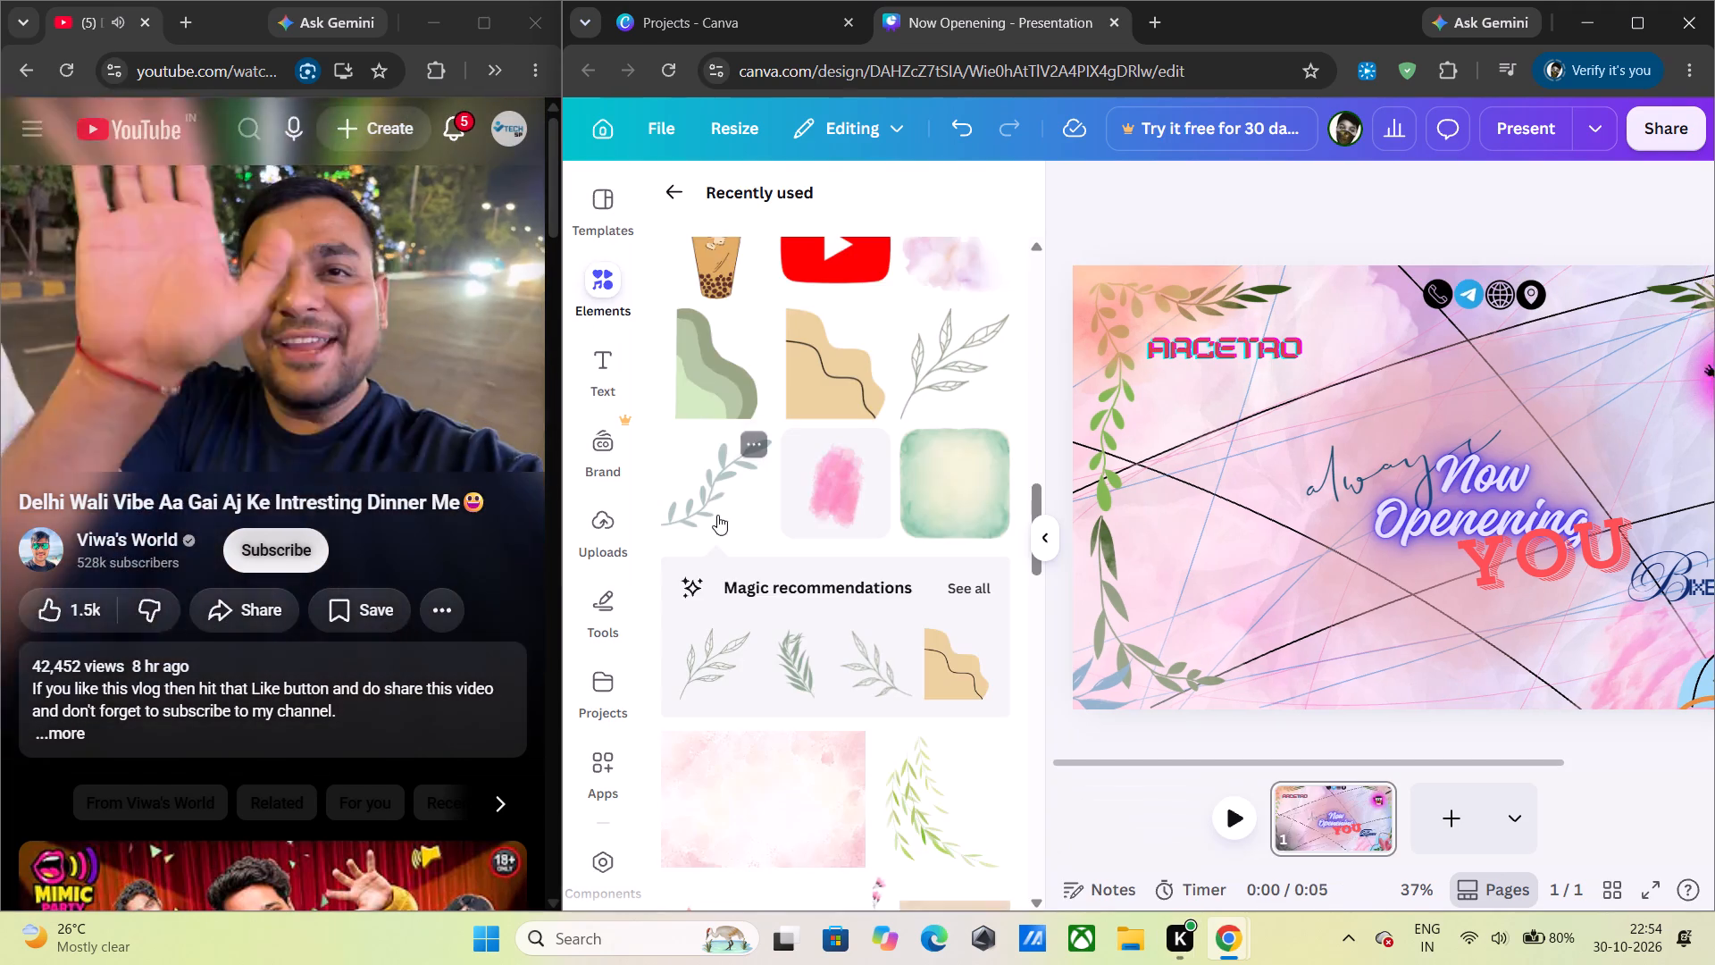
scroll(740, 535, "up", 10)
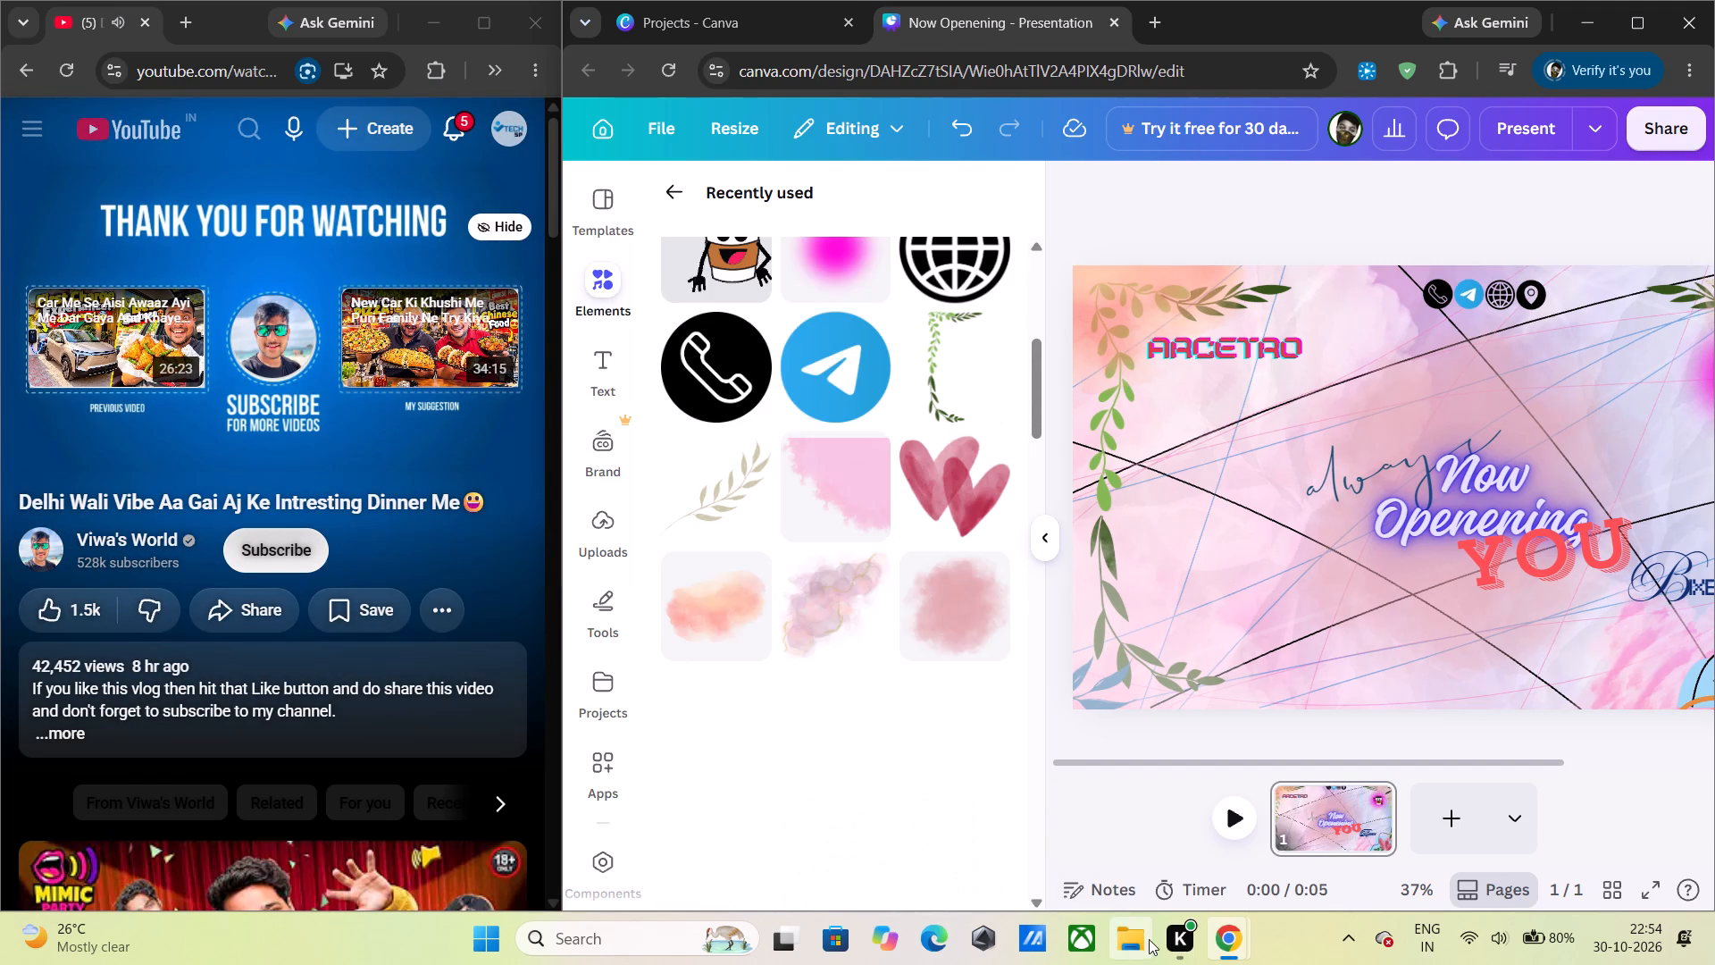
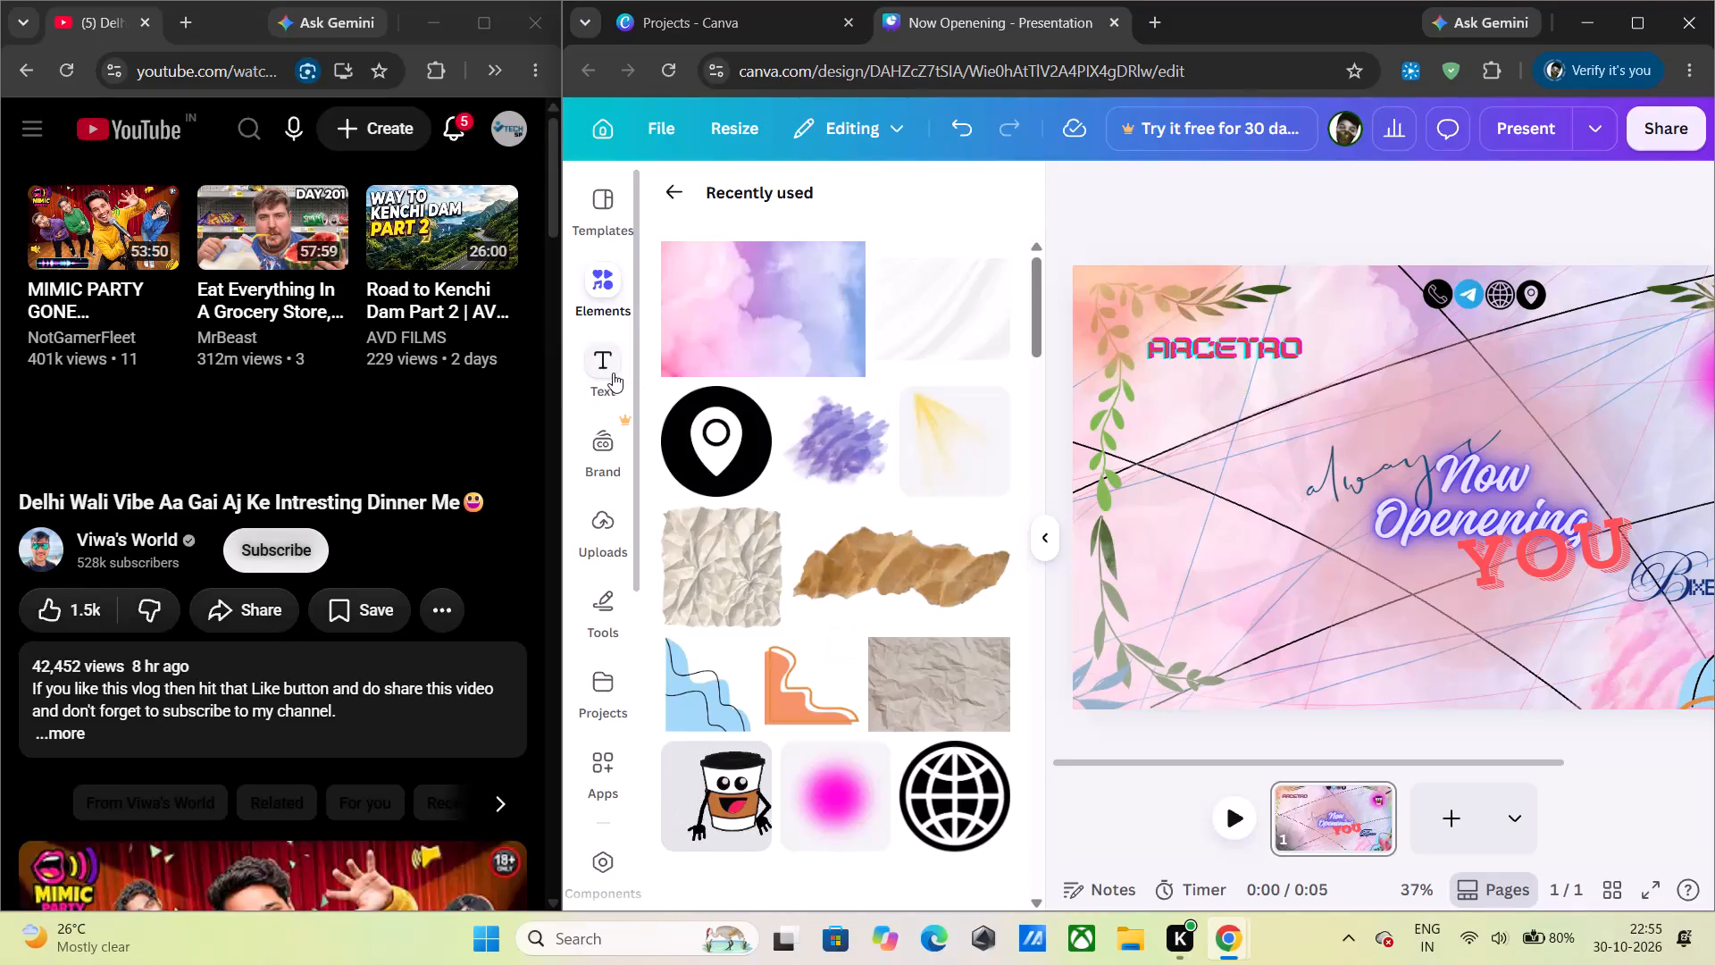
Look through the ready-made decorative text combinations for another text to add to the banner.
left_click(612, 374)
scroll(820, 562, "down", 3)
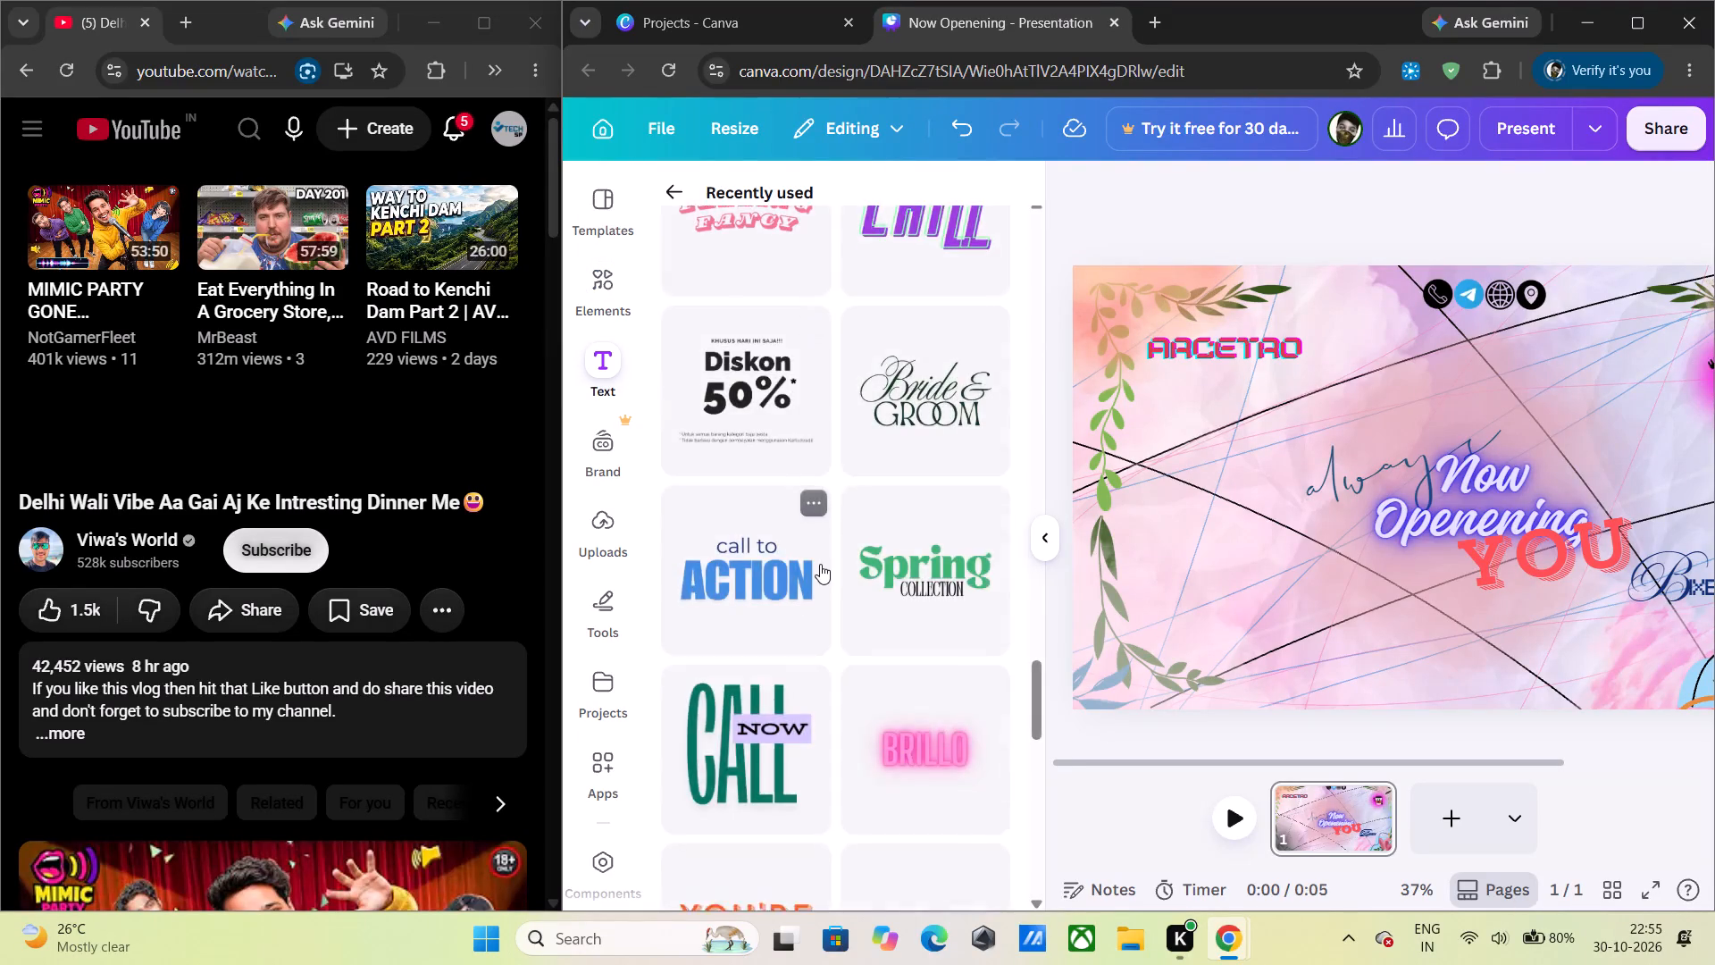
scroll(820, 564, "down", 8)
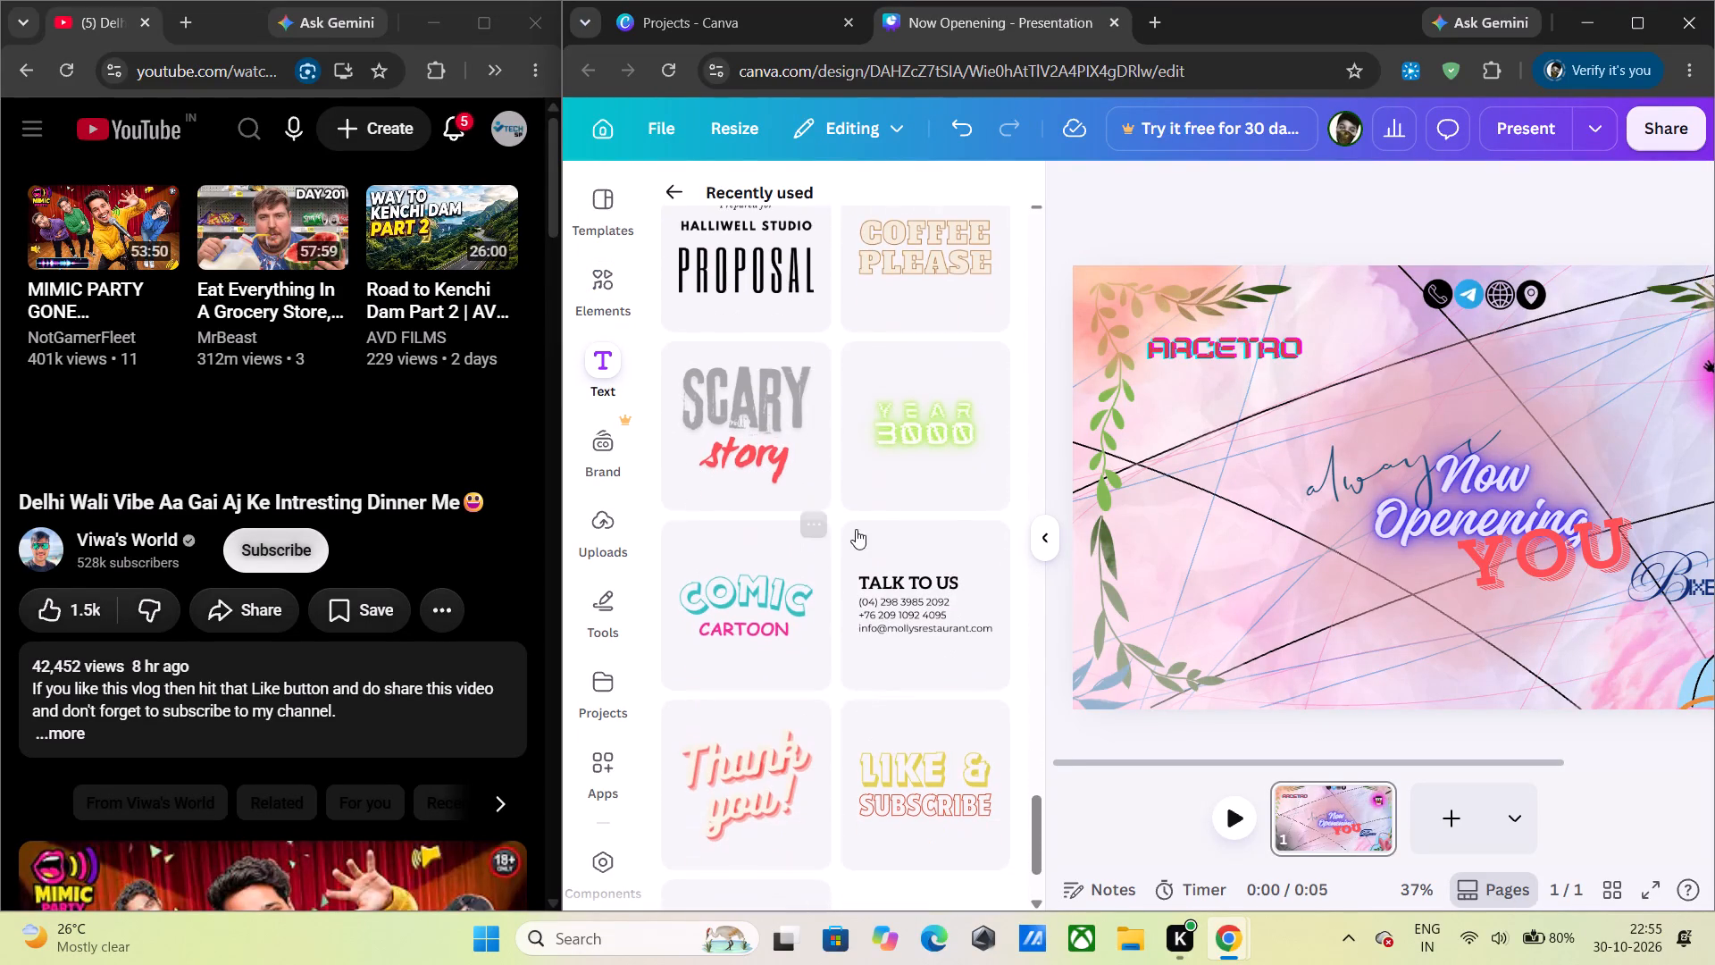
scroll(878, 499, "down", 5)
Switch to YouTube and open the "MIMIC PARTY GONE" video.
left_click(89, 252)
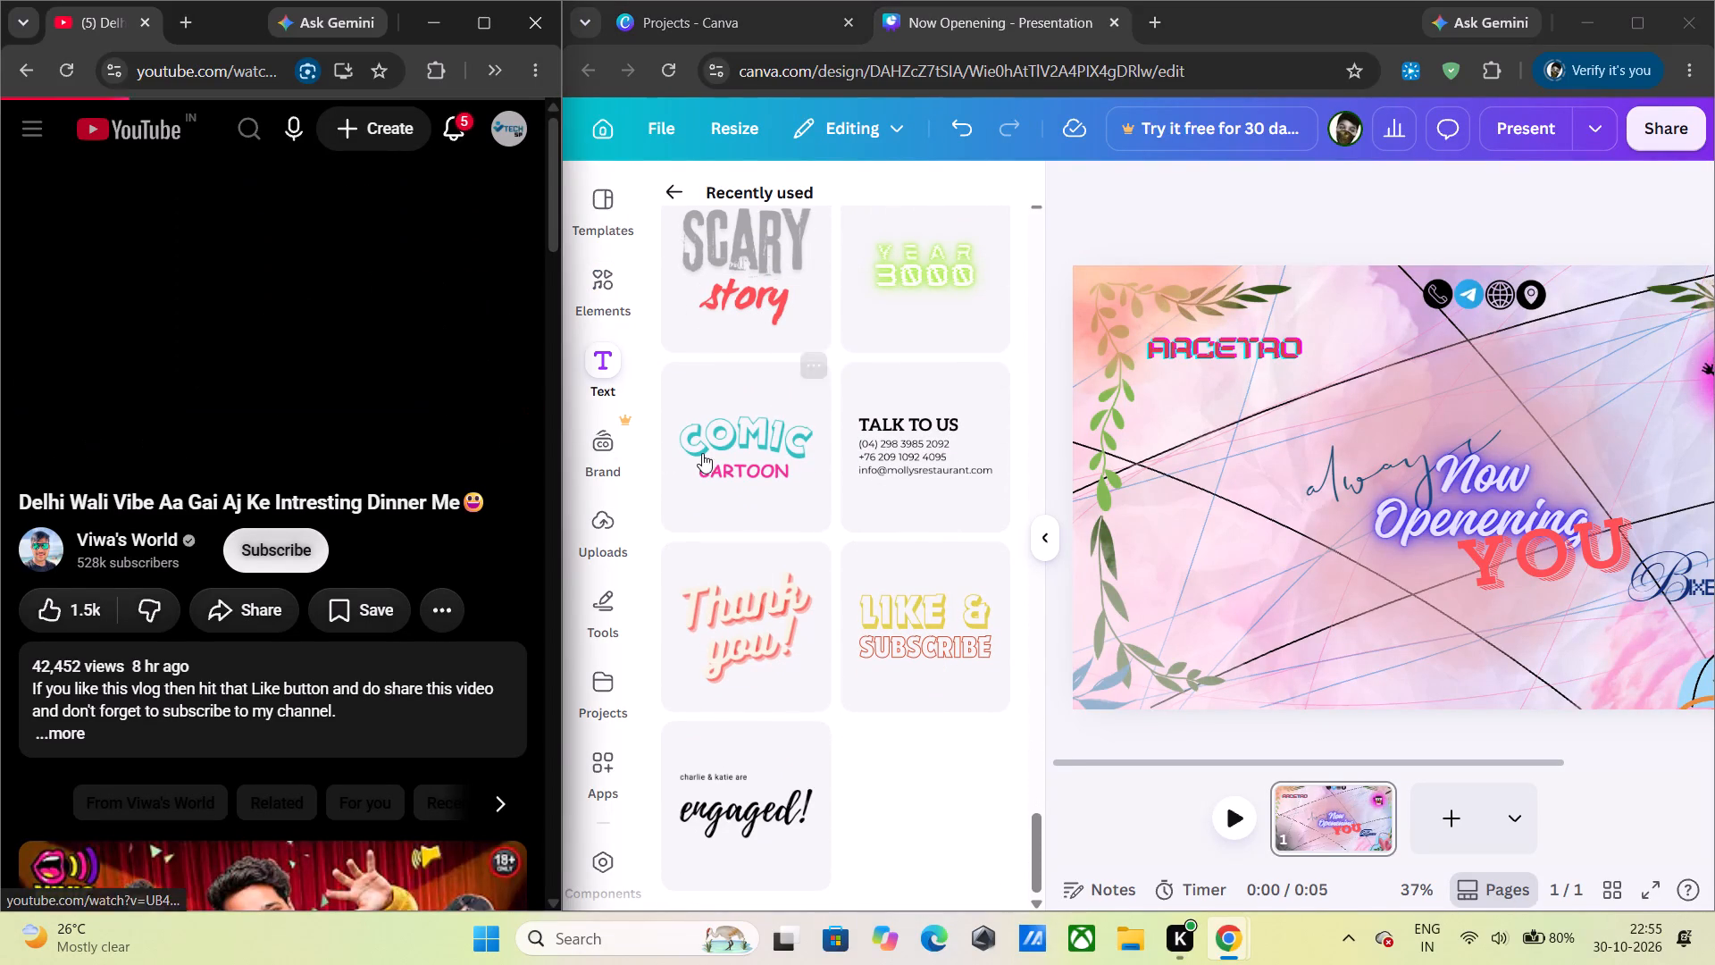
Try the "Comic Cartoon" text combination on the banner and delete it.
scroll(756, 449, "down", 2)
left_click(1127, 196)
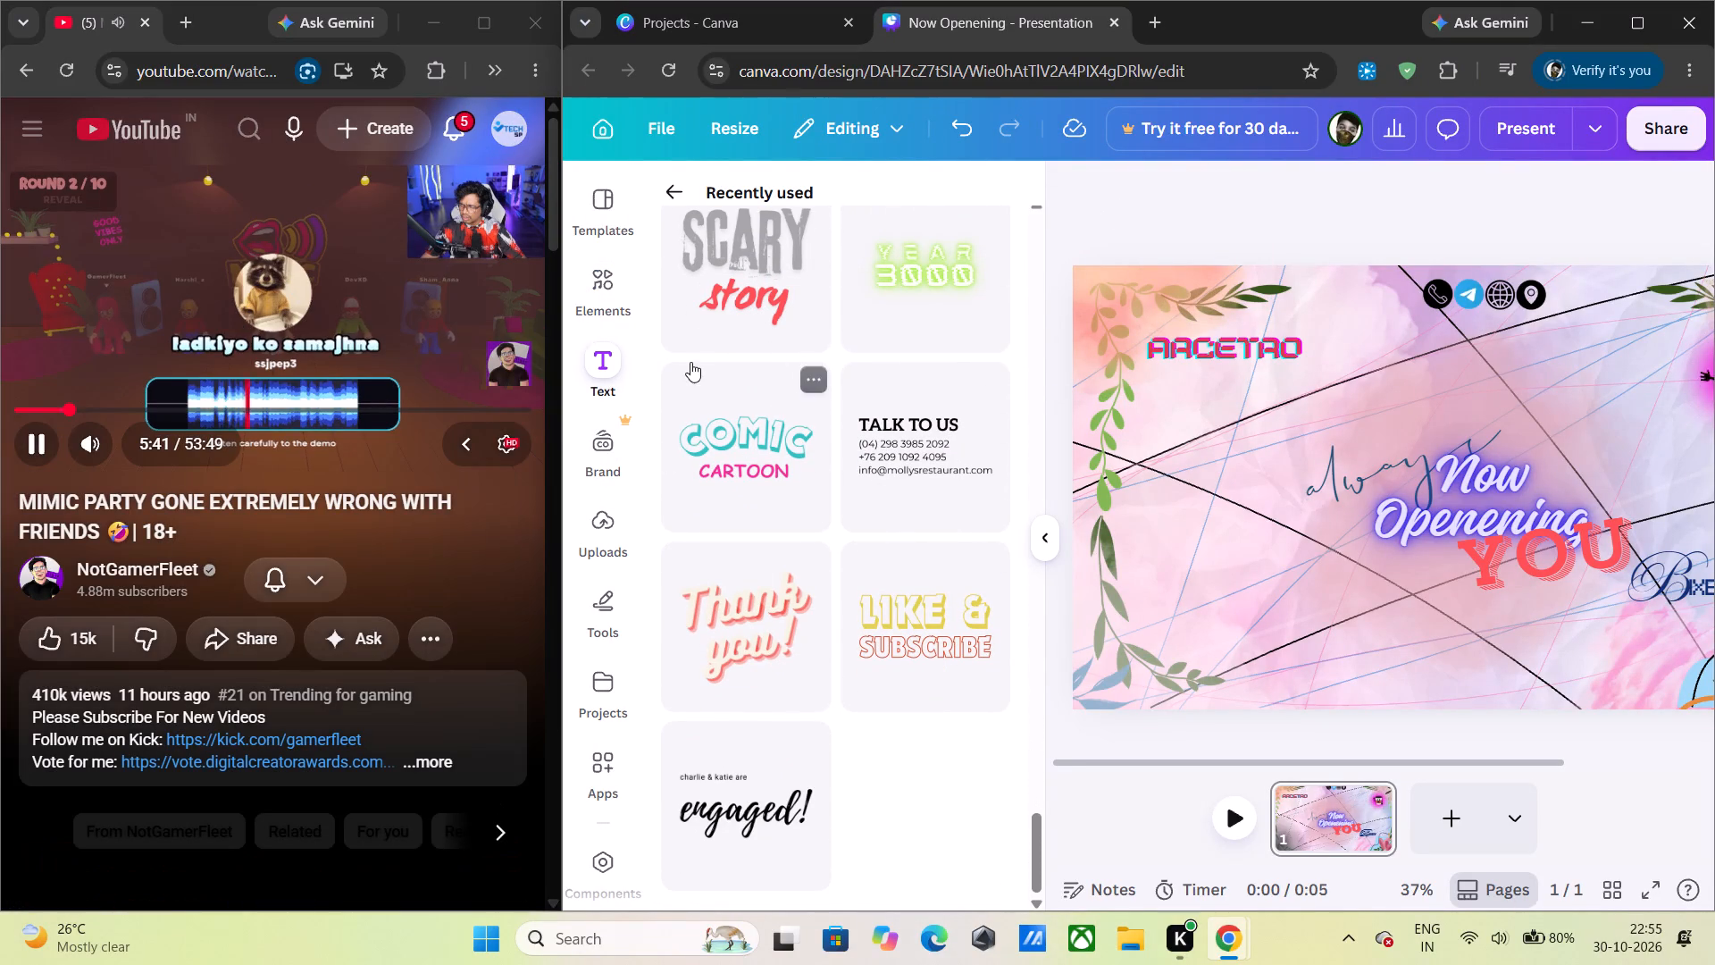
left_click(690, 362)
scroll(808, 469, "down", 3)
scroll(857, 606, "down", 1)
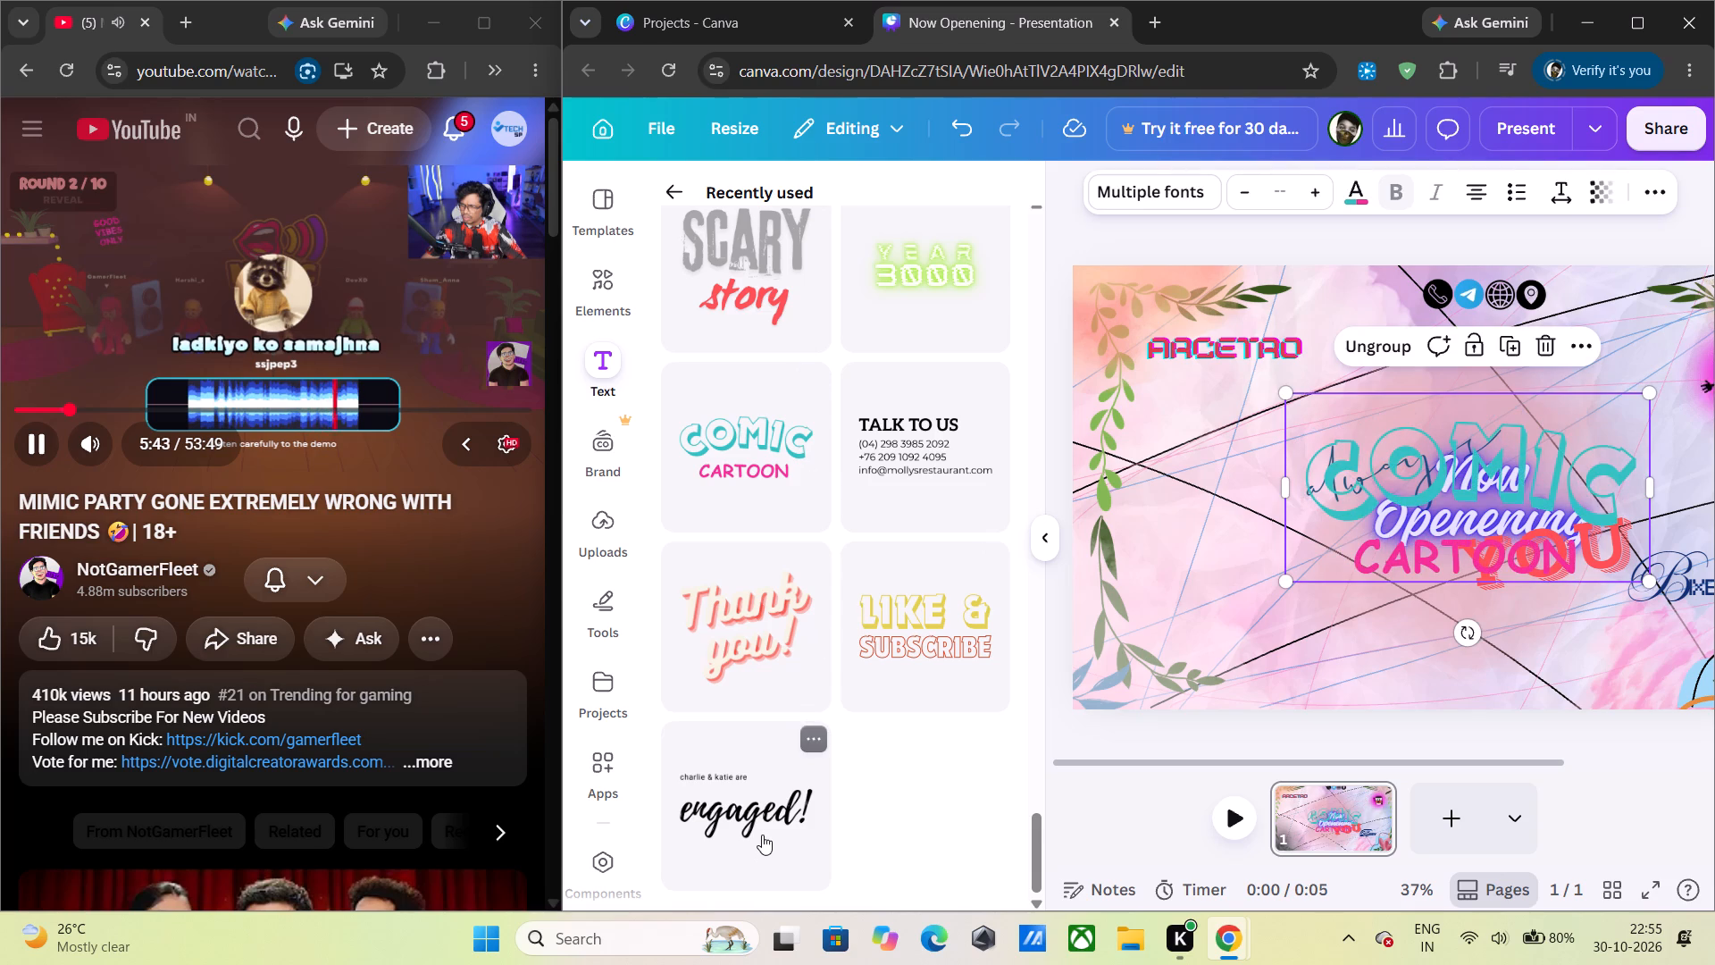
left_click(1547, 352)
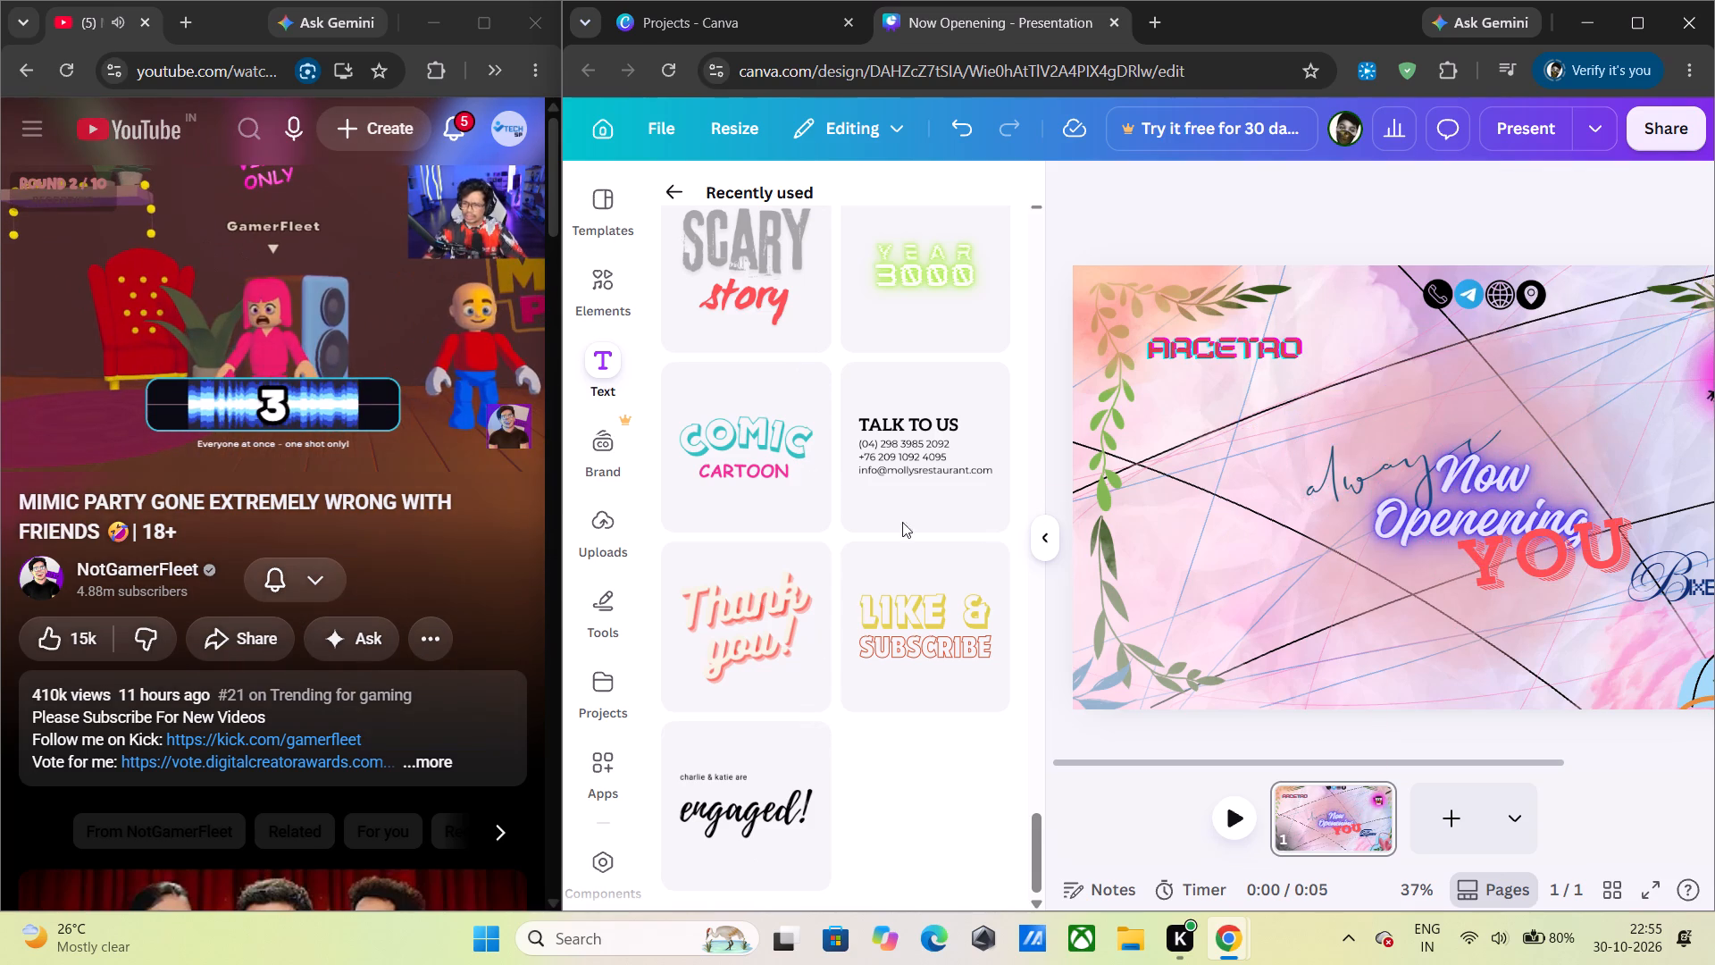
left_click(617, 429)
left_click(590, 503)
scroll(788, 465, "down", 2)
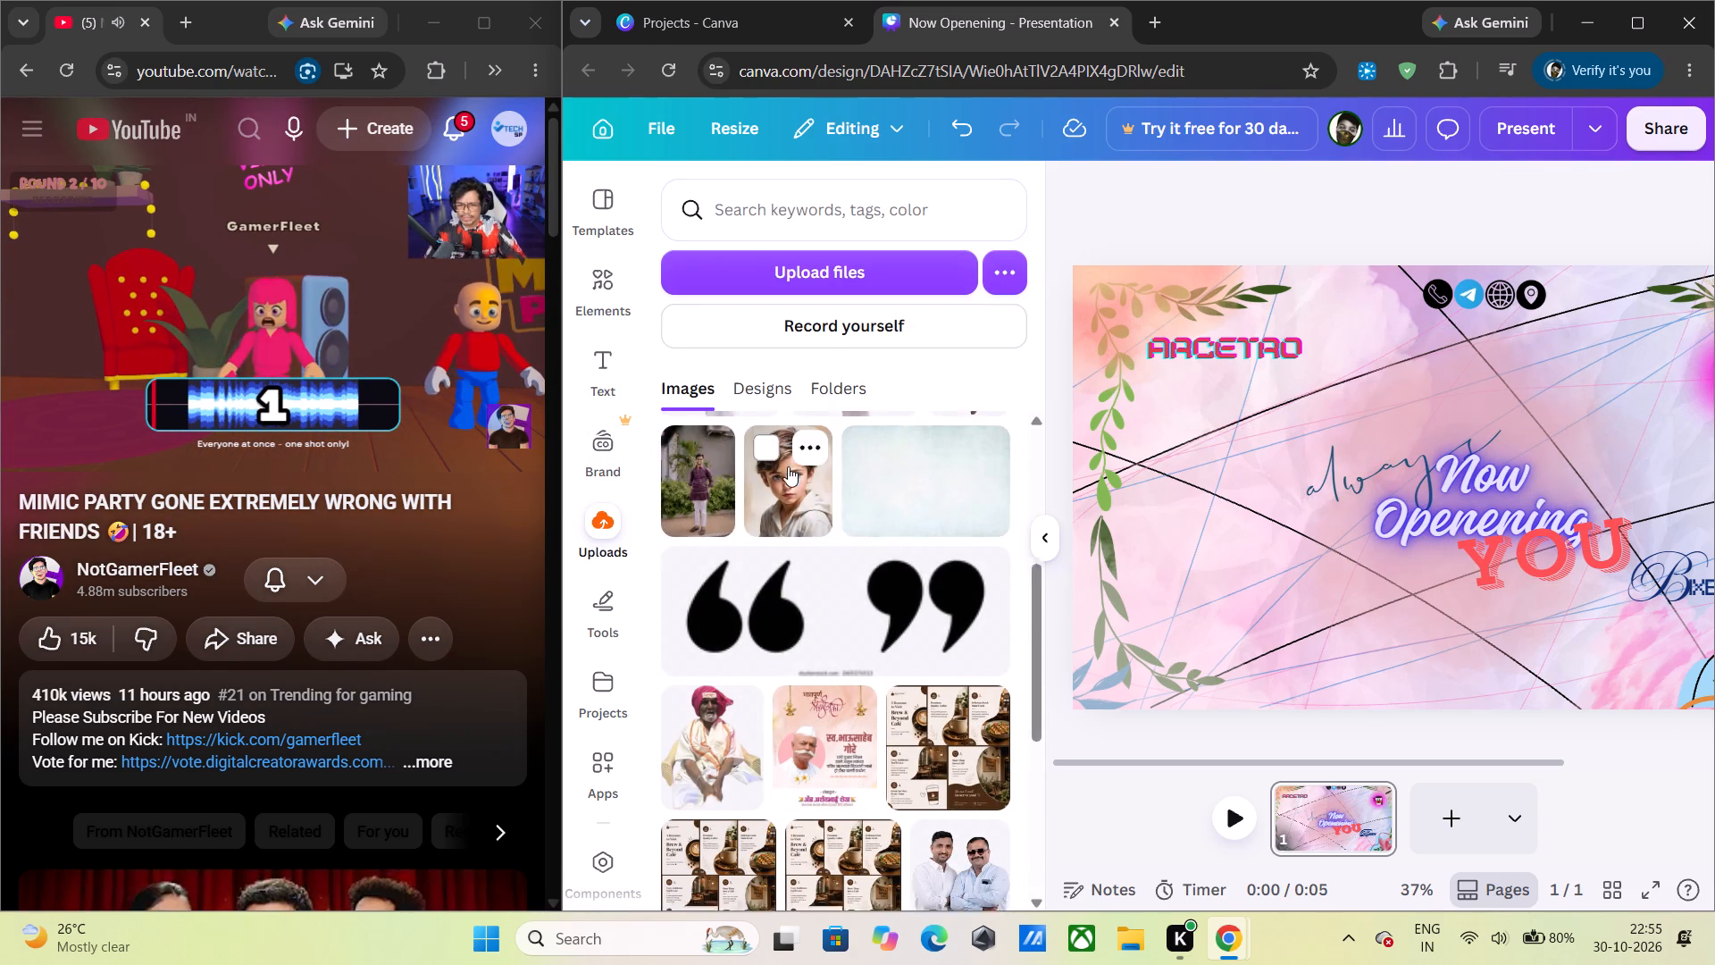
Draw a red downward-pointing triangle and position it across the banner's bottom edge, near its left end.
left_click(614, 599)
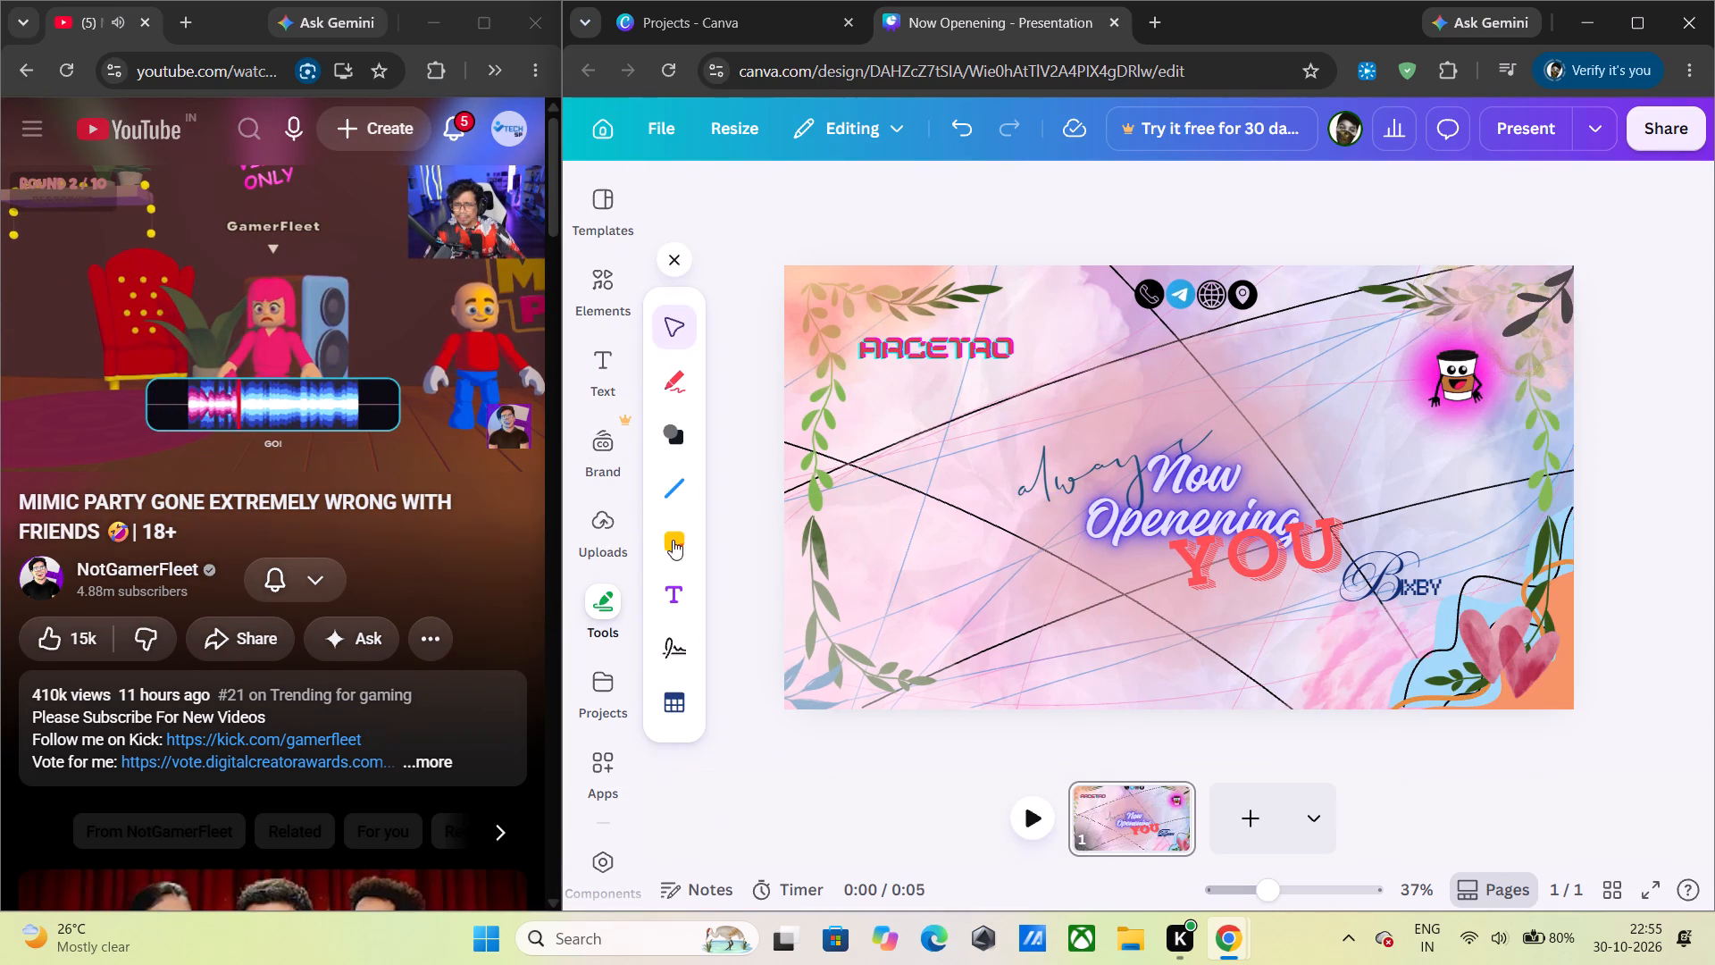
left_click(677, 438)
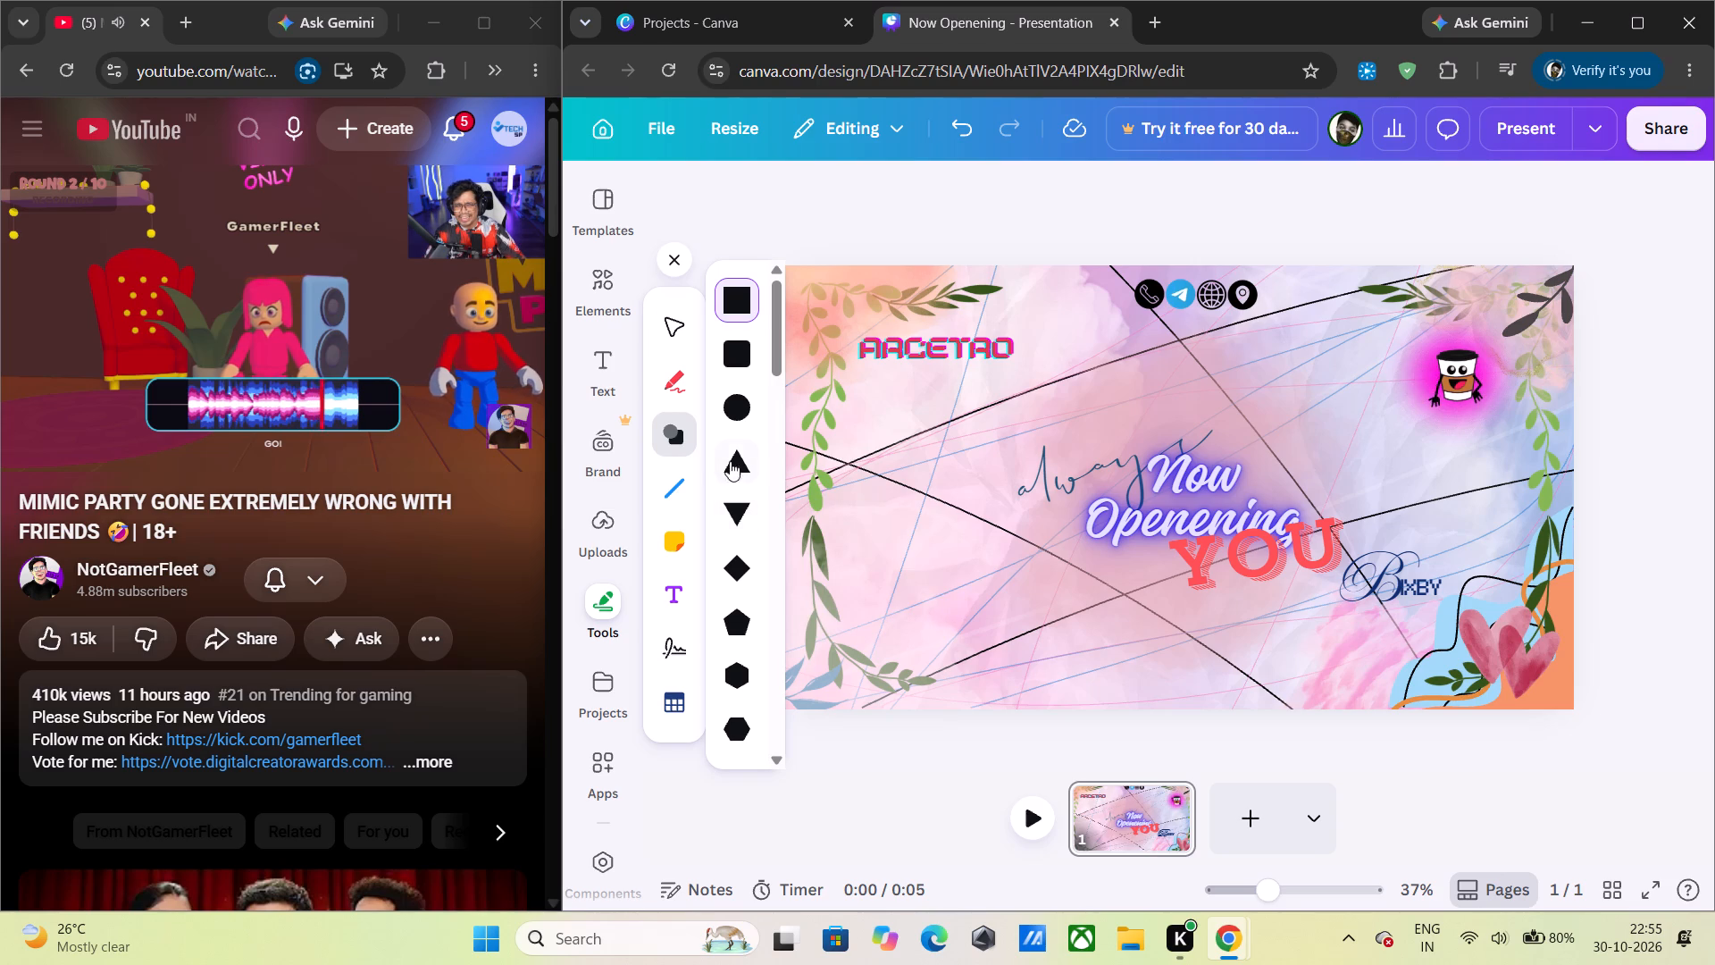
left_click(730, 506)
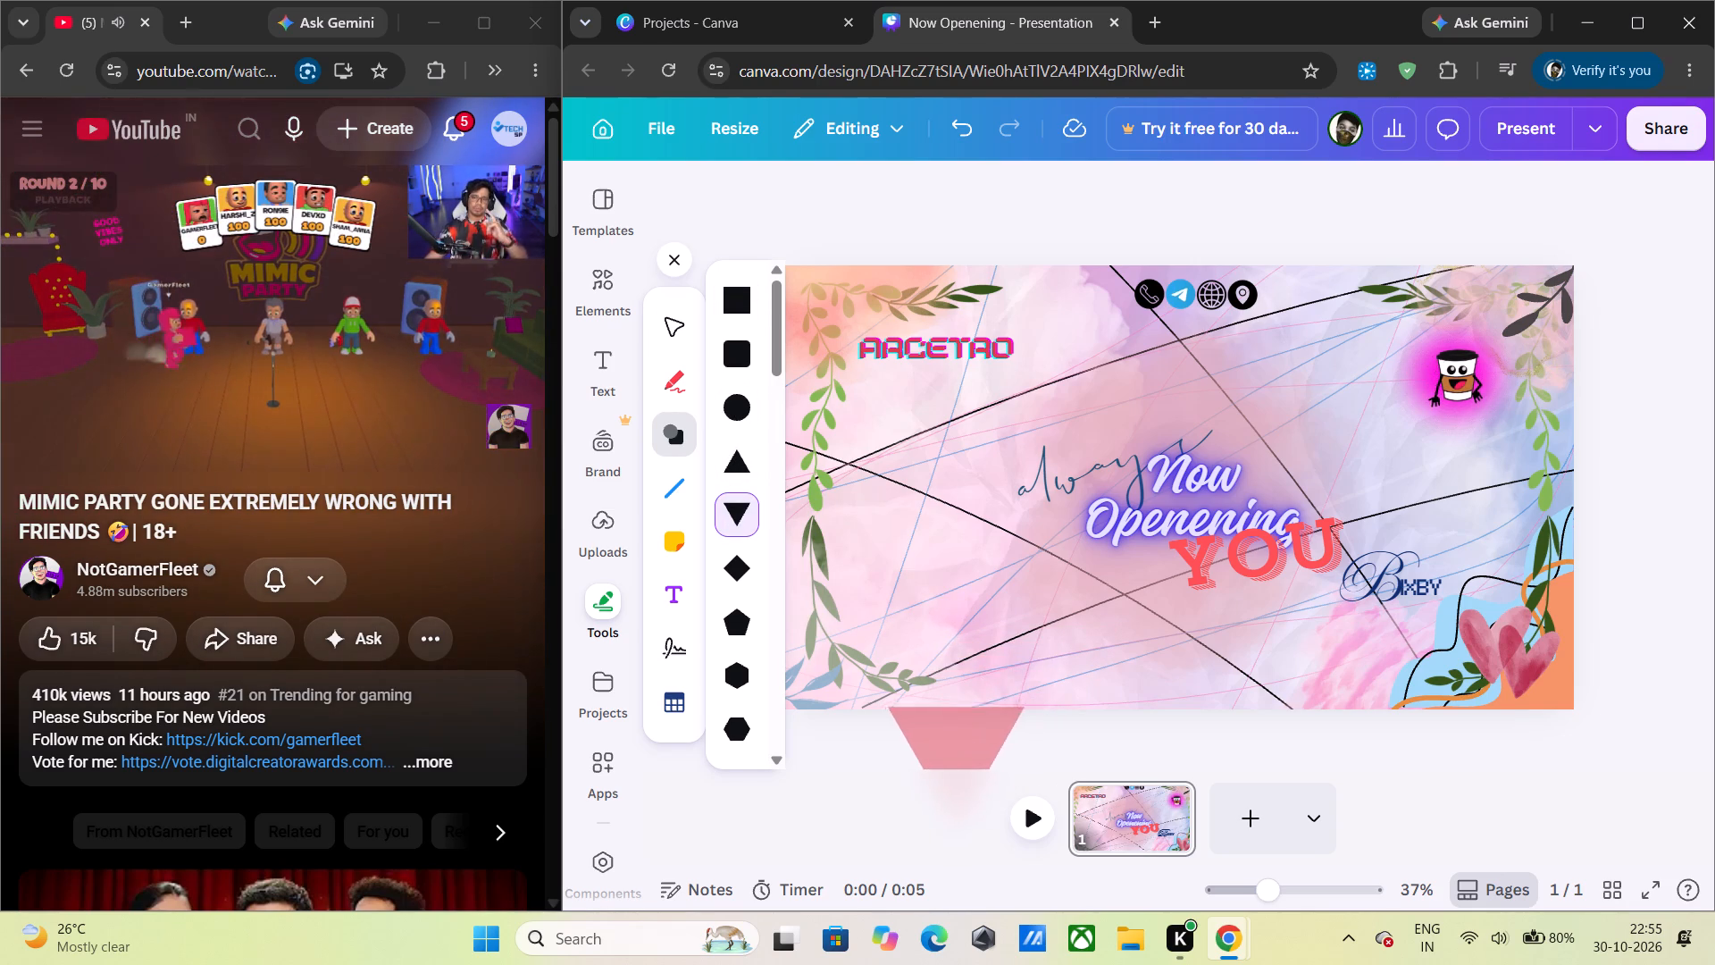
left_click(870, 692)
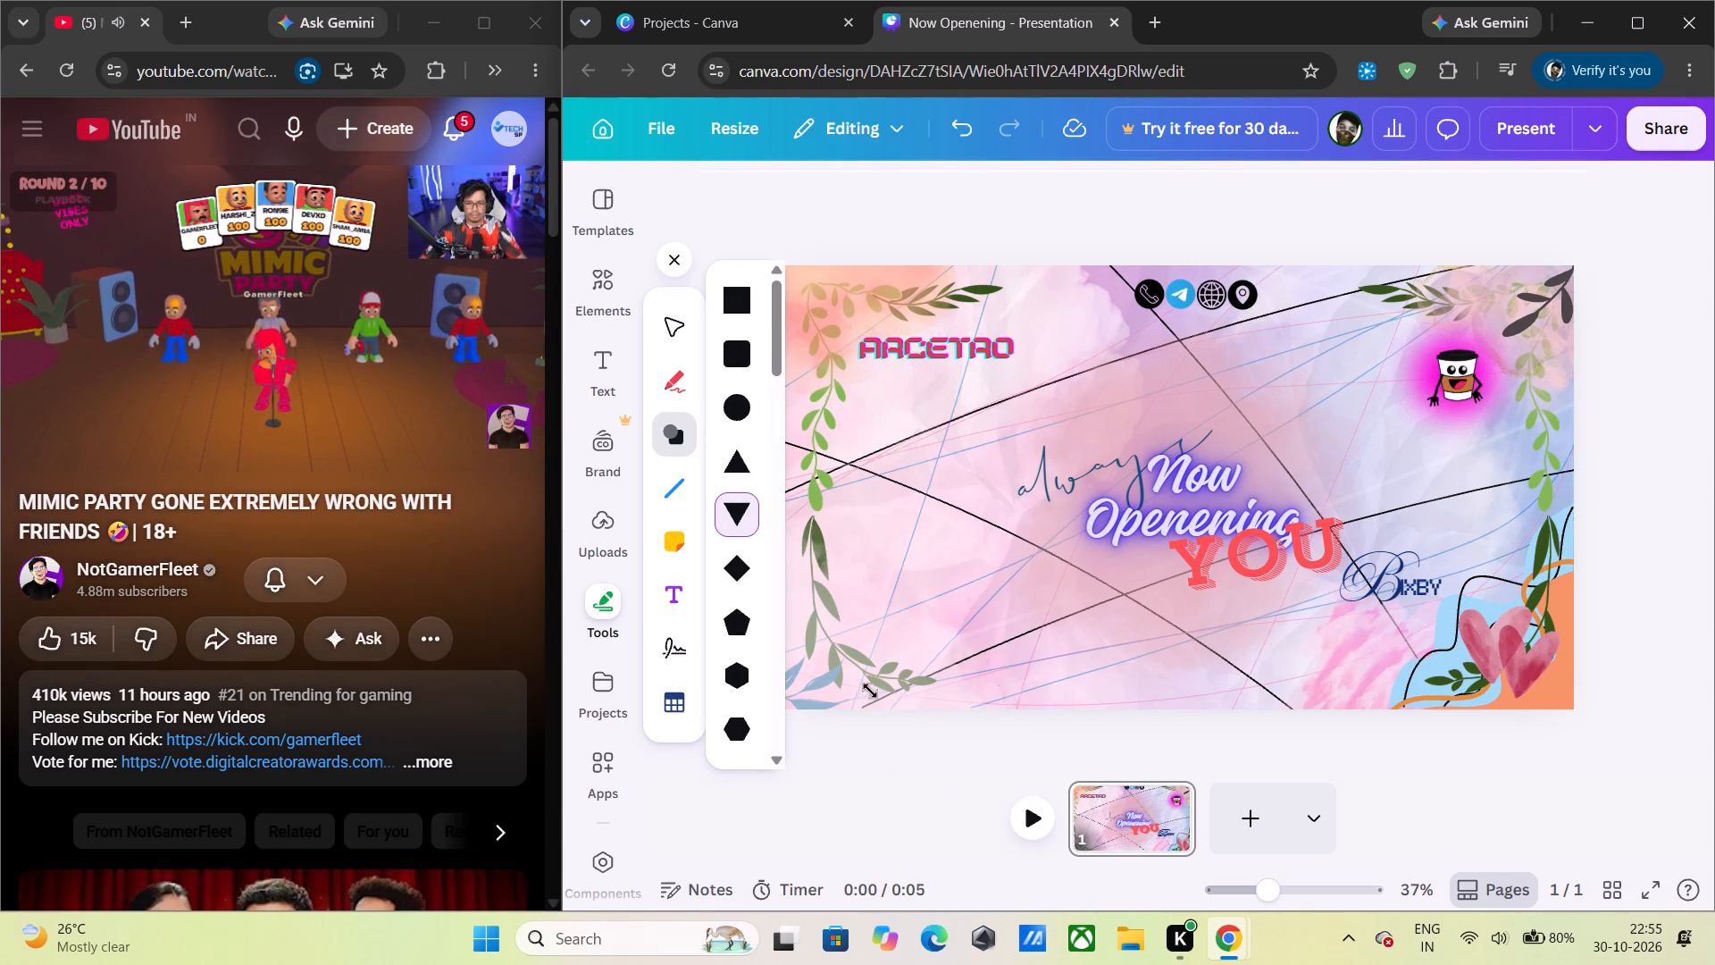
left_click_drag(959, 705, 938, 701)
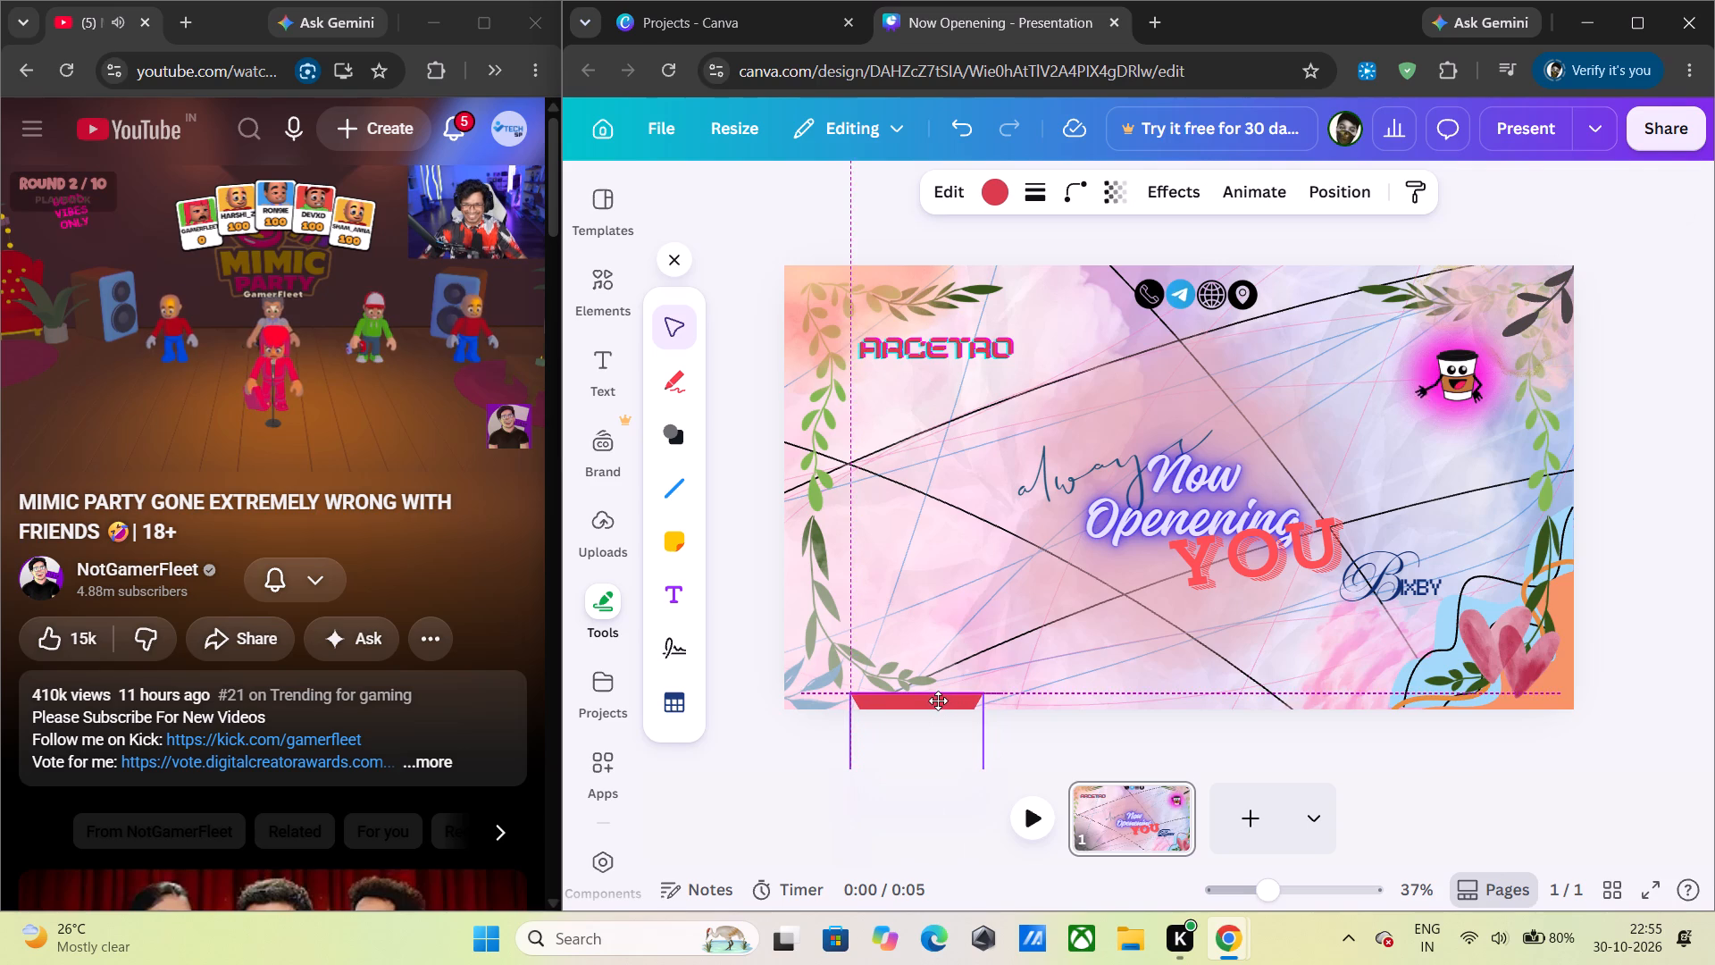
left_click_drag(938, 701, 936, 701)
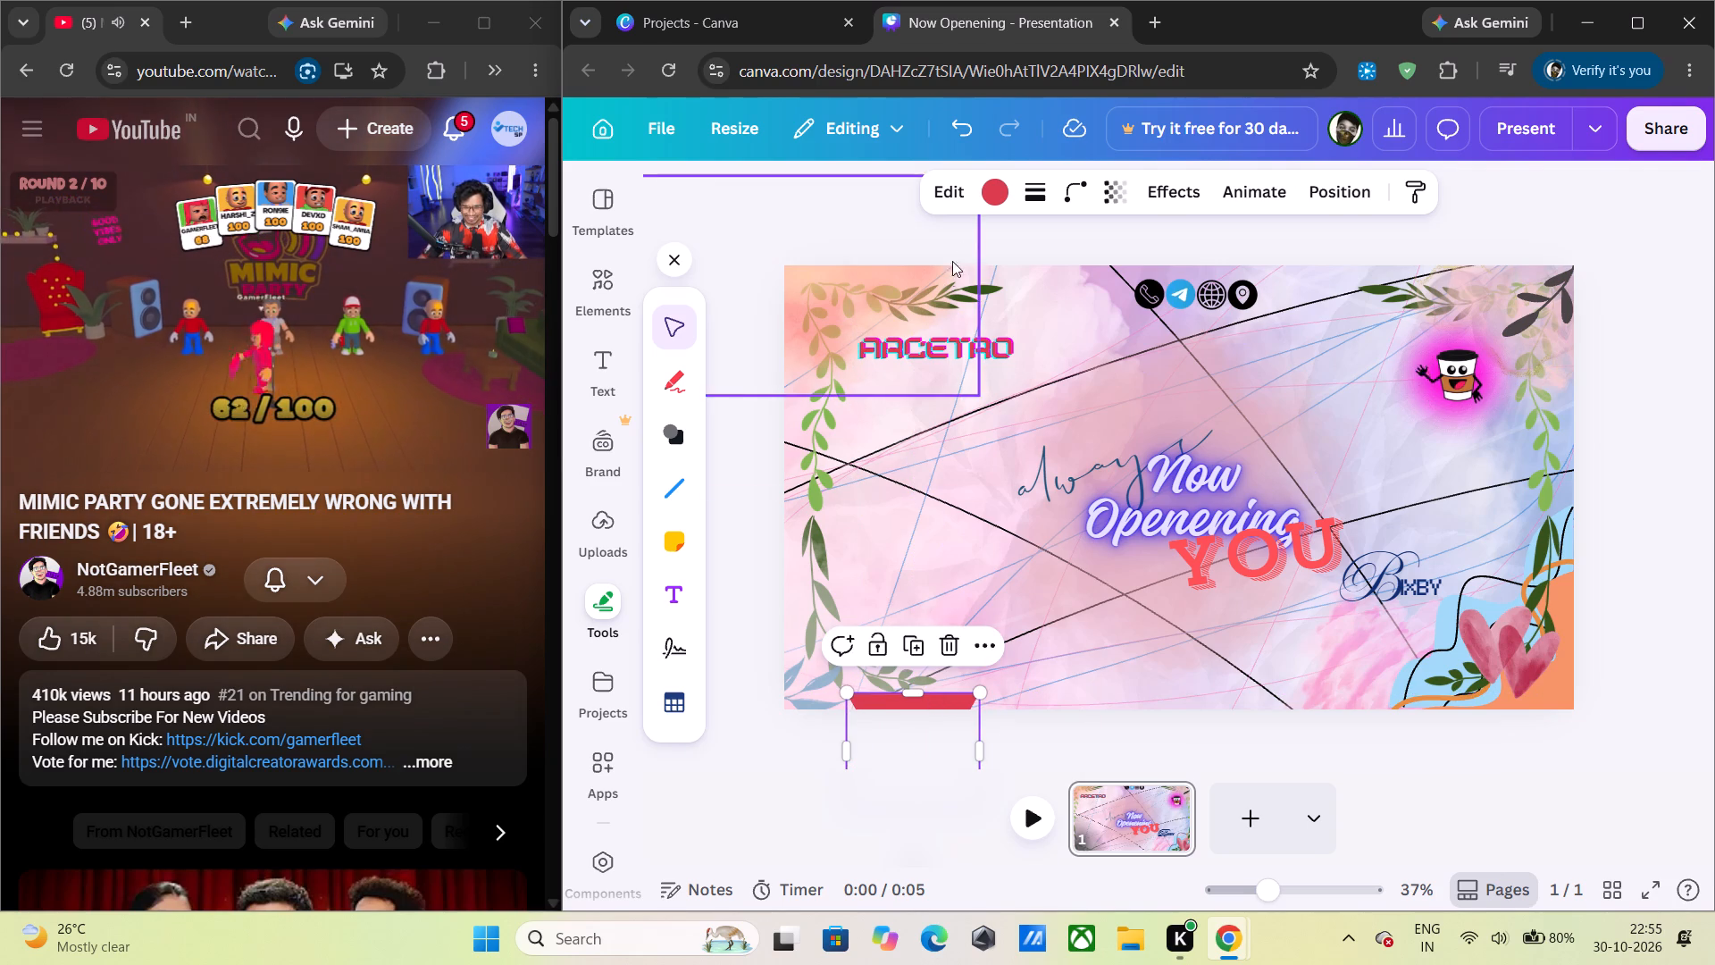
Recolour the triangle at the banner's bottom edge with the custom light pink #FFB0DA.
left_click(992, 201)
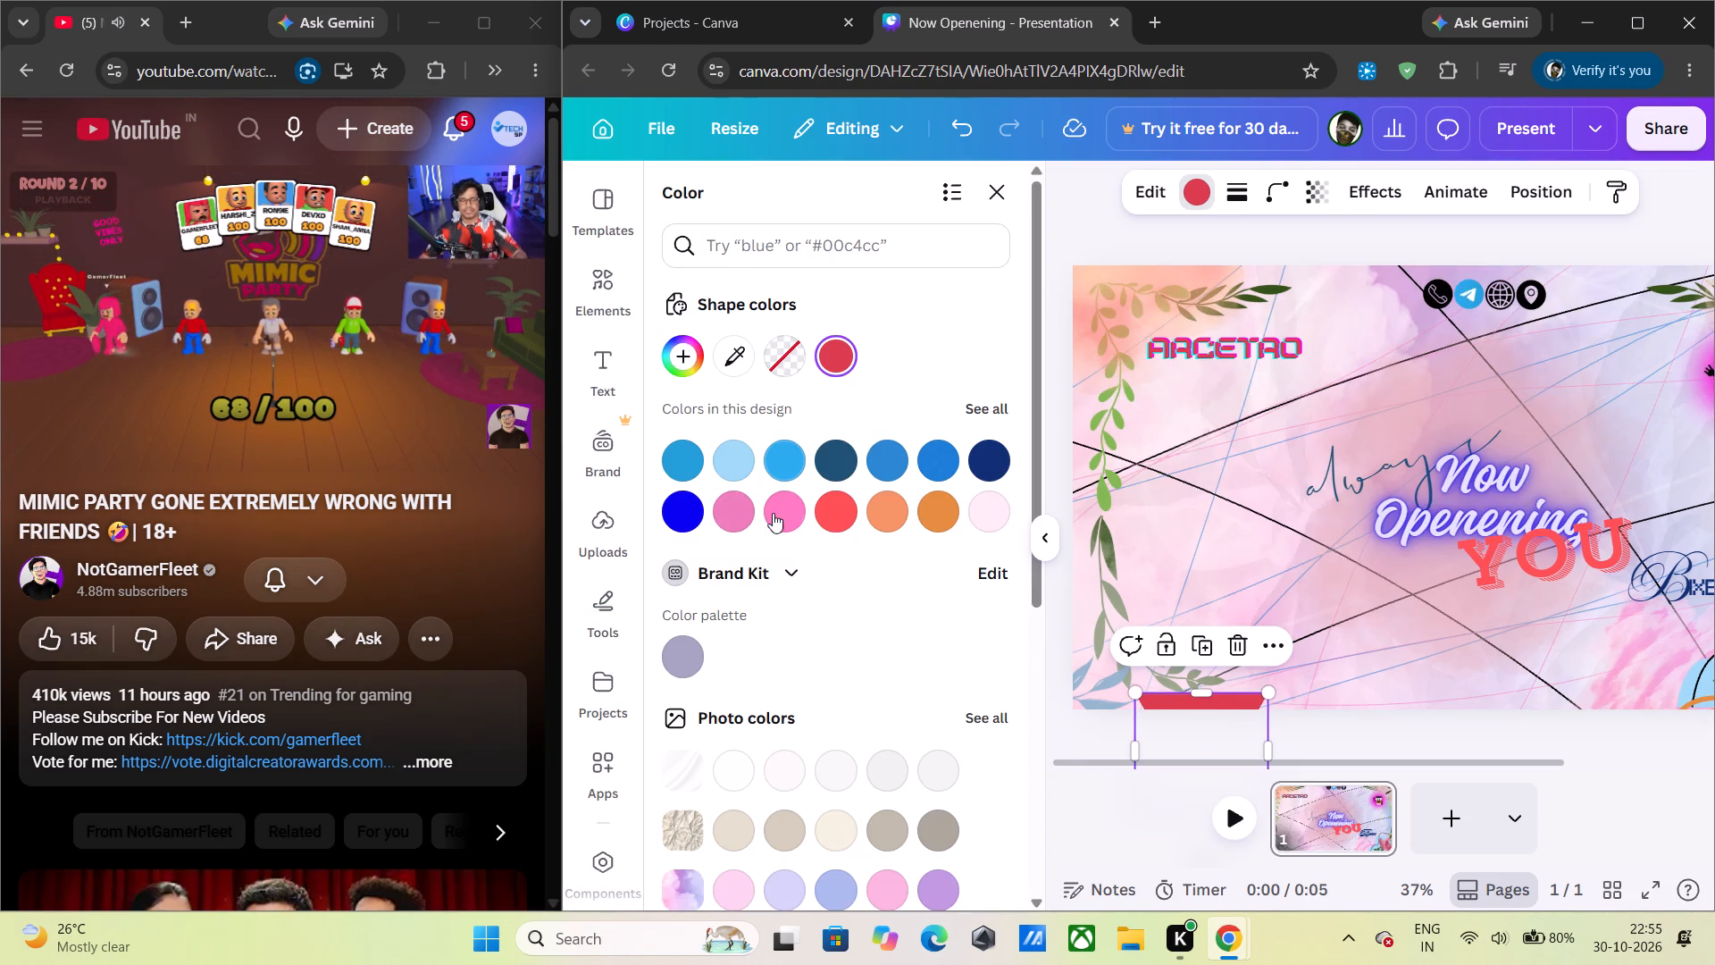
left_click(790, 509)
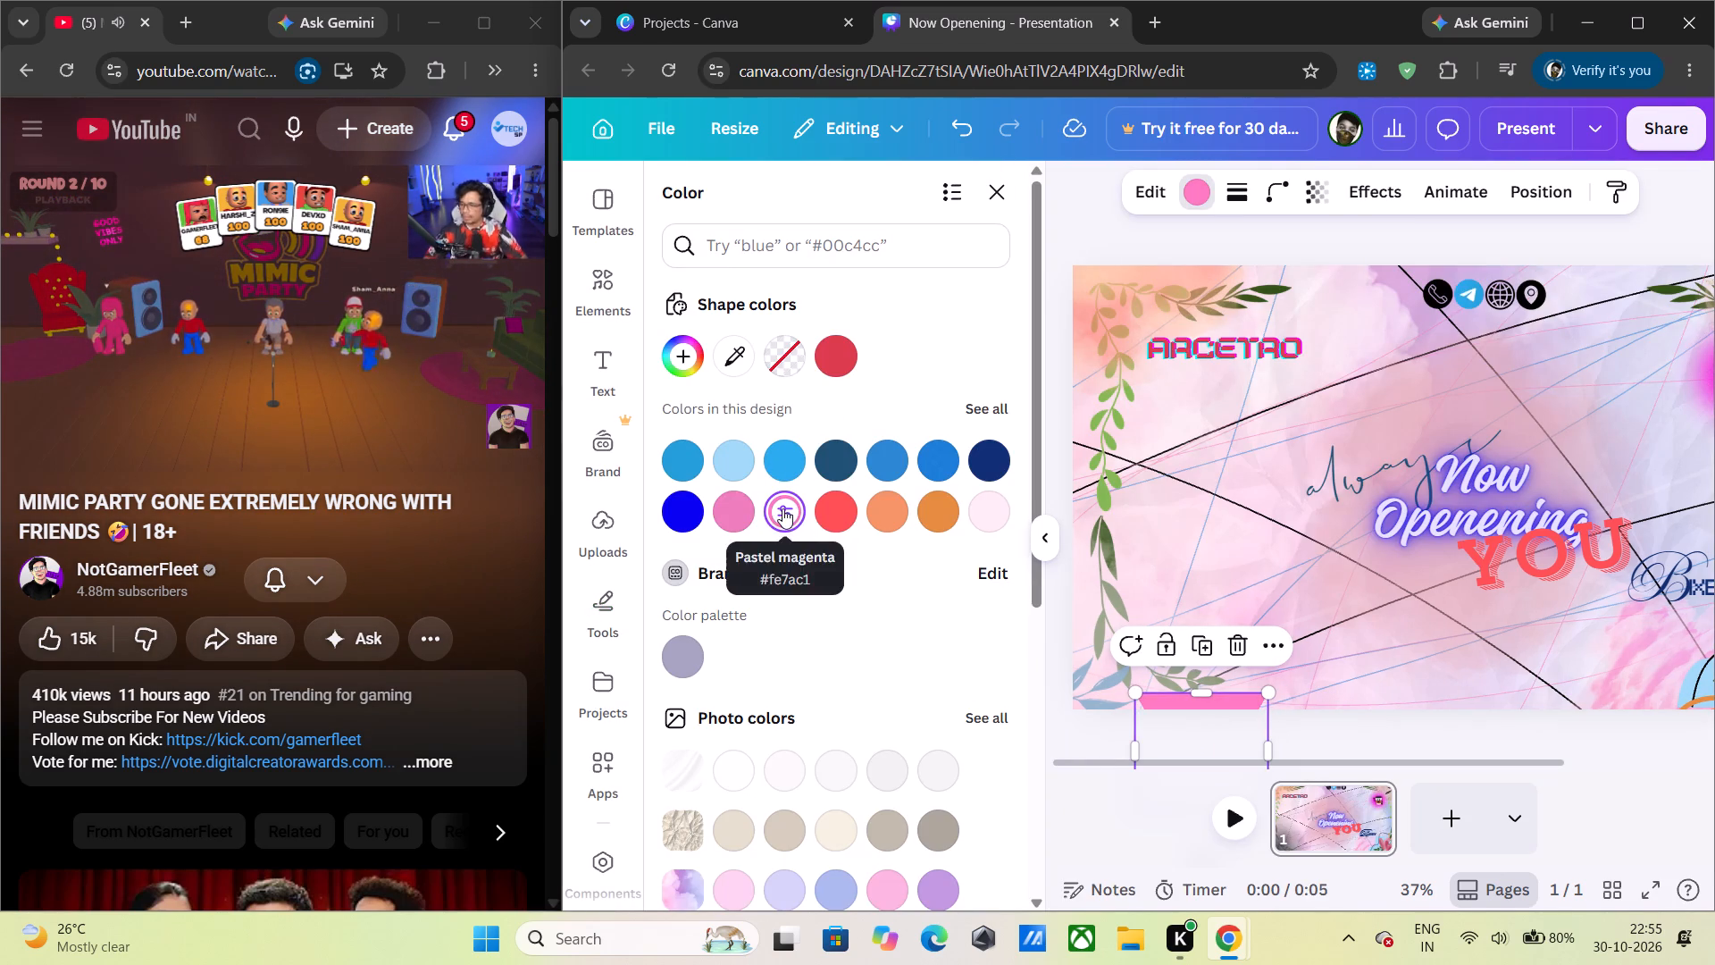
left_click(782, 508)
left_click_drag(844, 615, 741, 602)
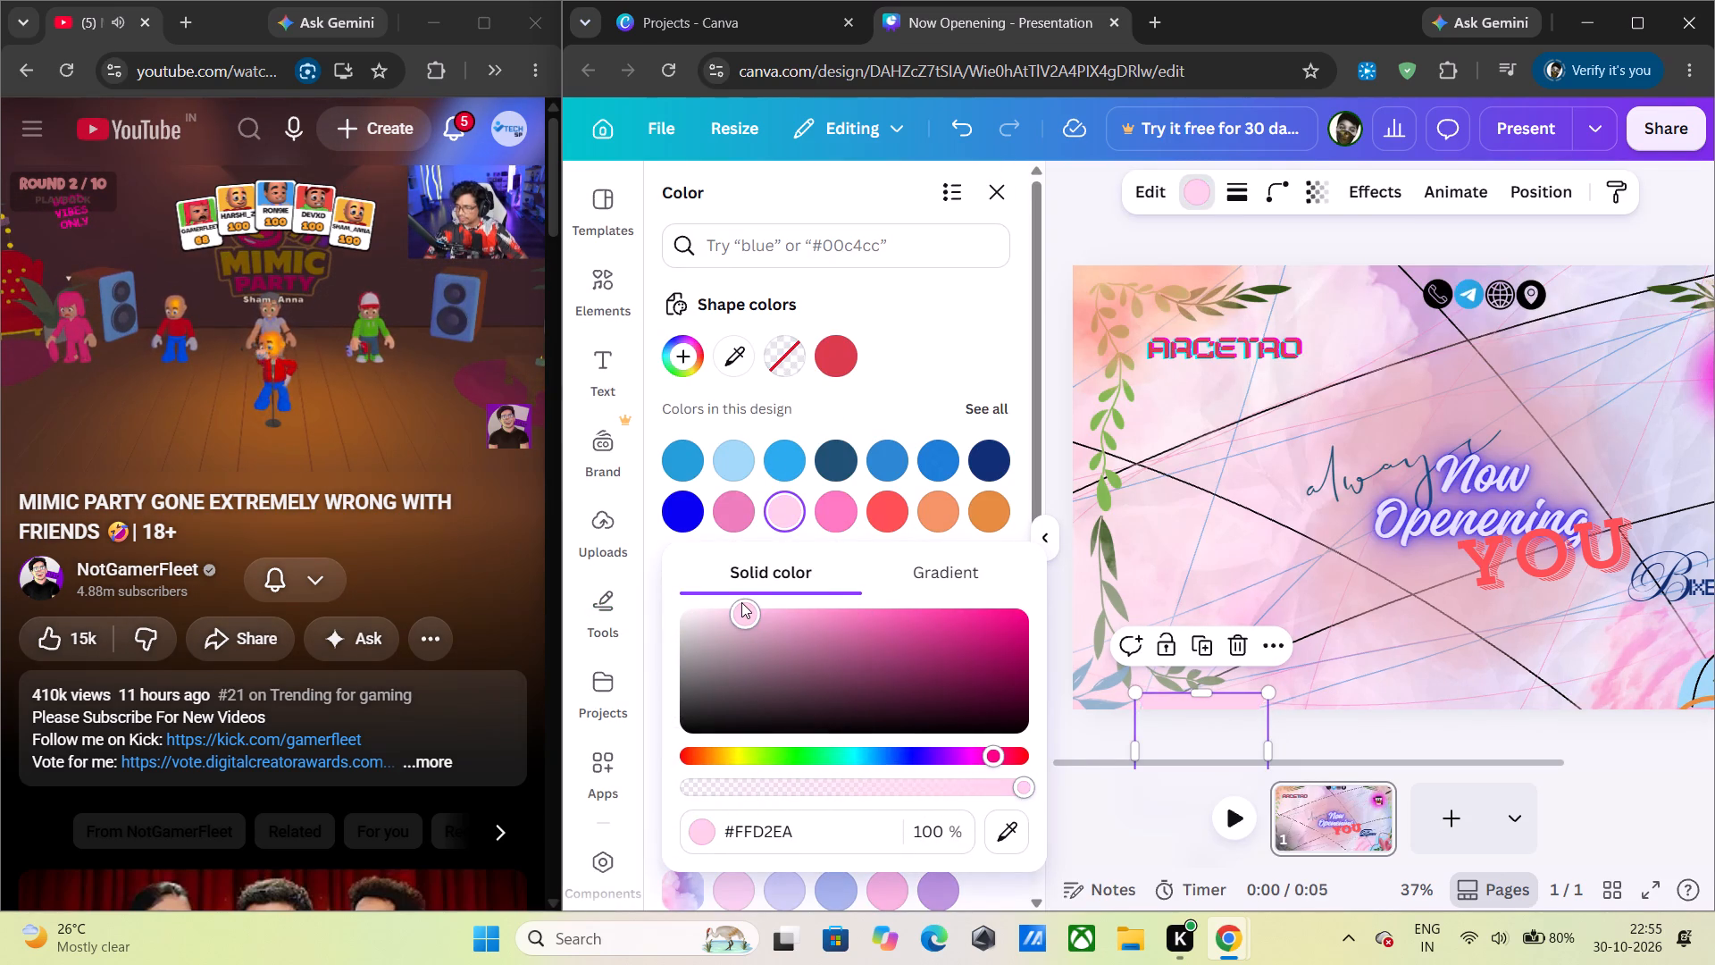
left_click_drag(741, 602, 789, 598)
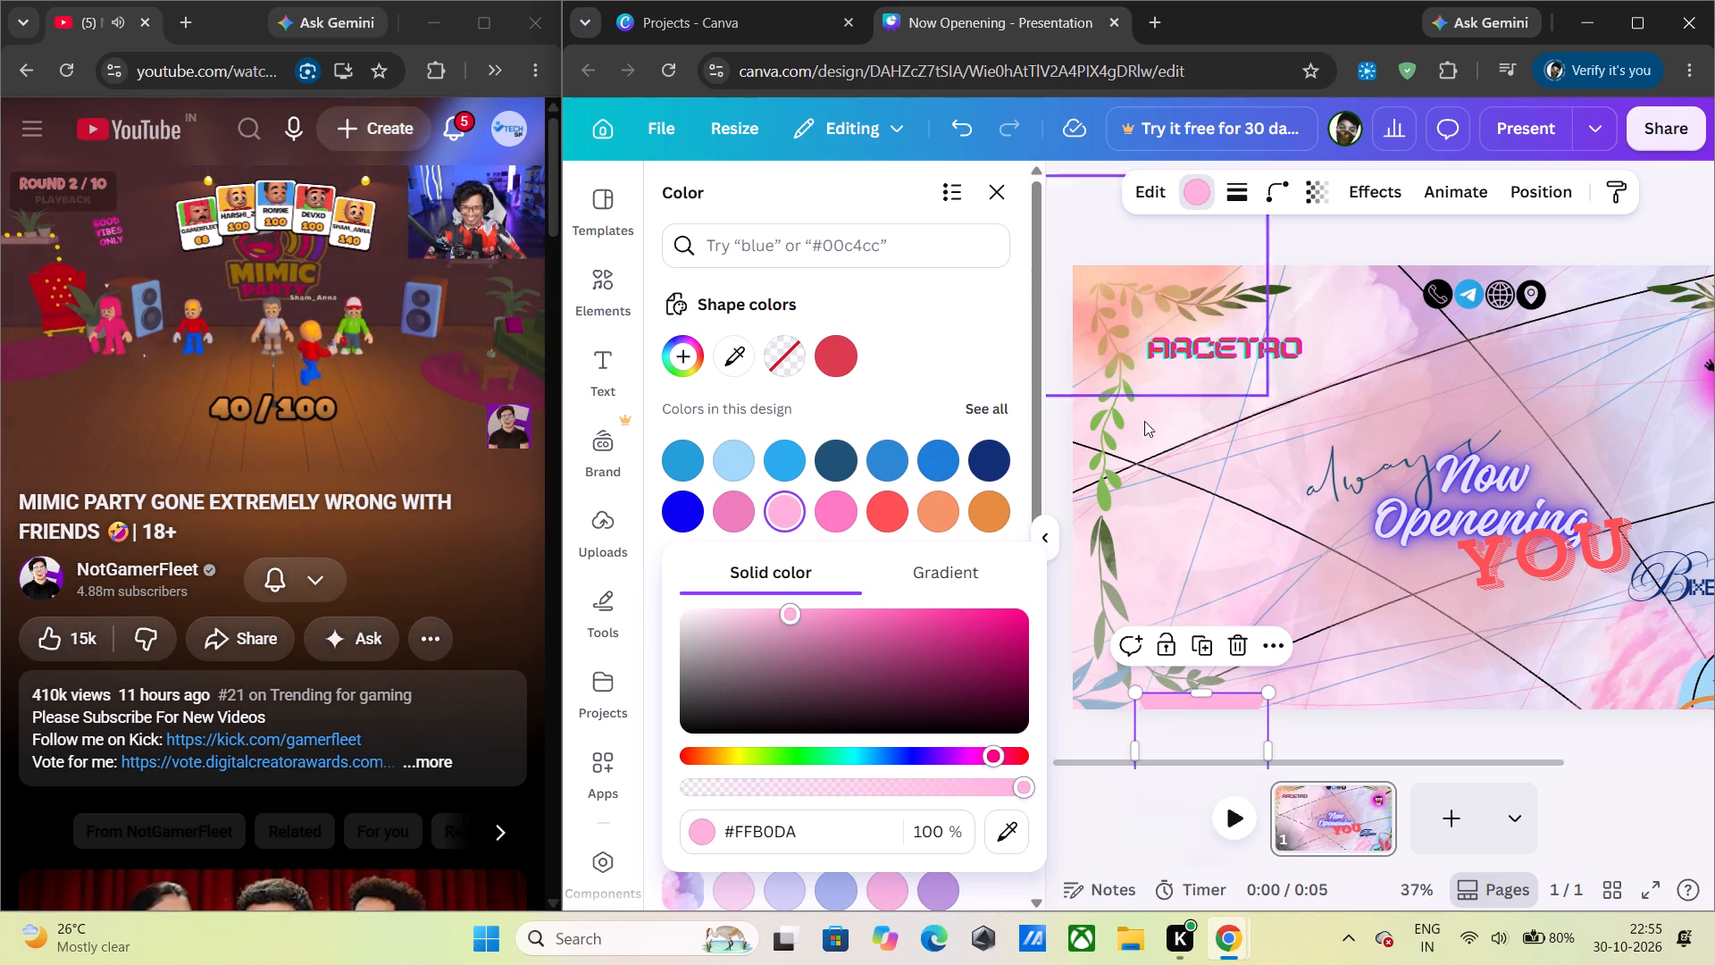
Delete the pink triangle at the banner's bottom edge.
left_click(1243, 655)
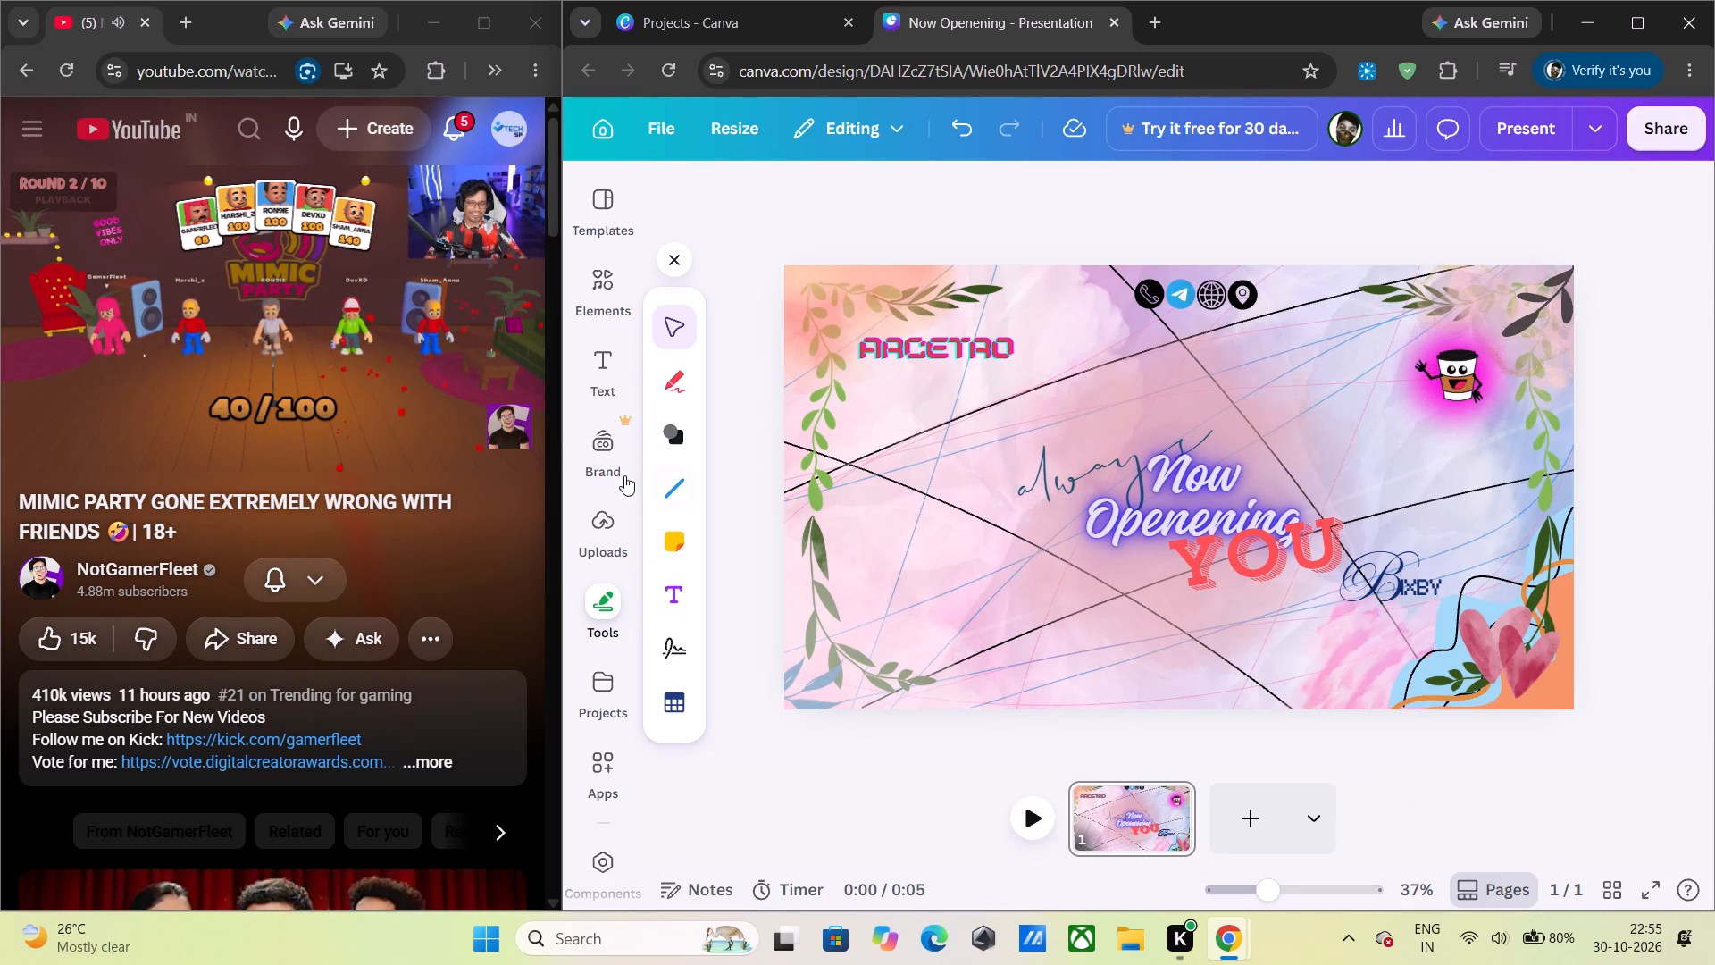
Draw a red hexagon beside the contact icons and shift it up so it overlaps the banner's top edge.
left_click(687, 436)
scroll(754, 585, "down", 1)
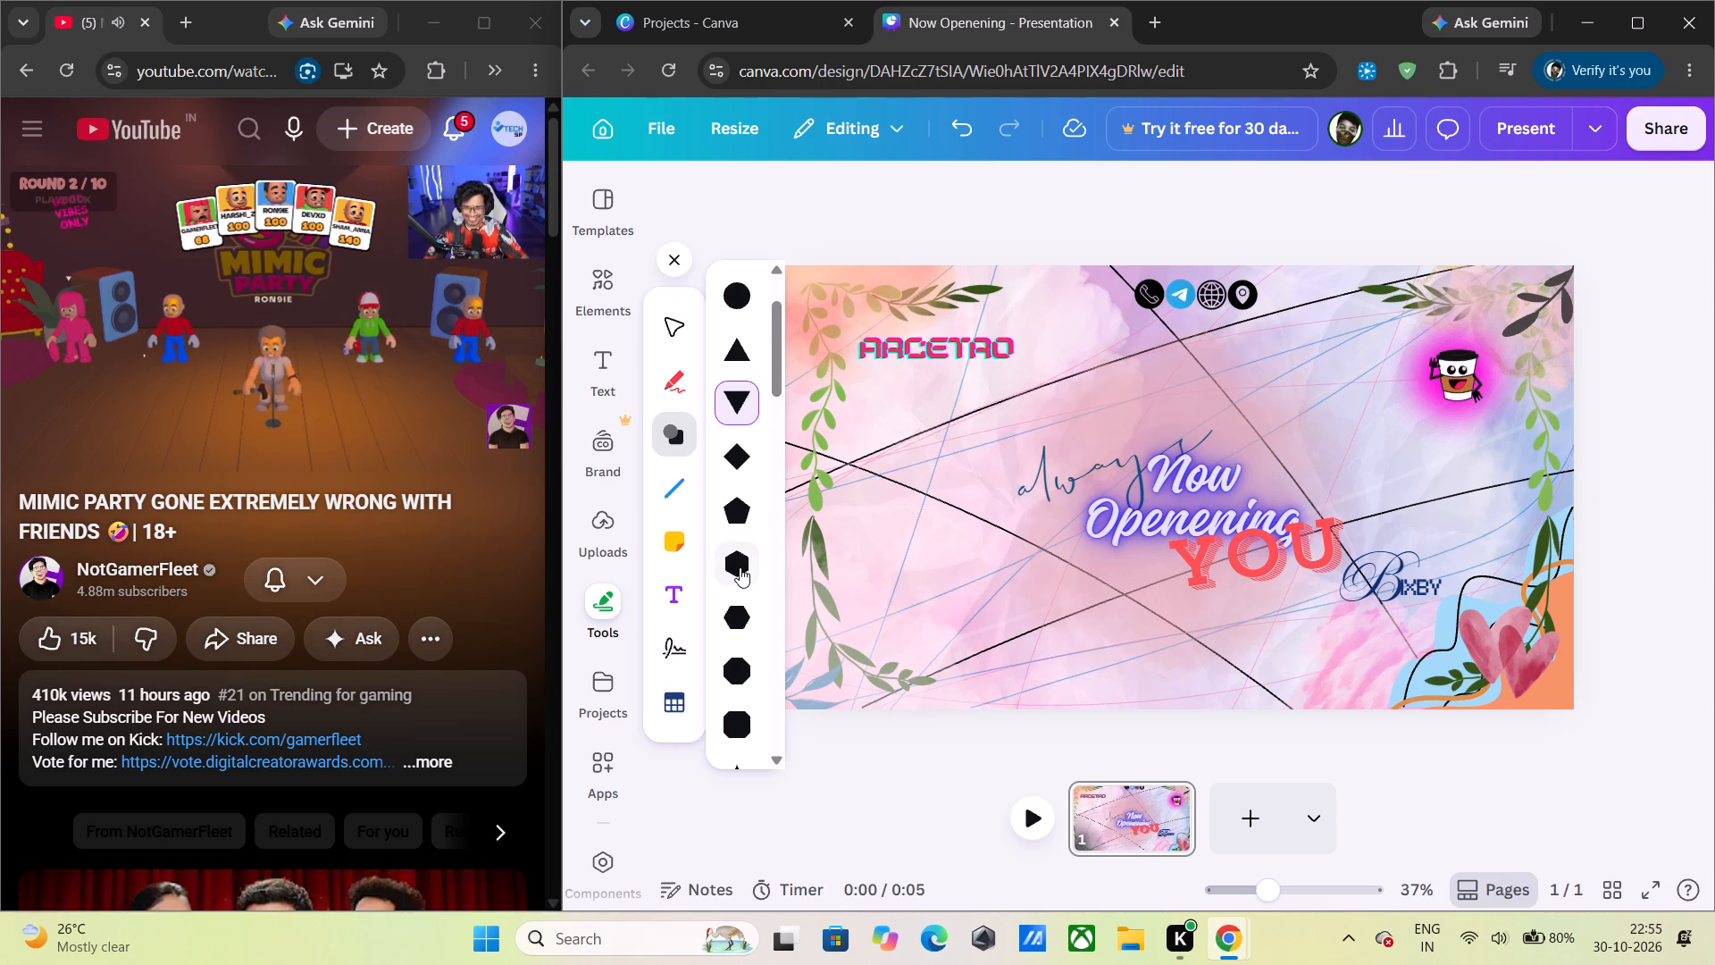
left_click(740, 568)
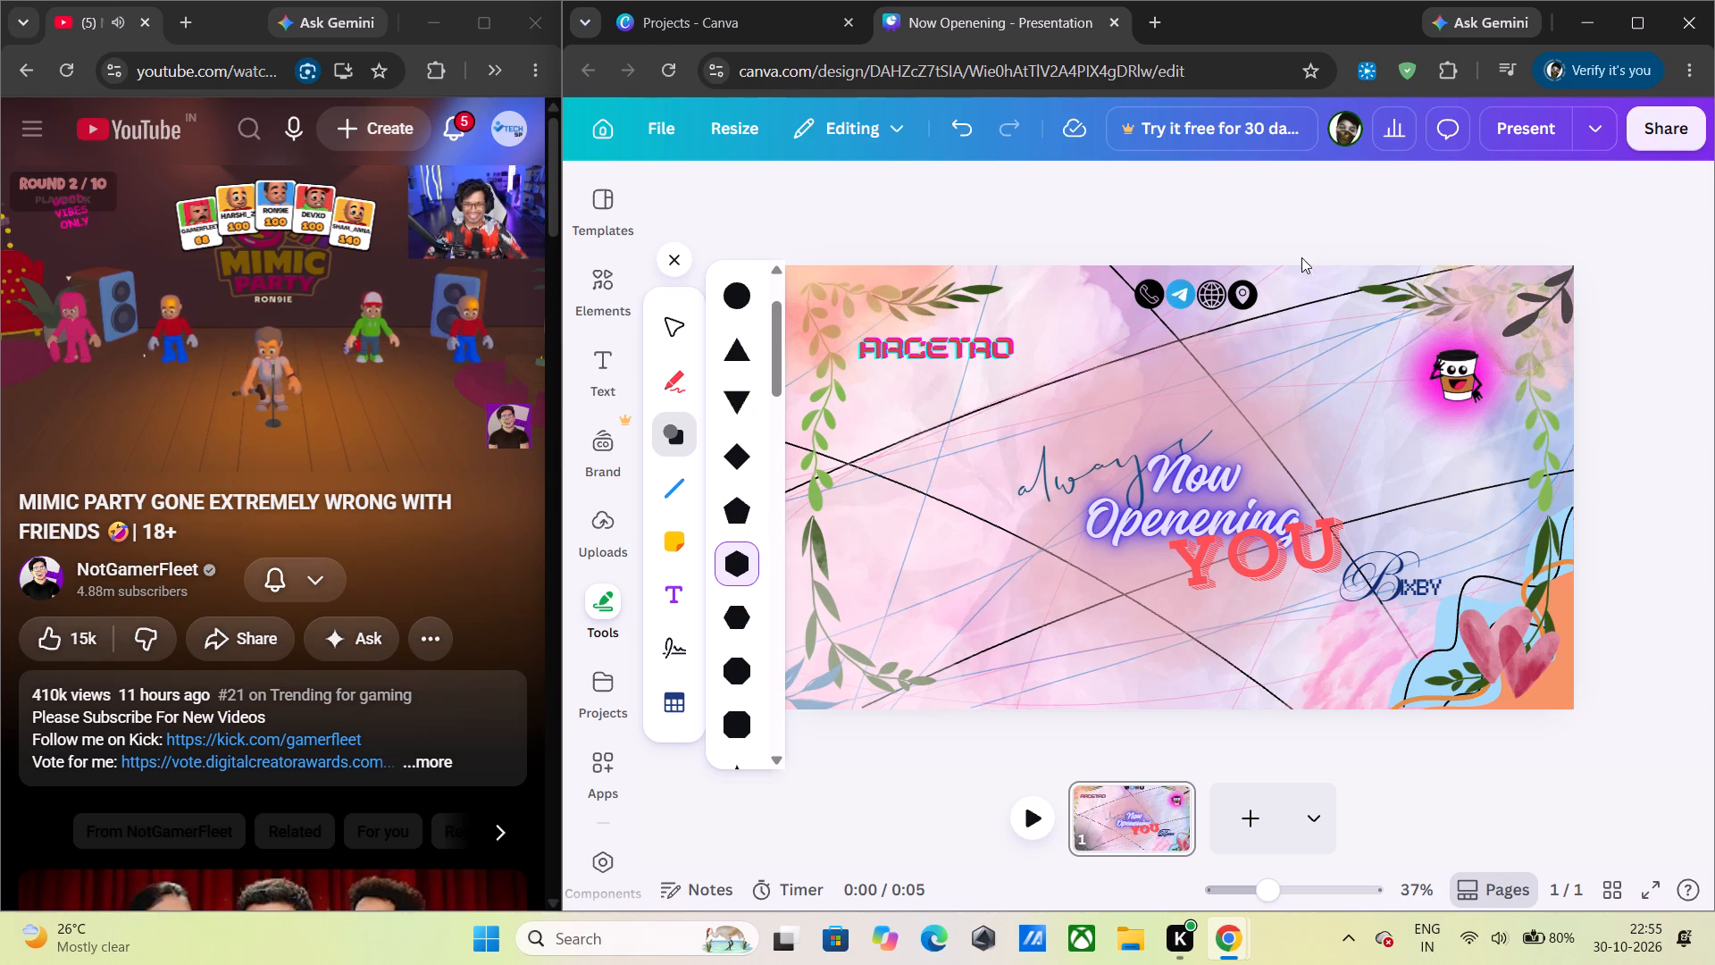
left_click(1272, 273)
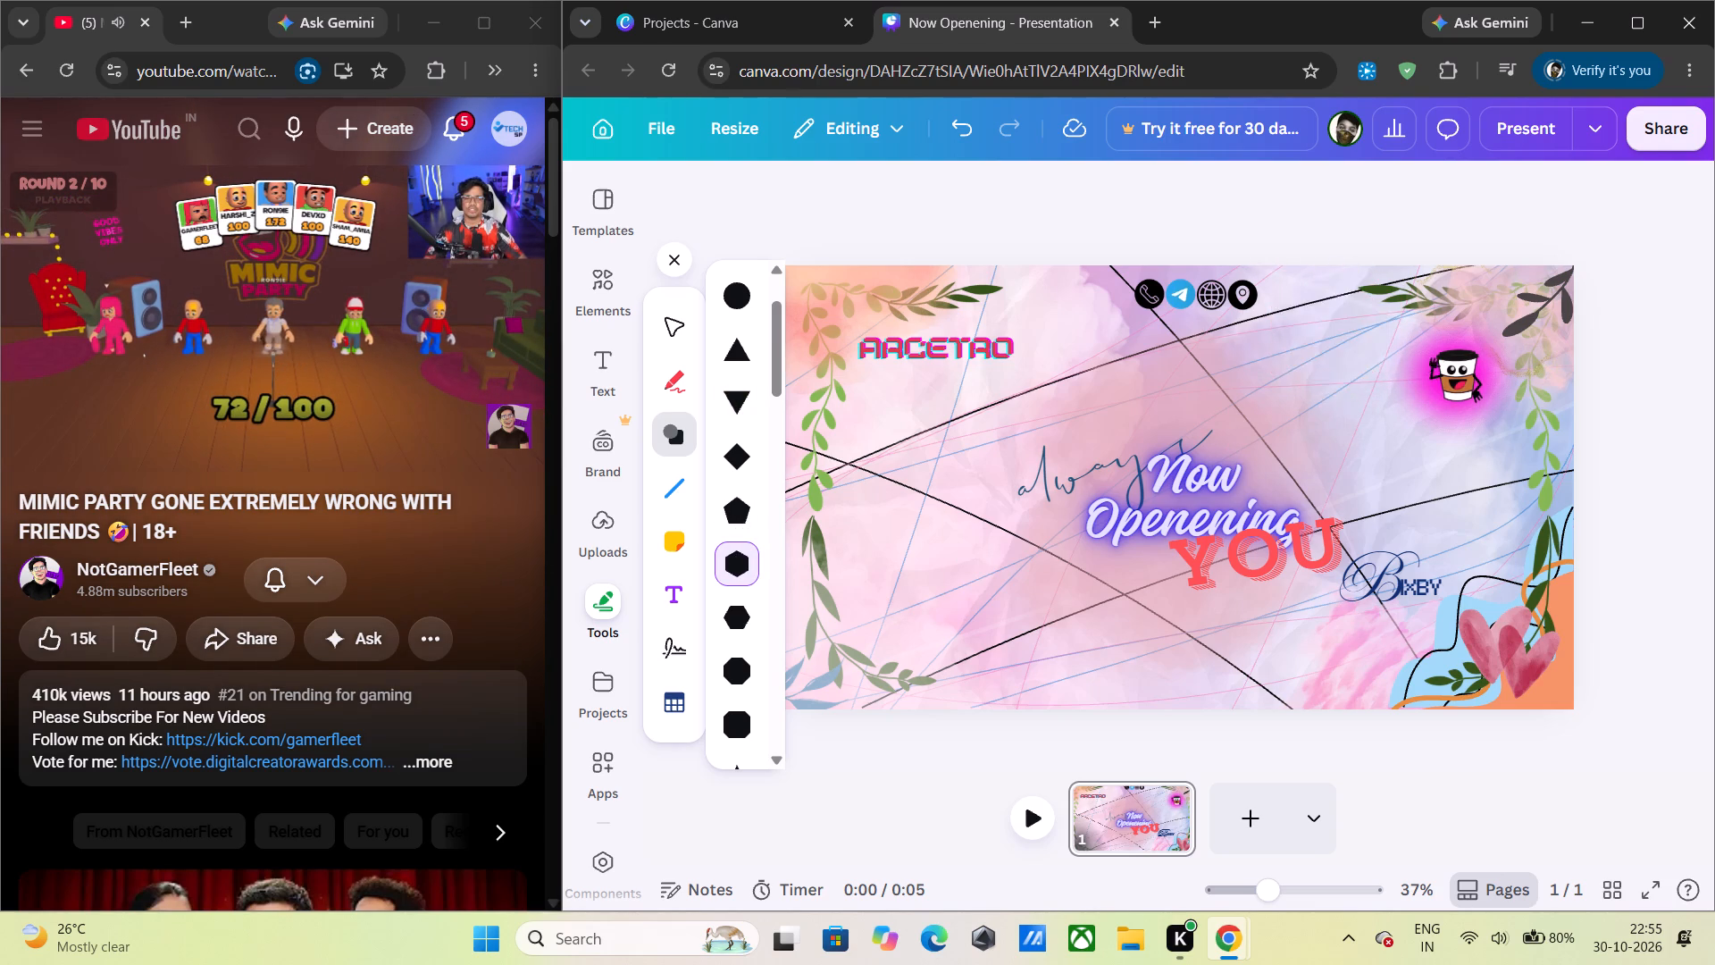
left_click(1421, 245)
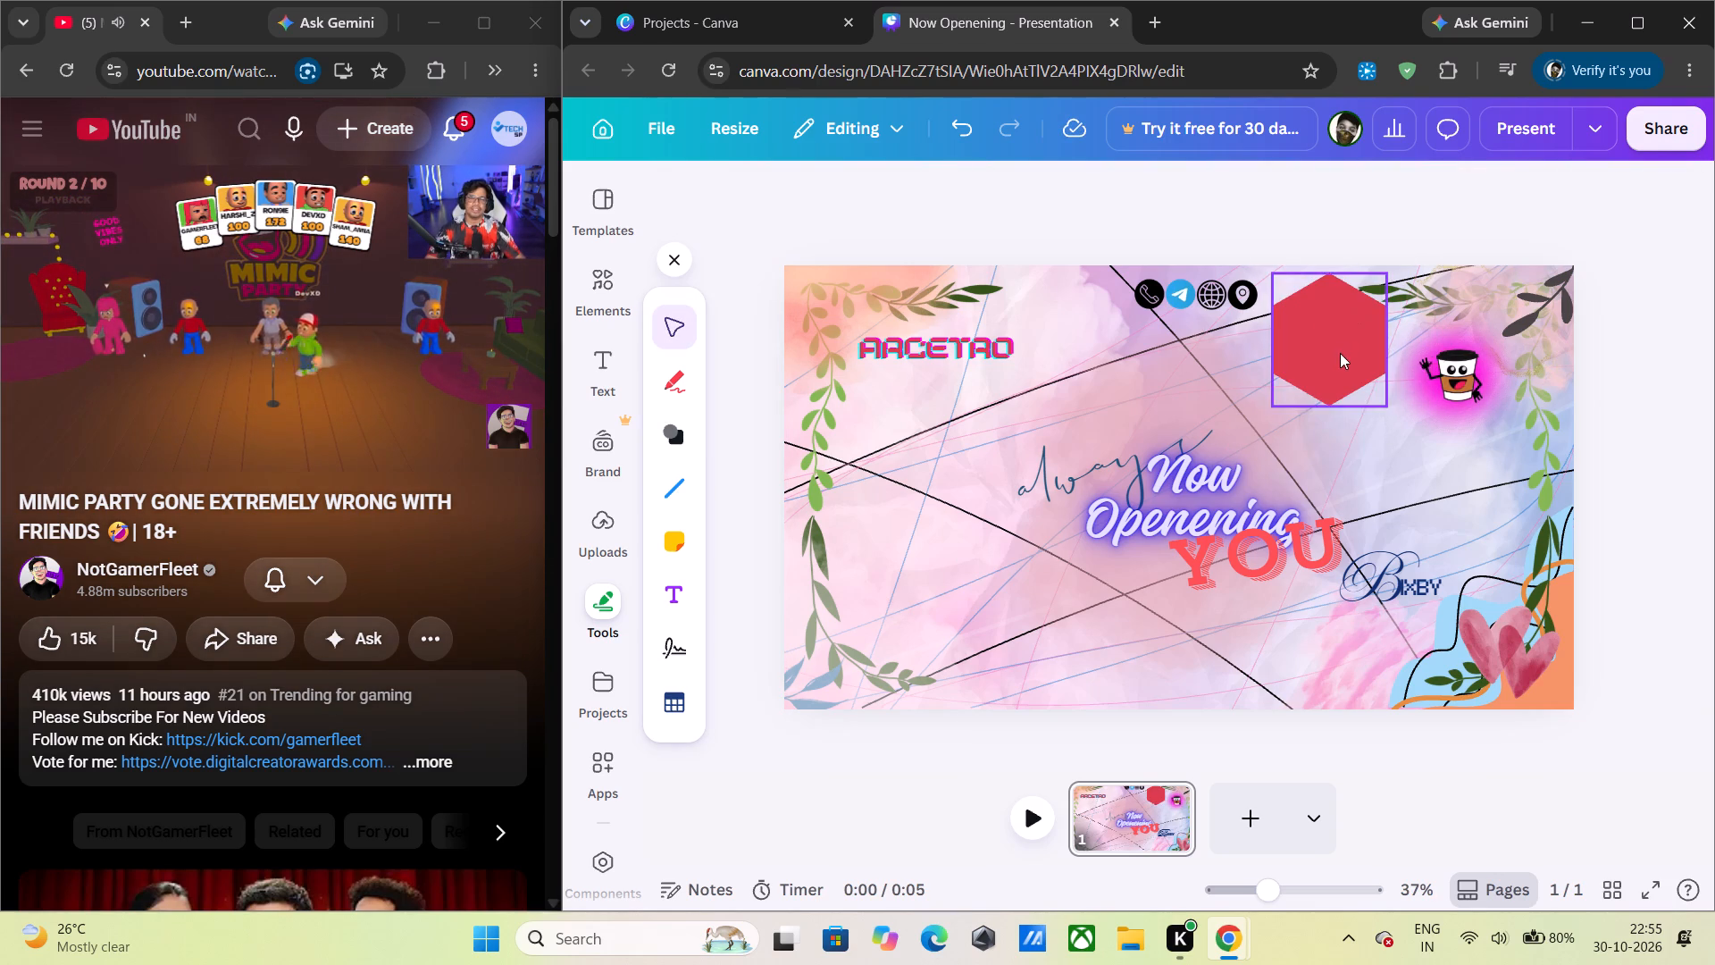
left_click_drag(1340, 354, 1341, 319)
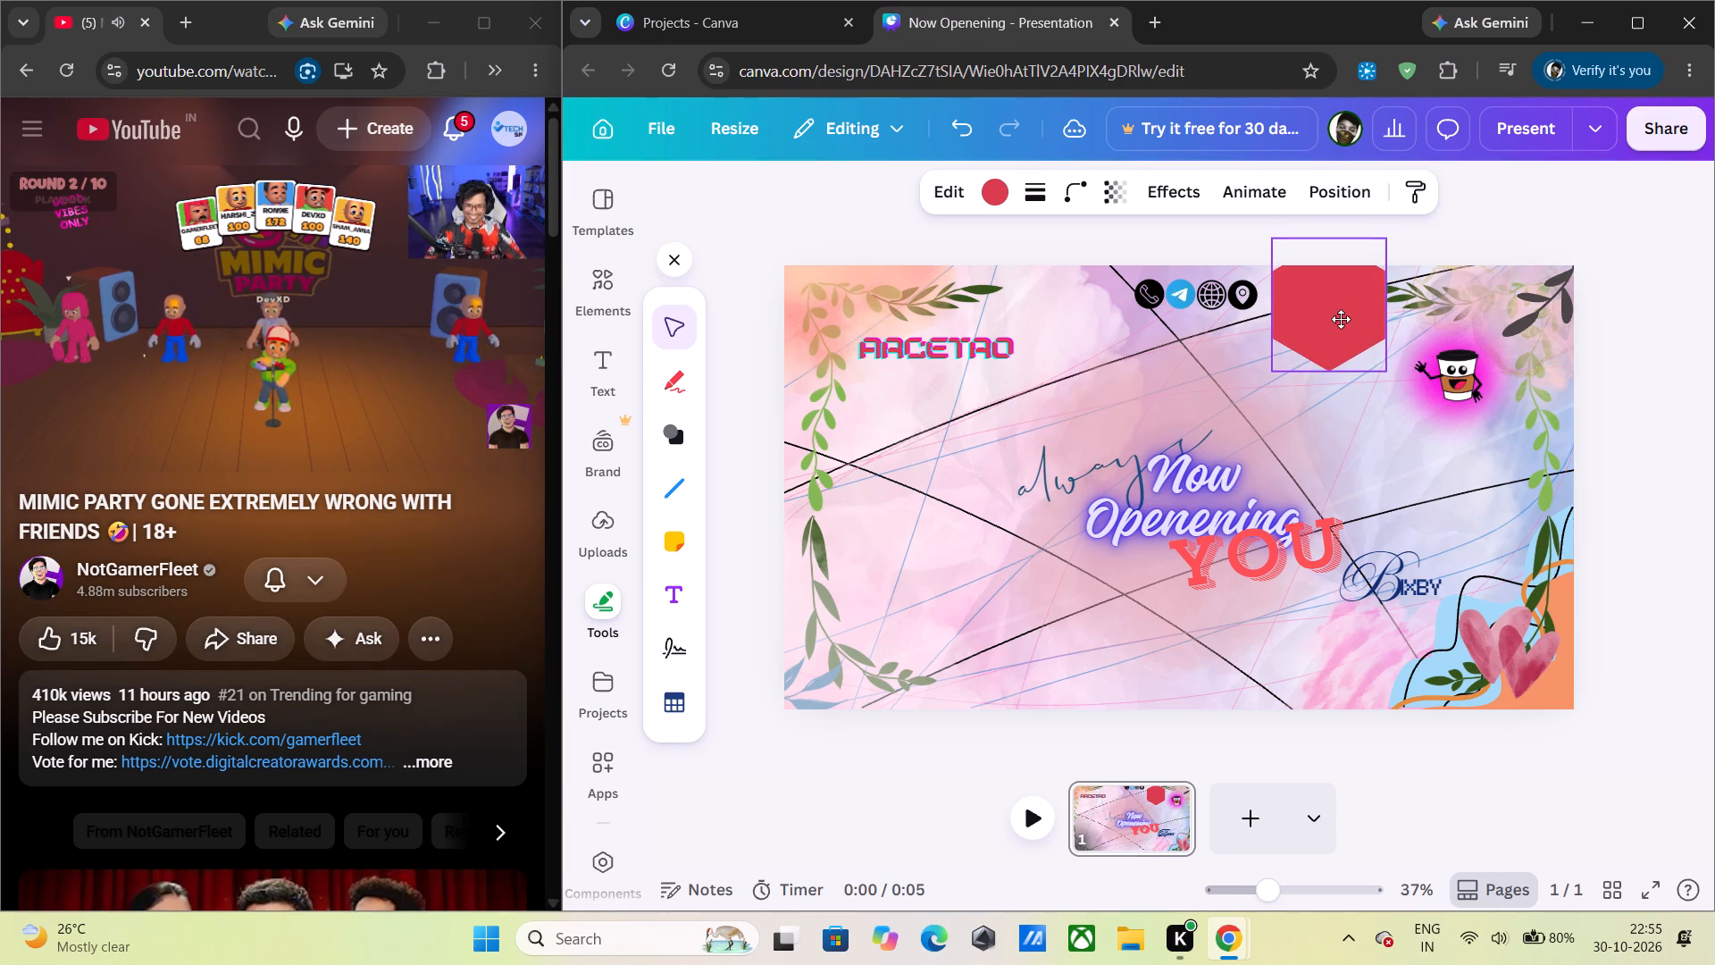
left_click_drag(1341, 319, 1368, 304)
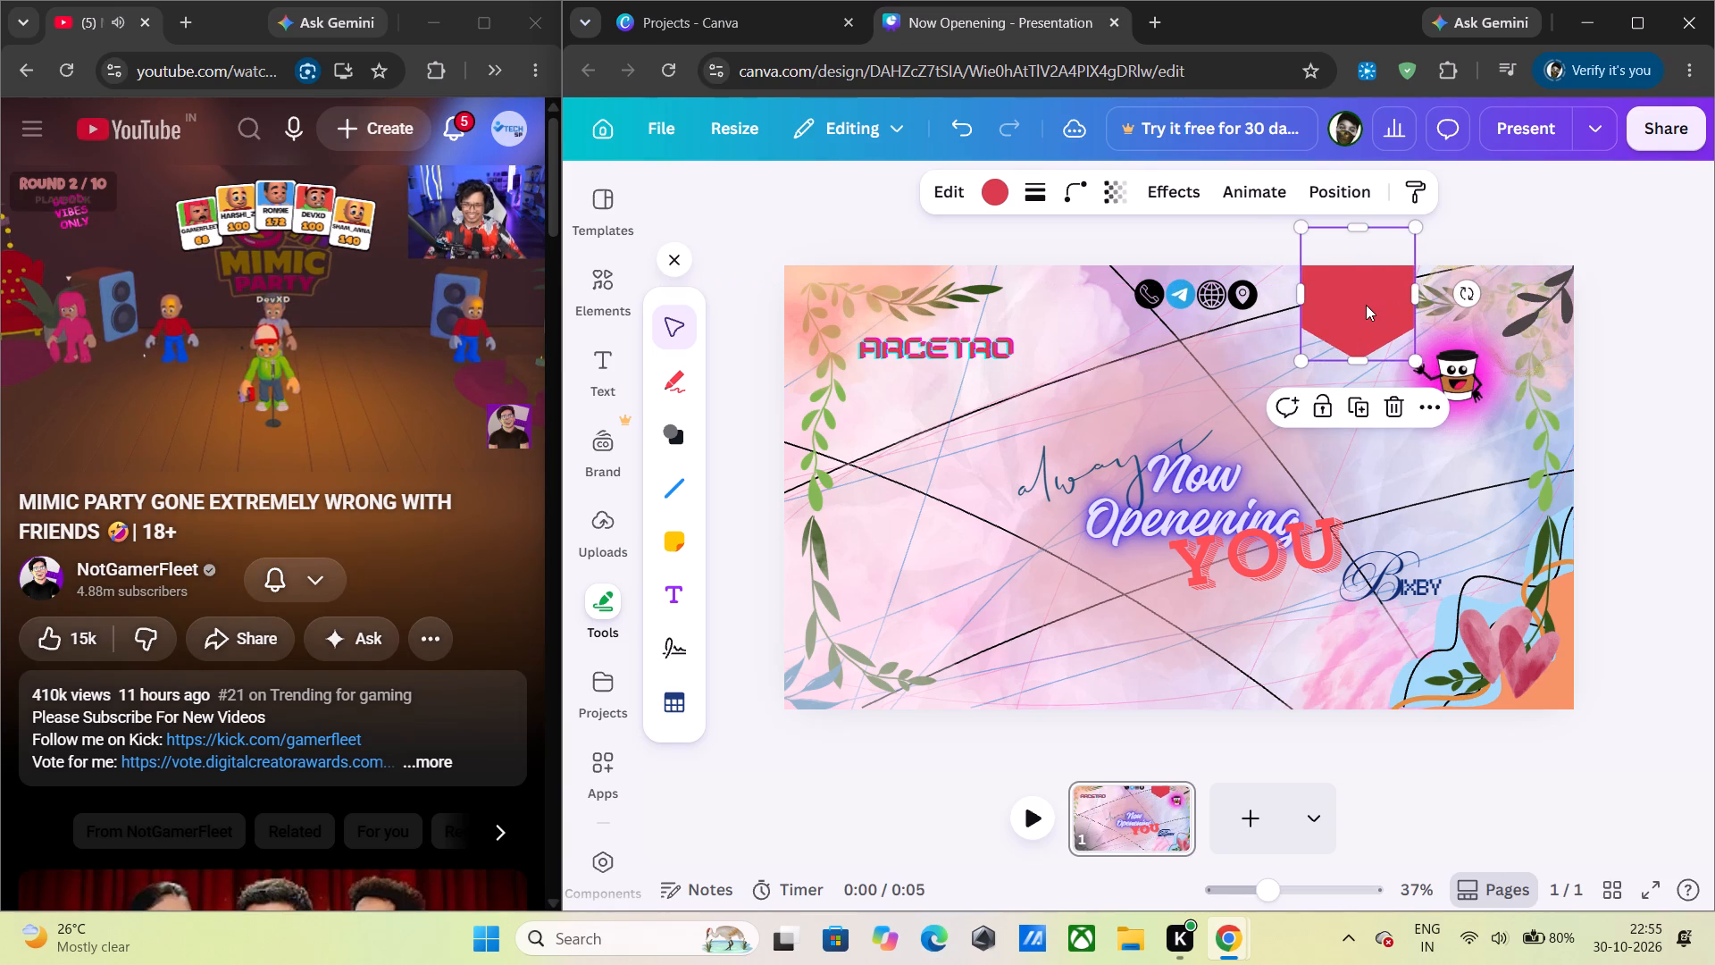
Send the hexagon behind the leaf decorations, directly above the curved black lines in the layer order, and nudge it up toward the top-right corner.
key("alt+1")
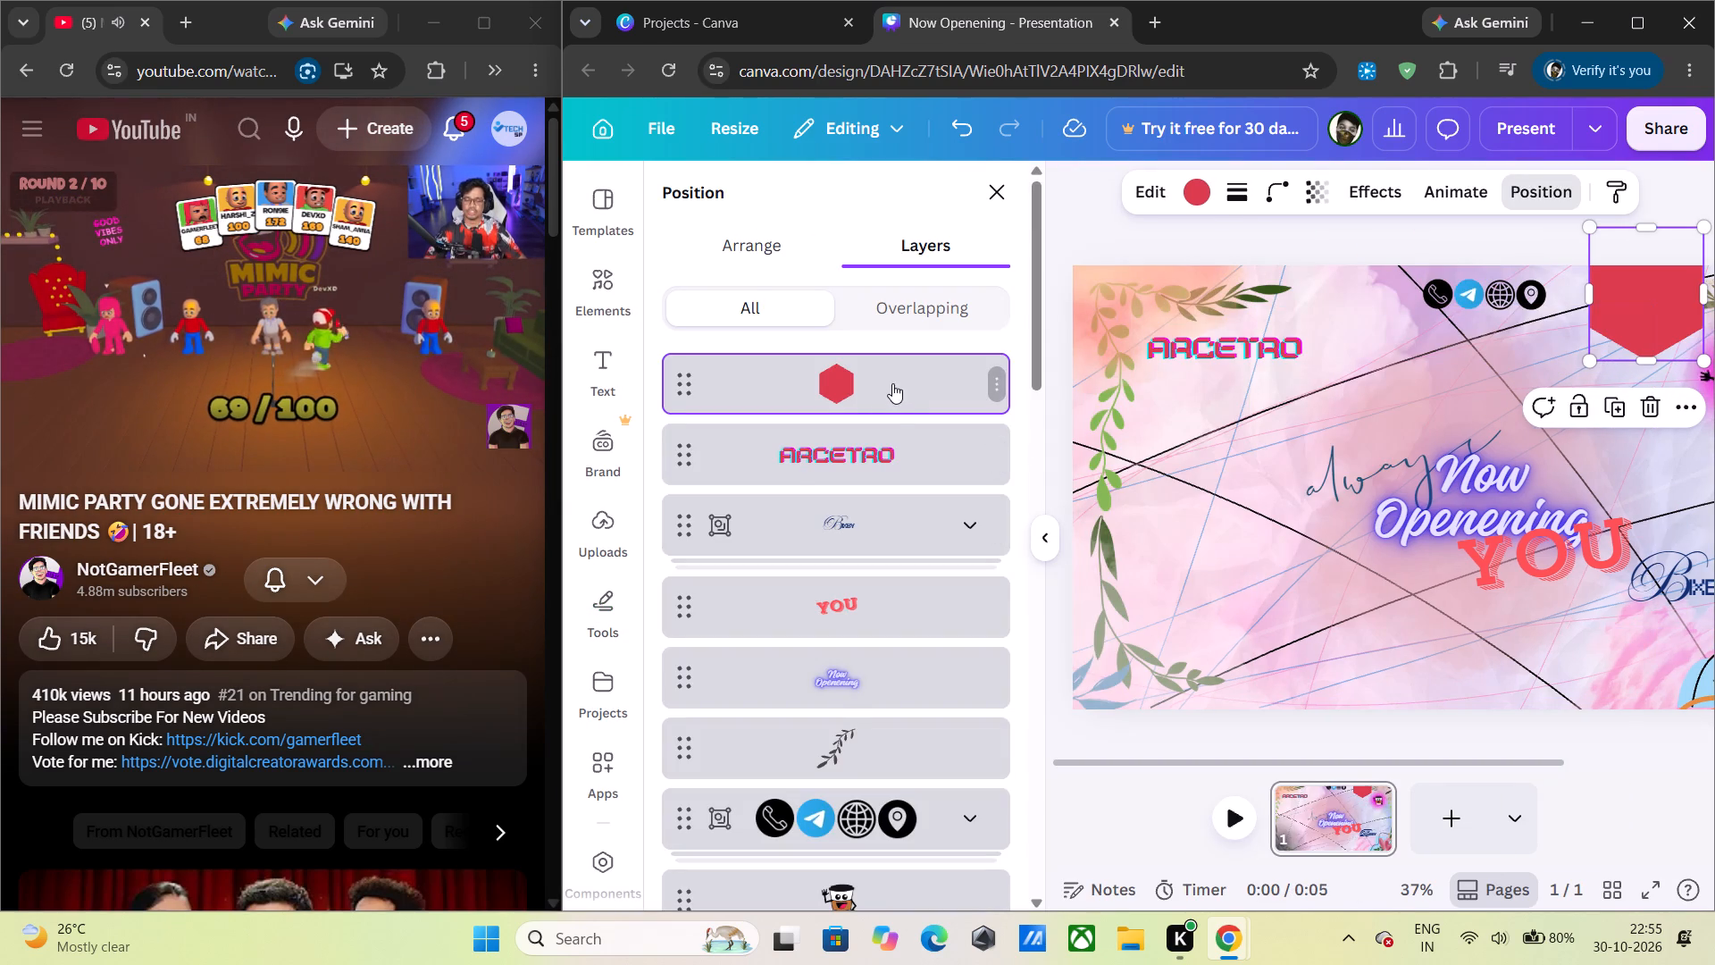
left_click_drag(892, 381, 902, 821)
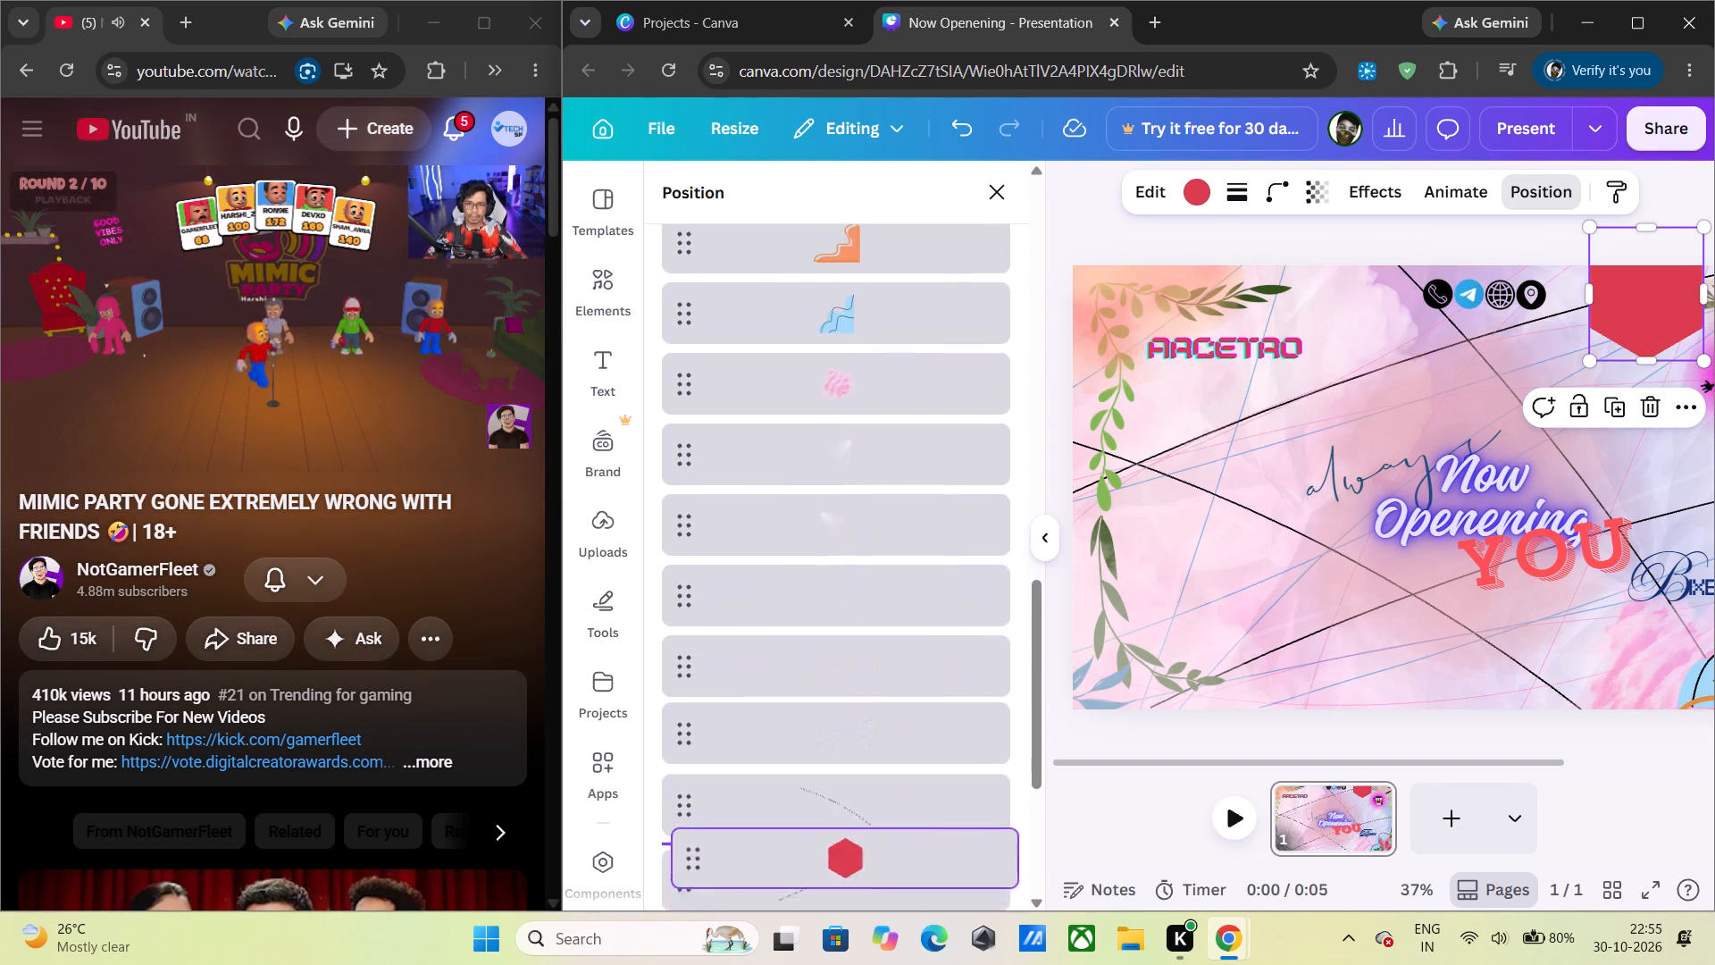
left_click_drag(902, 821, 899, 611)
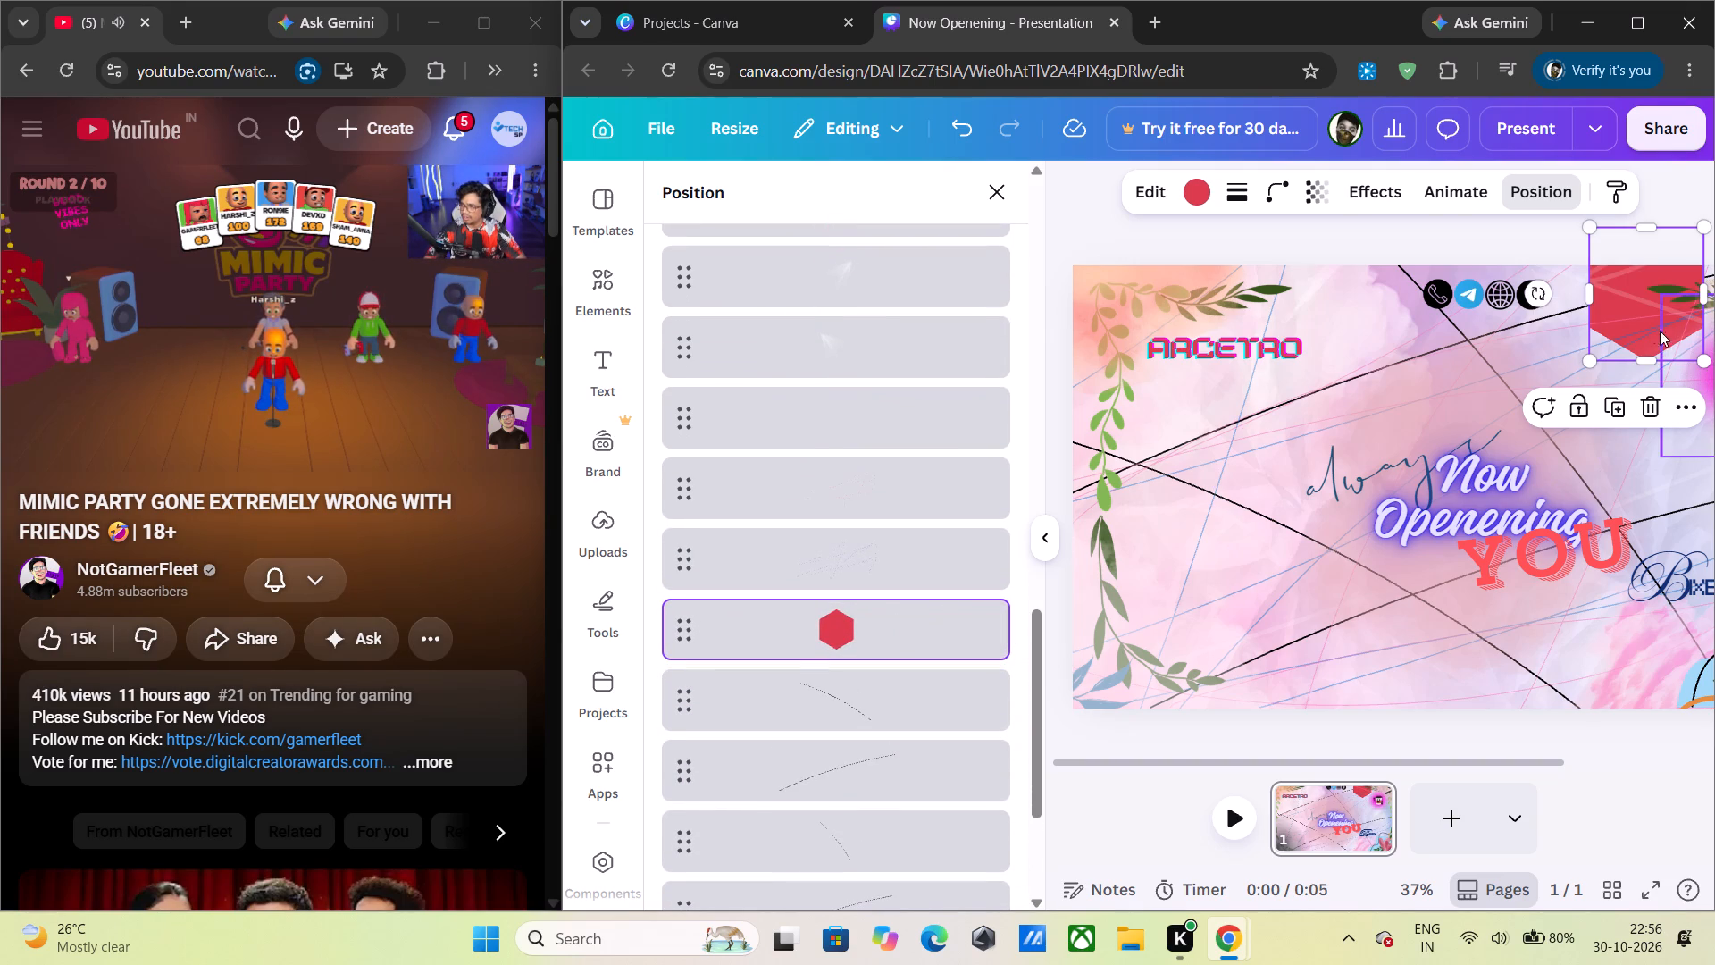
left_click_drag(1642, 320, 1655, 311)
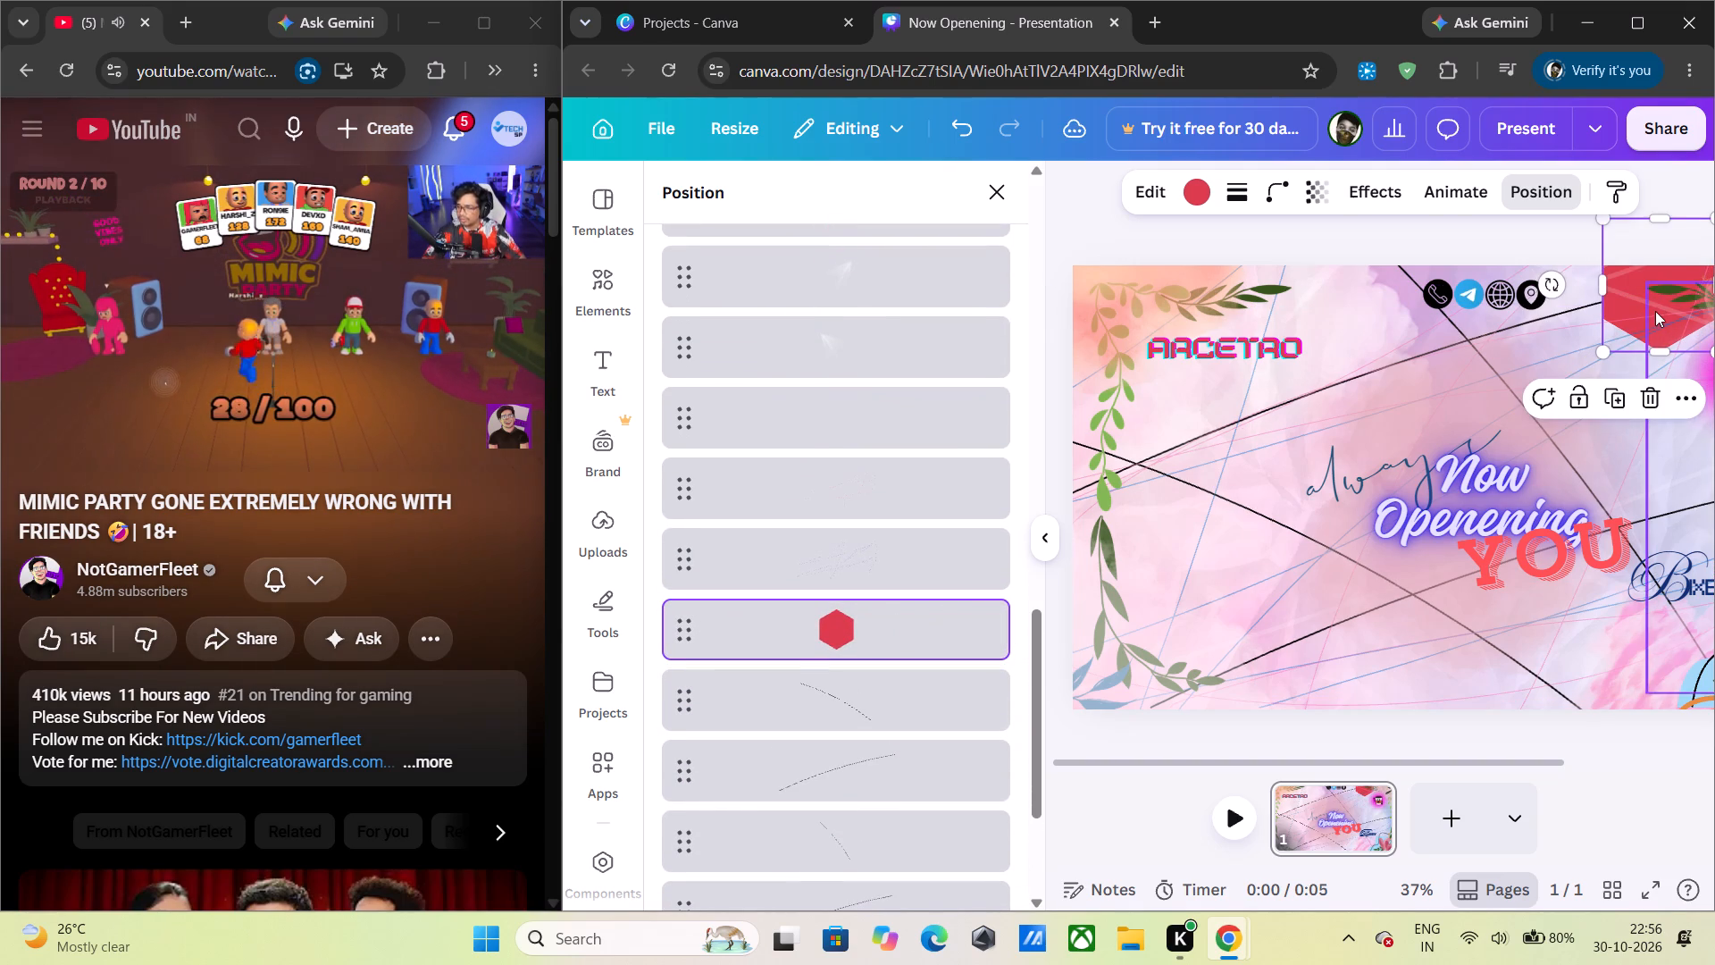
Try several of the design's colours on the hexagon and settle on the muted pink beside pastel magenta.
left_click(1199, 198)
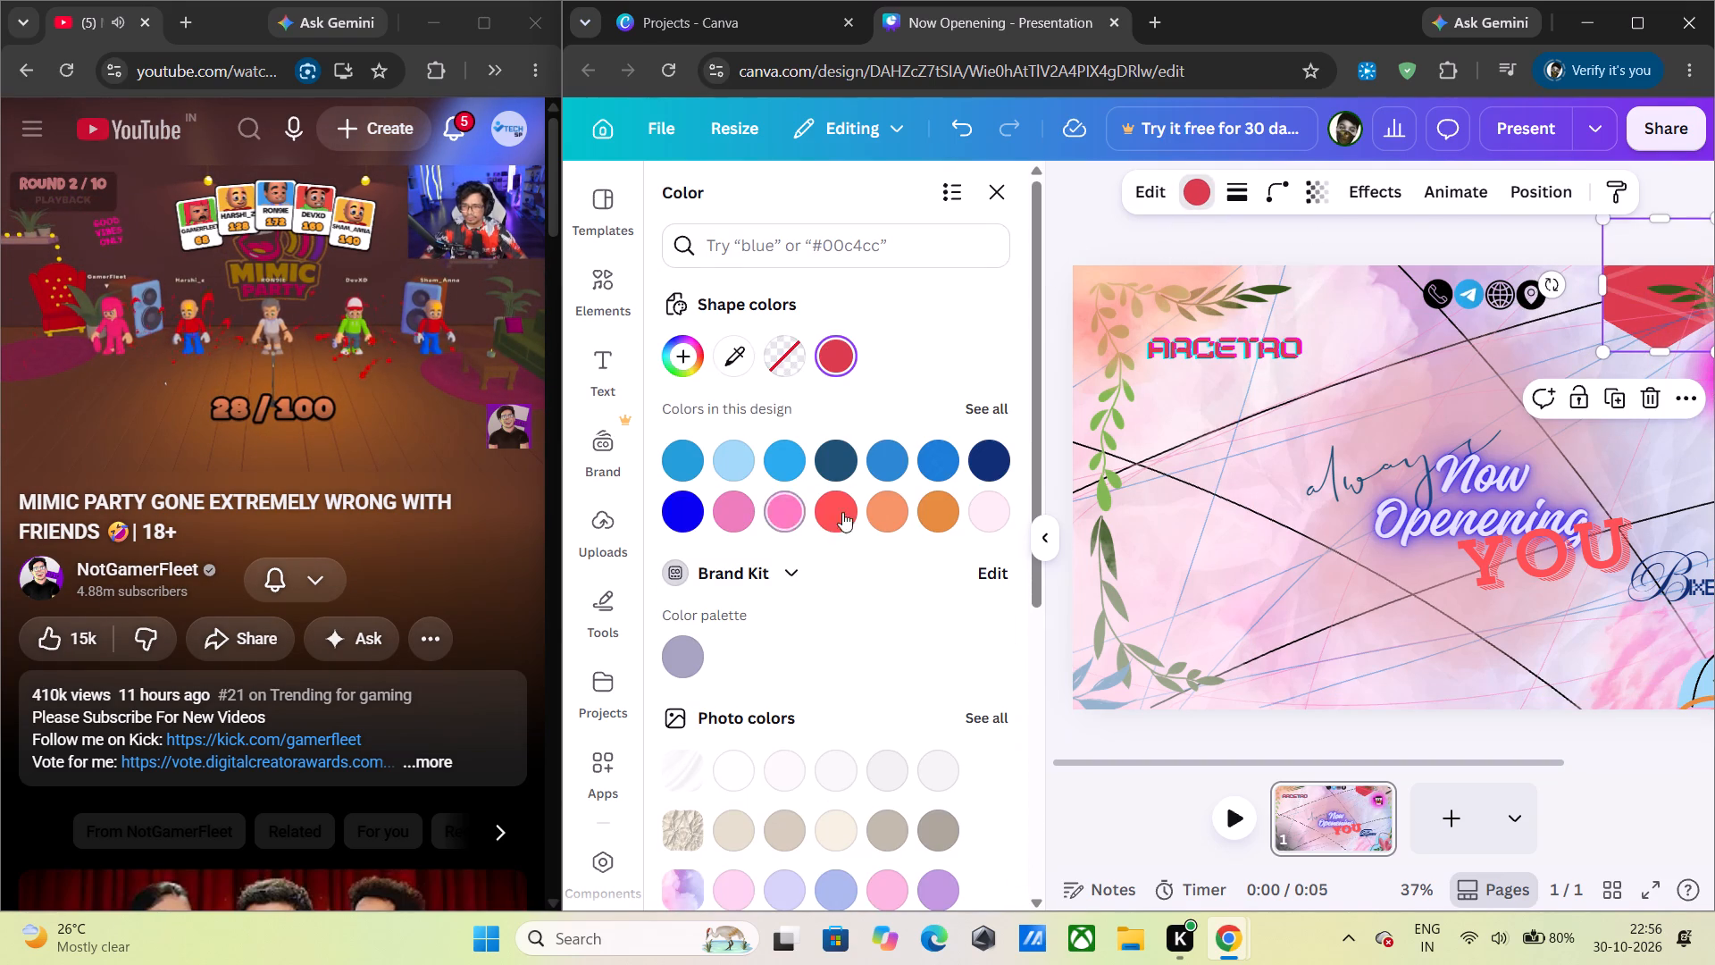
left_click(1001, 512)
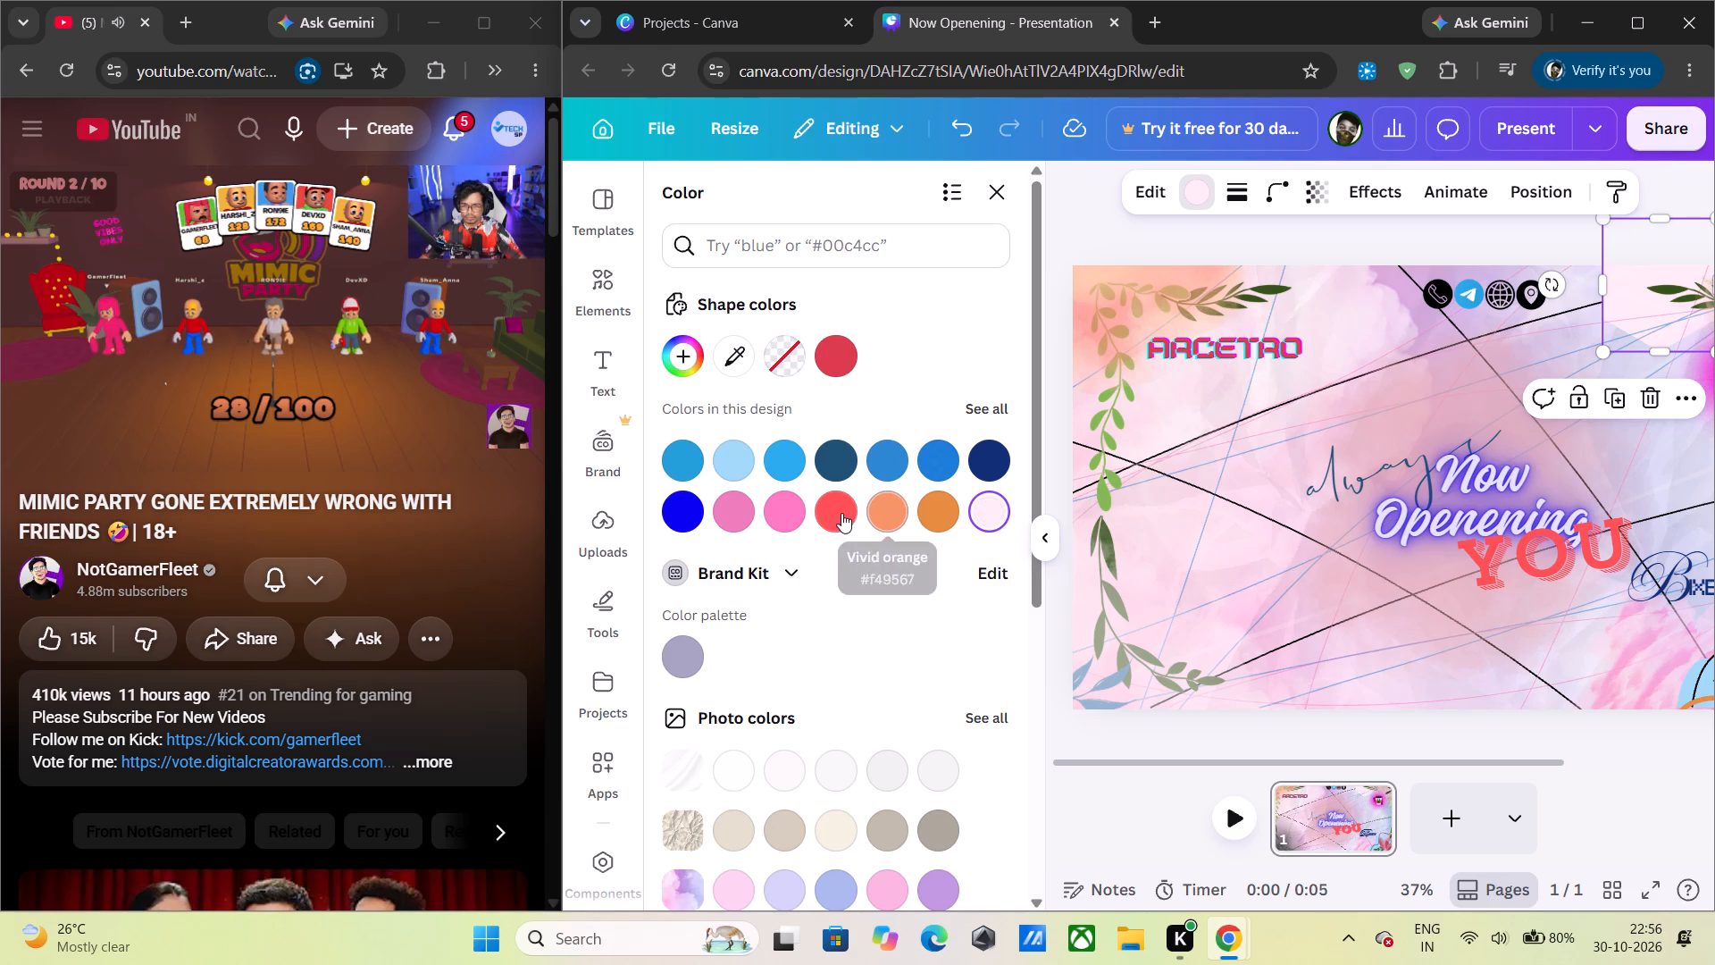
left_click(841, 513)
left_click(788, 516)
left_click(749, 518)
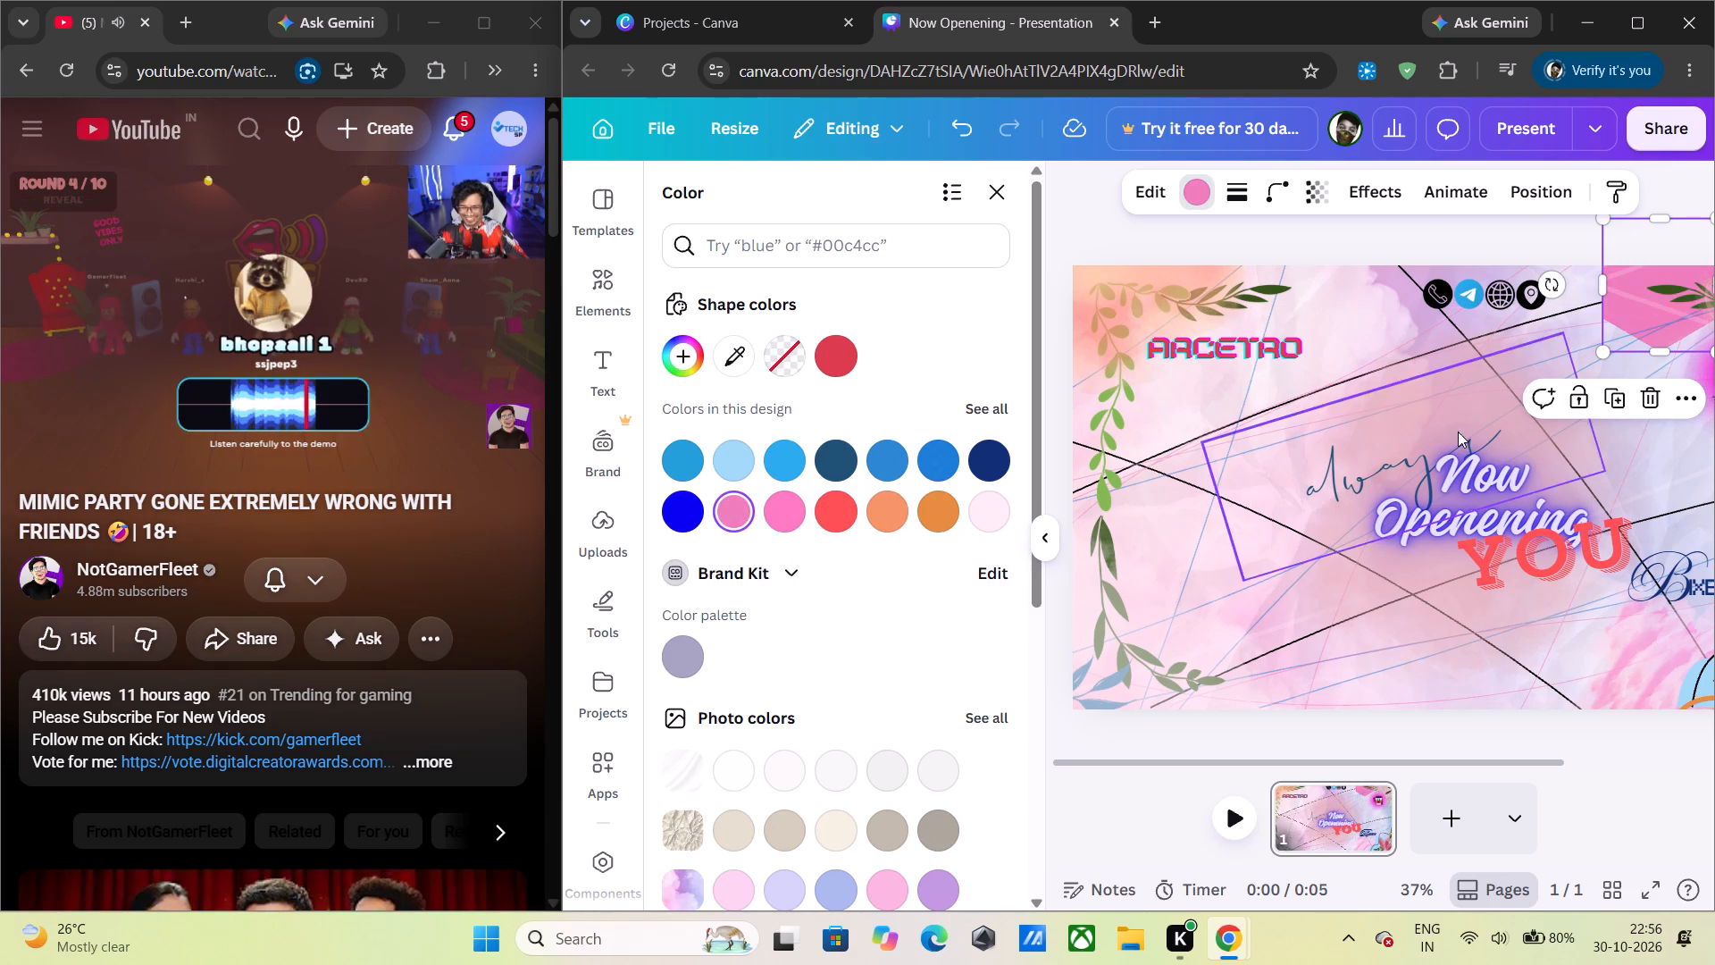
left_click(1036, 548)
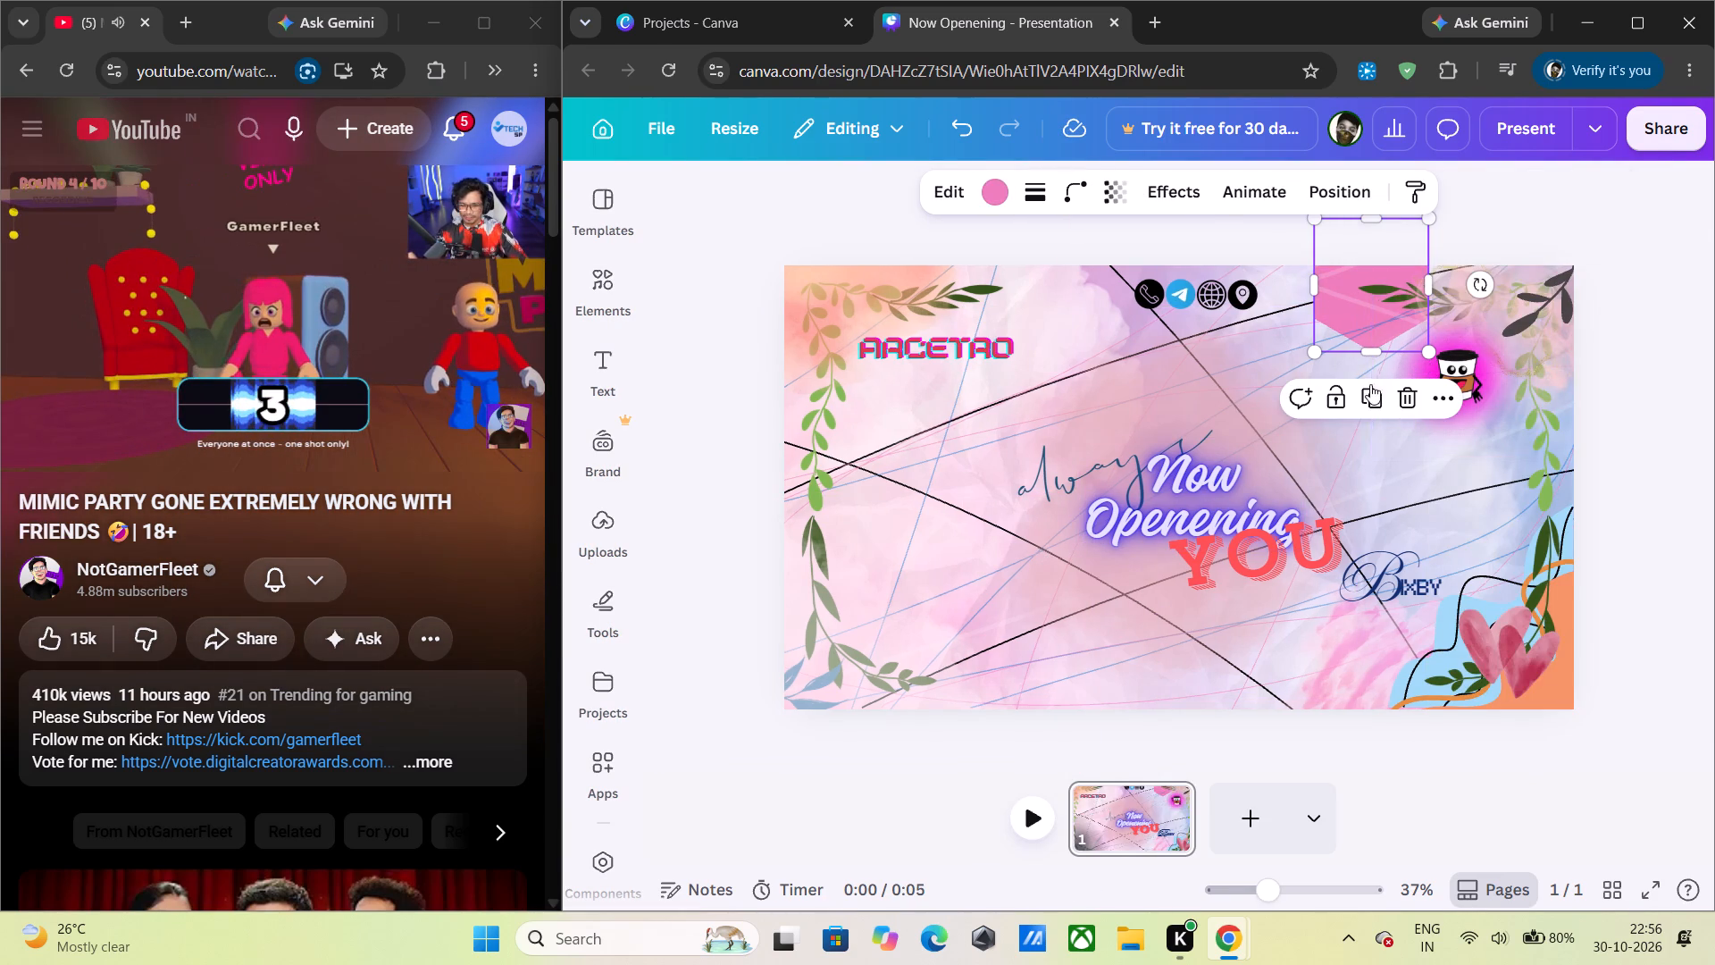
Tilt the pink hexagon clockwise and shift it slightly up and right along the banner's top edge.
left_click_drag(1480, 281, 1488, 357)
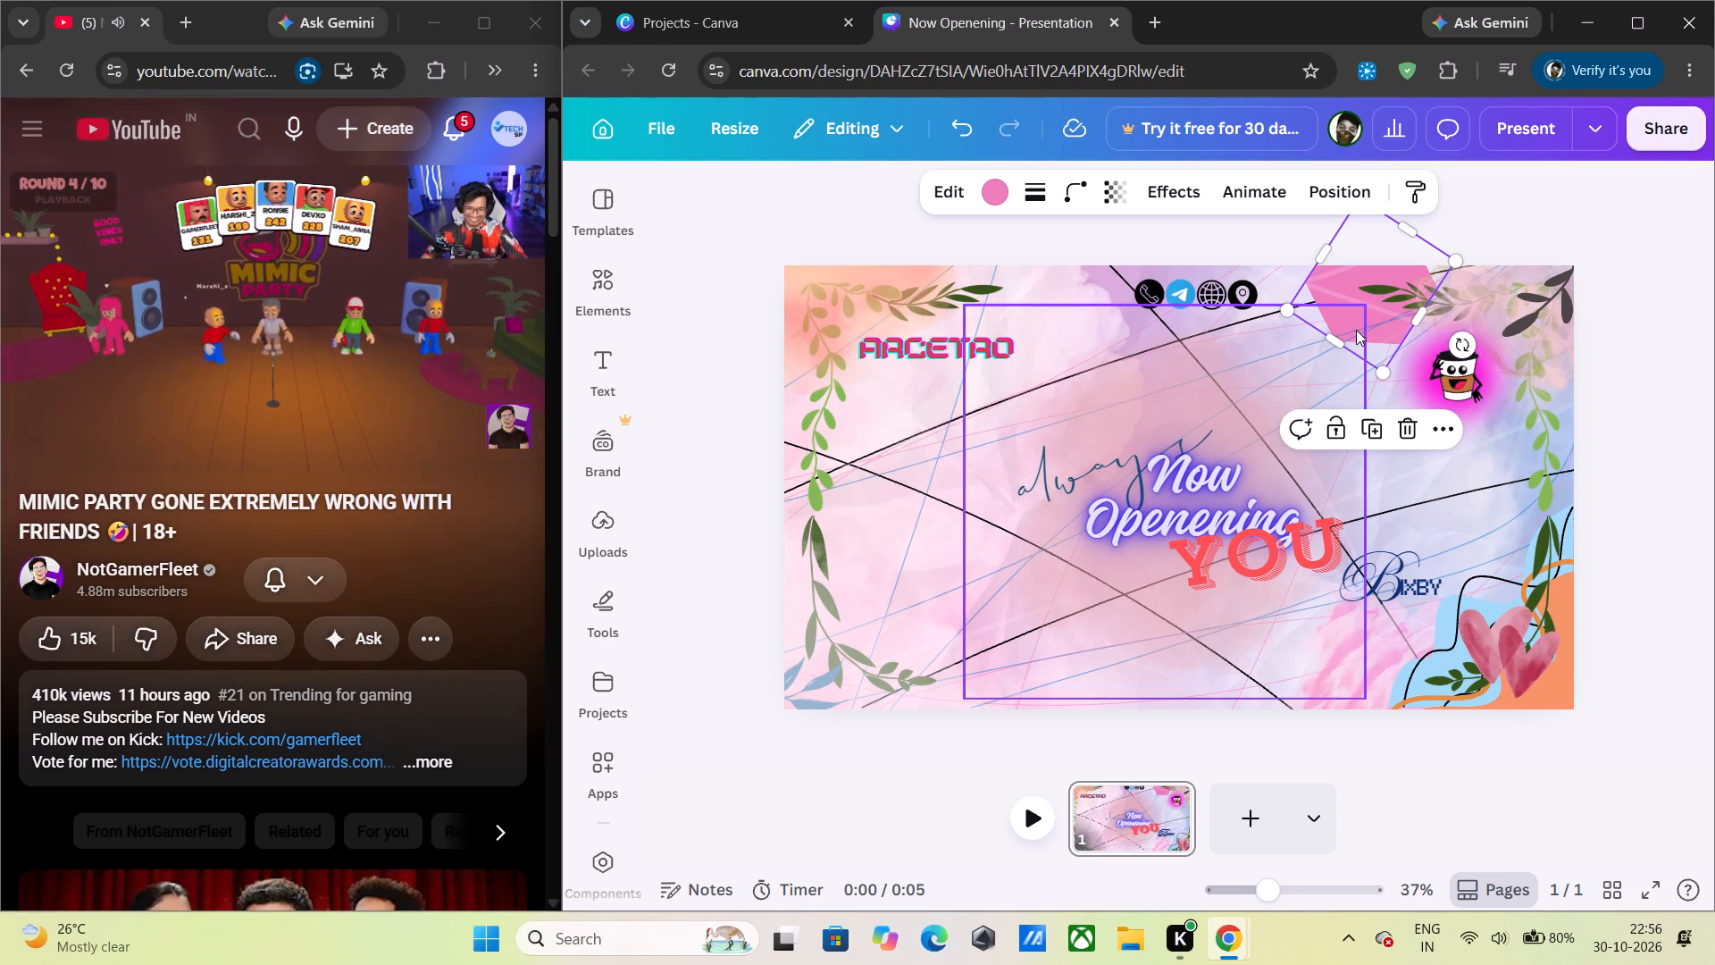
left_click_drag(1359, 241, 1370, 233)
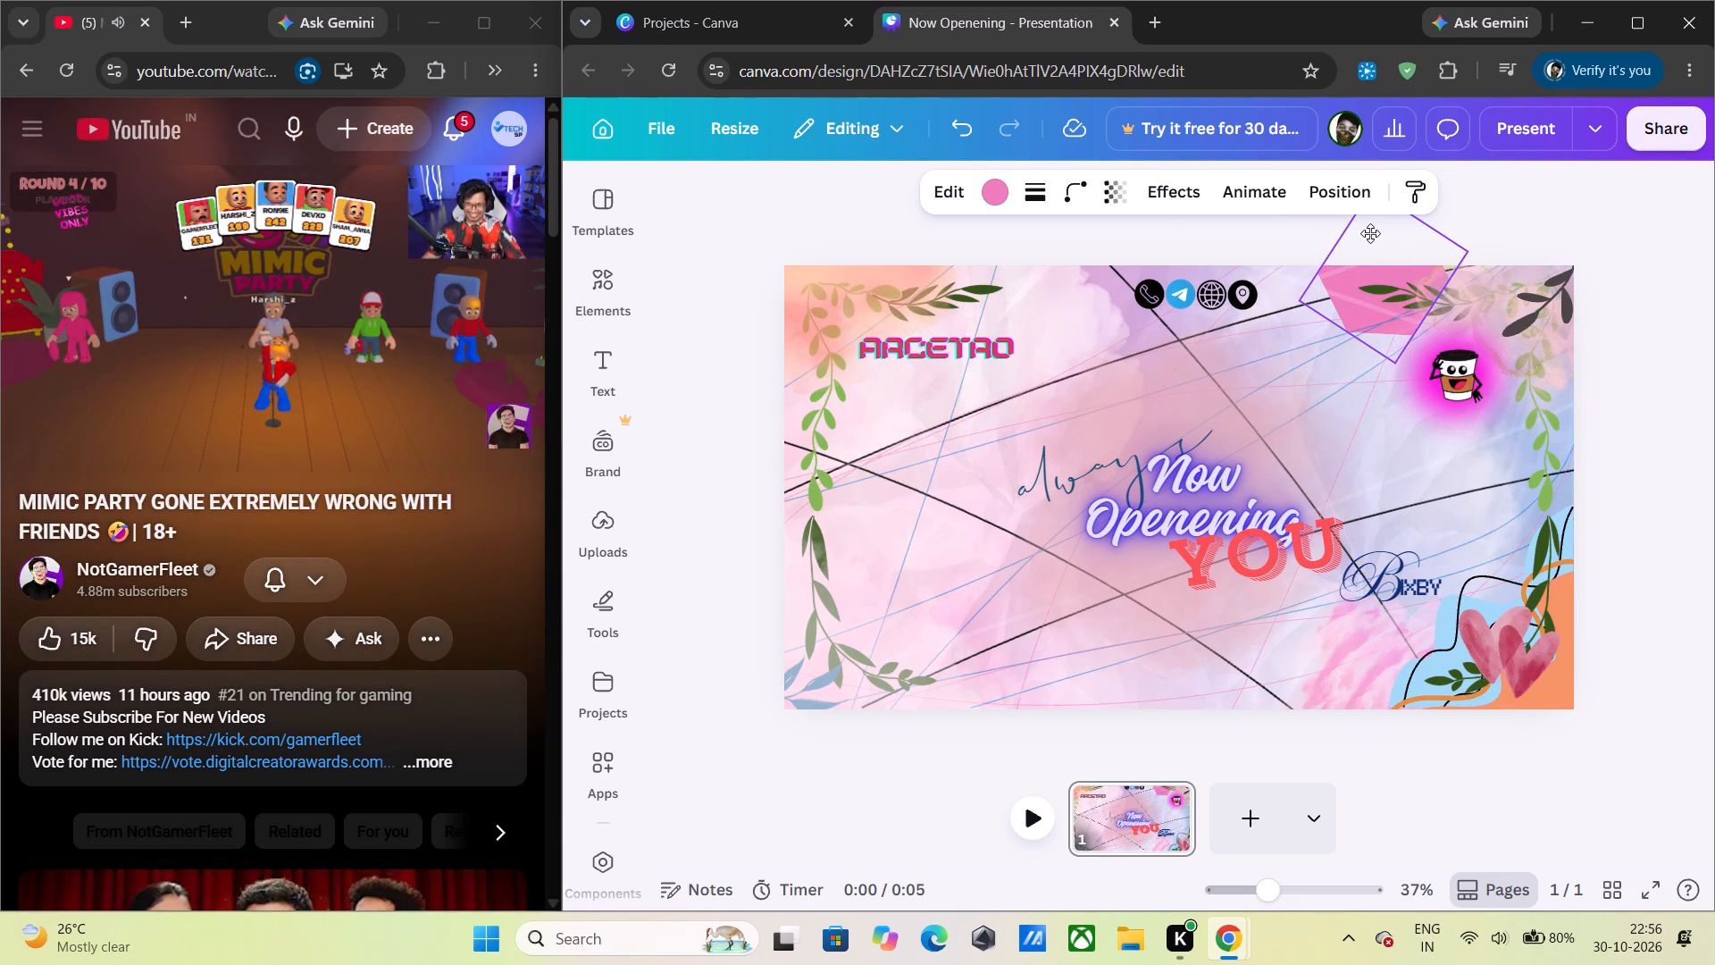
left_click_drag(1370, 233, 1370, 232)
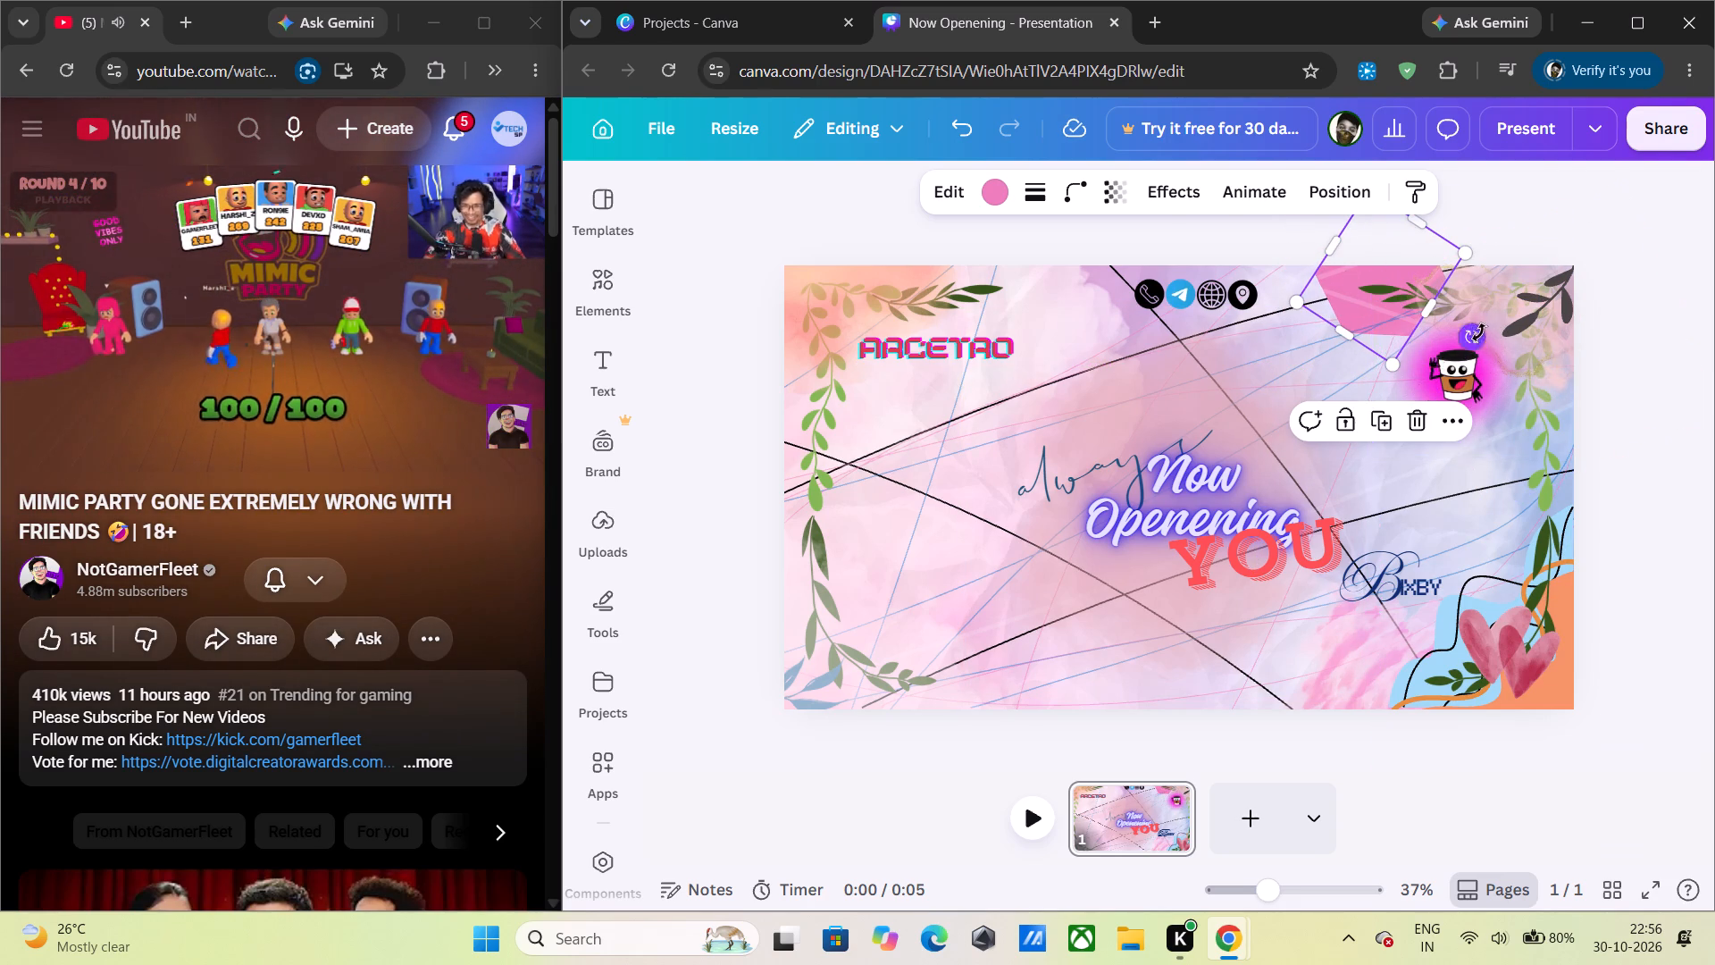
Rotate the pink hexagon at the banner's top edge slightly further clockwise.
left_click_drag(1478, 332, 1476, 345)
left_click(1536, 218)
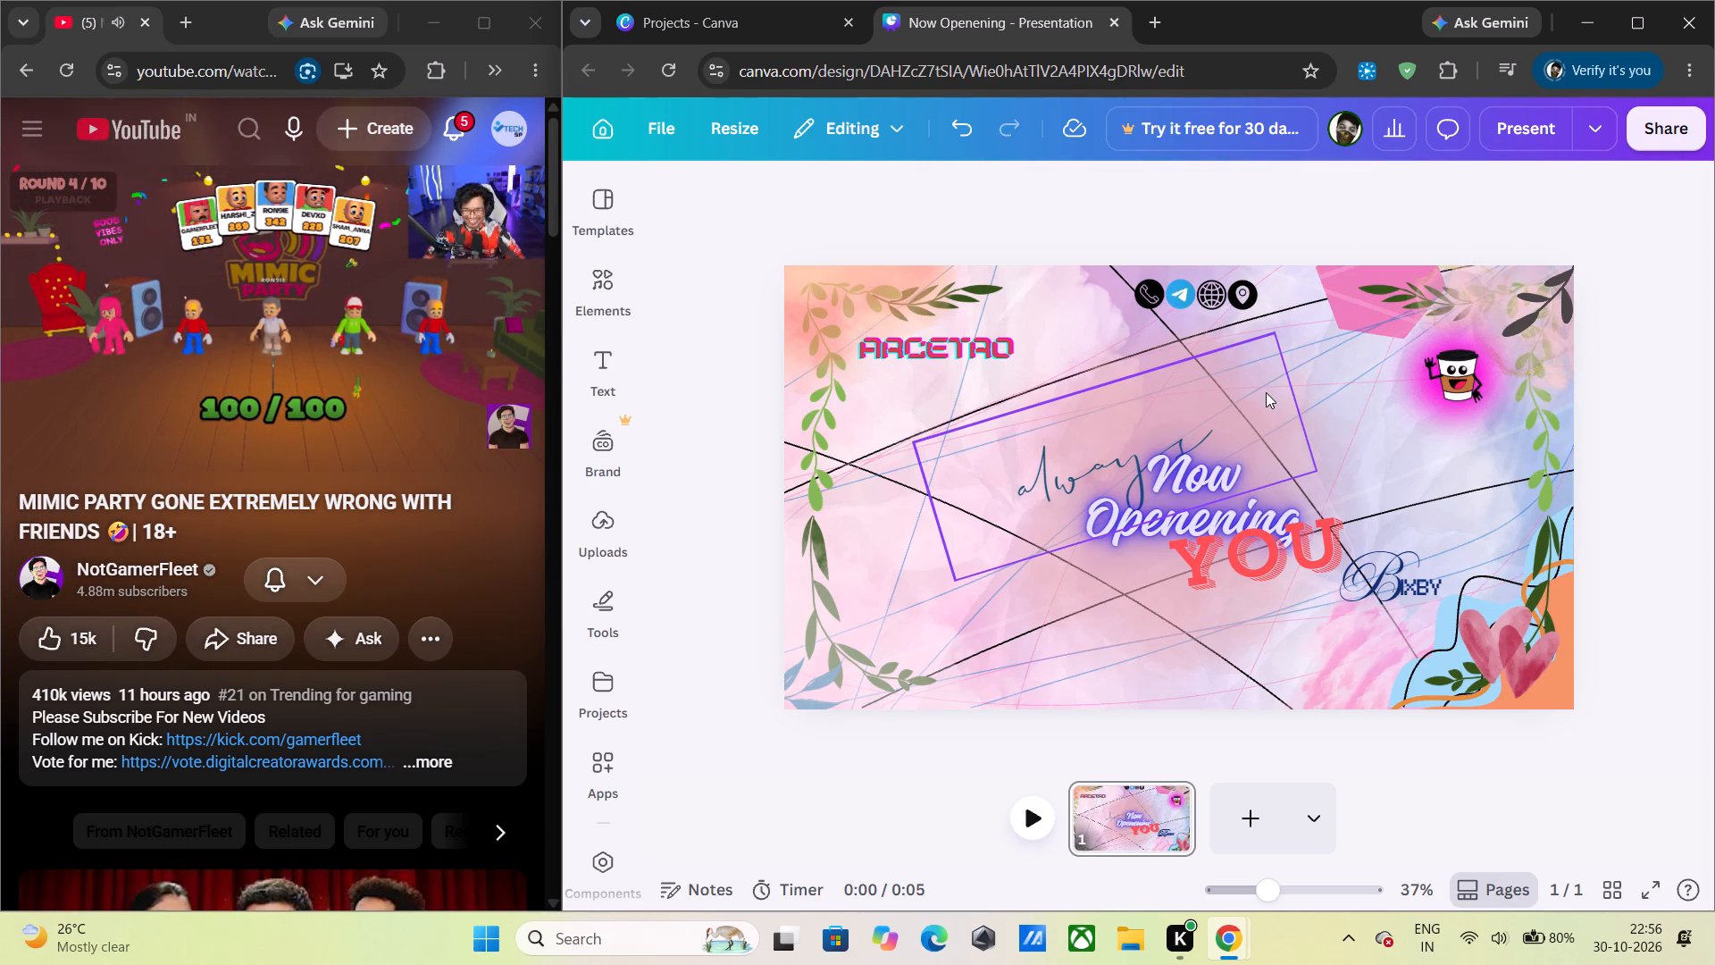
Select the pink hexagon from the layer list and recolour it to the custom stronger pink #F262B1.
key("alt+1")
scroll(737, 782, "down", 5)
scroll(937, 660, "down", 6)
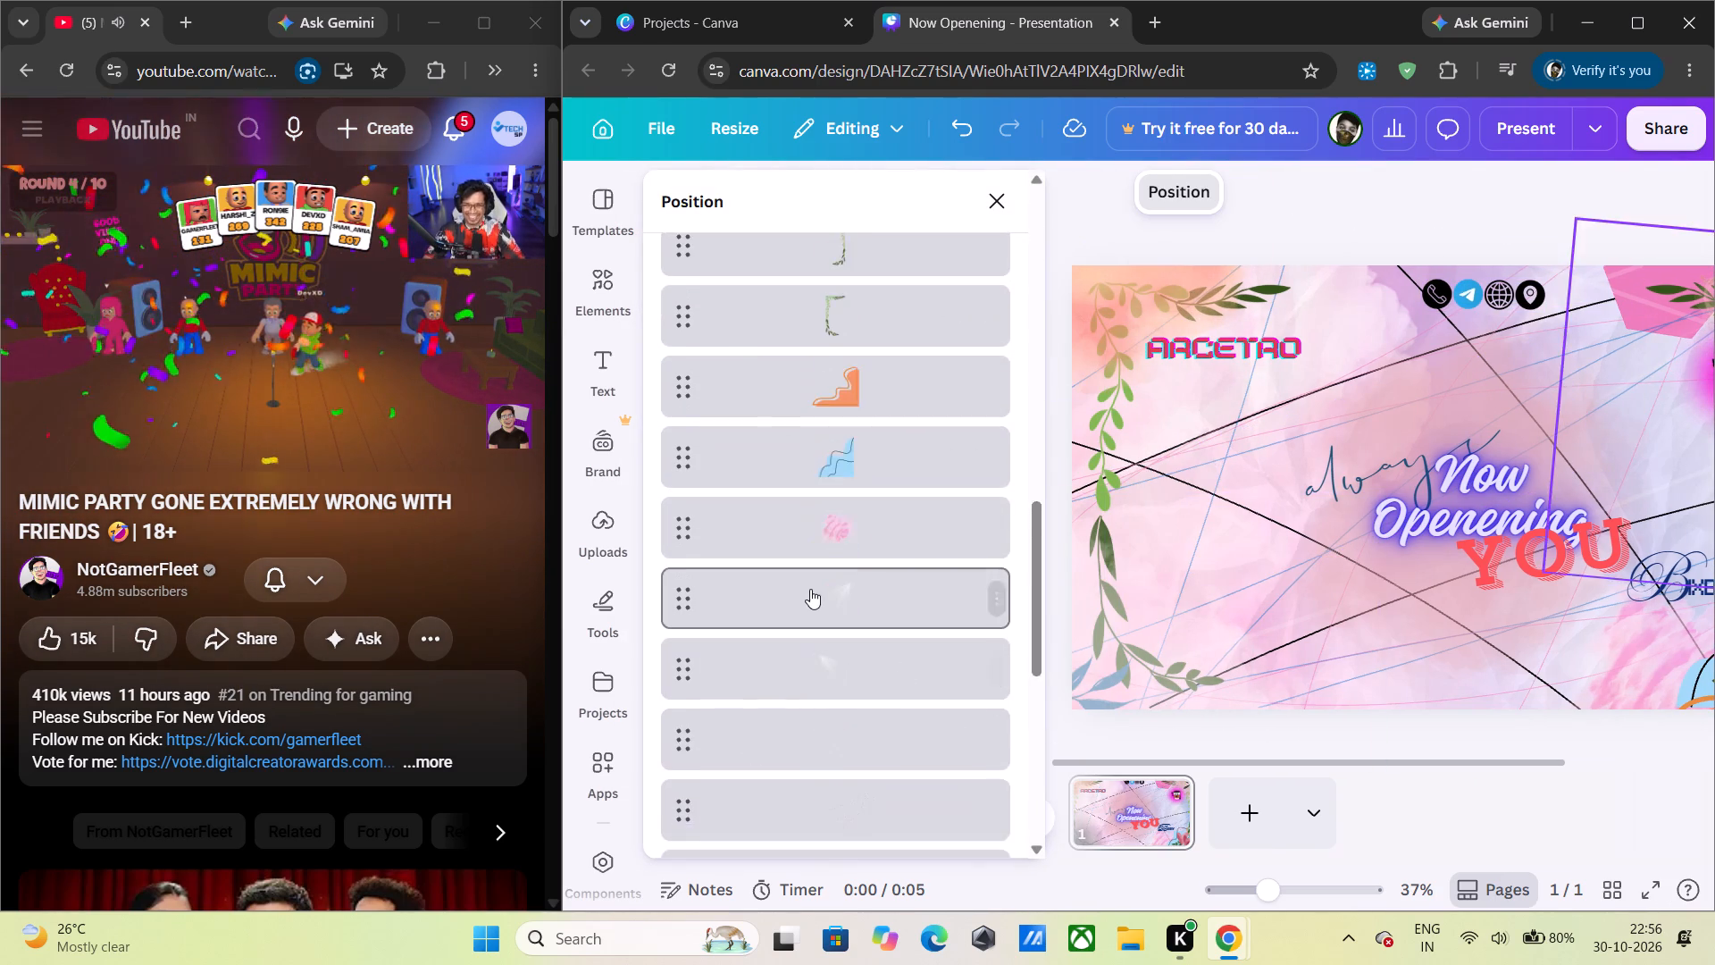
scroll(810, 589, "down", 8)
scroll(820, 583, "up", 2)
left_click(856, 512)
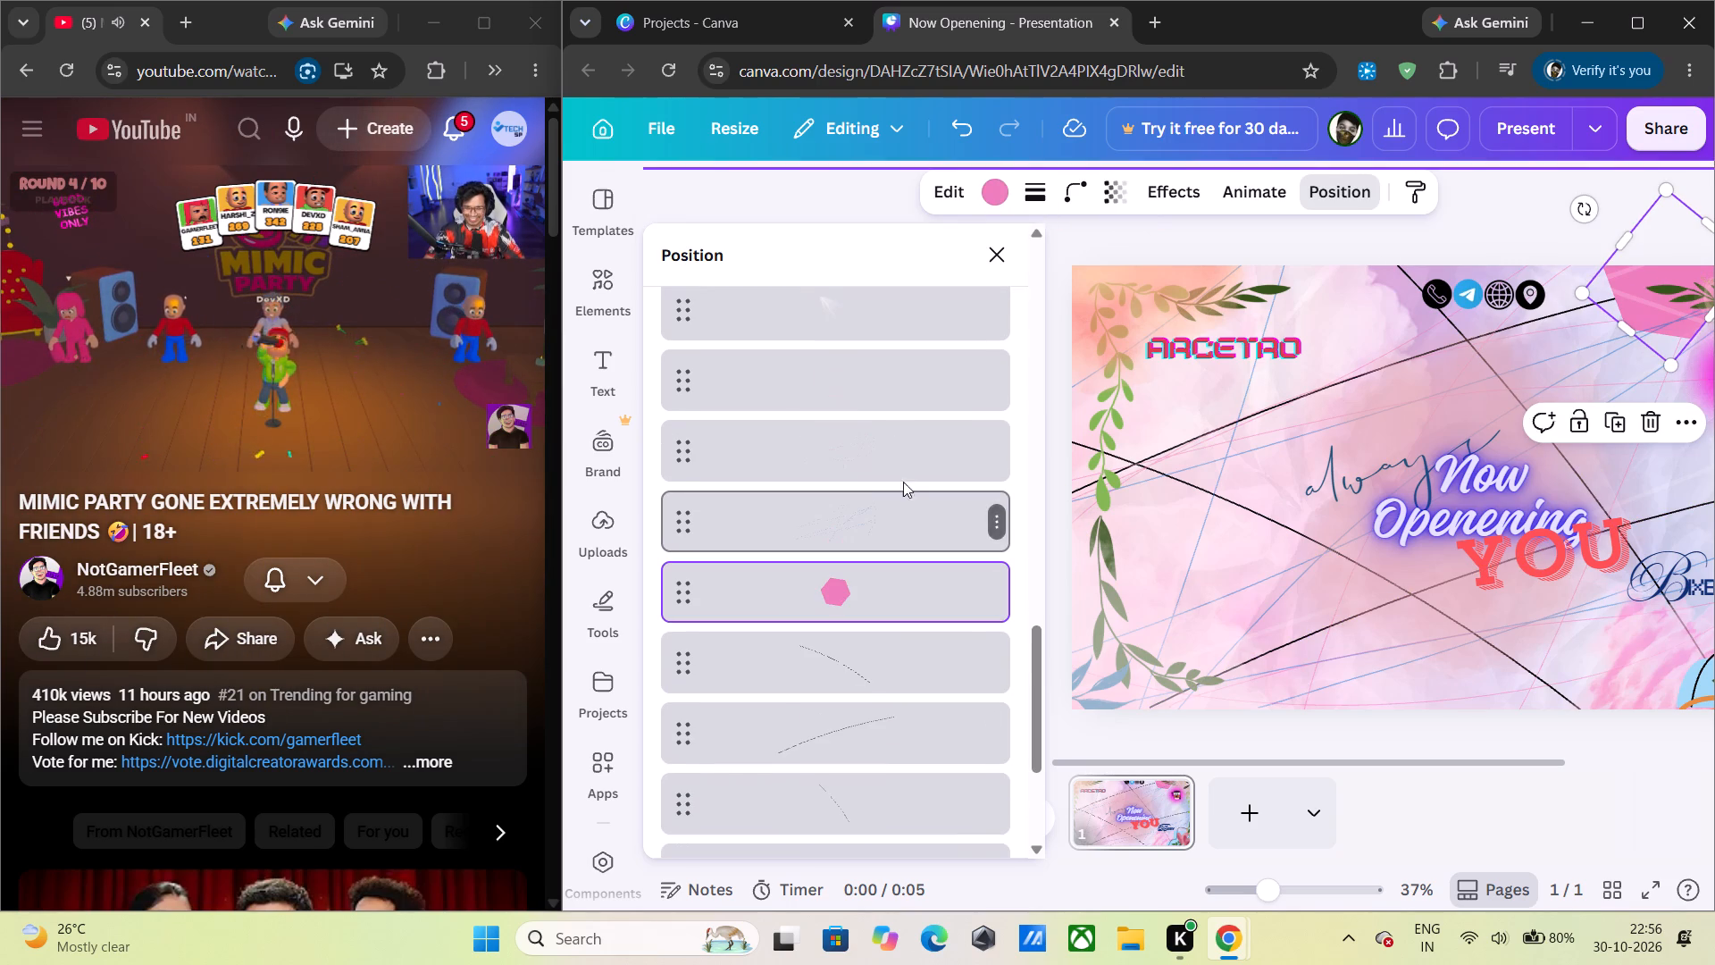
left_click(999, 188)
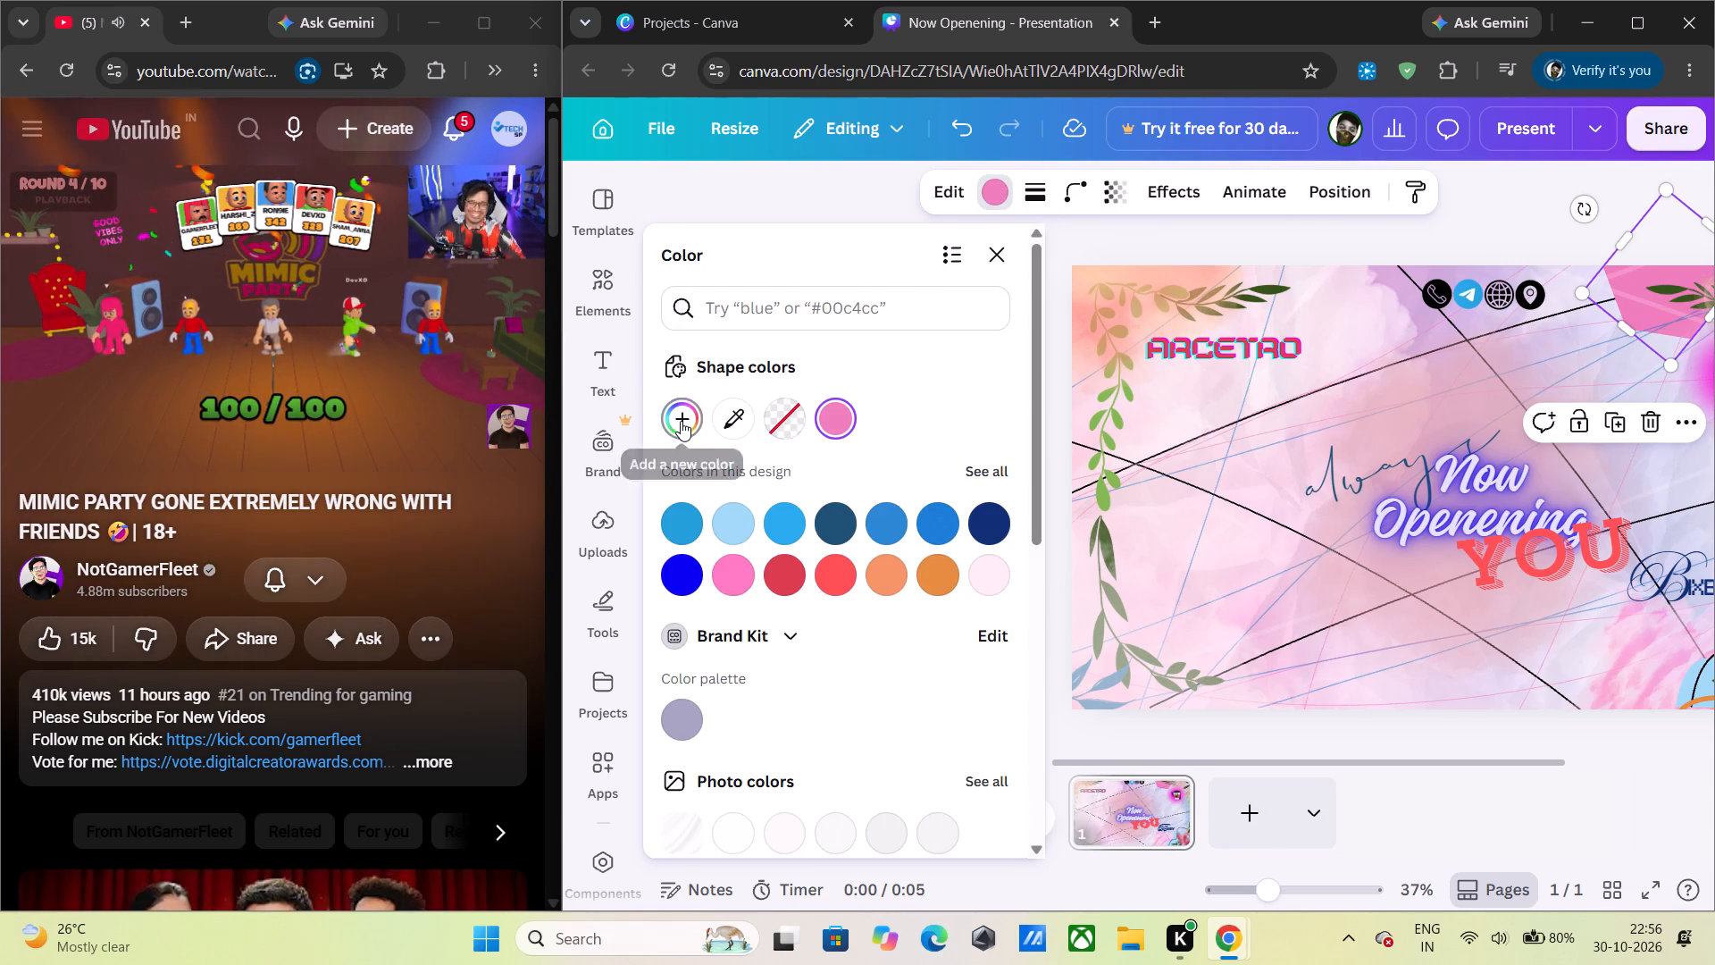
left_click(681, 421)
left_click_drag(838, 523, 816, 534)
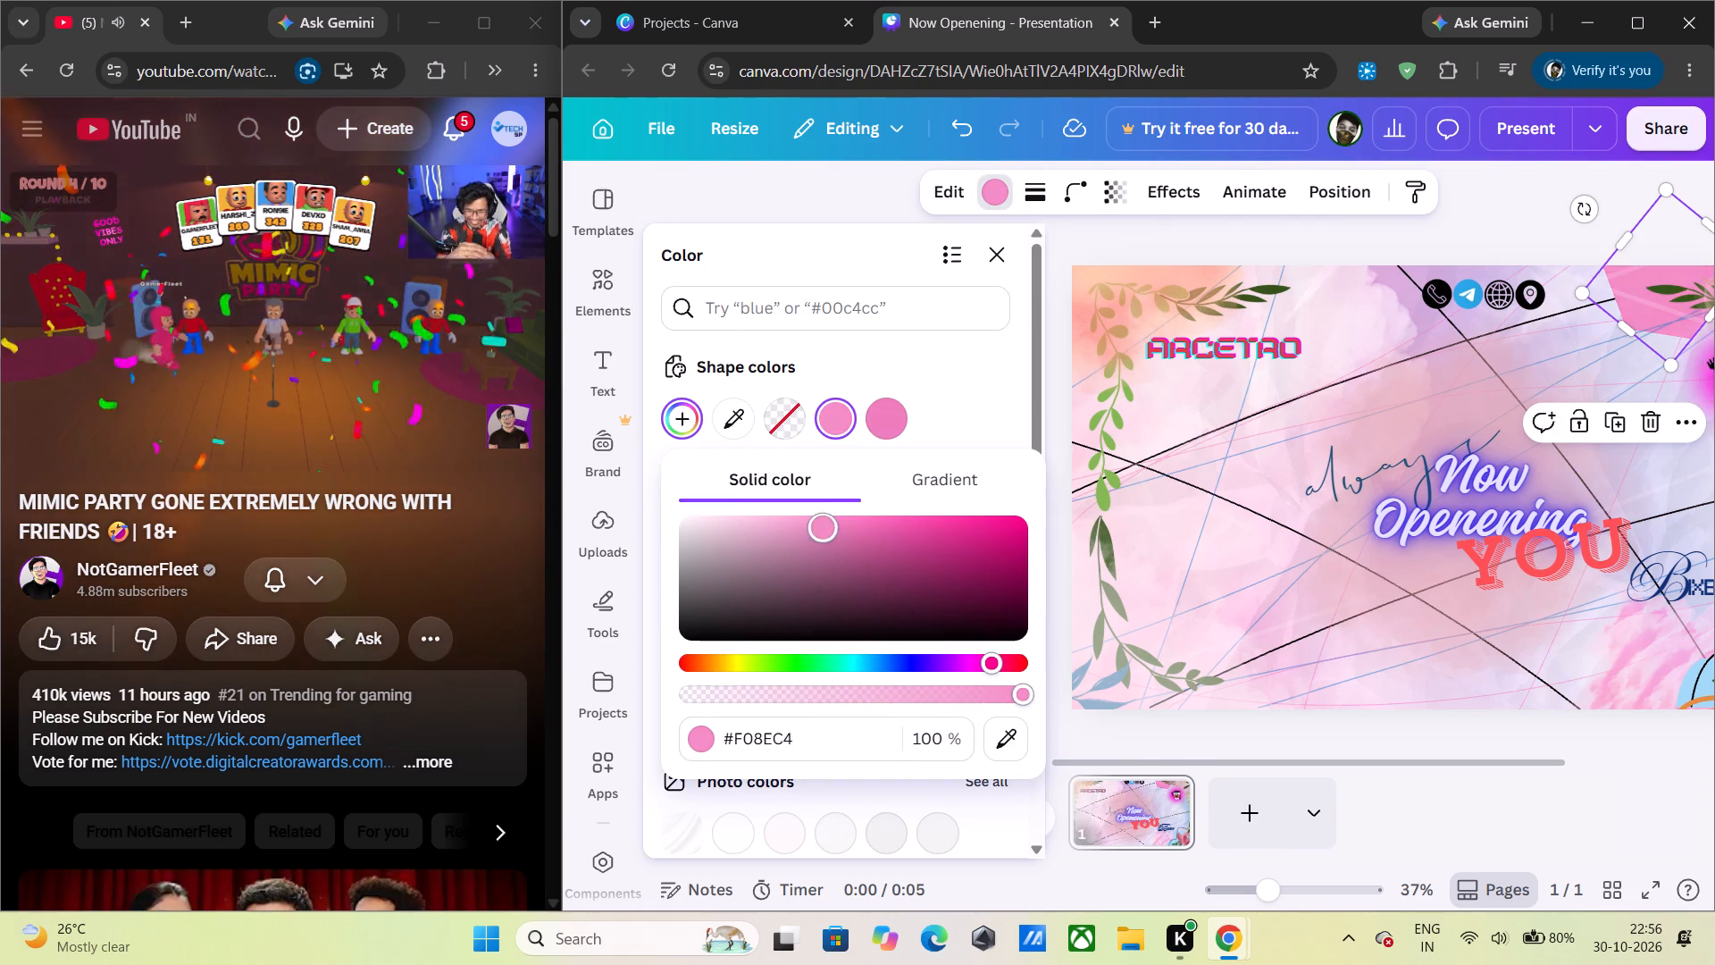
left_click_drag(816, 534, 881, 530)
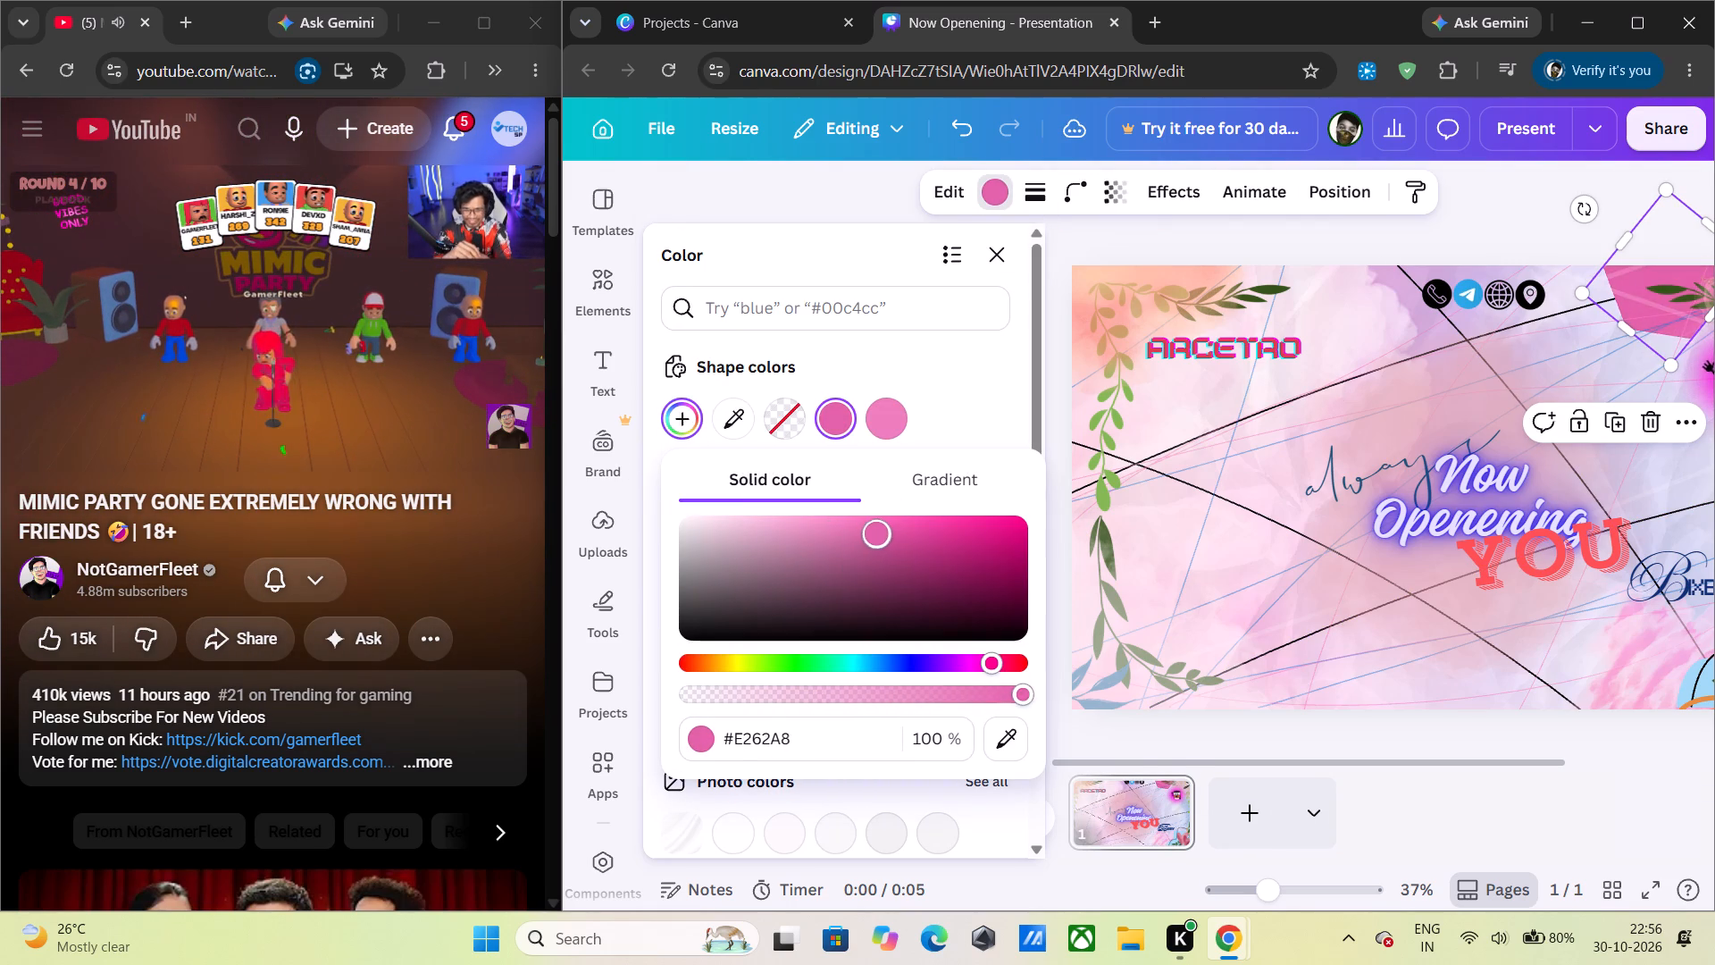
left_click_drag(881, 530, 888, 522)
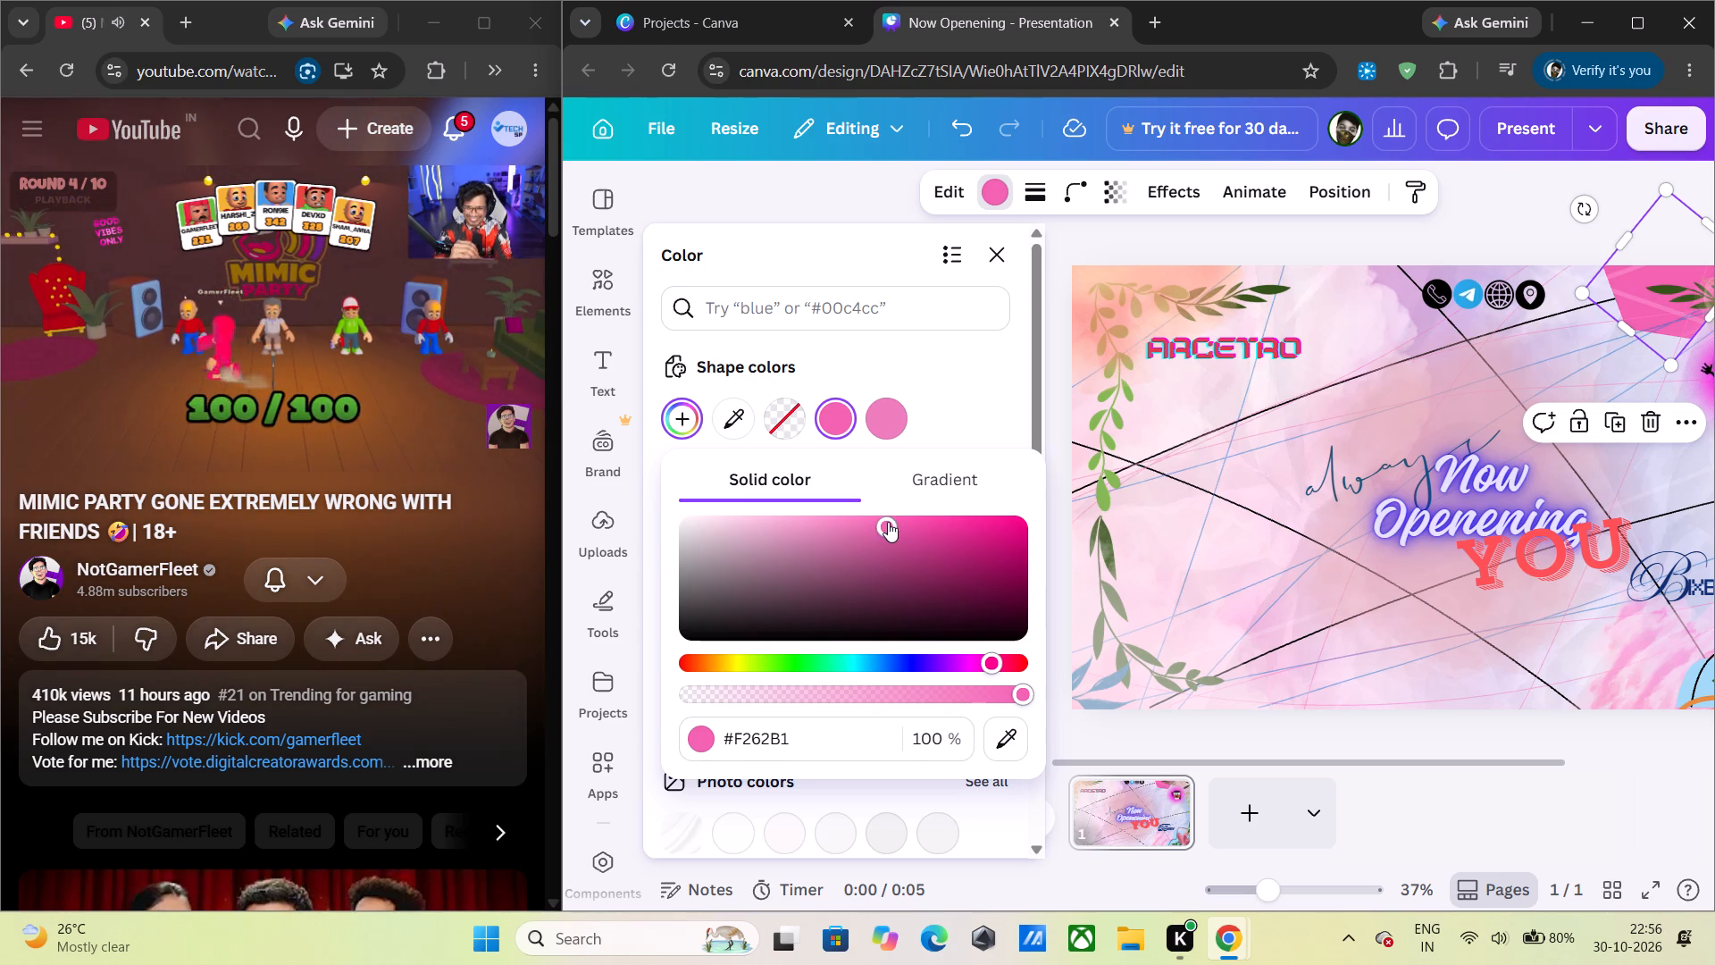
left_click(997, 259)
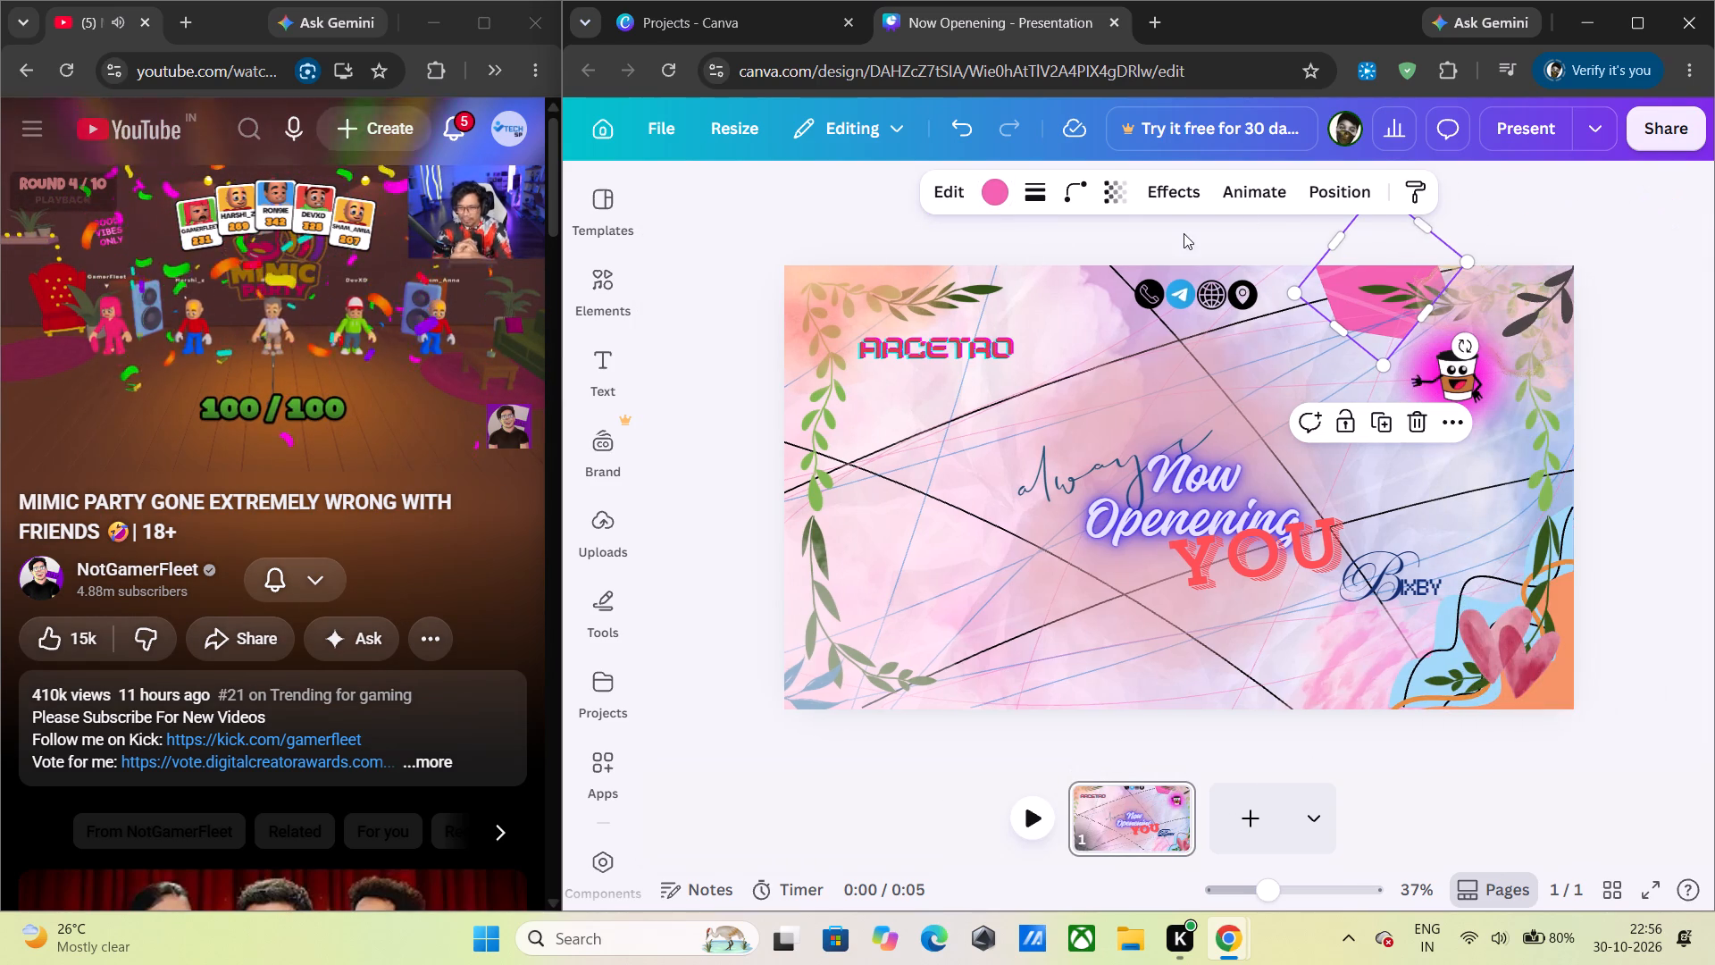
left_click(1231, 231)
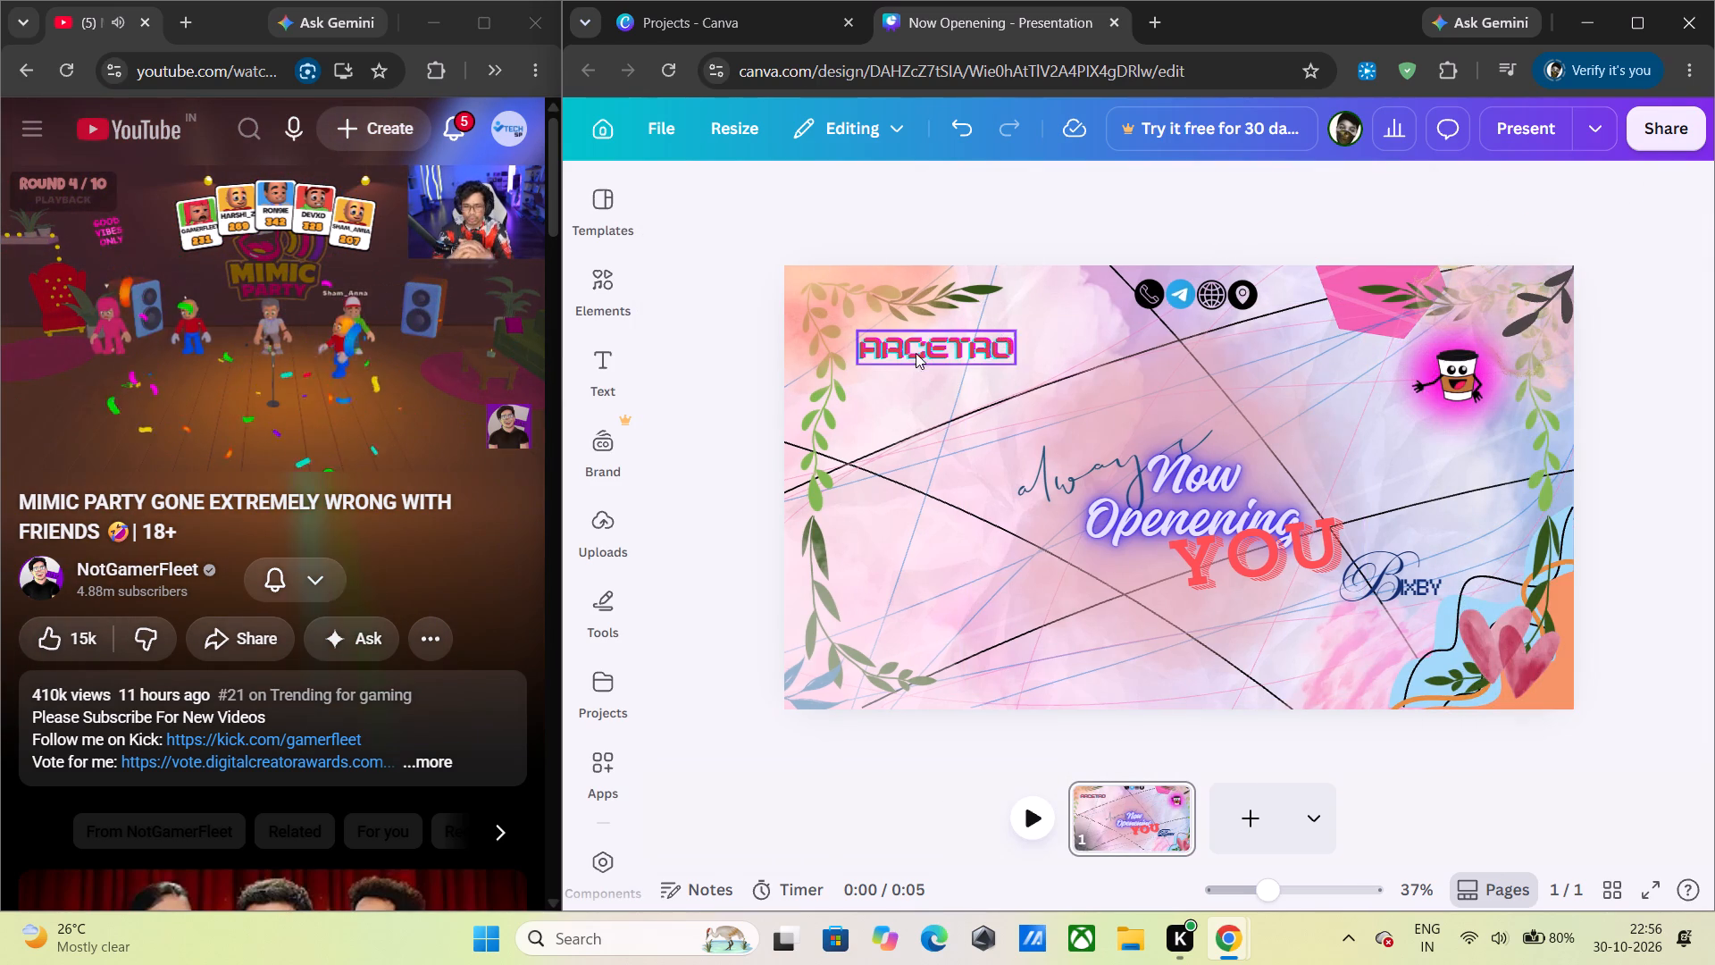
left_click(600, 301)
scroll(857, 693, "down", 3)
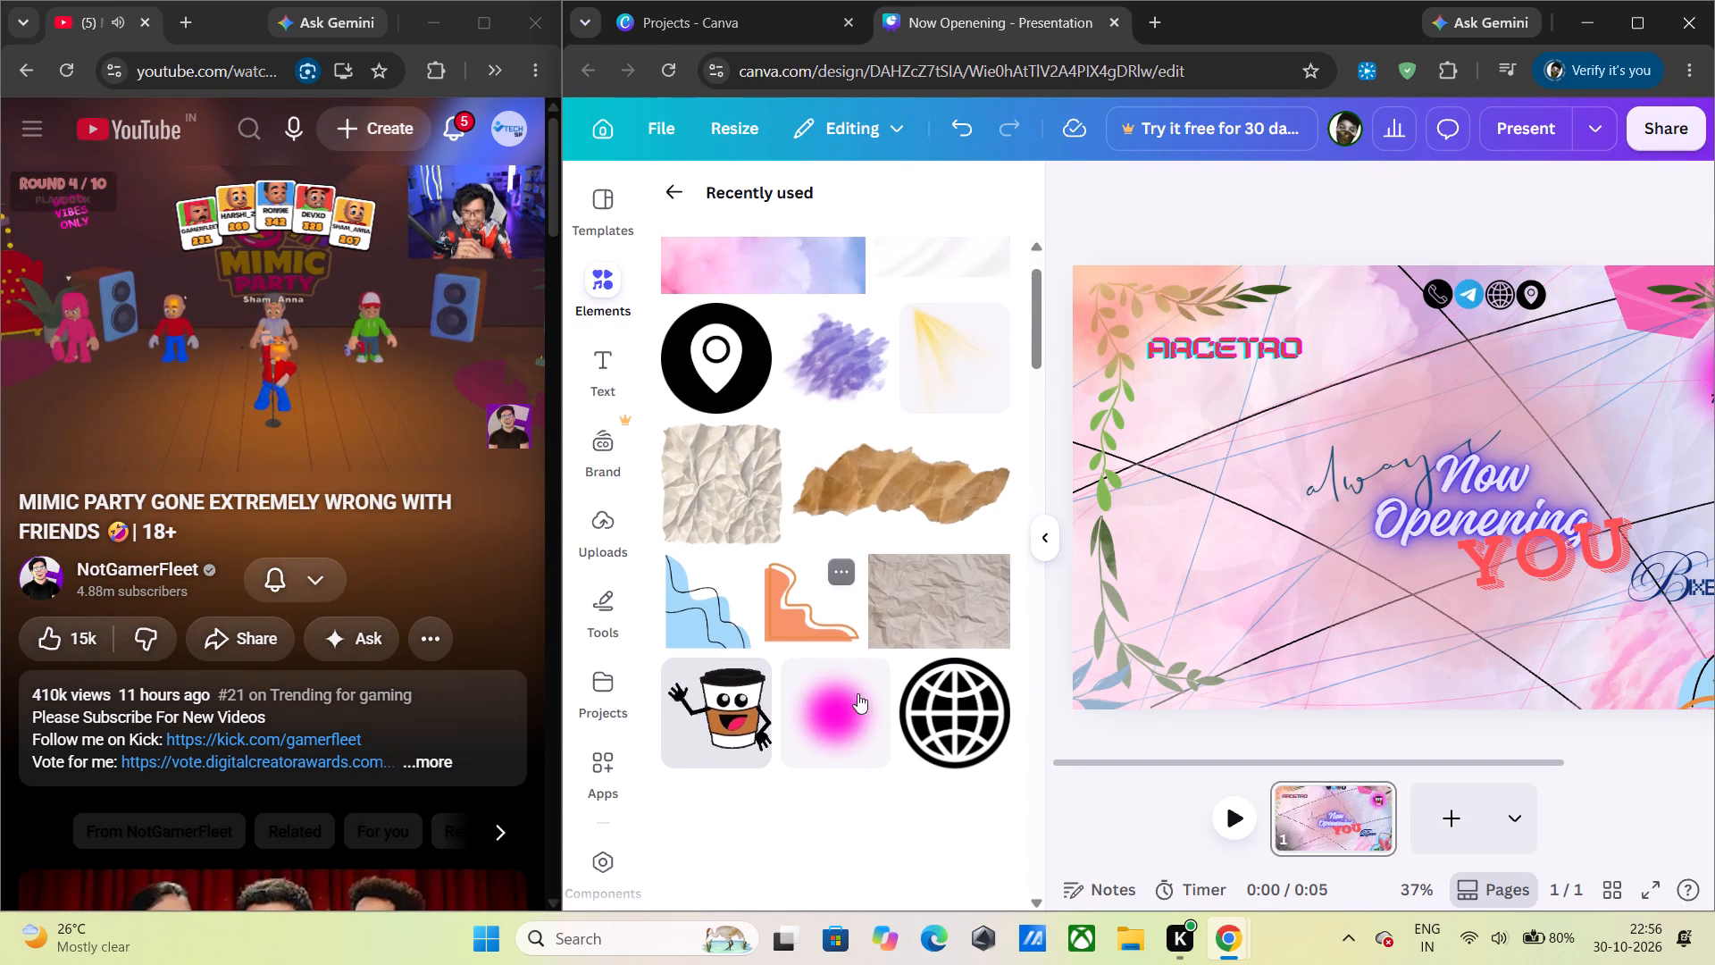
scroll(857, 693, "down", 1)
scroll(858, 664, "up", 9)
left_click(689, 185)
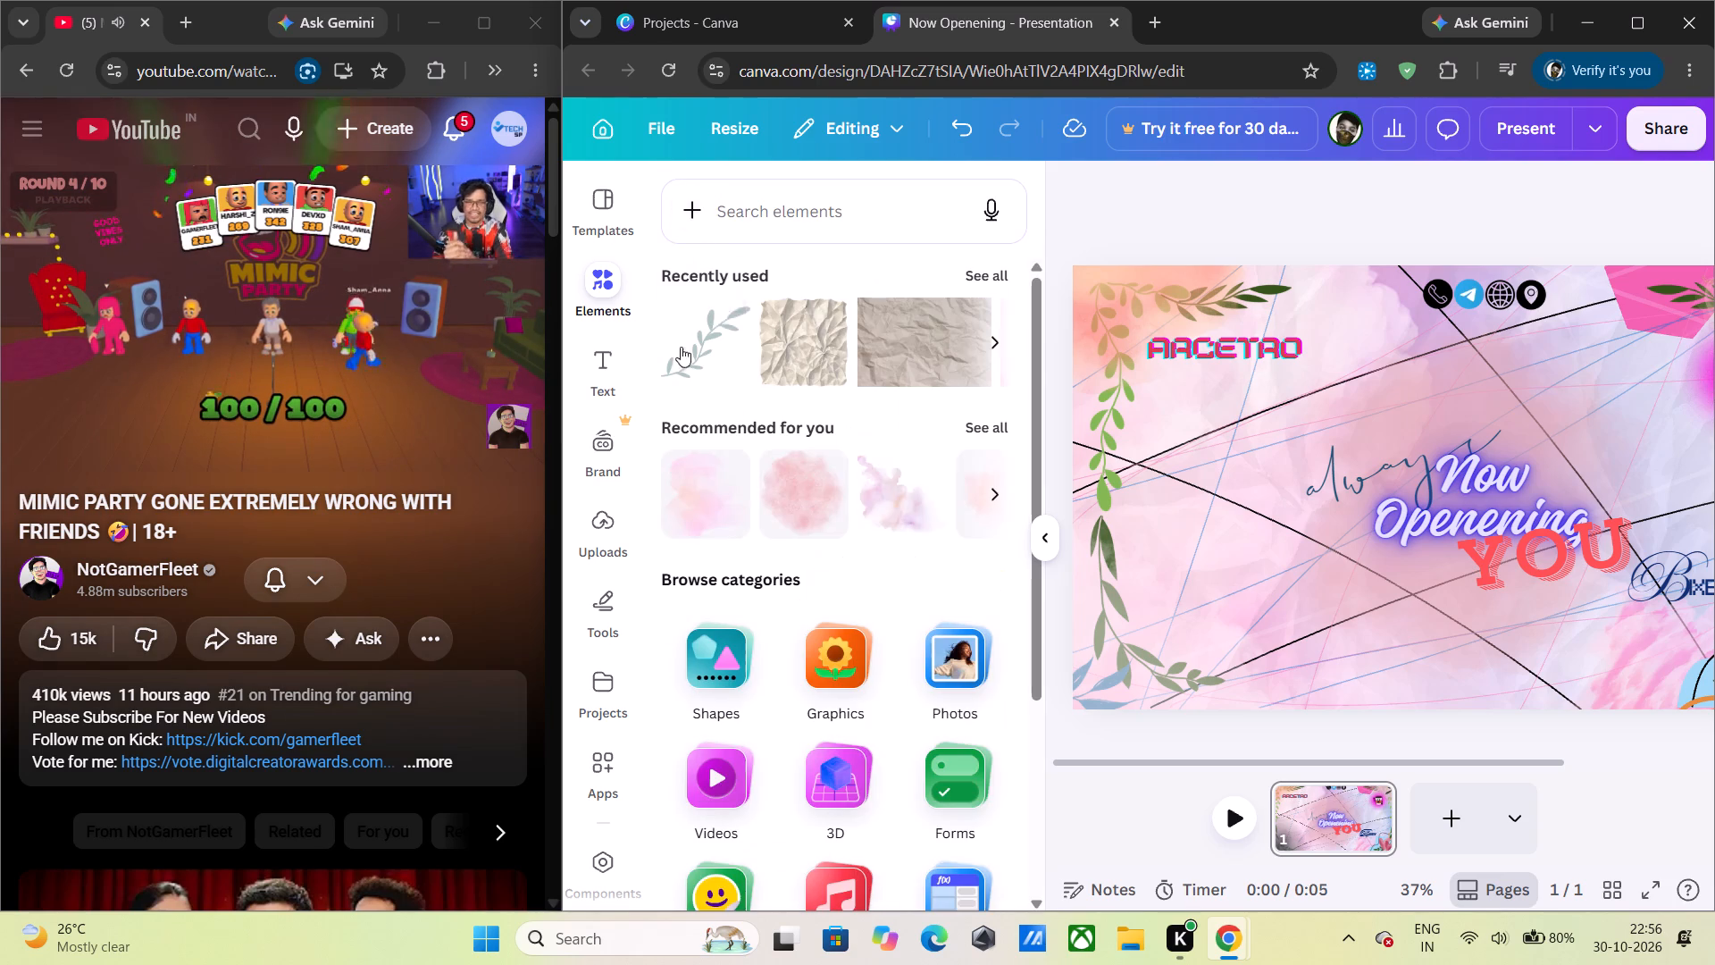
Place a pink multi-pointed badge shape on the banner's bottom edge, beside the lower-left leaf decorations.
left_click(608, 623)
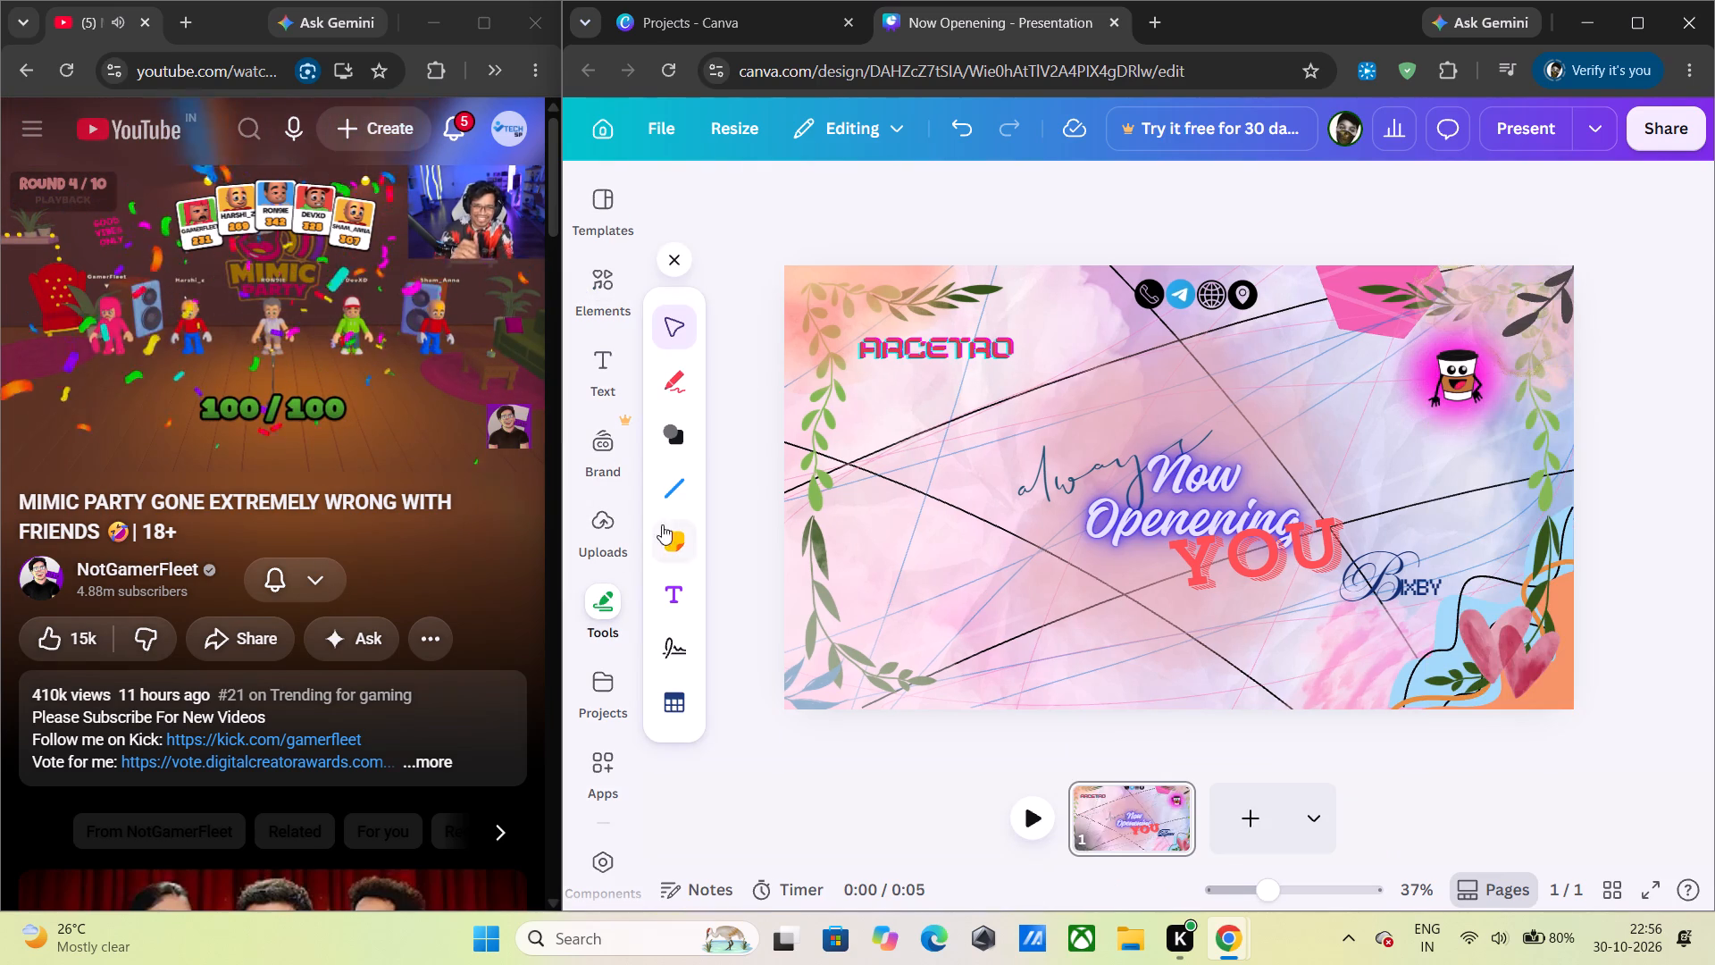
left_click(673, 448)
scroll(776, 622, "down", 4)
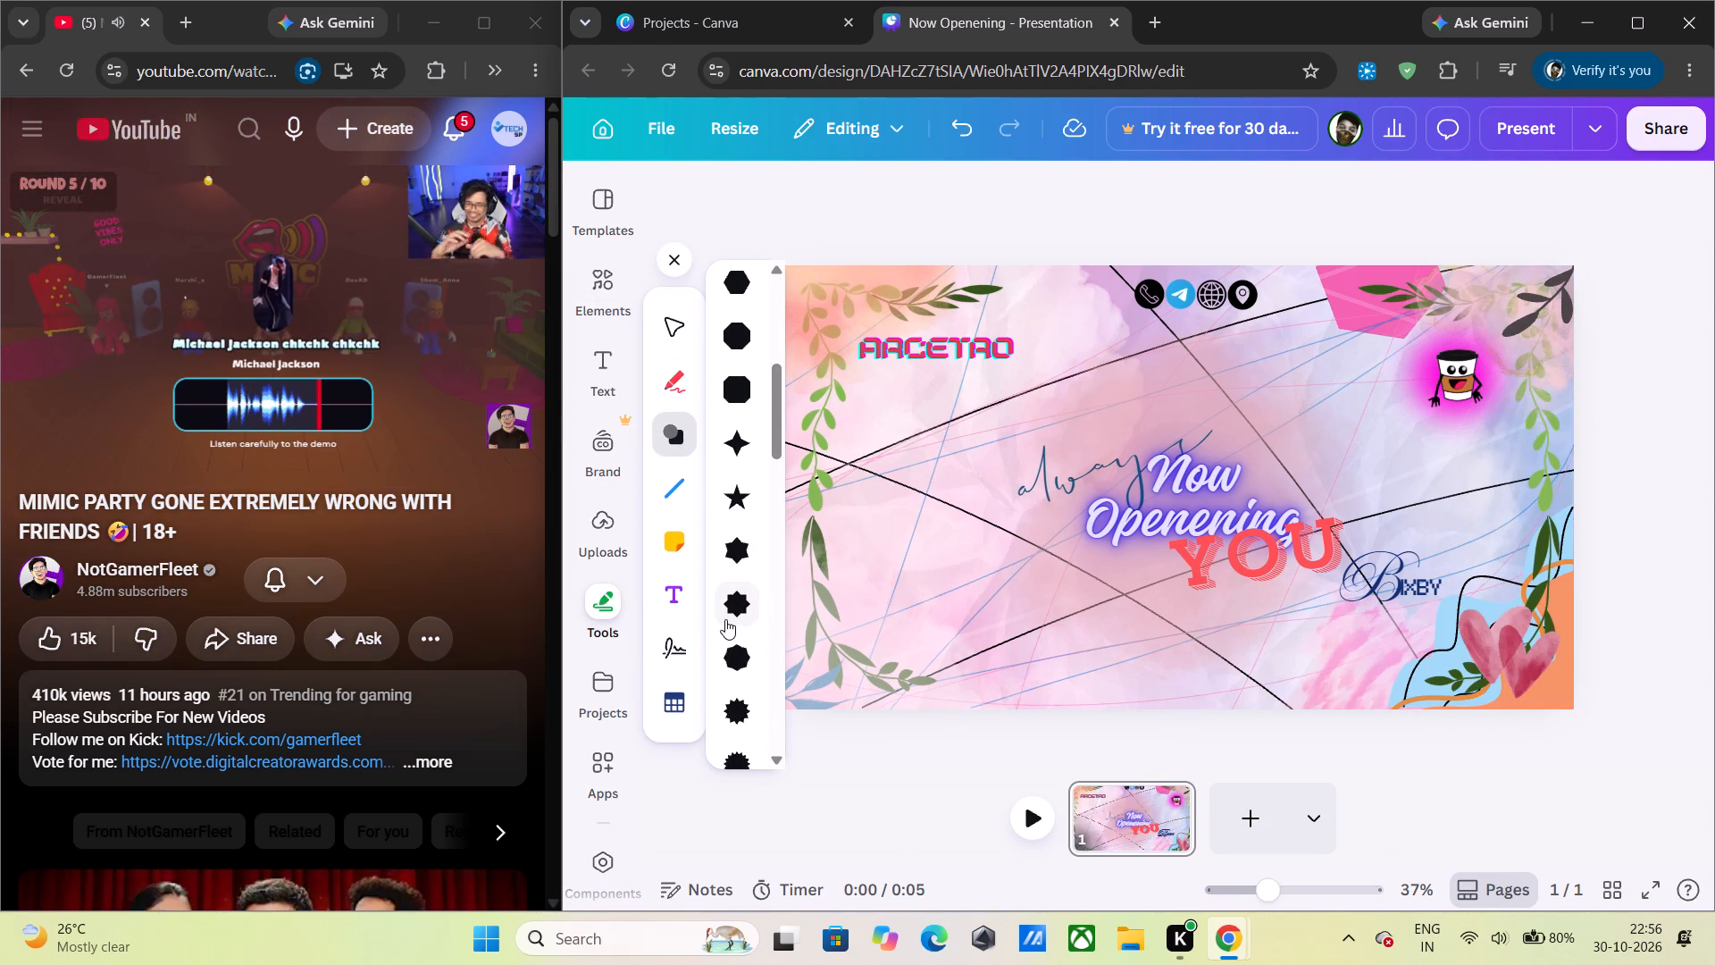
left_click(720, 659)
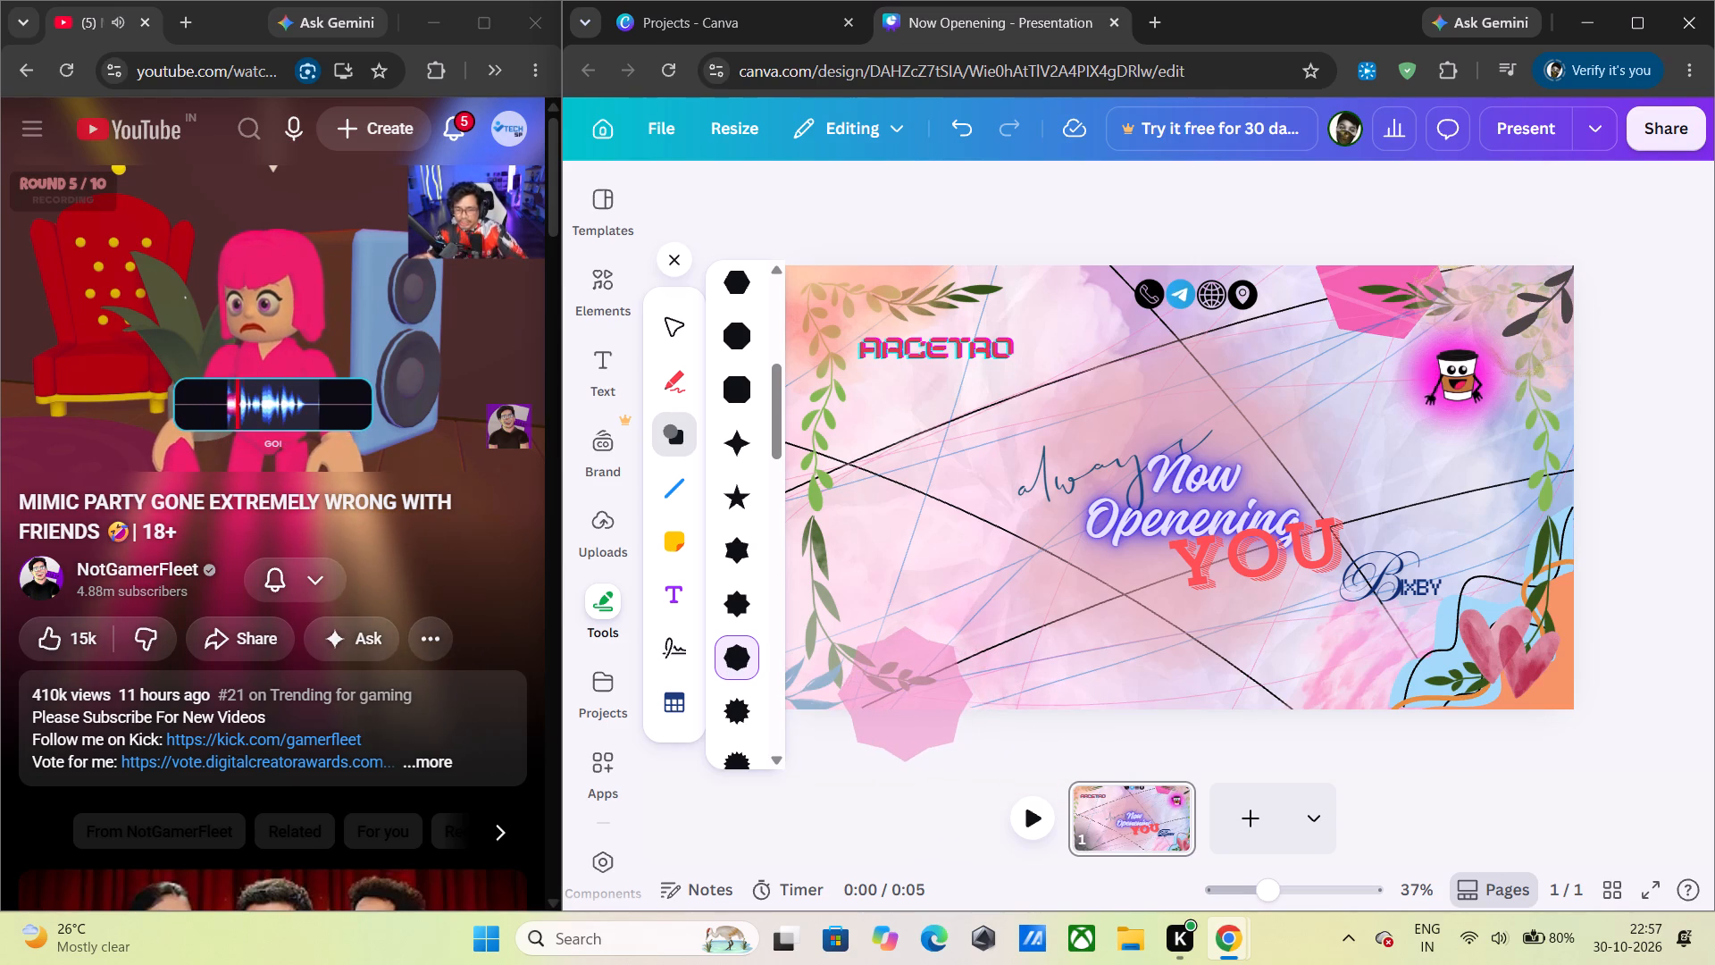
left_click(839, 627)
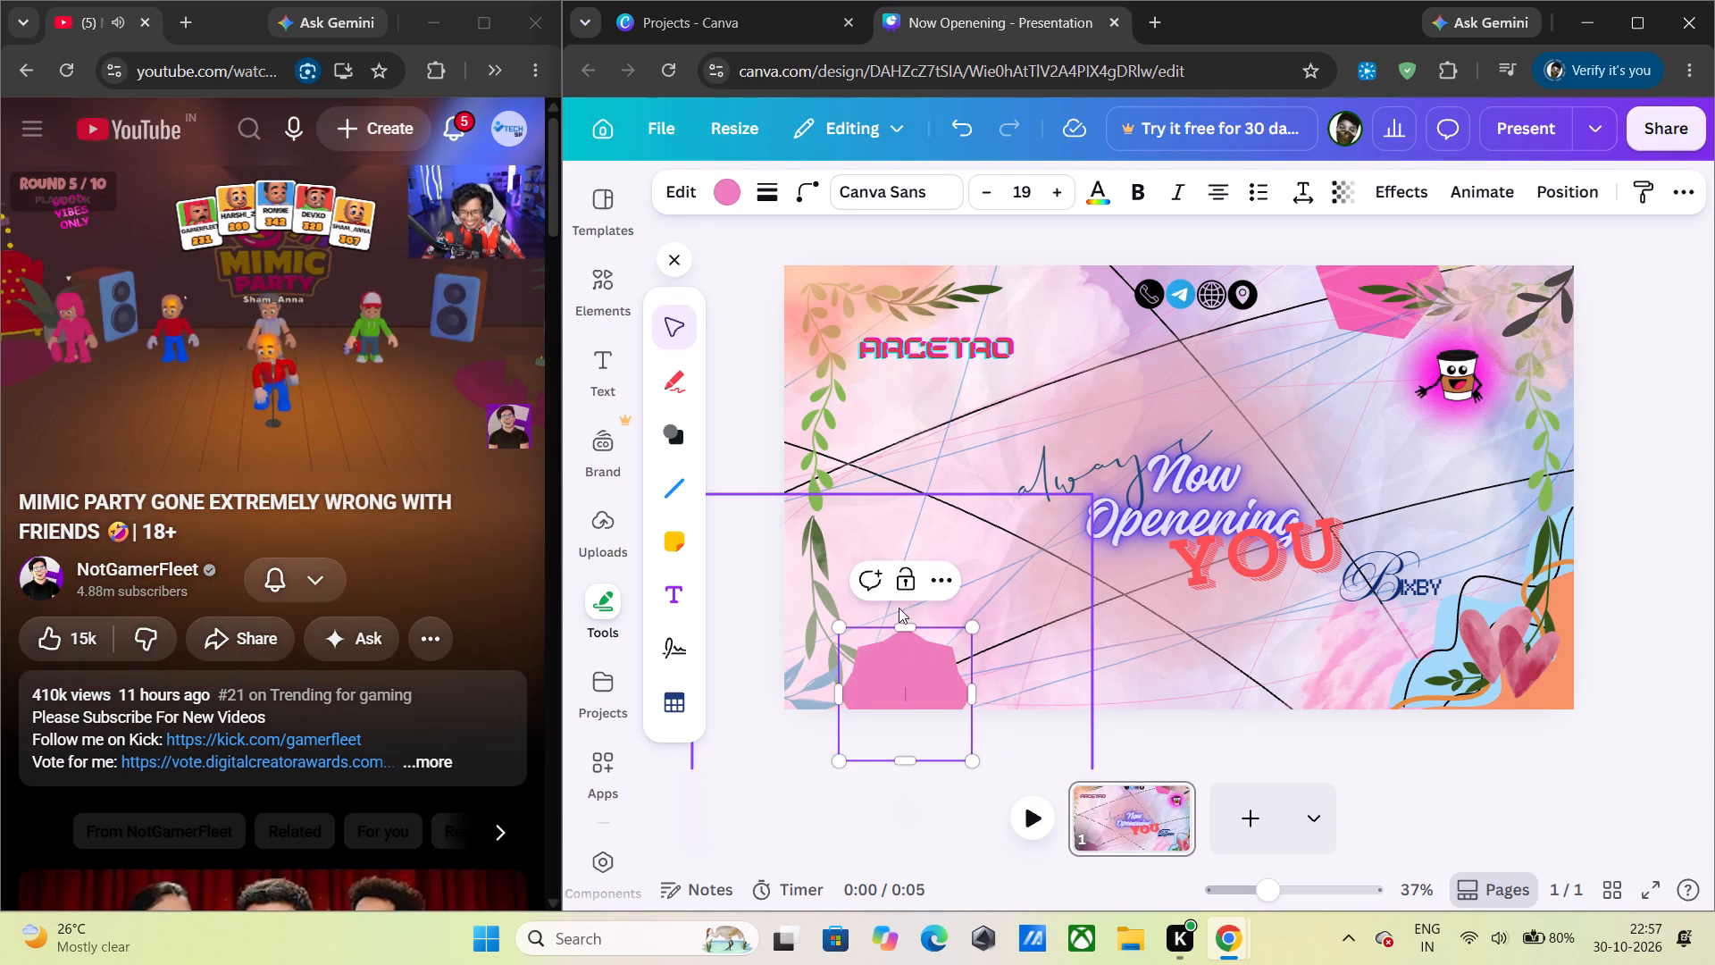
left_click(908, 808)
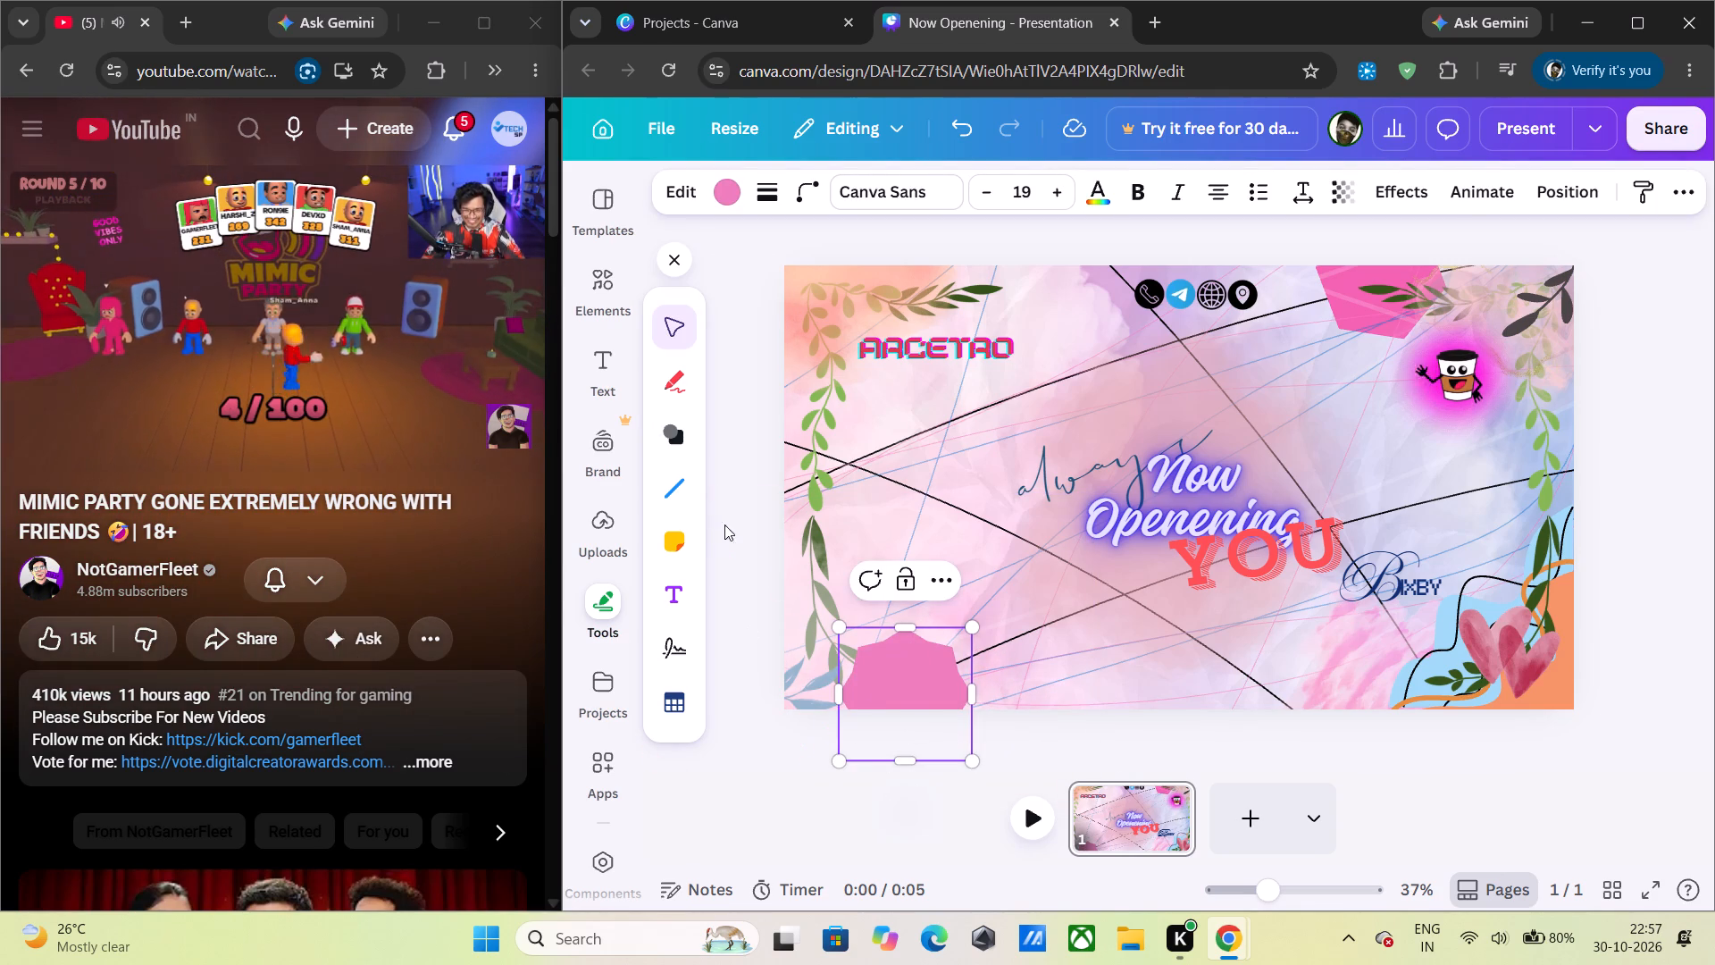
left_click(673, 262)
left_click(998, 692)
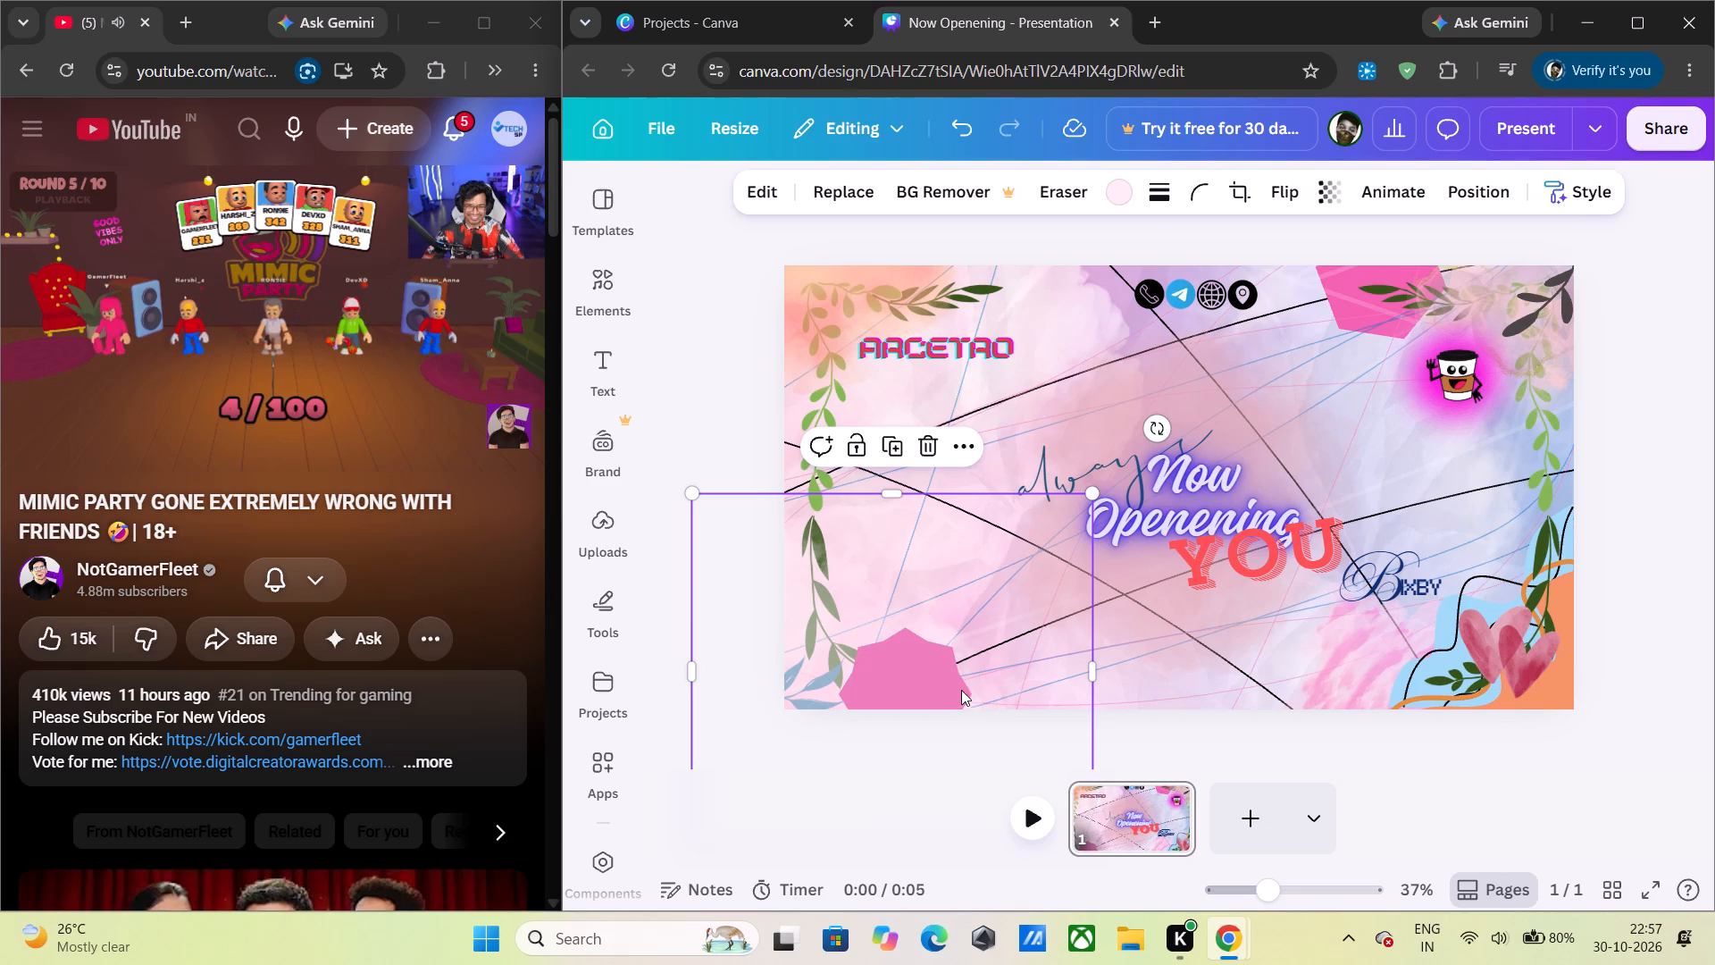
left_click(902, 661)
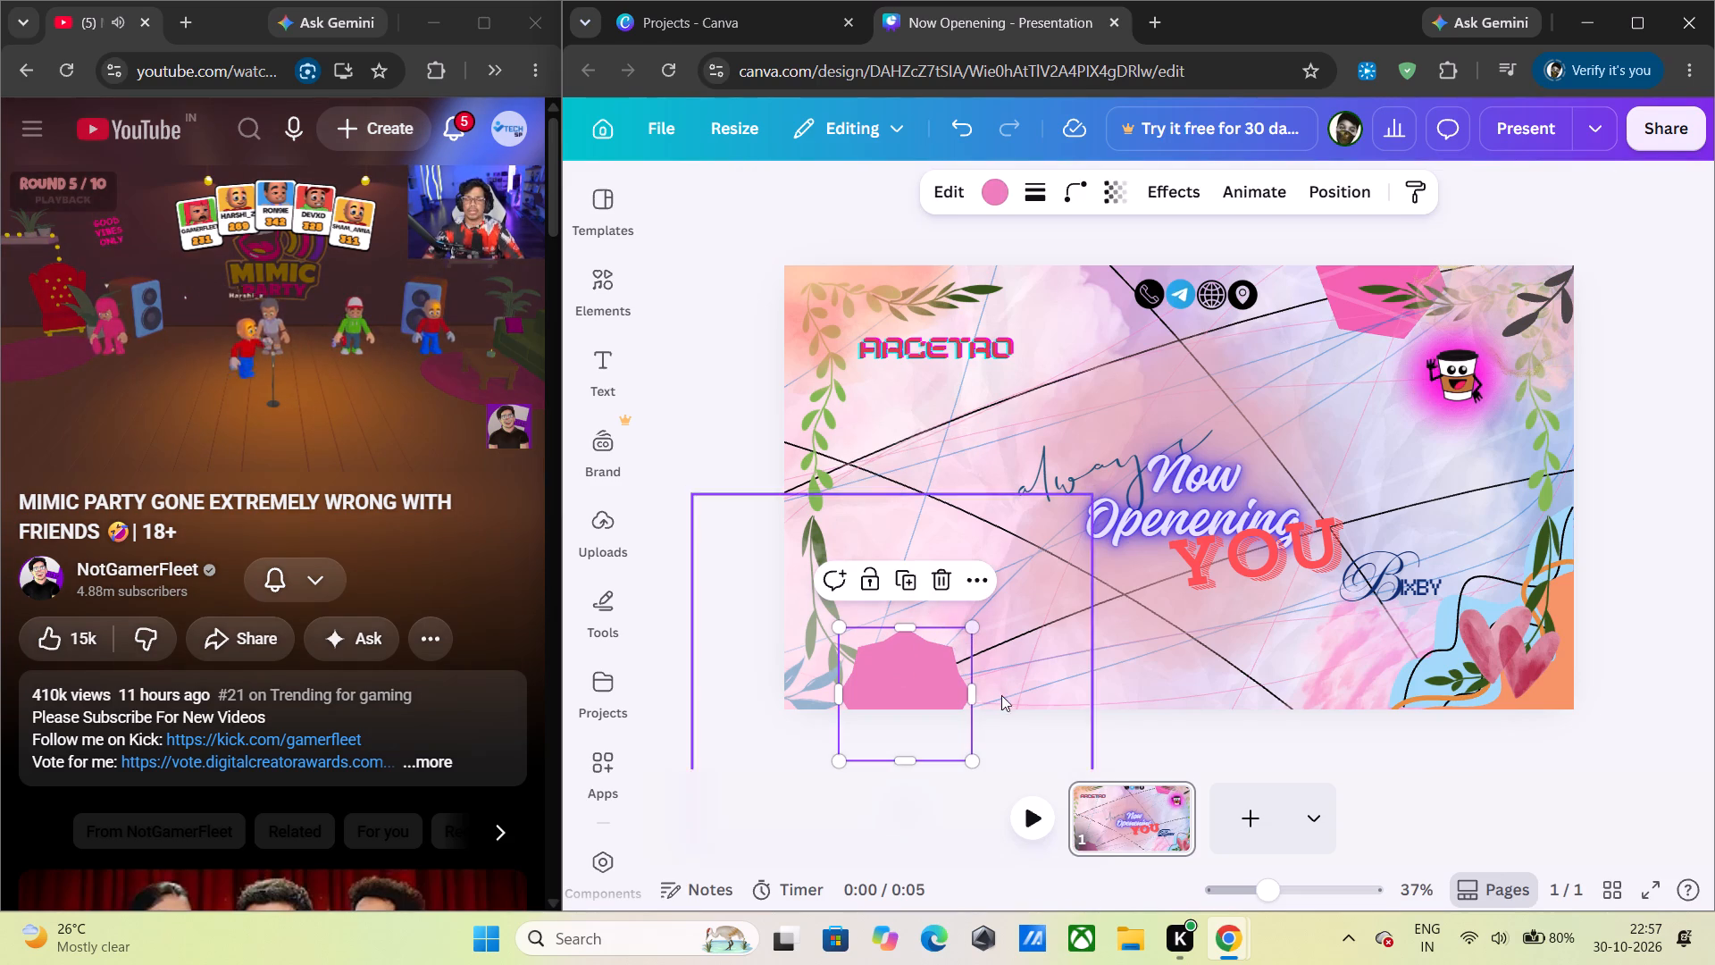
left_click(777, 681)
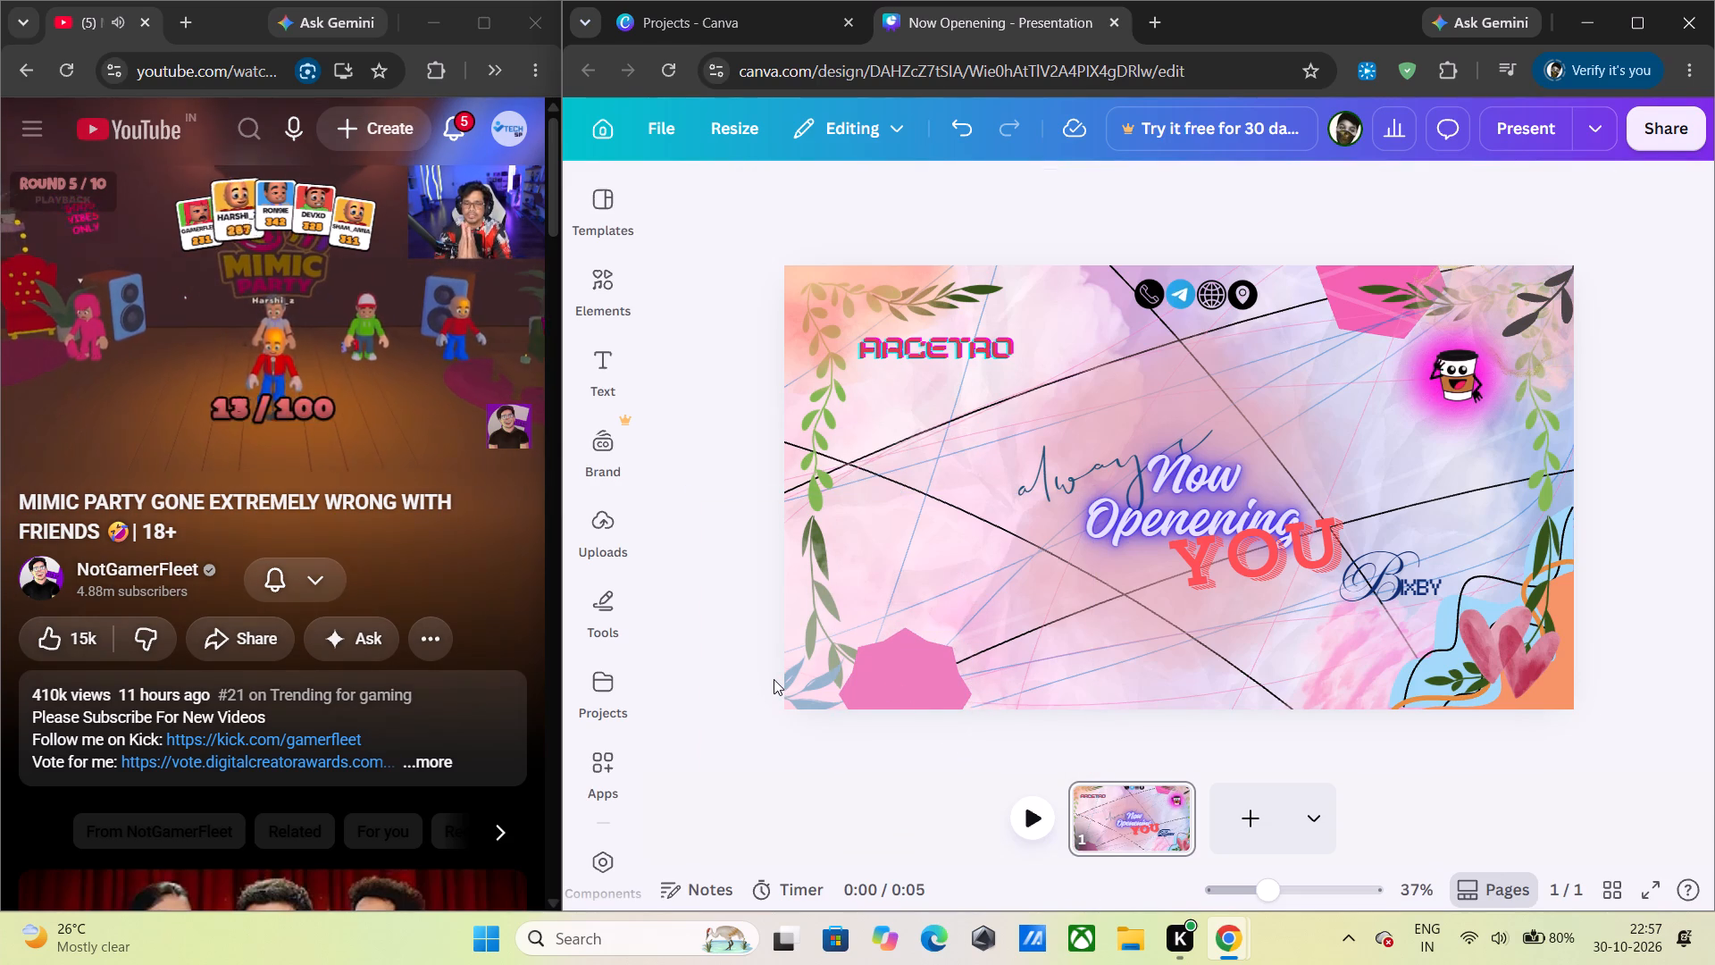
Select the new badge shape on the bottom edge and rotate it clockwise, fine-tuning the tilt slightly counterclockwise.
key("alt+1")
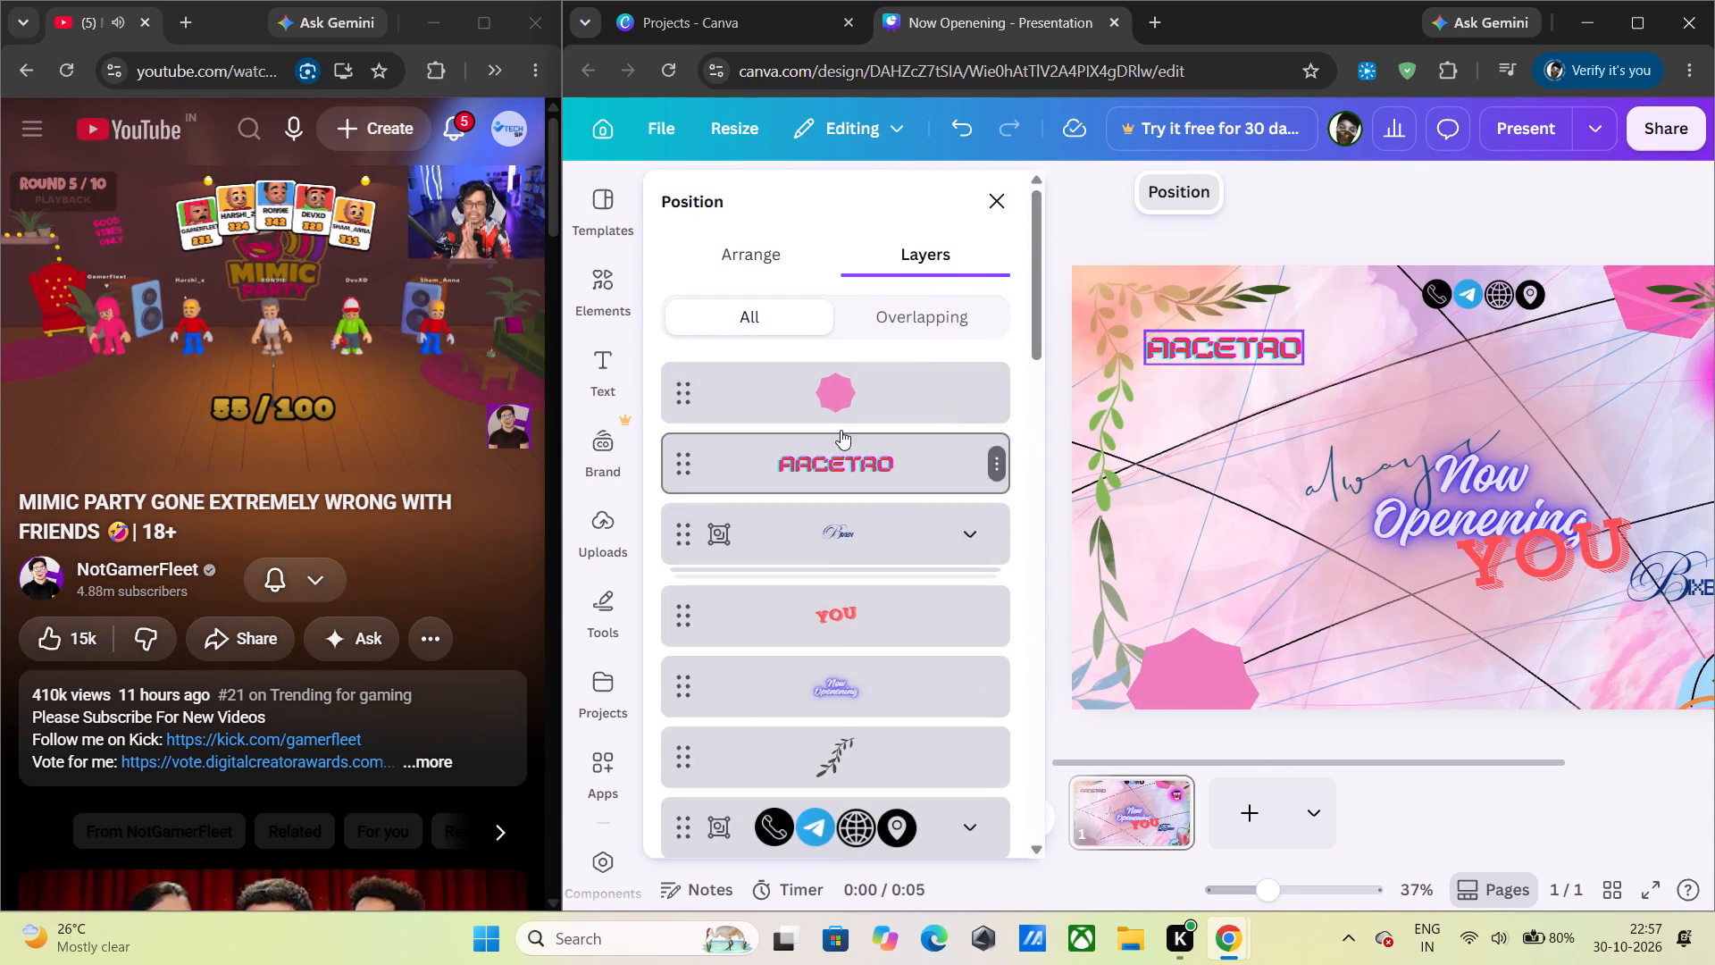
left_click(843, 409)
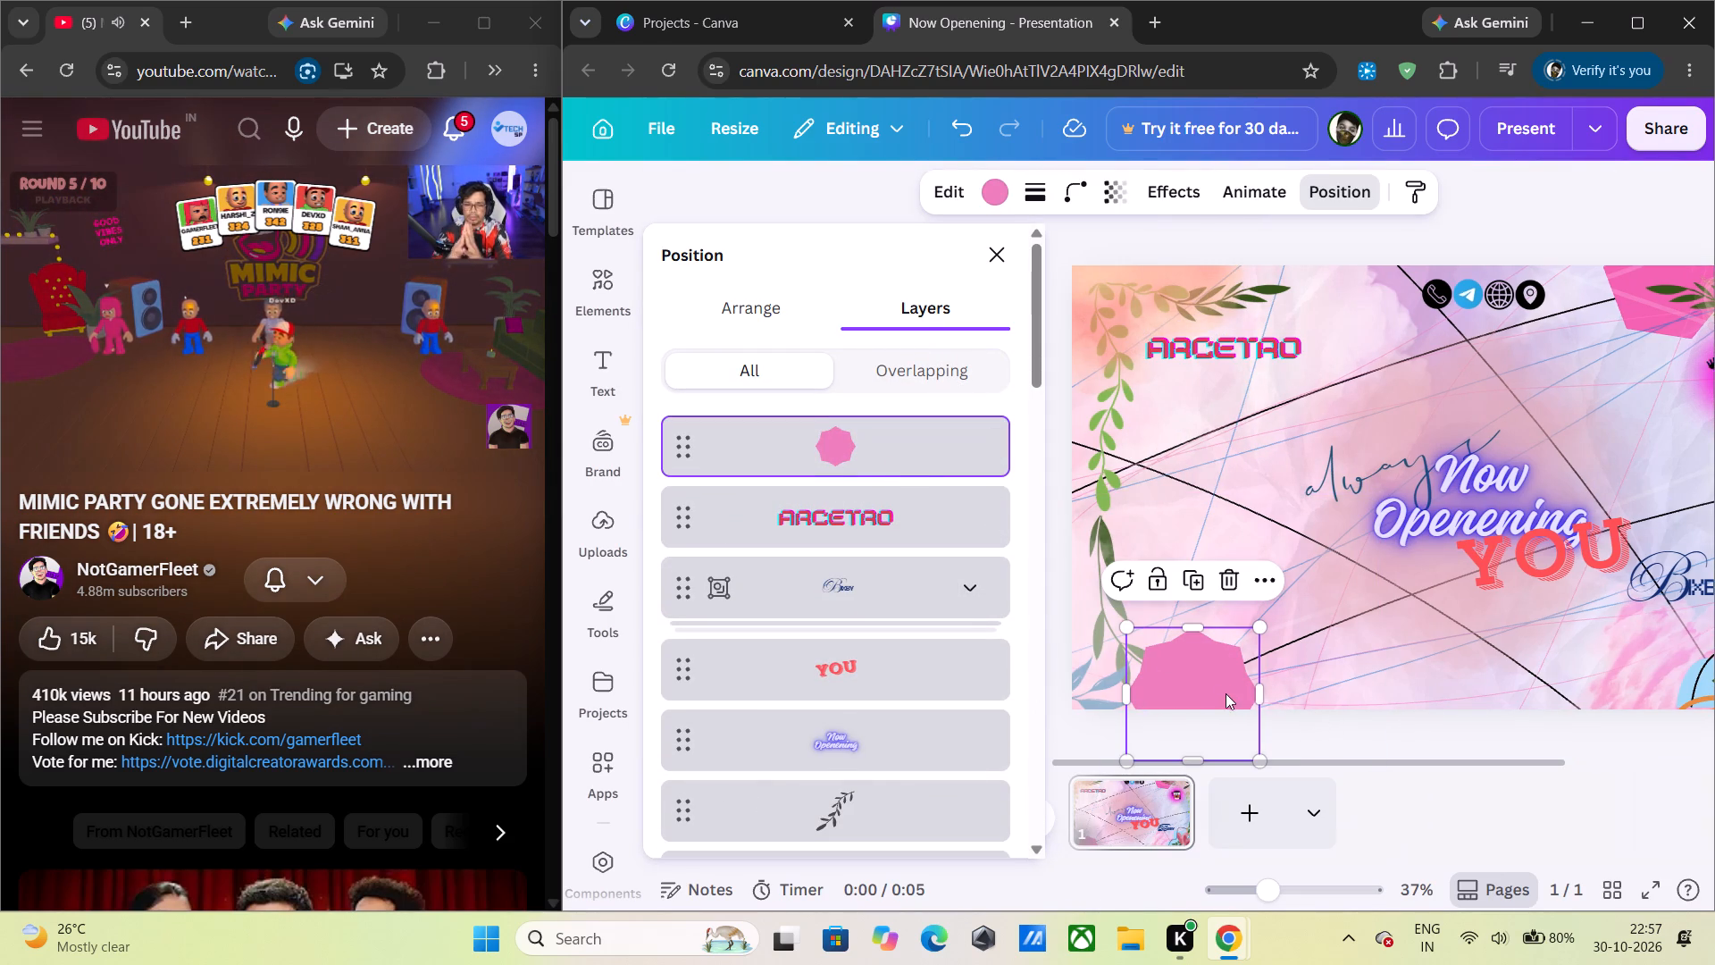
left_click(986, 255)
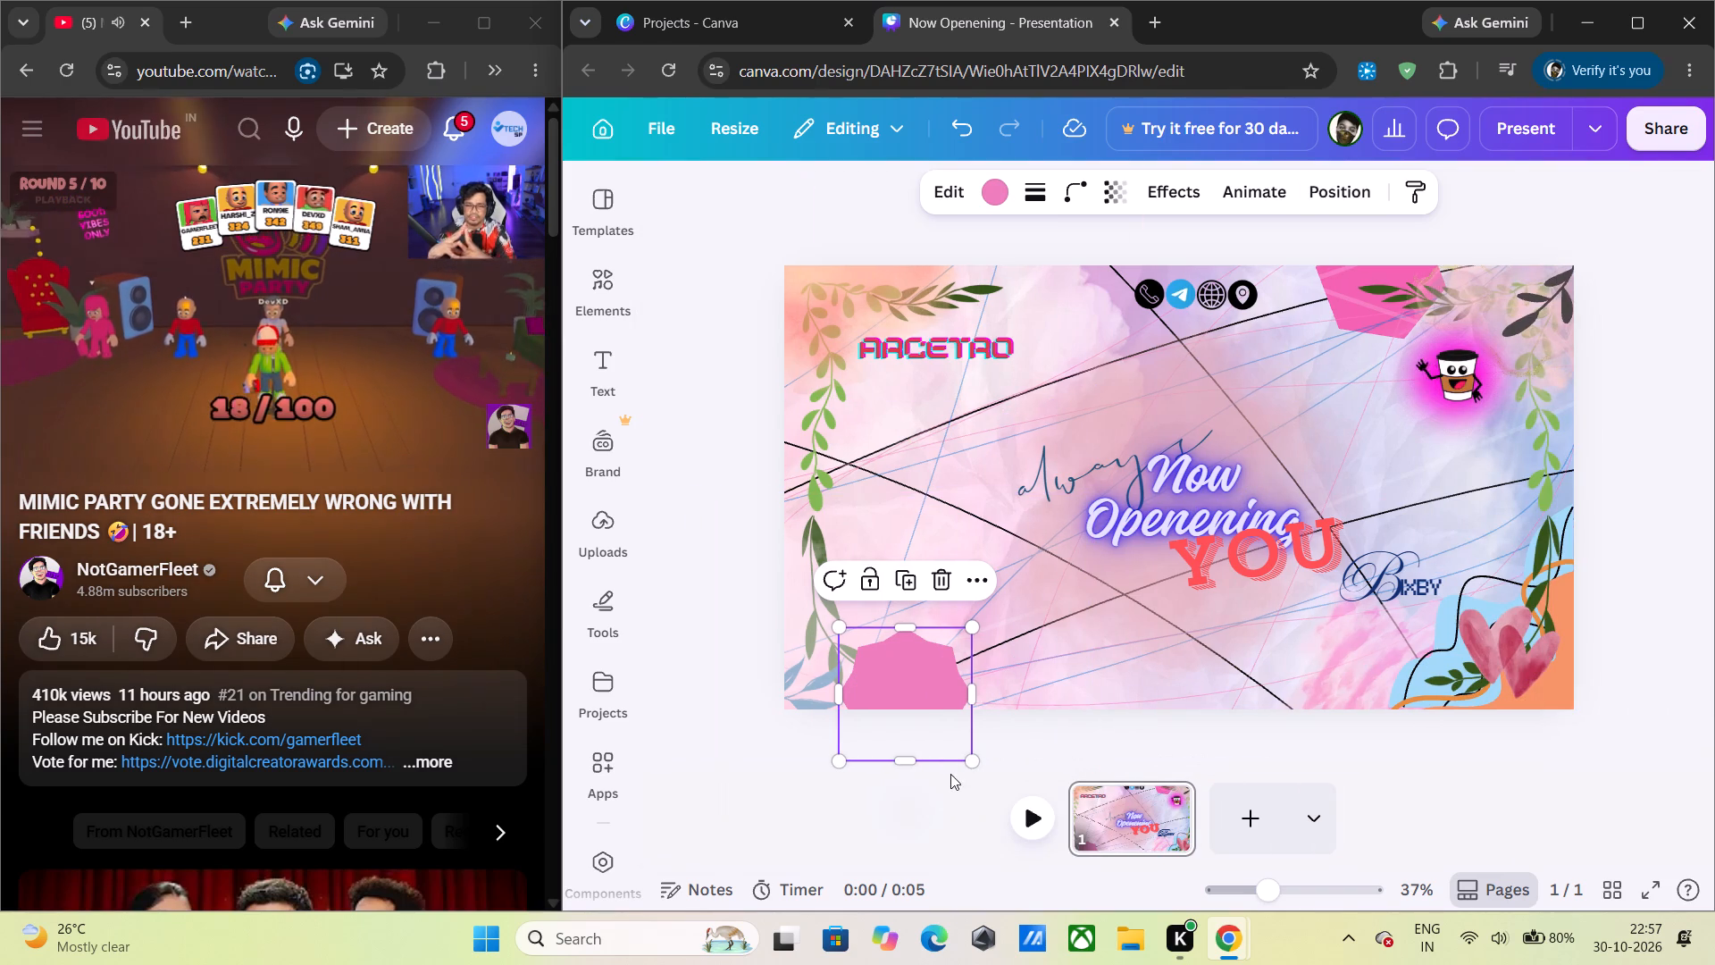
scroll(1278, 649, "down", 1, "ctrl")
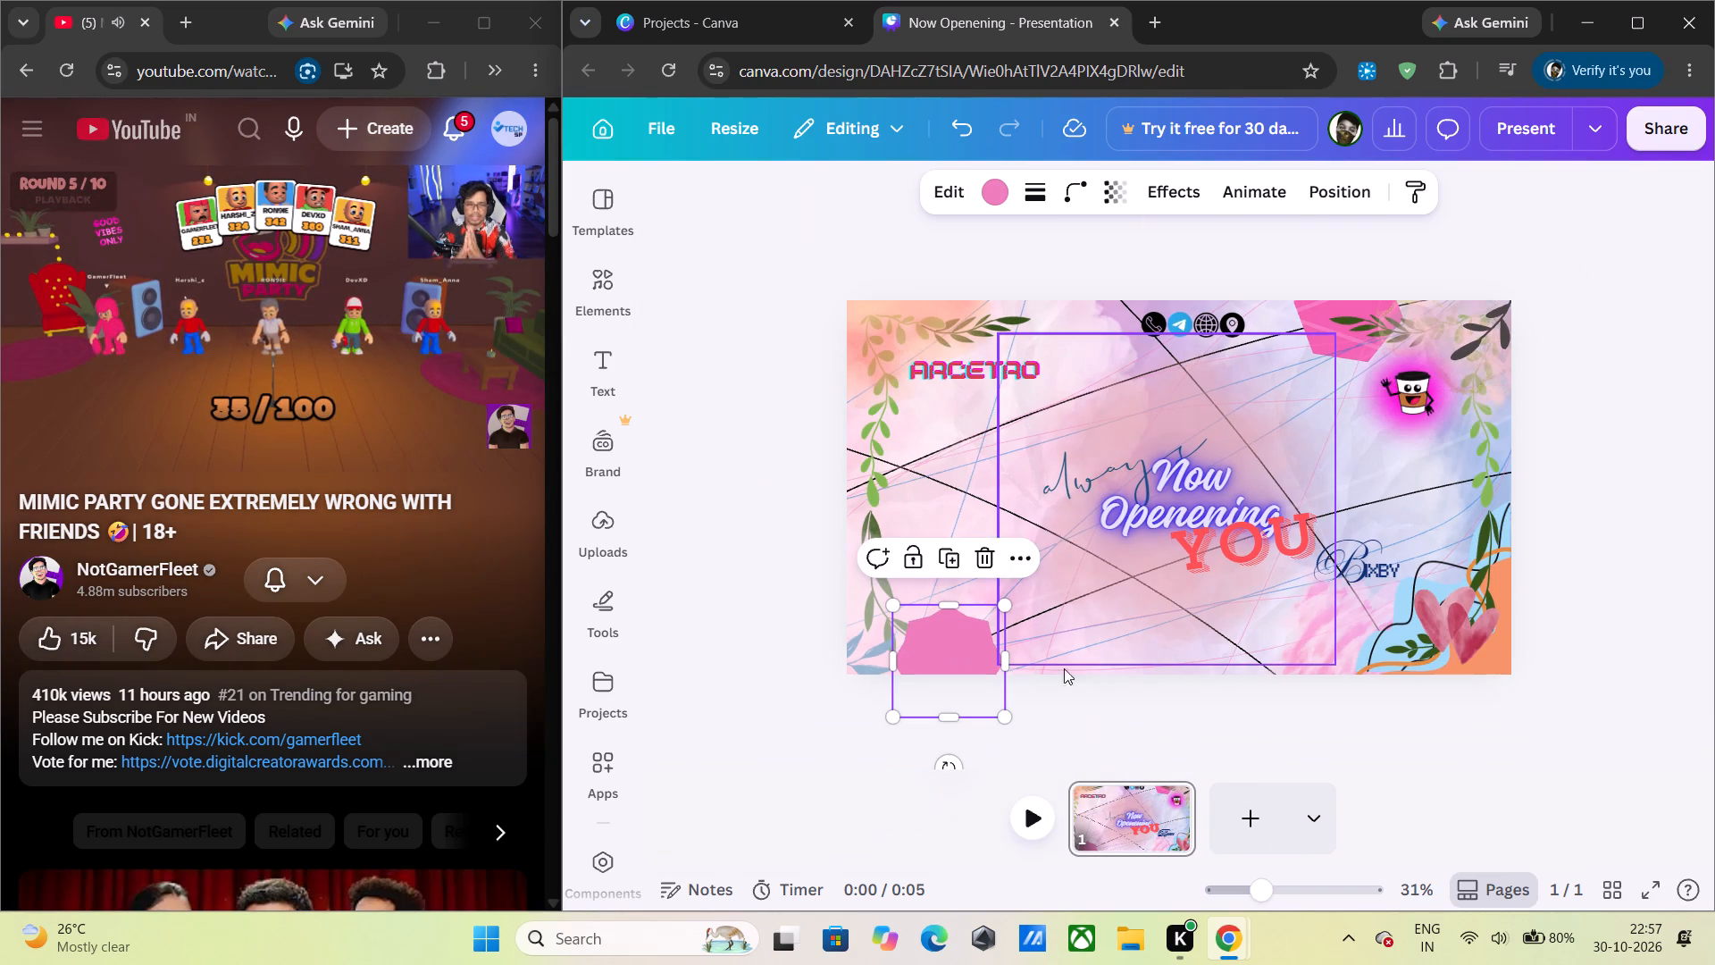
left_click_drag(945, 763, 868, 751)
scroll(964, 648, "up", 1, "ctrl")
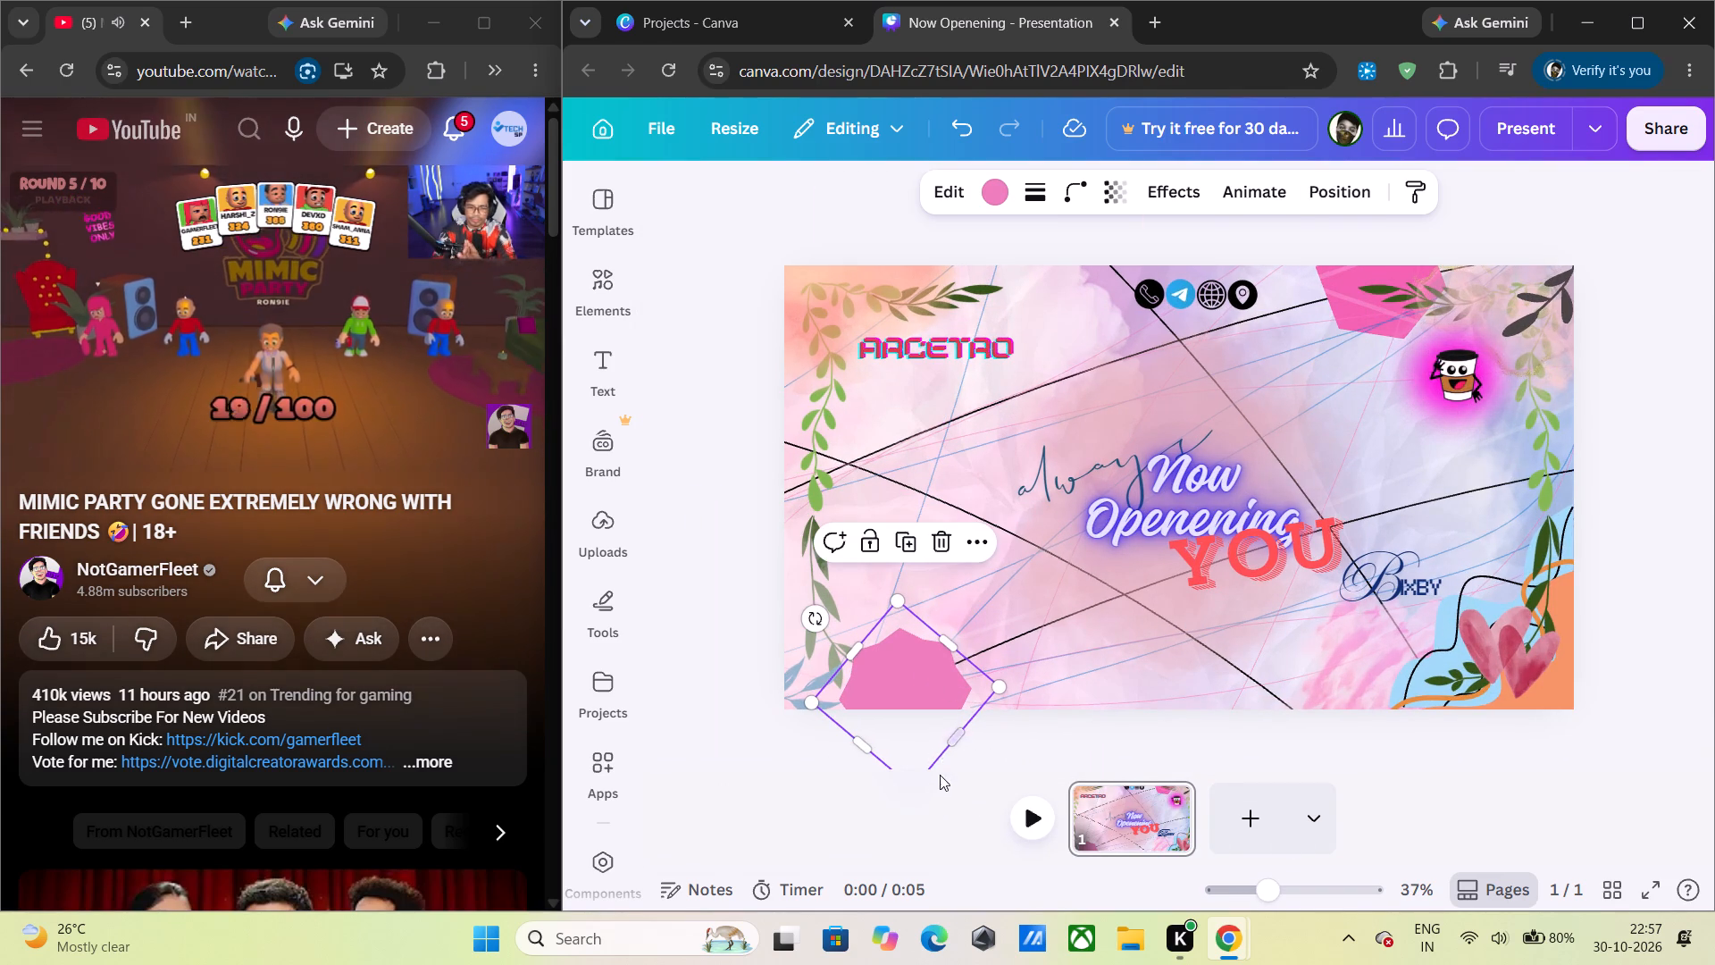
scroll(925, 744, "down", 1, "ctrl")
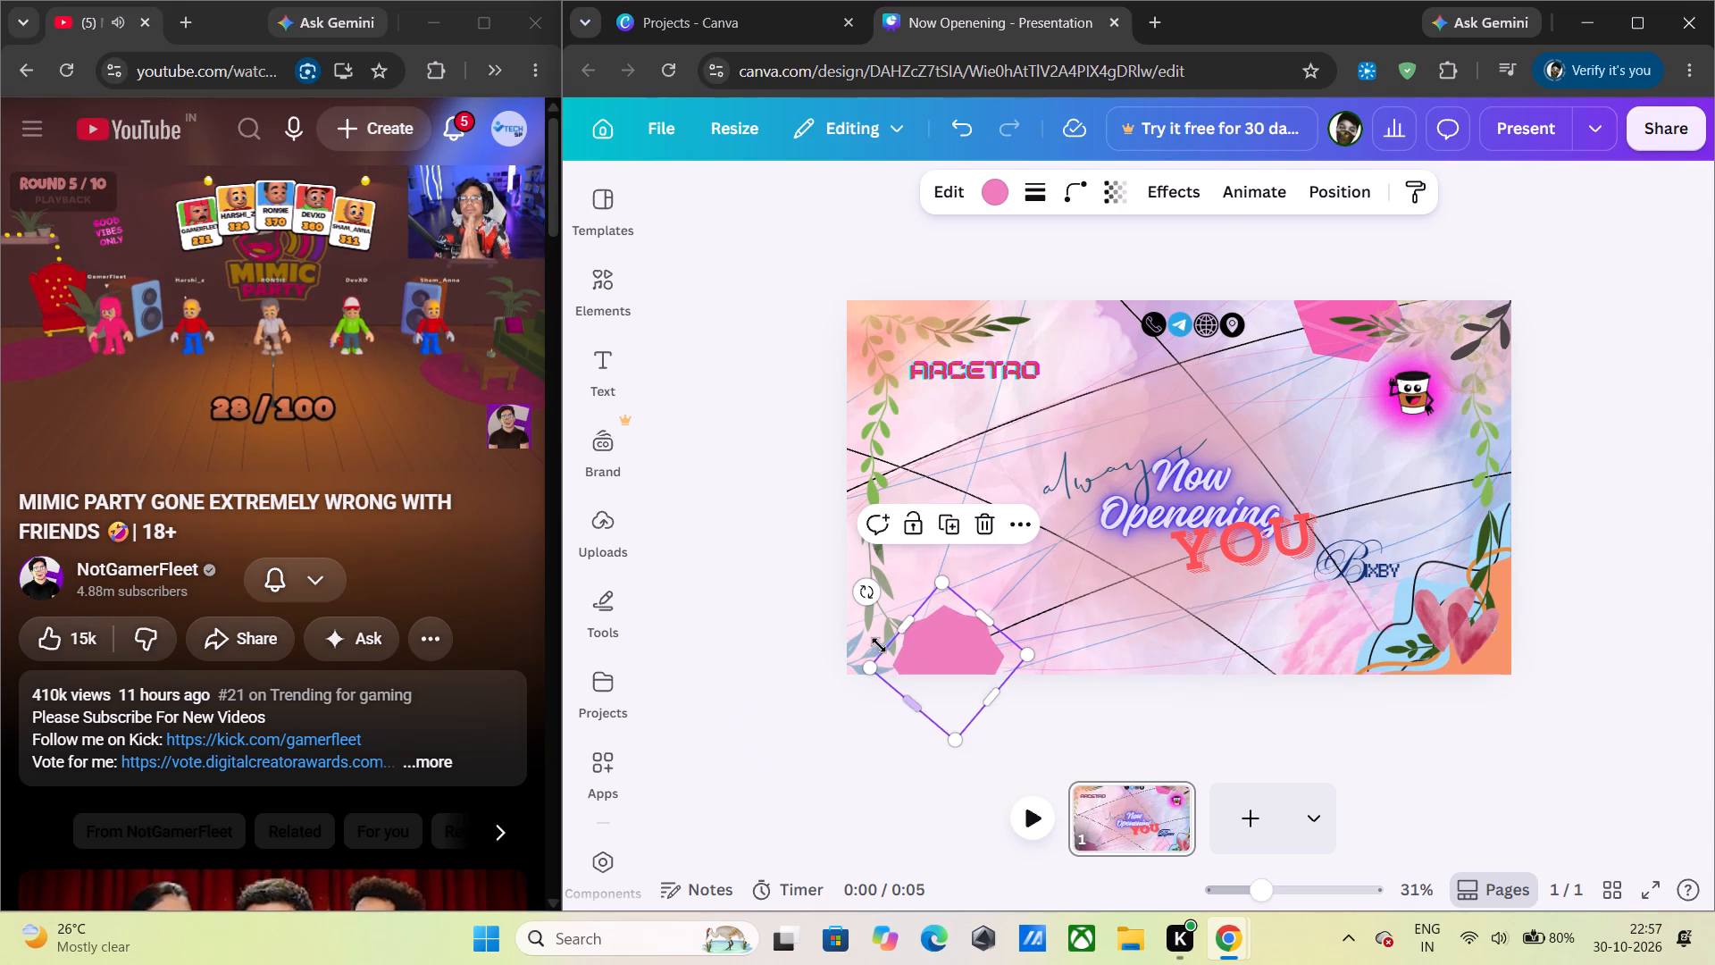
left_click_drag(861, 600, 856, 622)
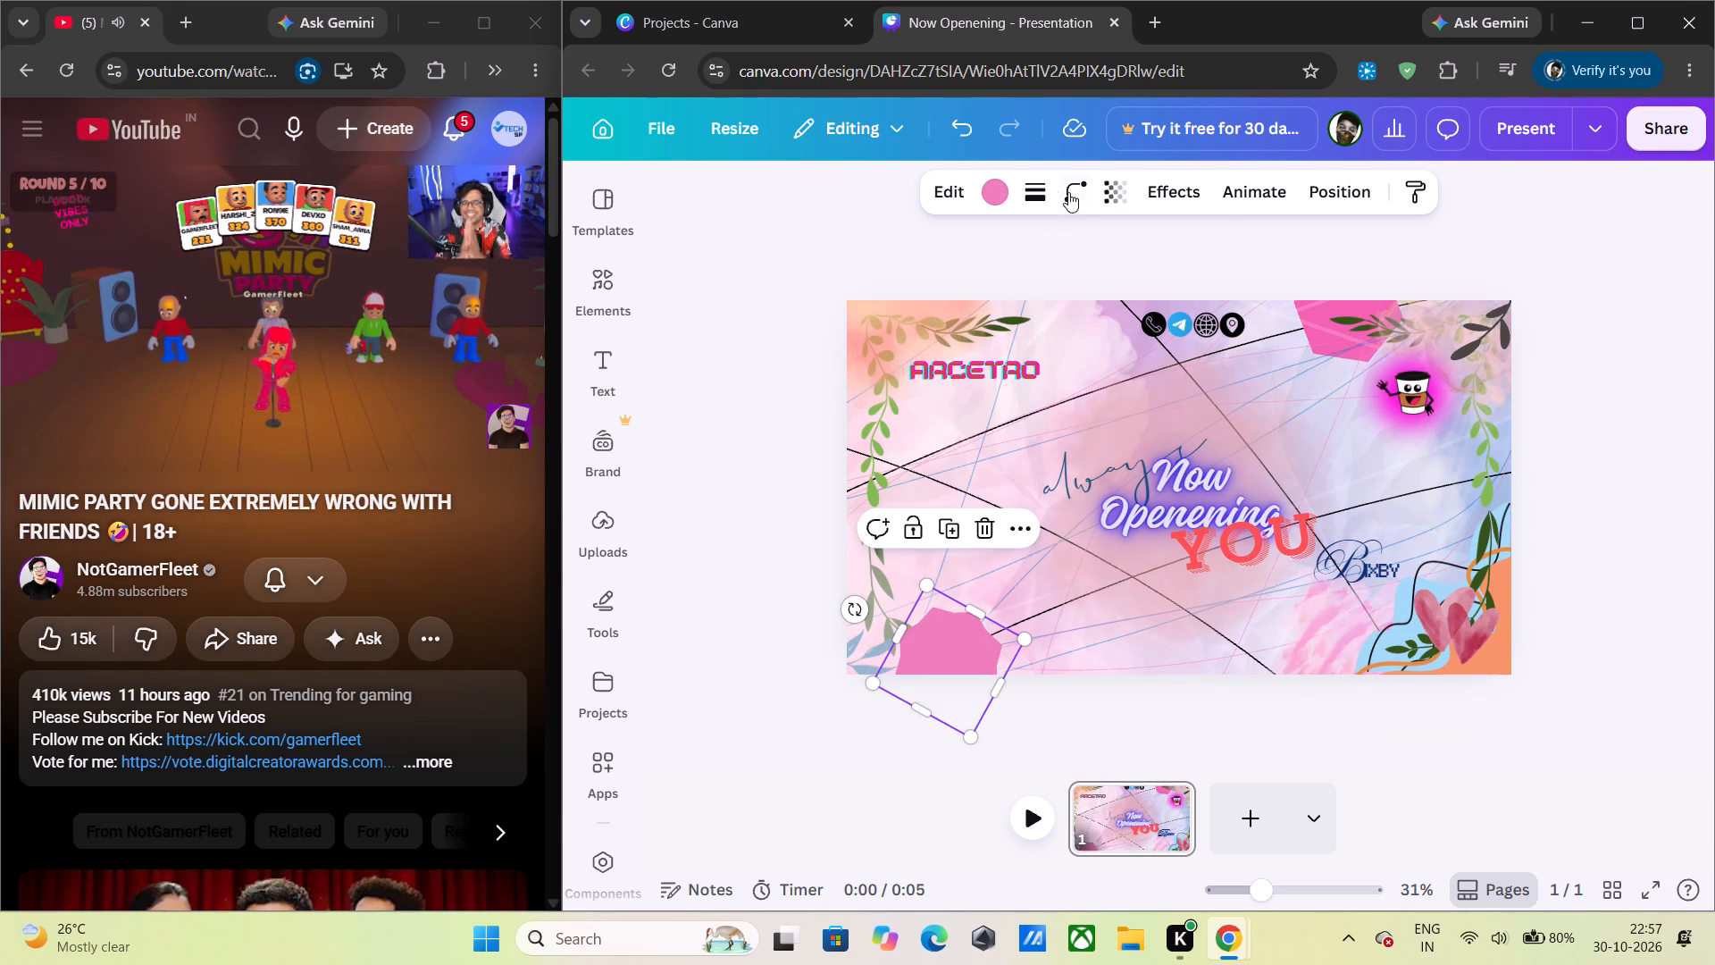
Try several custom pink shades on the bottom badge shape and settle on the pale pink #E99FC8.
left_click(998, 190)
left_click(678, 419)
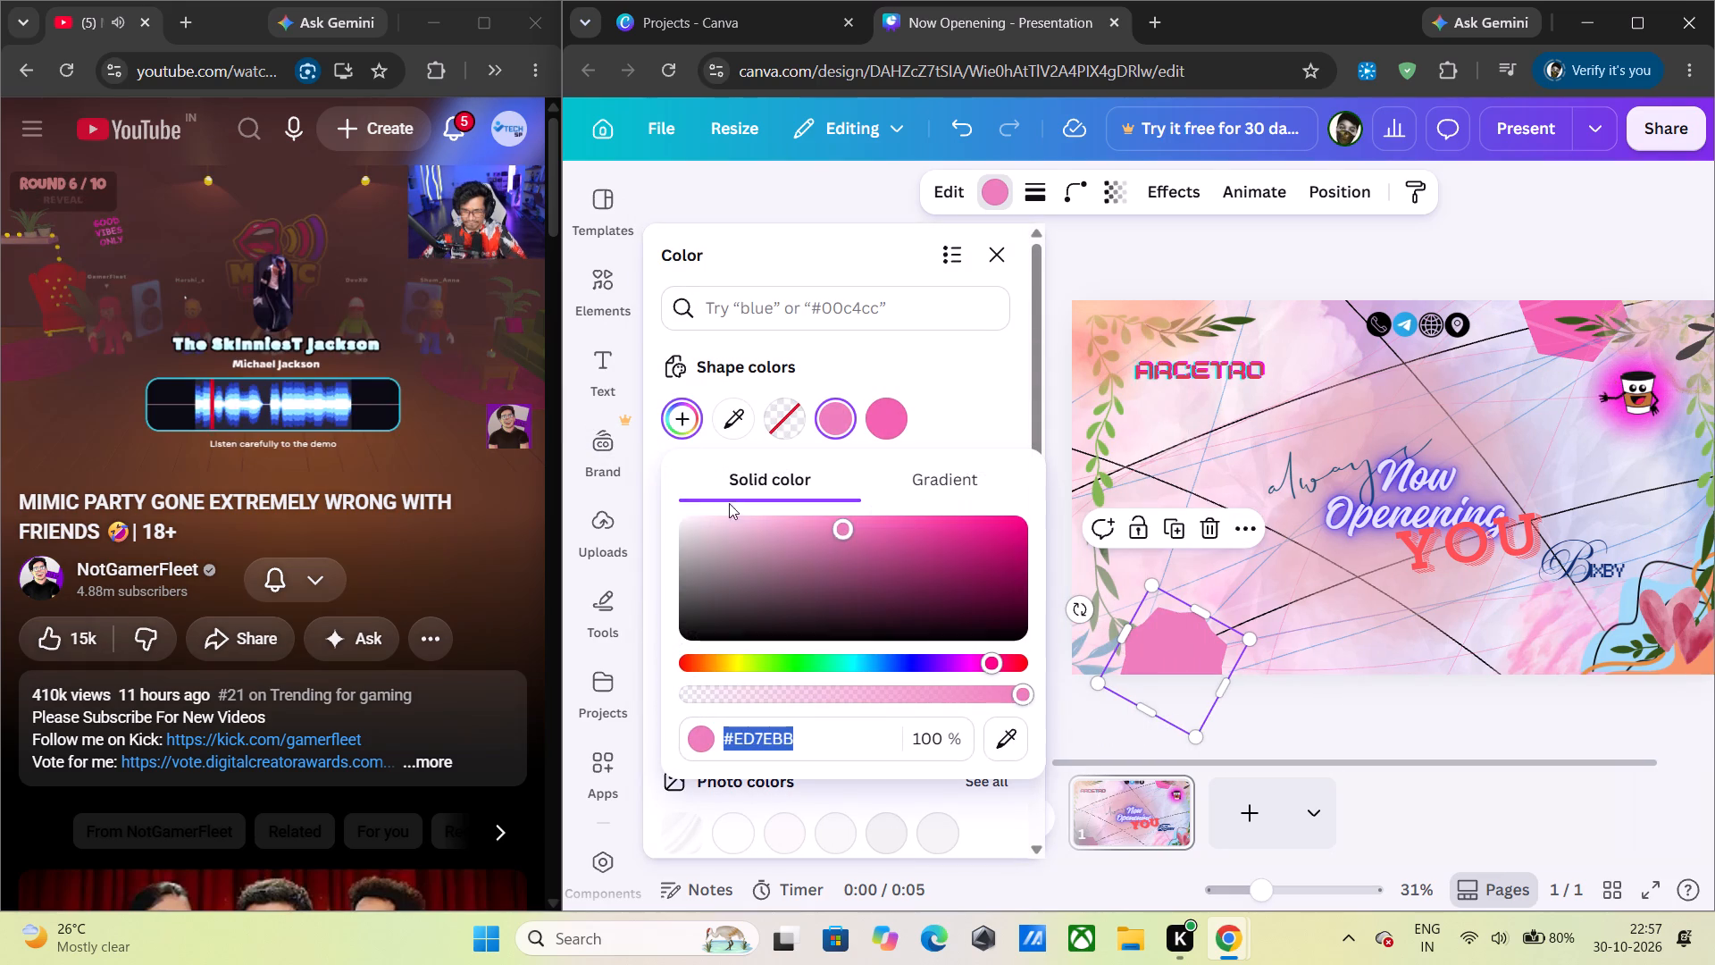
left_click_drag(833, 527, 798, 549)
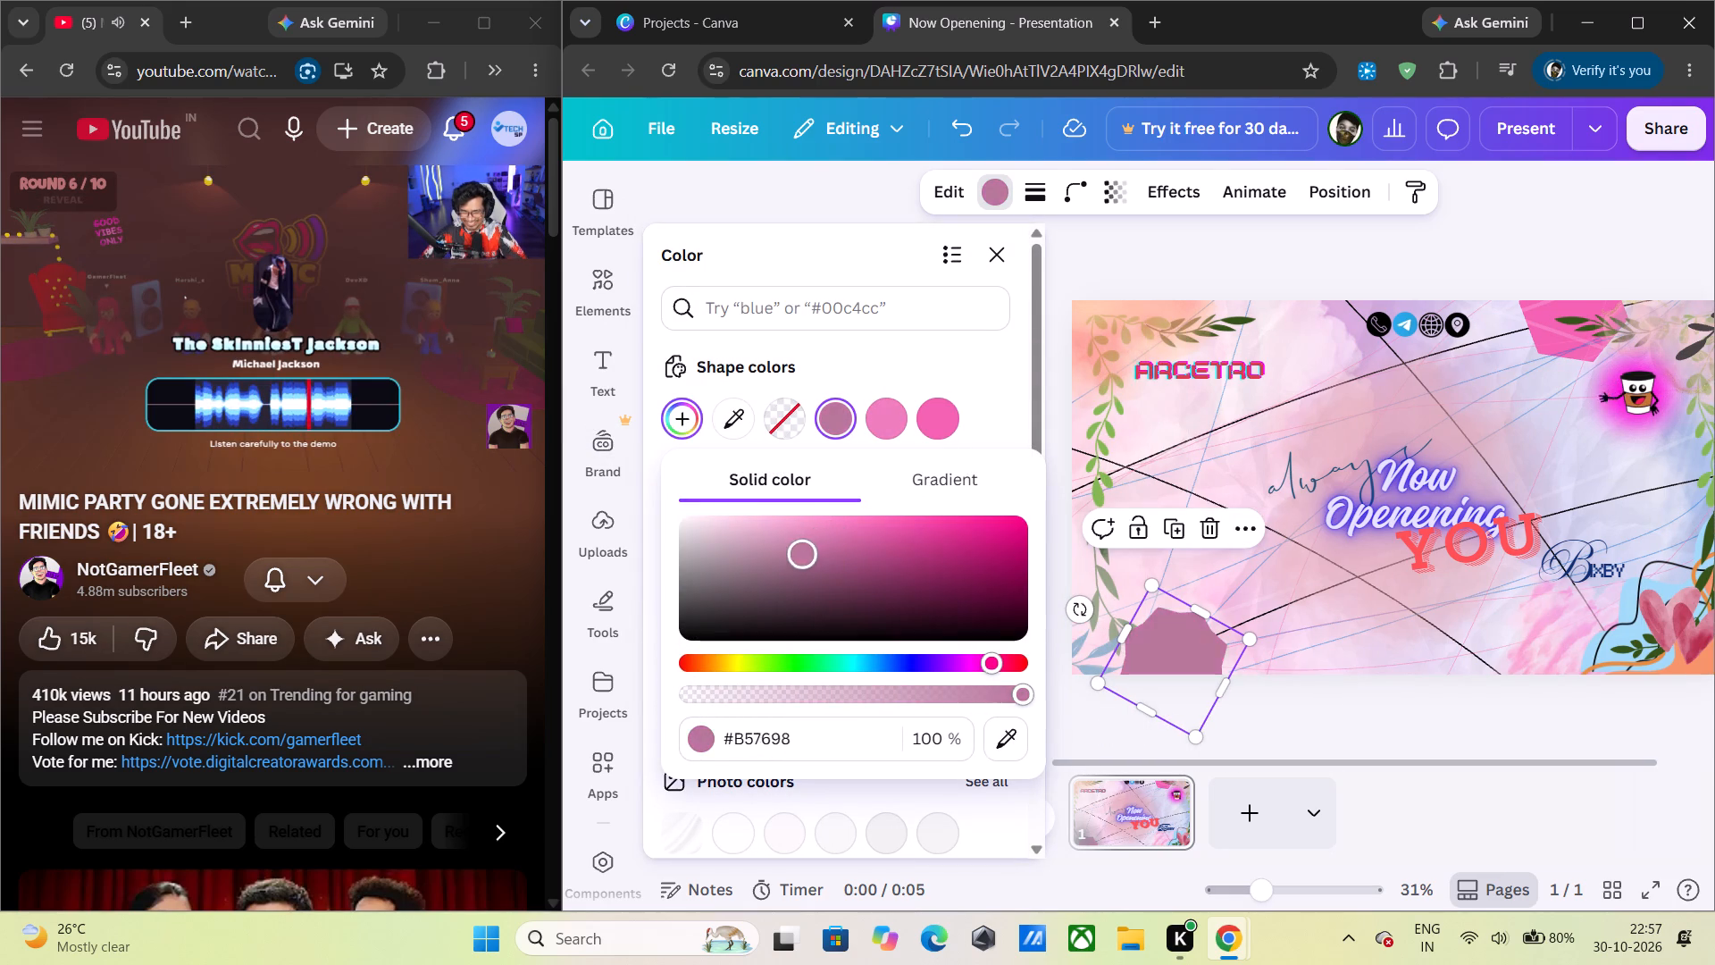
left_click_drag(798, 549, 774, 532)
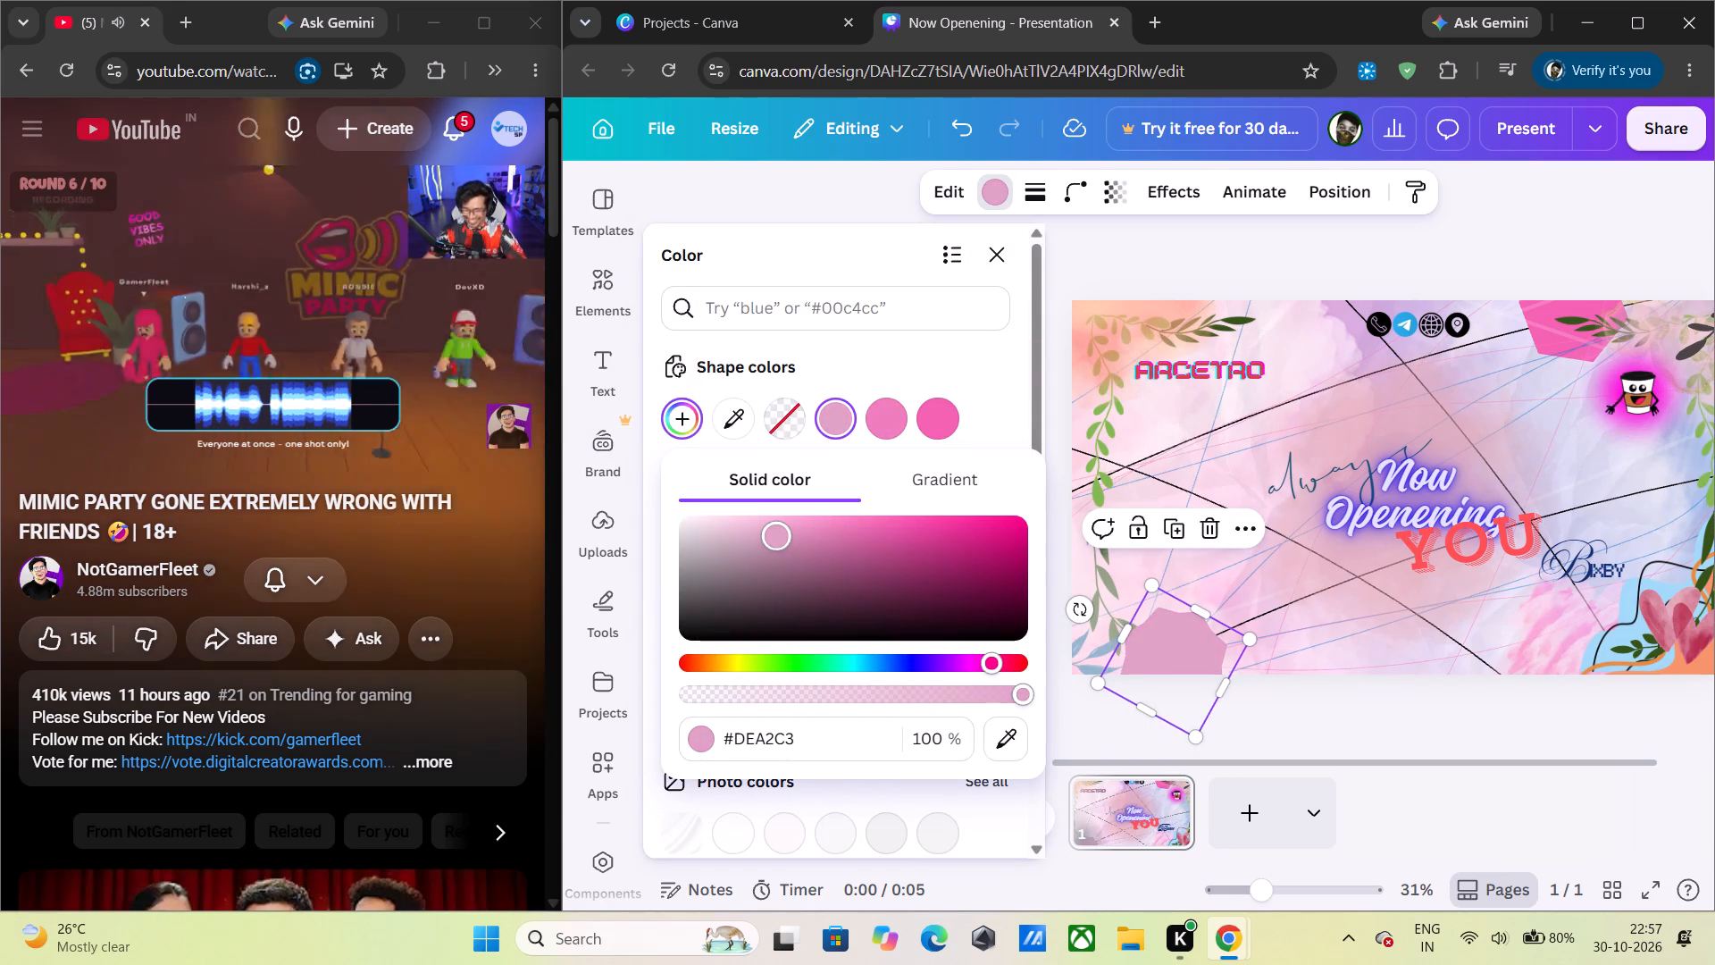
left_click_drag(774, 532, 772, 529)
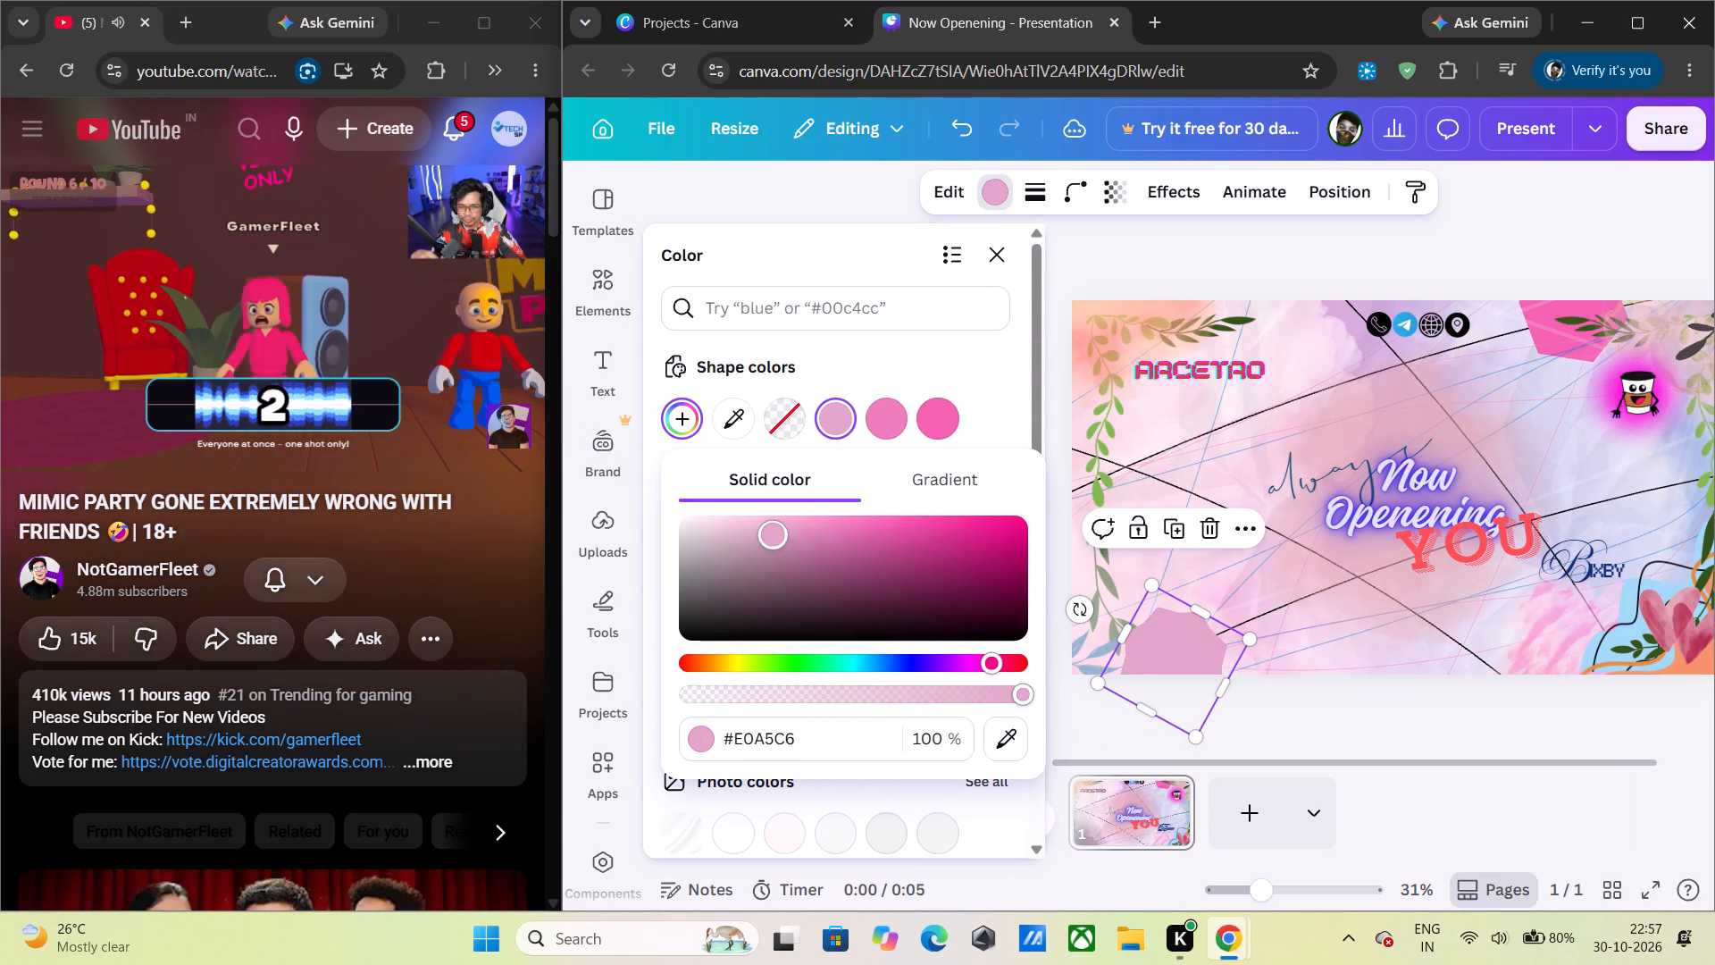
left_click_drag(772, 529, 765, 526)
left_click_drag(765, 526, 767, 526)
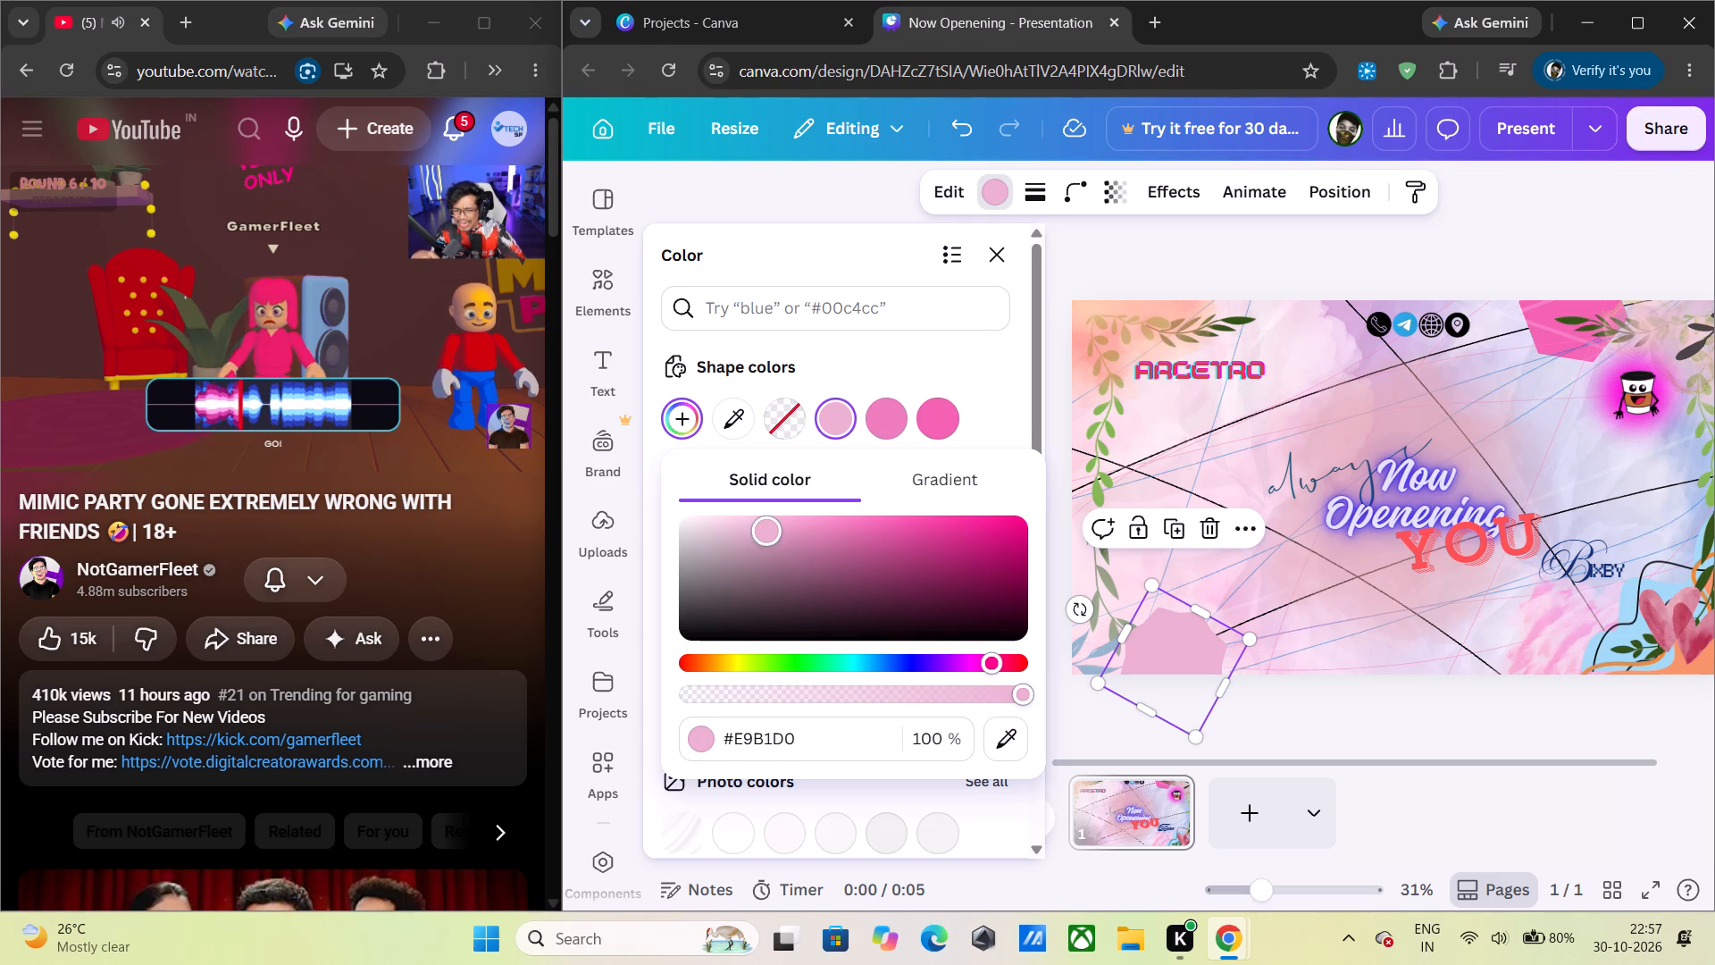
left_click_drag(767, 526, 791, 538)
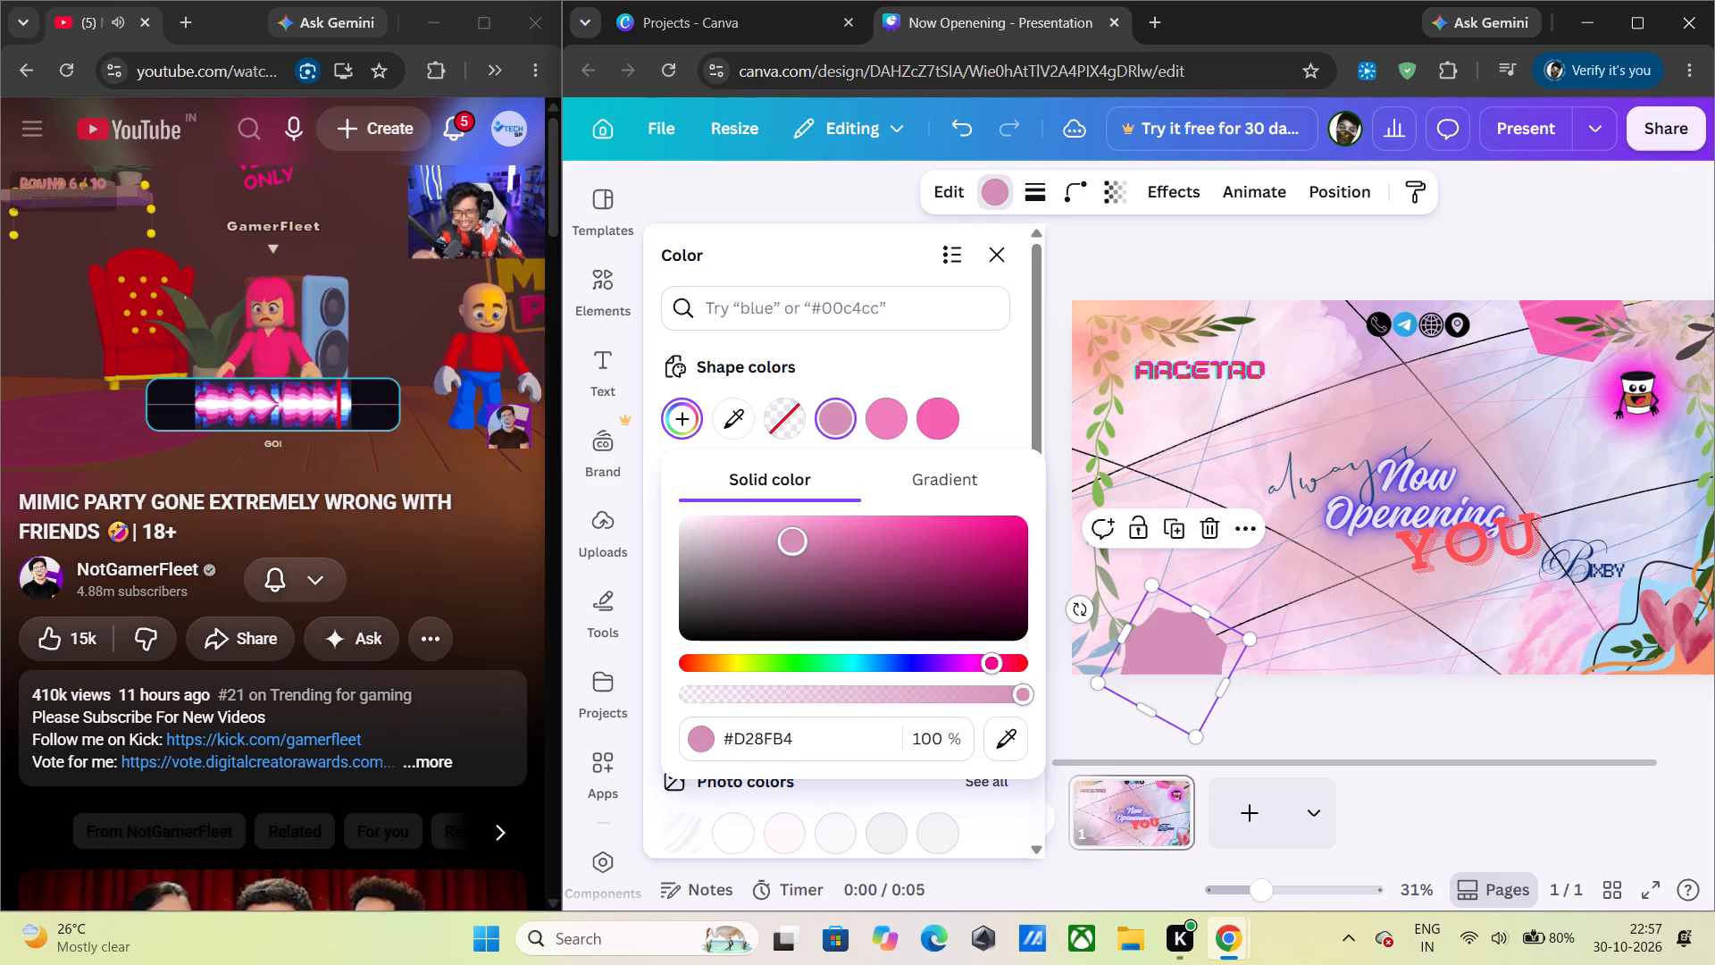
left_click_drag(791, 538, 791, 528)
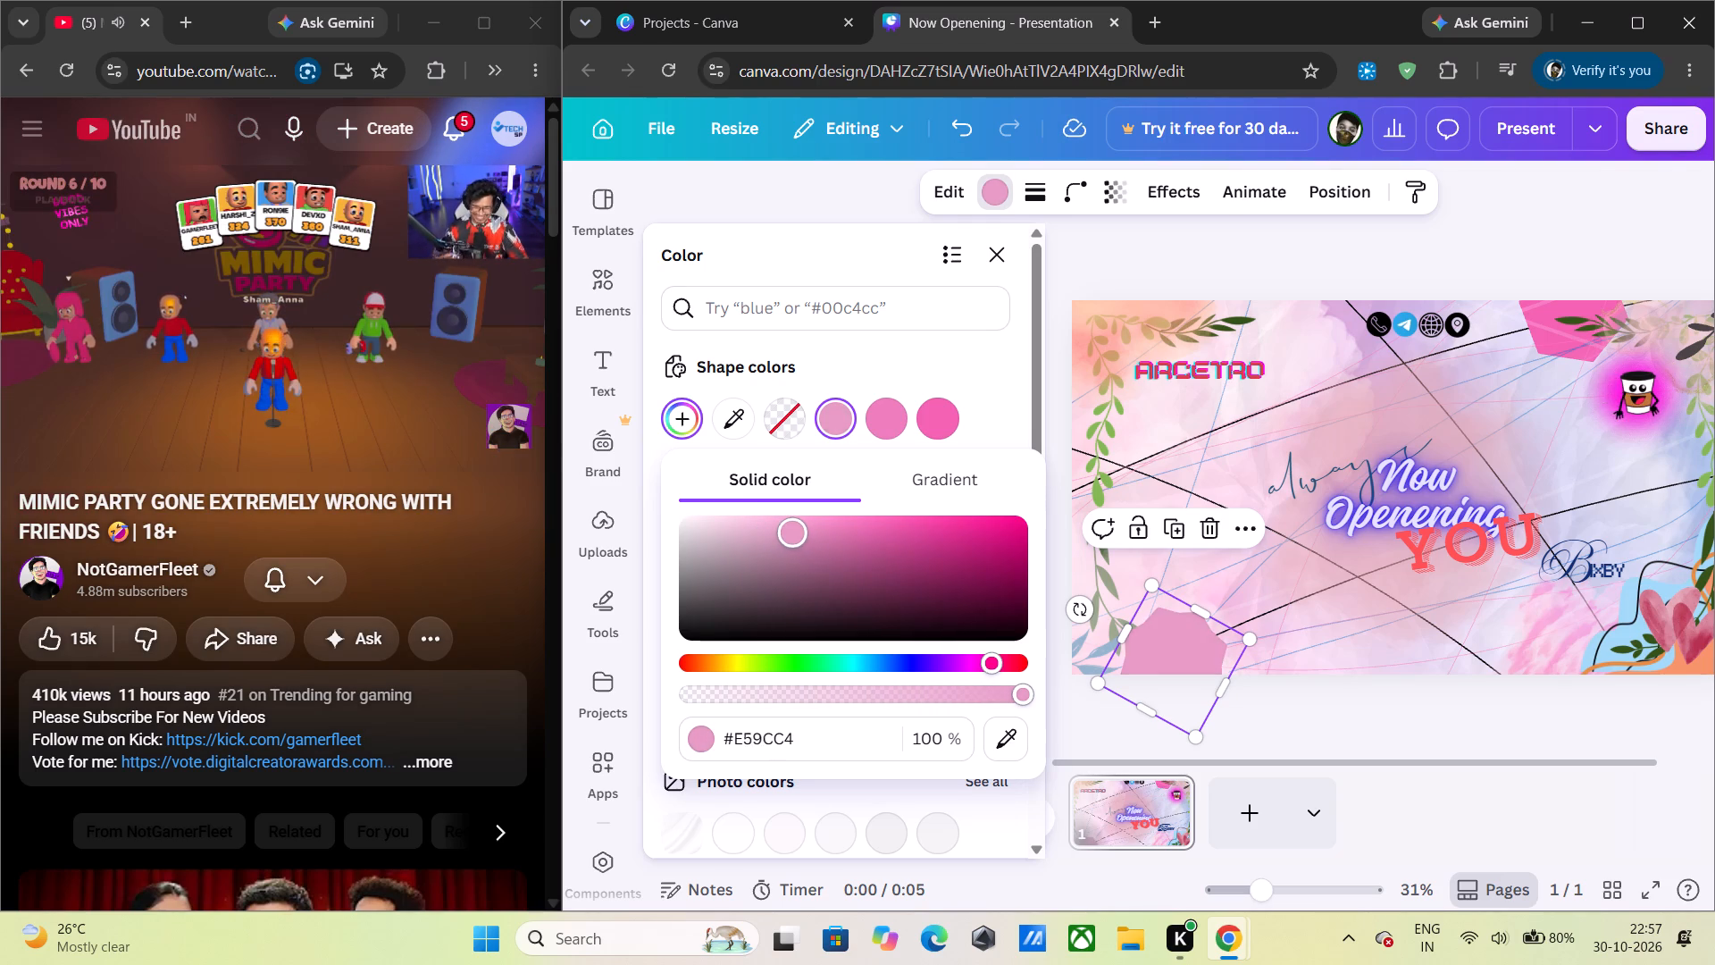
left_click_drag(791, 528, 791, 526)
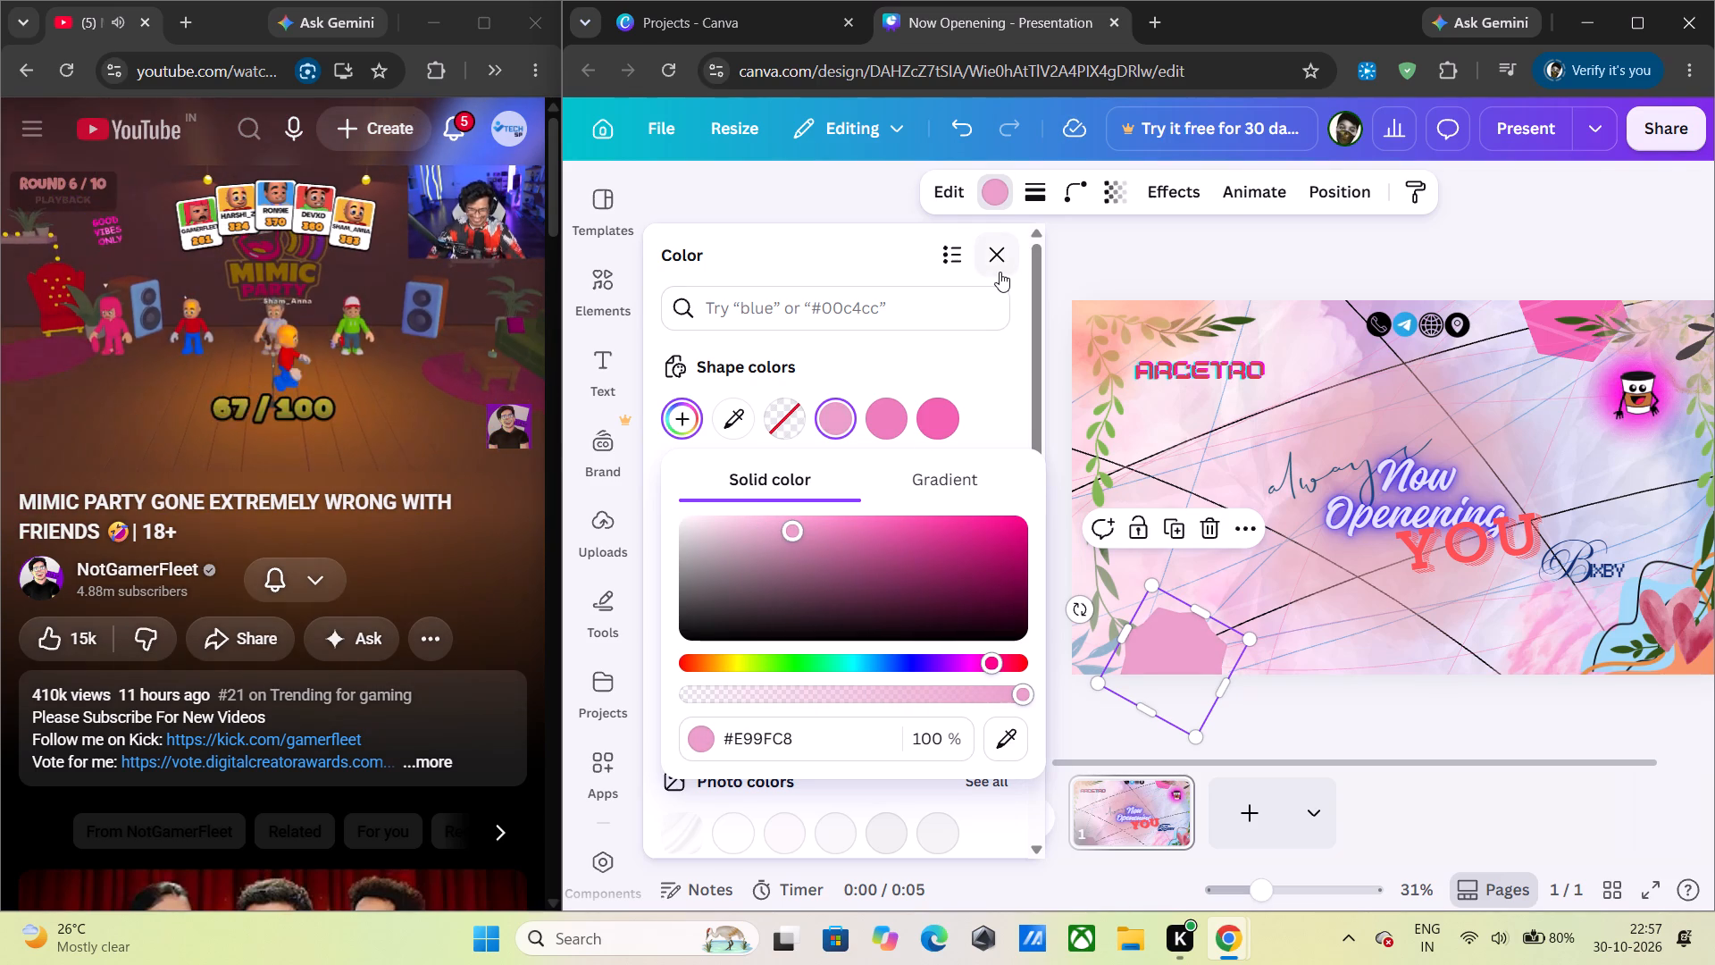
left_click(1000, 272)
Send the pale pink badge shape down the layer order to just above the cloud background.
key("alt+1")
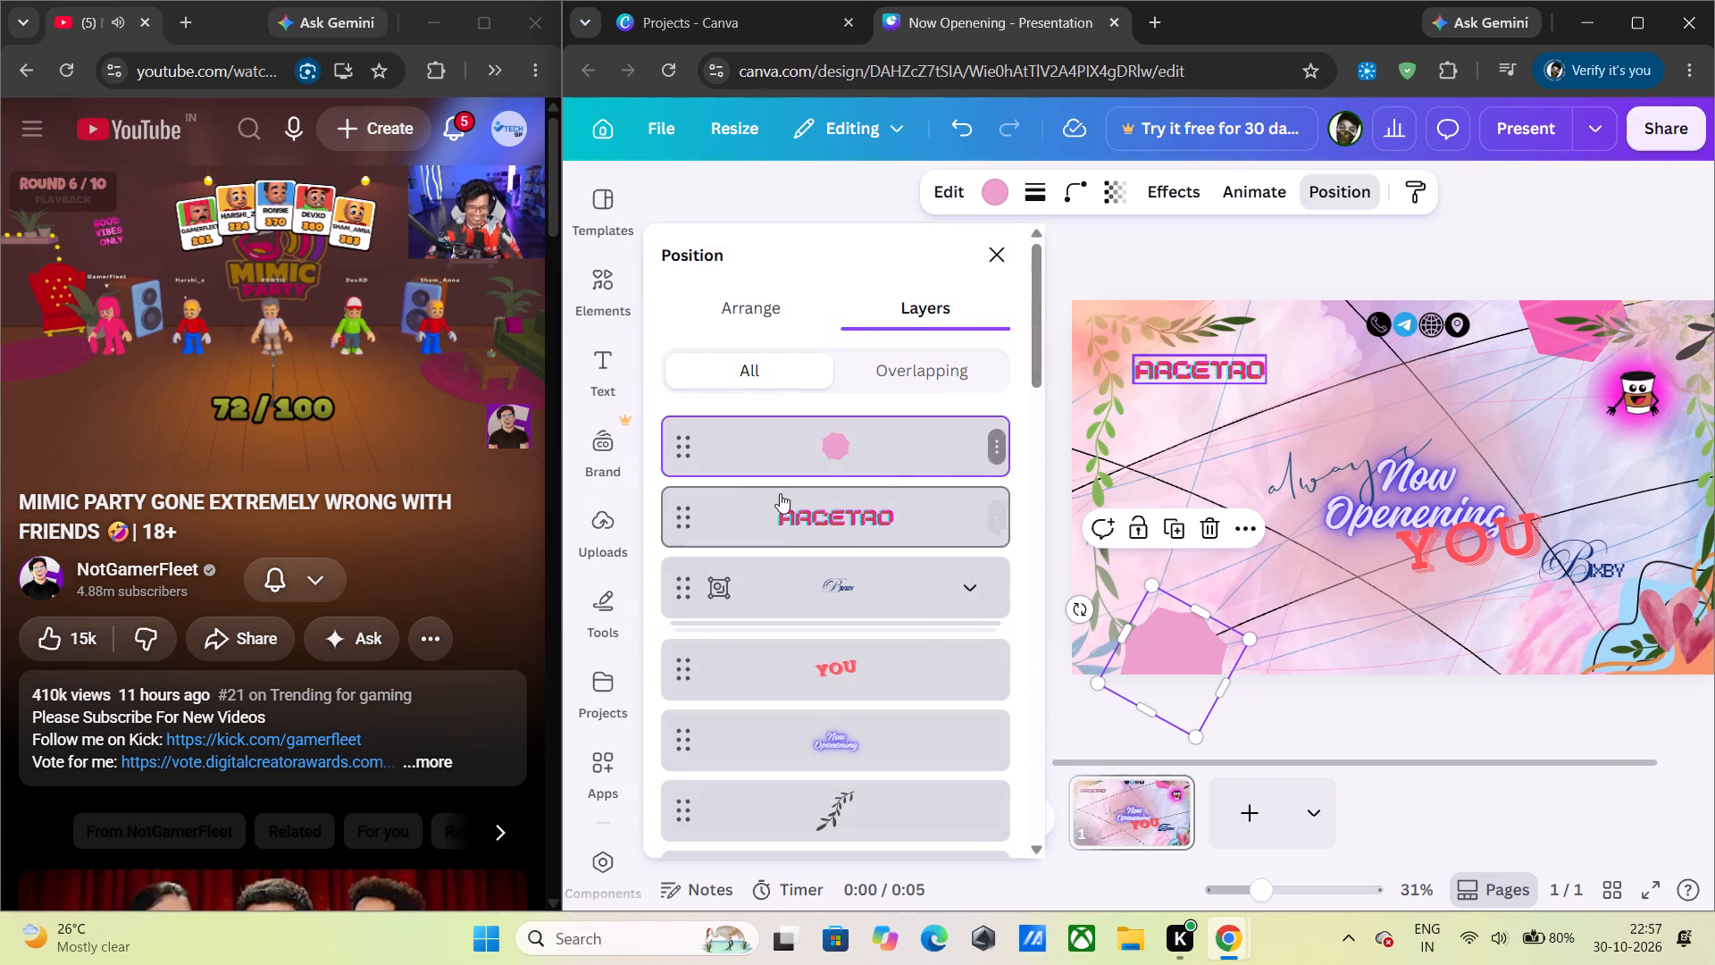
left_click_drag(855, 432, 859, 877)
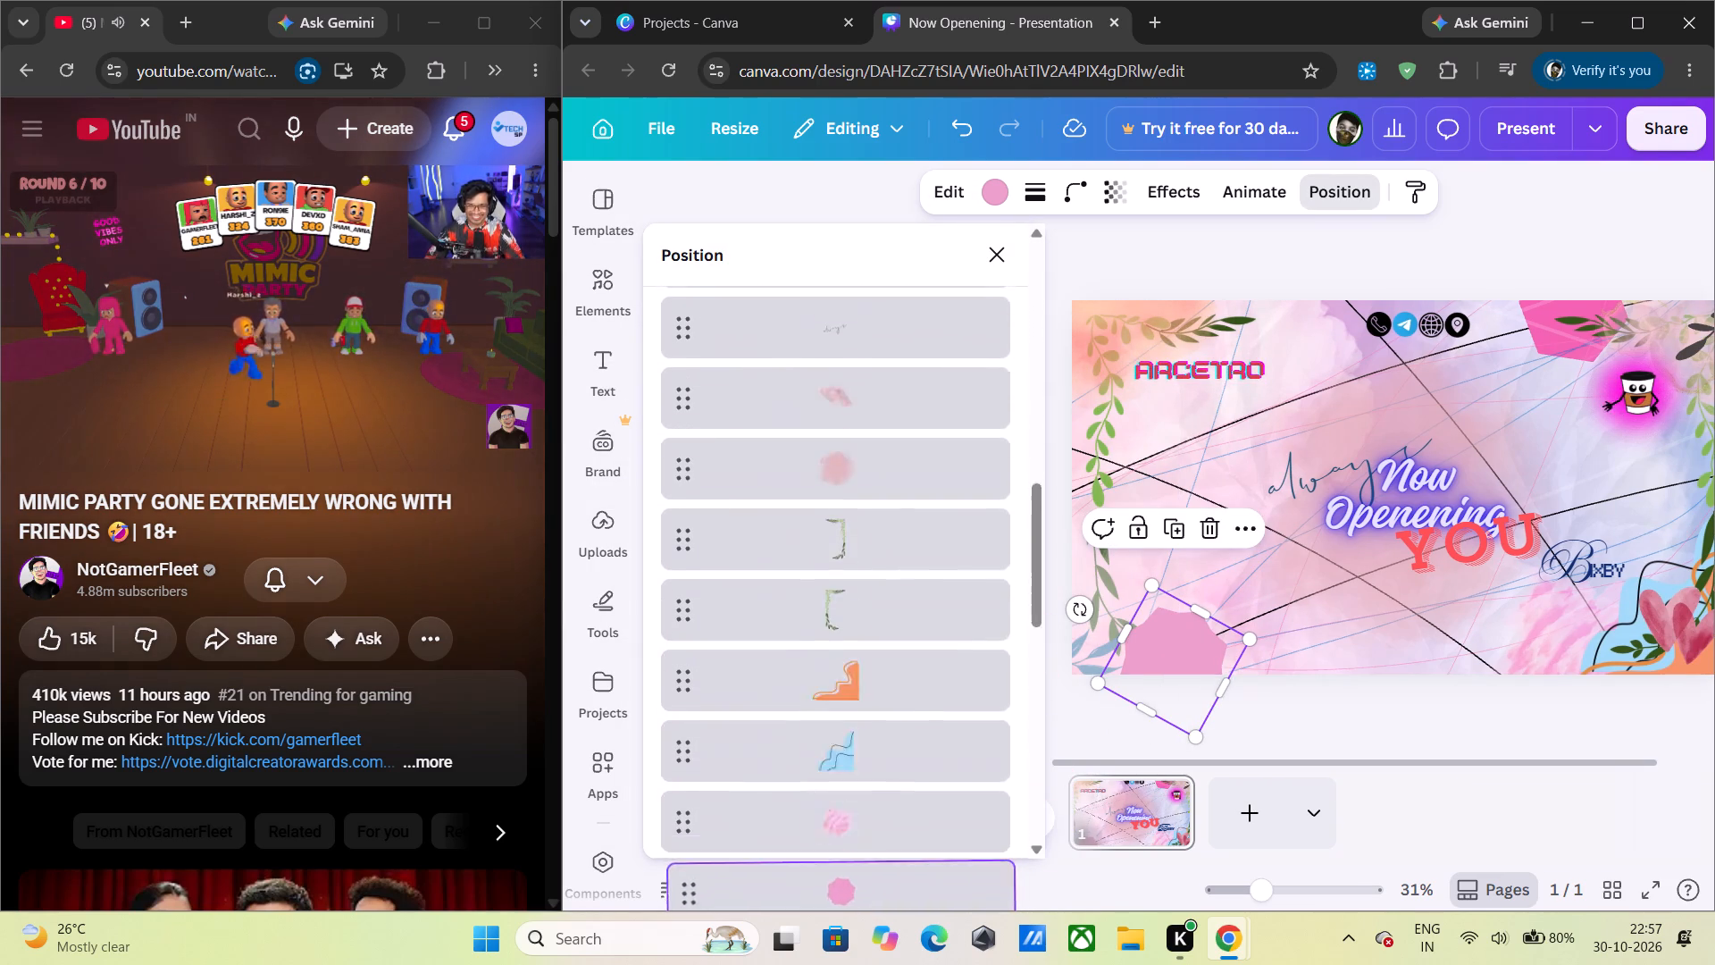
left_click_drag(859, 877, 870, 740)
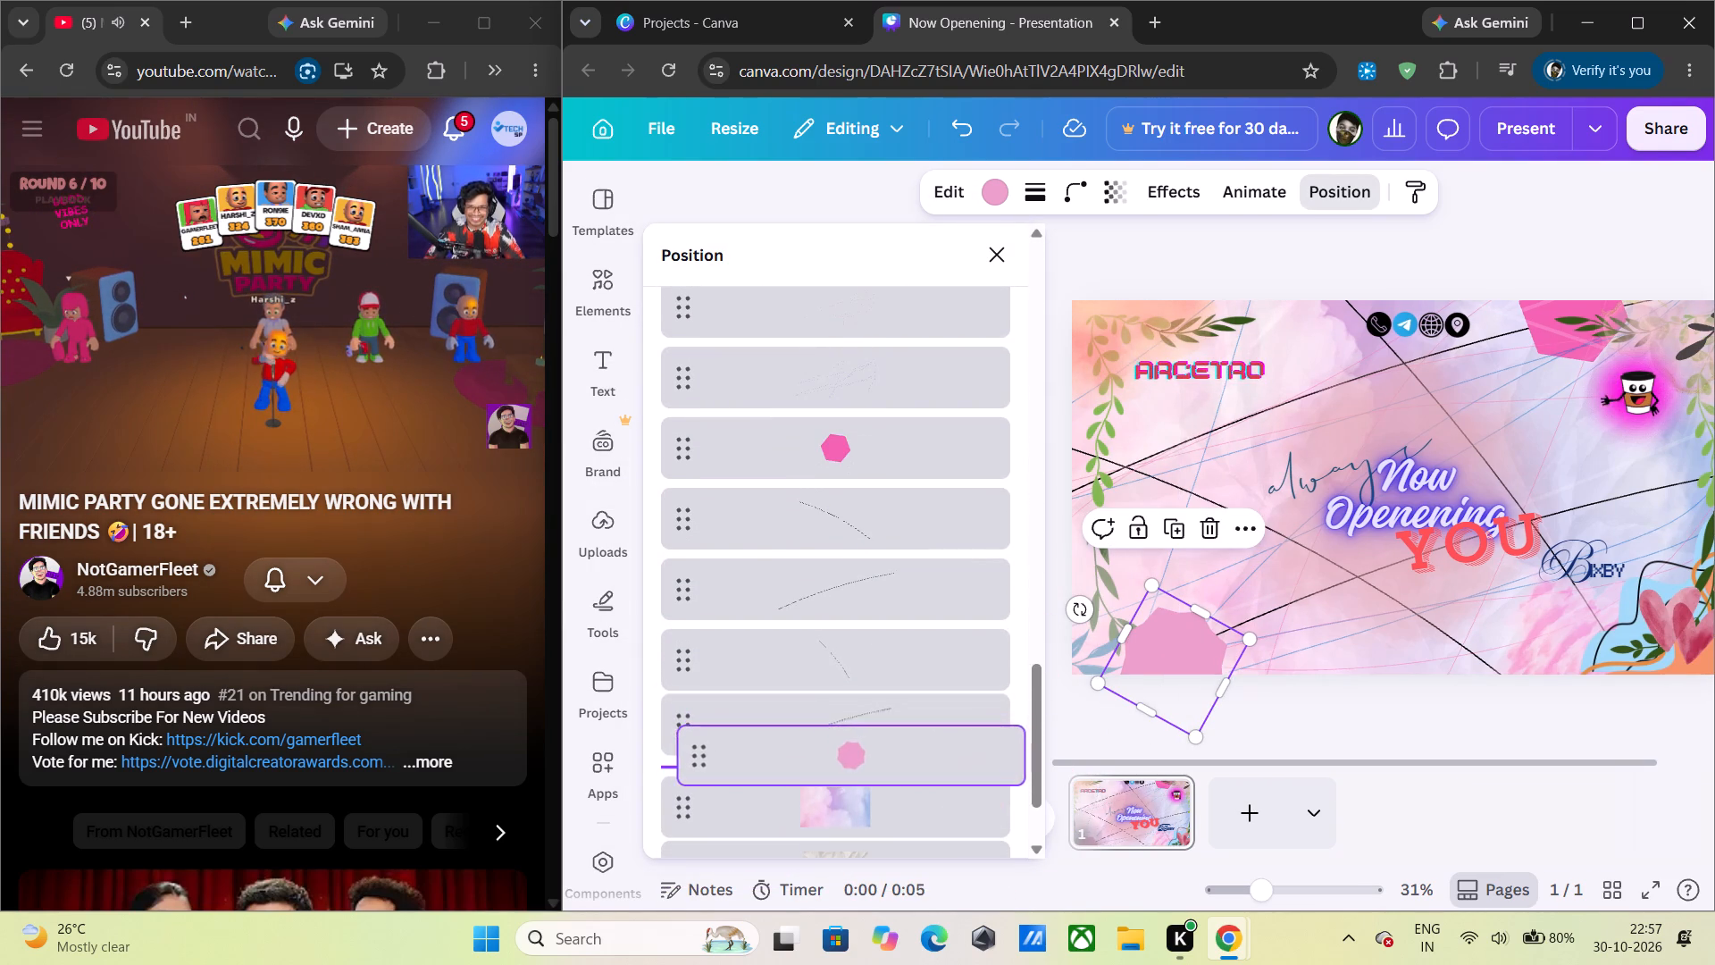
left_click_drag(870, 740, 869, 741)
Move the pink hexagon's layer down so it sits directly above the pale pink badge shape.
left_click_drag(886, 455, 874, 656)
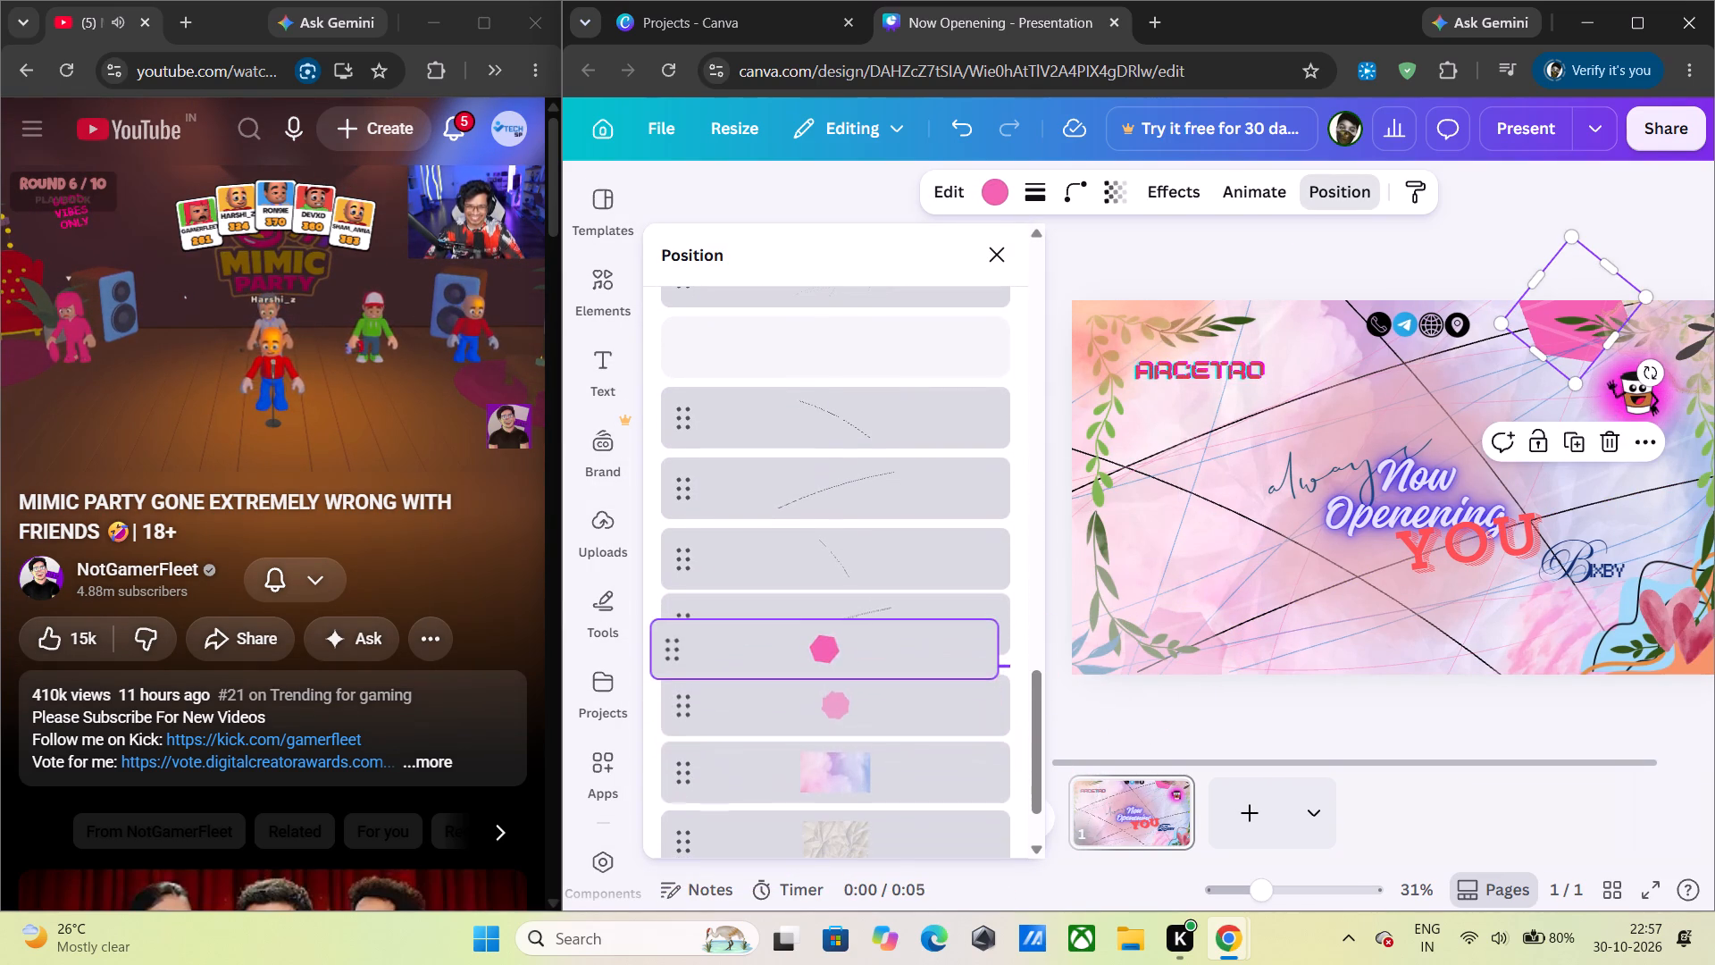
left_click_drag(874, 656, 872, 679)
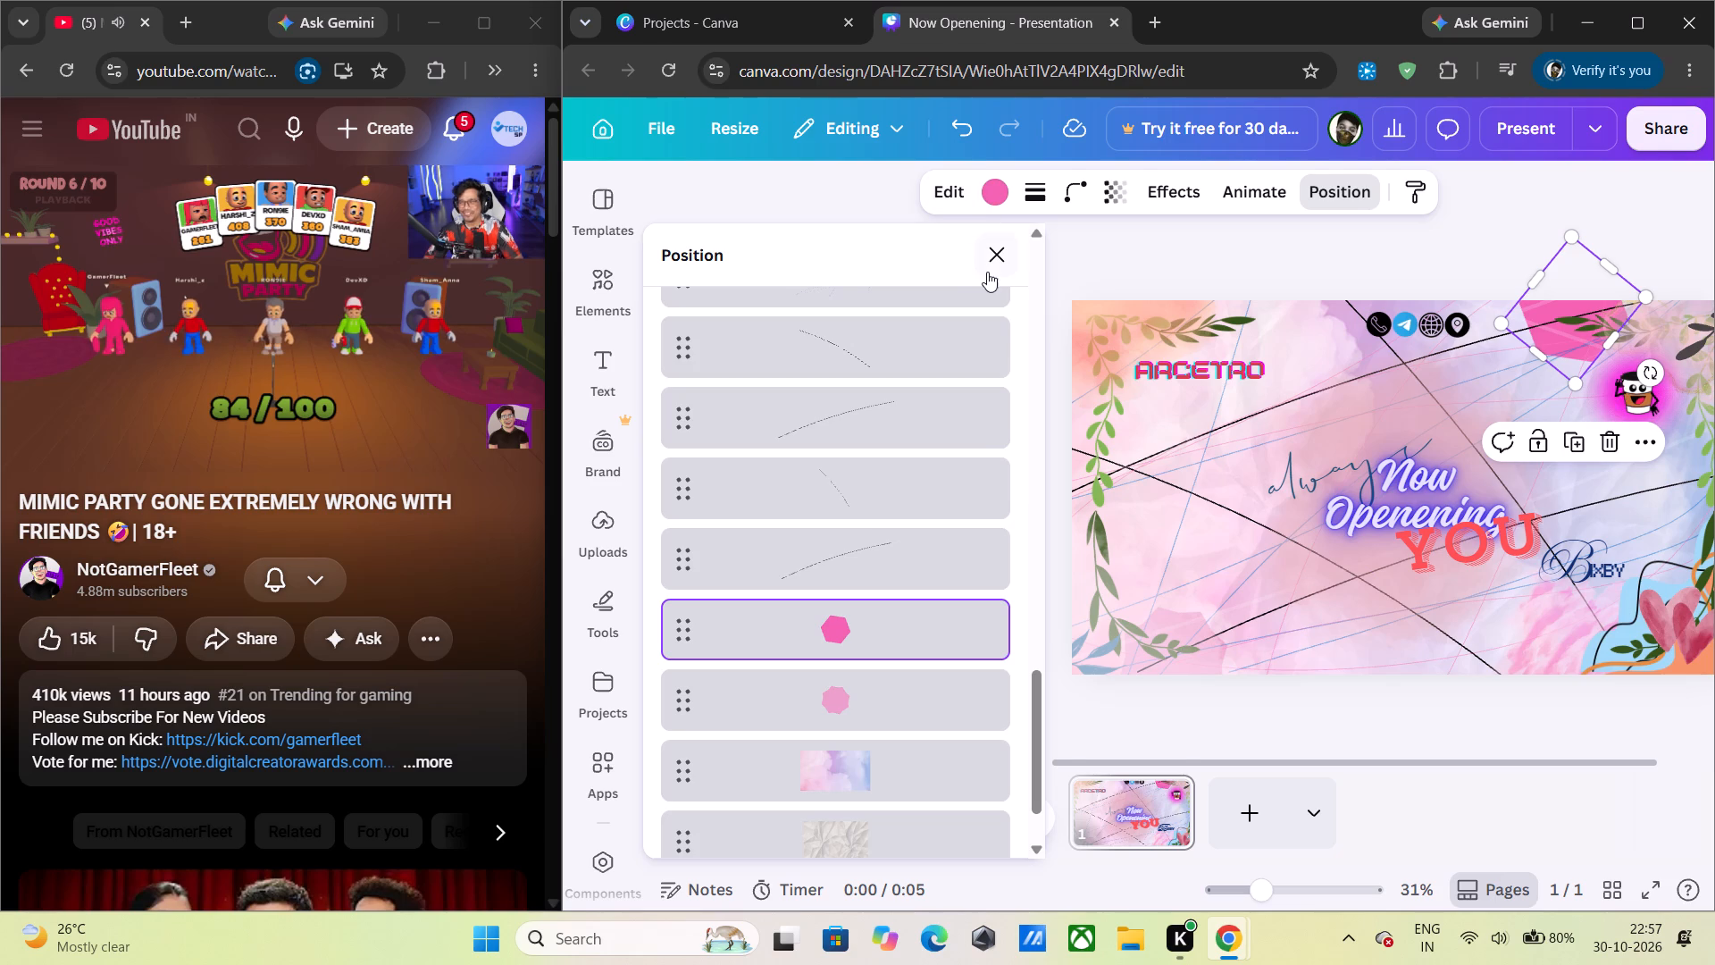
left_click(987, 273)
Add the orange watercolour splash from the recently used elements and place it over the banner's lower-left corner.
left_click(608, 289)
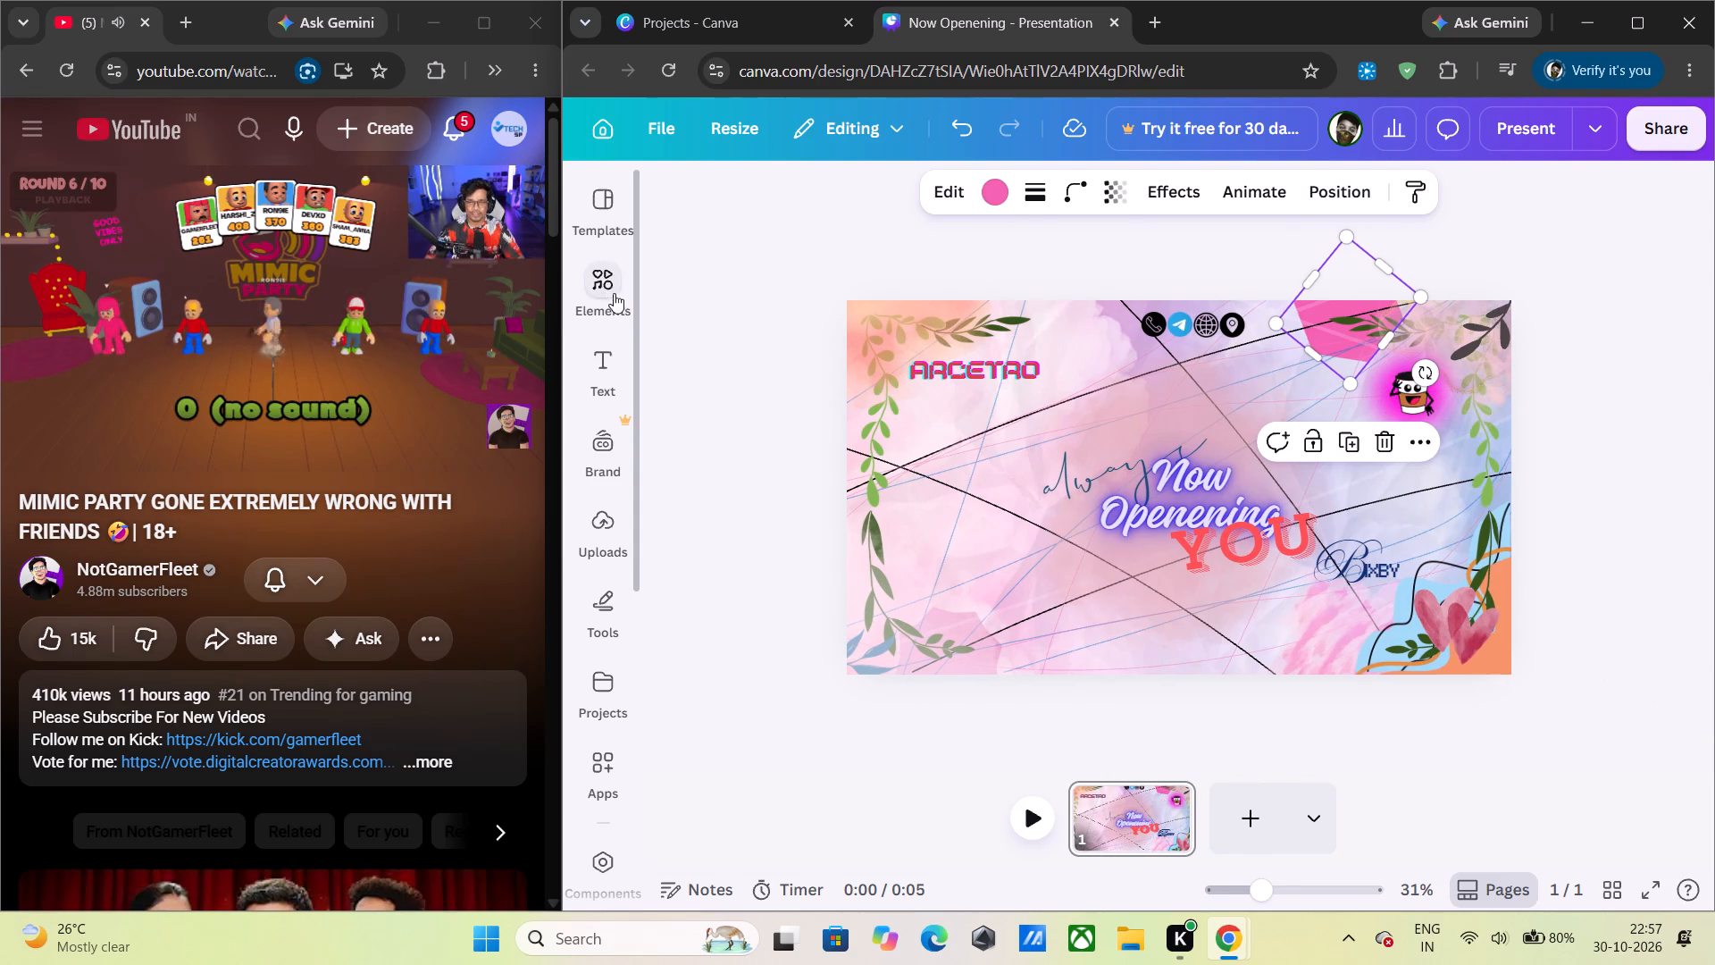
scroll(751, 499, "down", 7)
scroll(828, 575, "down", 2)
scroll(788, 438, "up", 6)
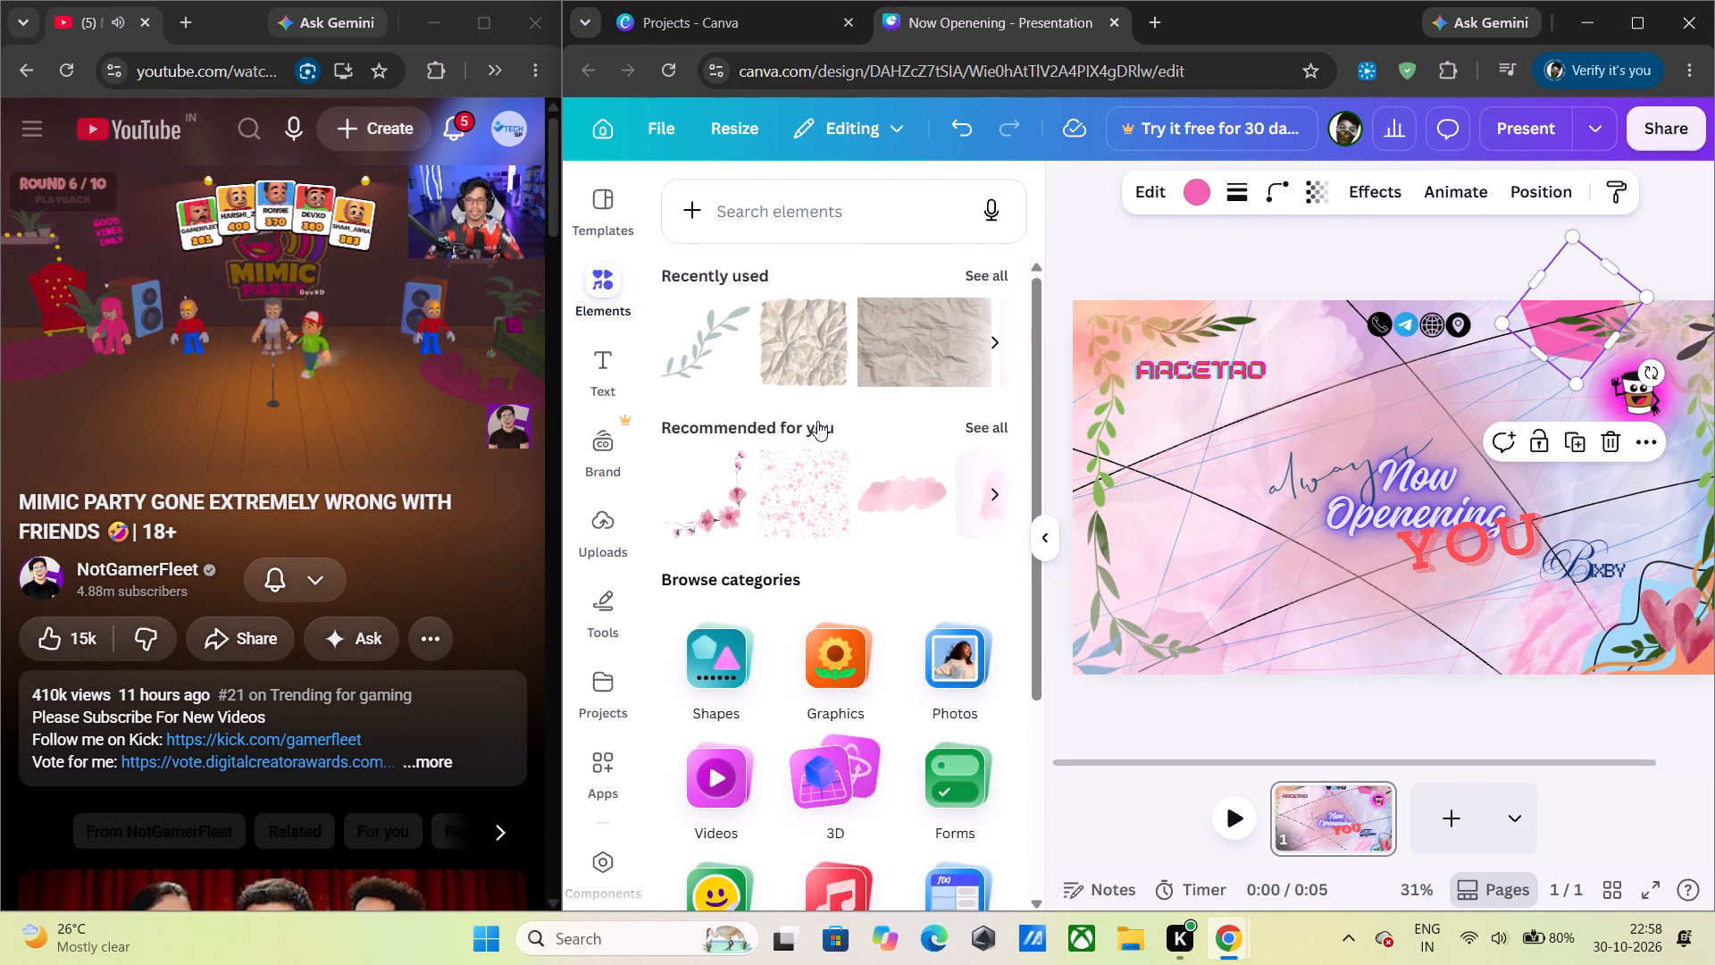
left_click(975, 272)
scroll(766, 466, "down", 3)
scroll(933, 517, "down", 2)
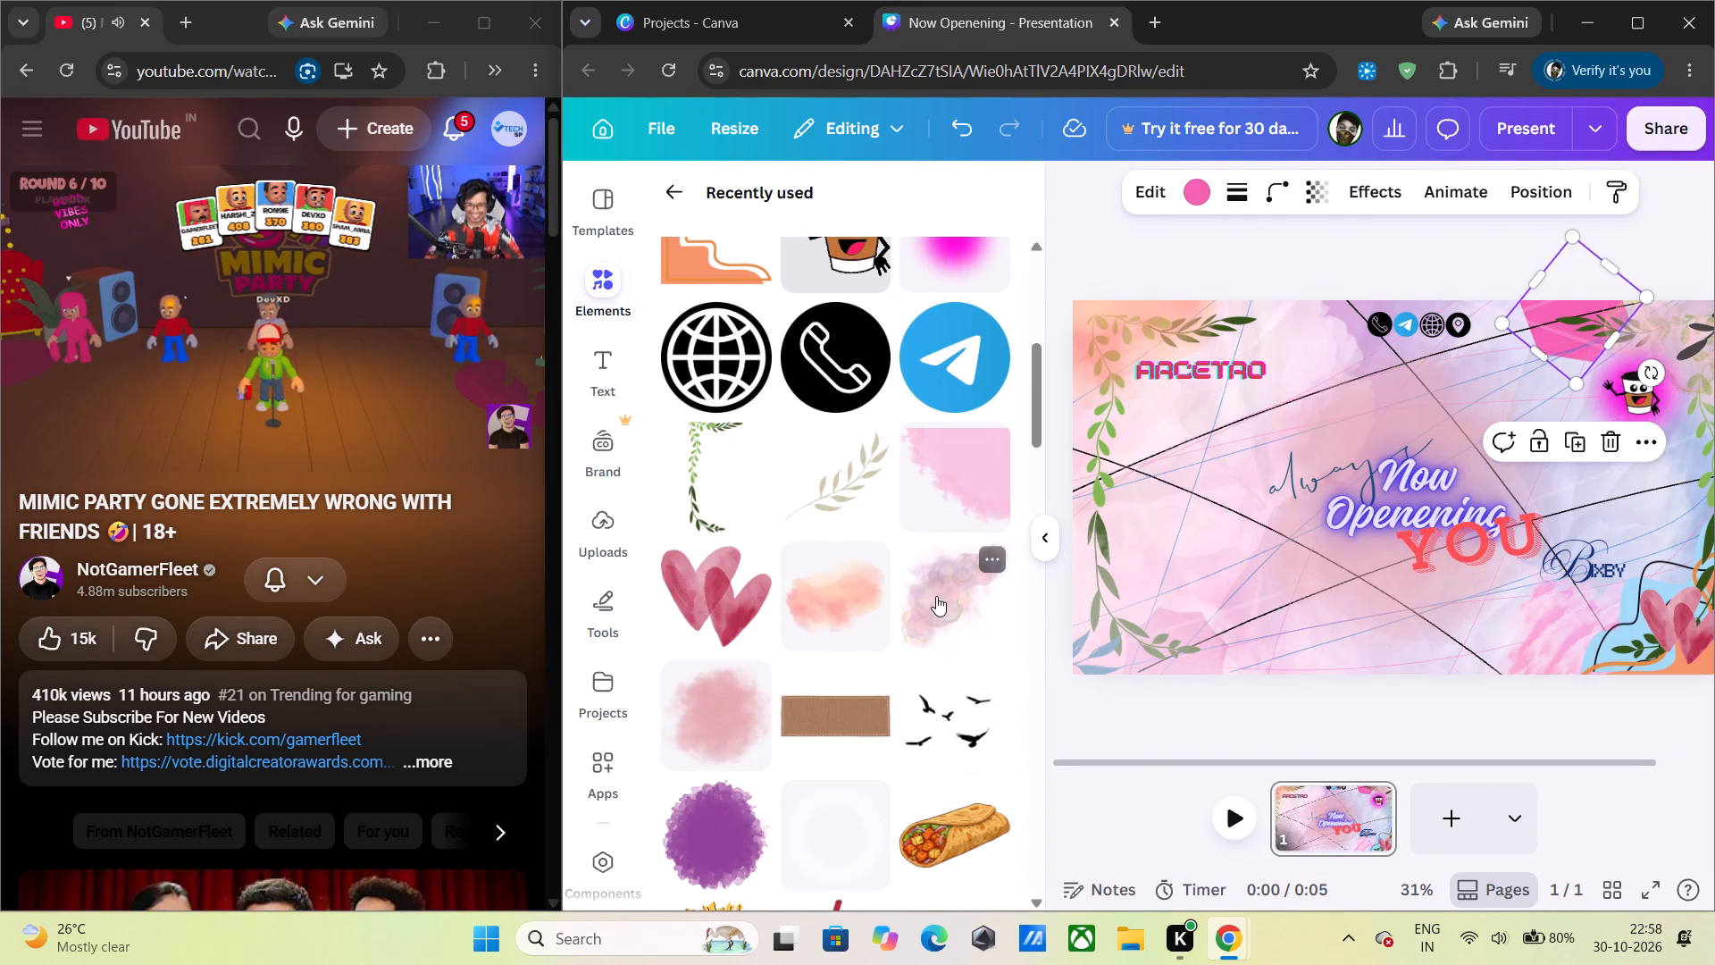
scroll(937, 593, "up", 2)
scroll(783, 577, "up", 1)
scroll(784, 579, "down", 3)
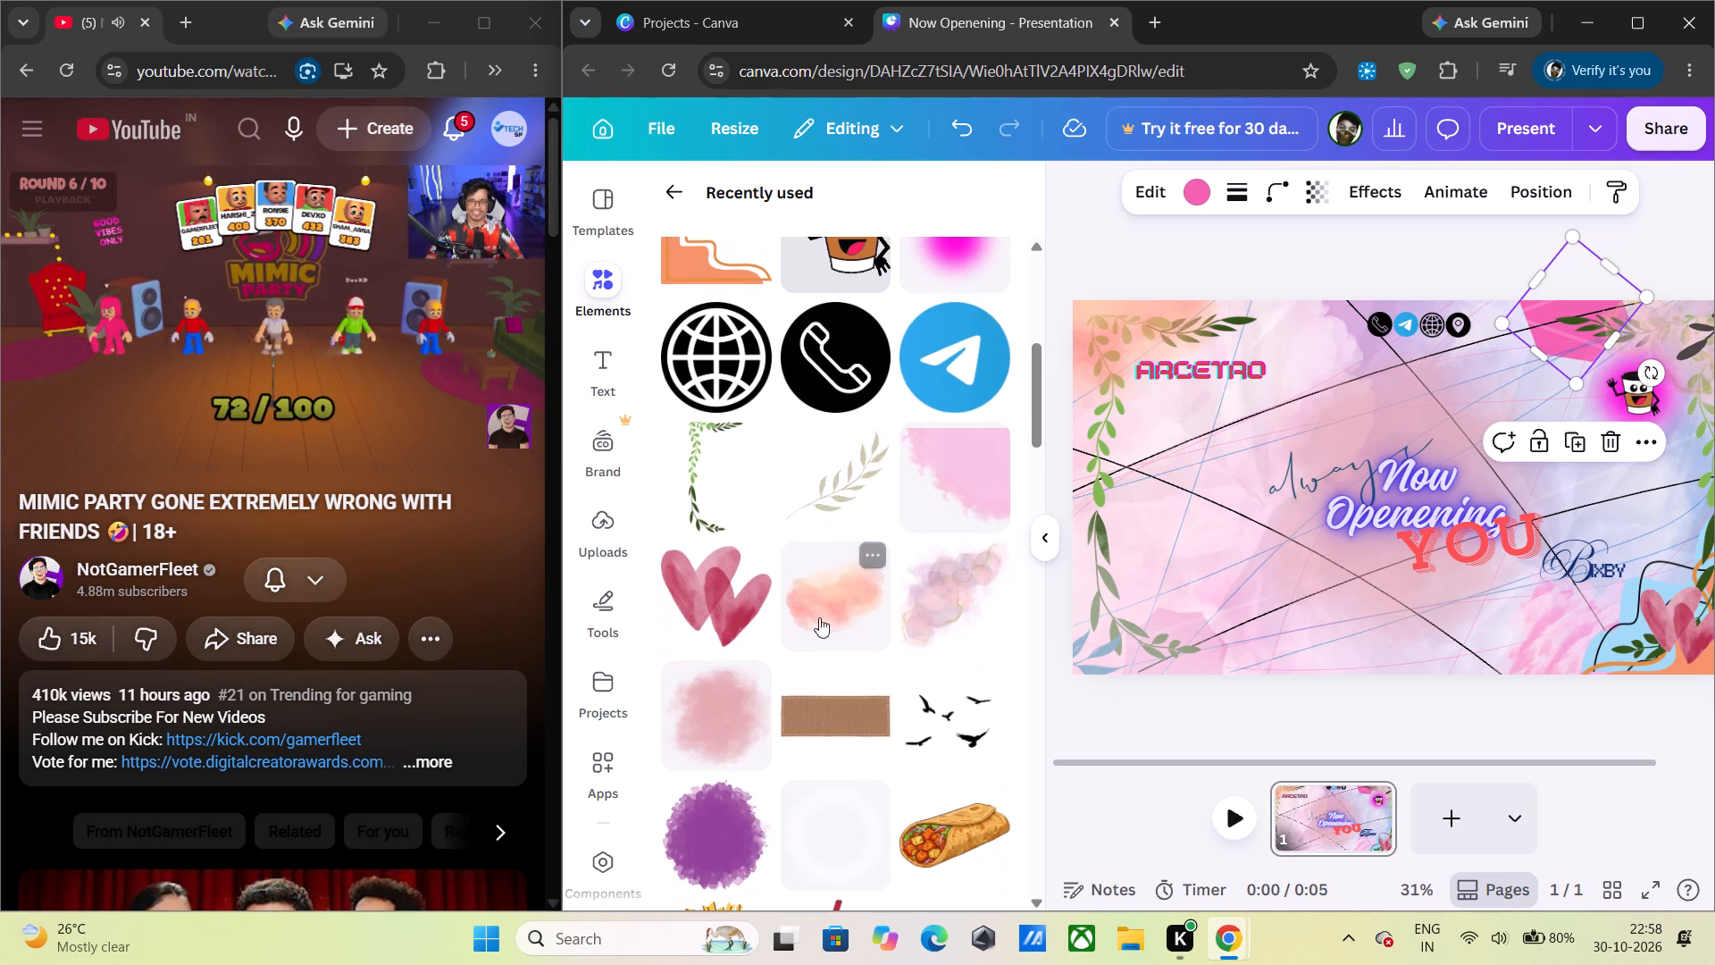
left_click(831, 629)
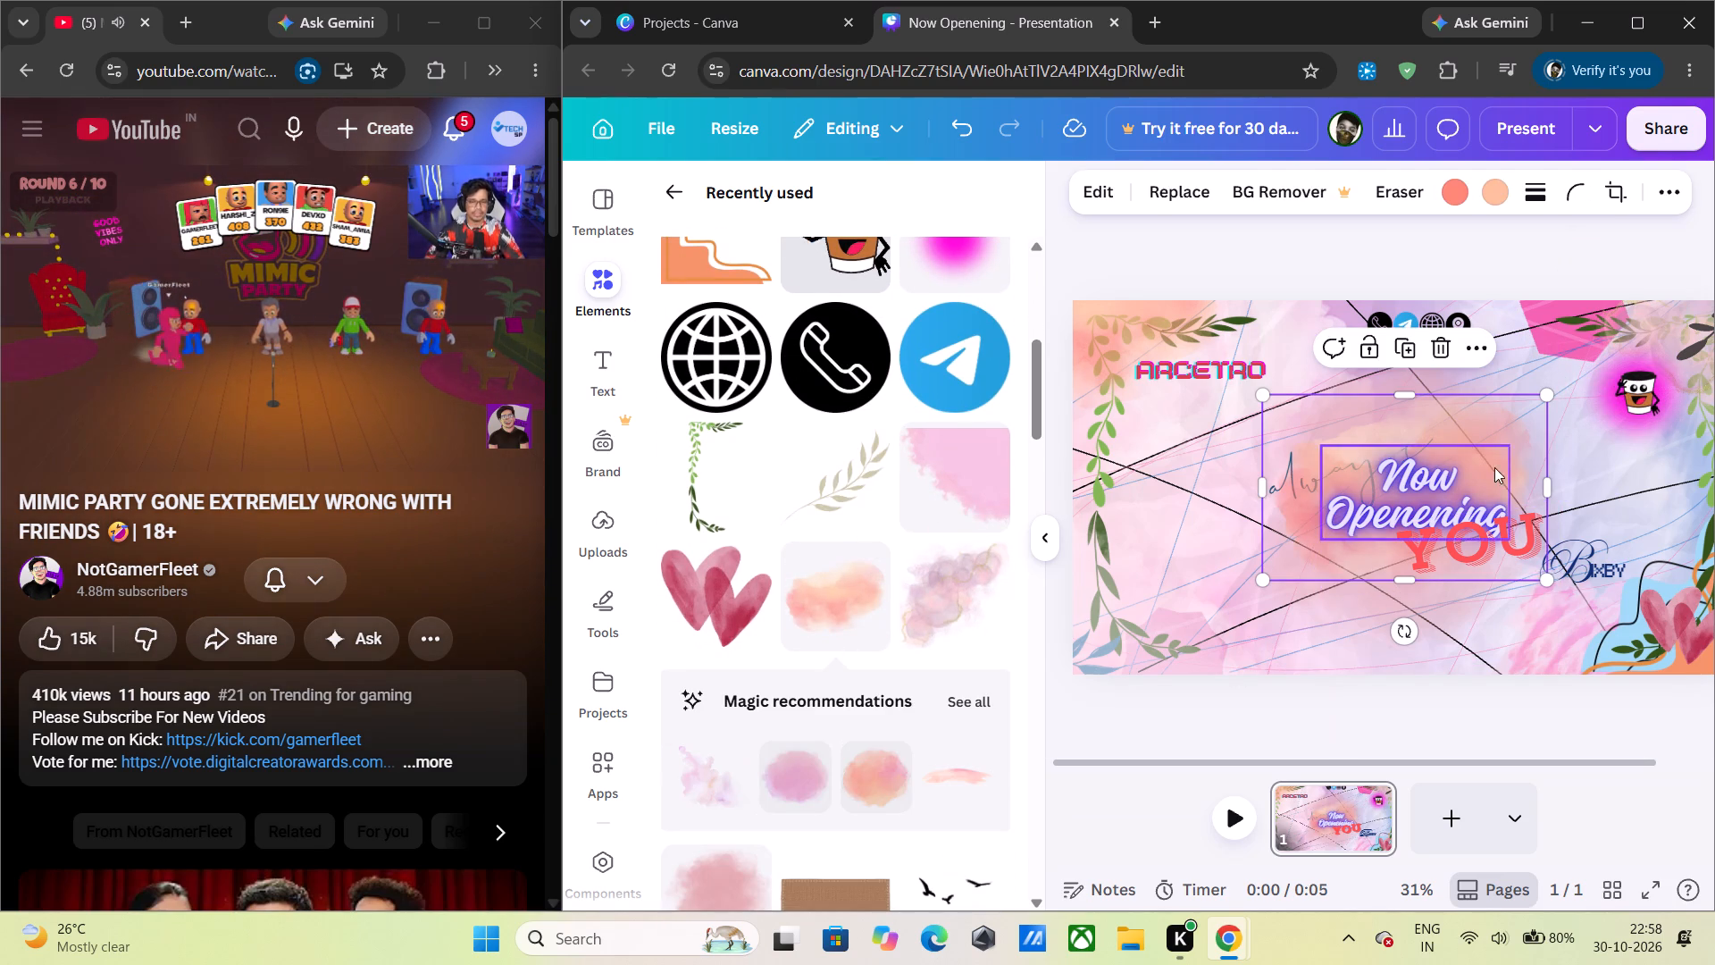
left_click_drag(1508, 421, 1316, 617)
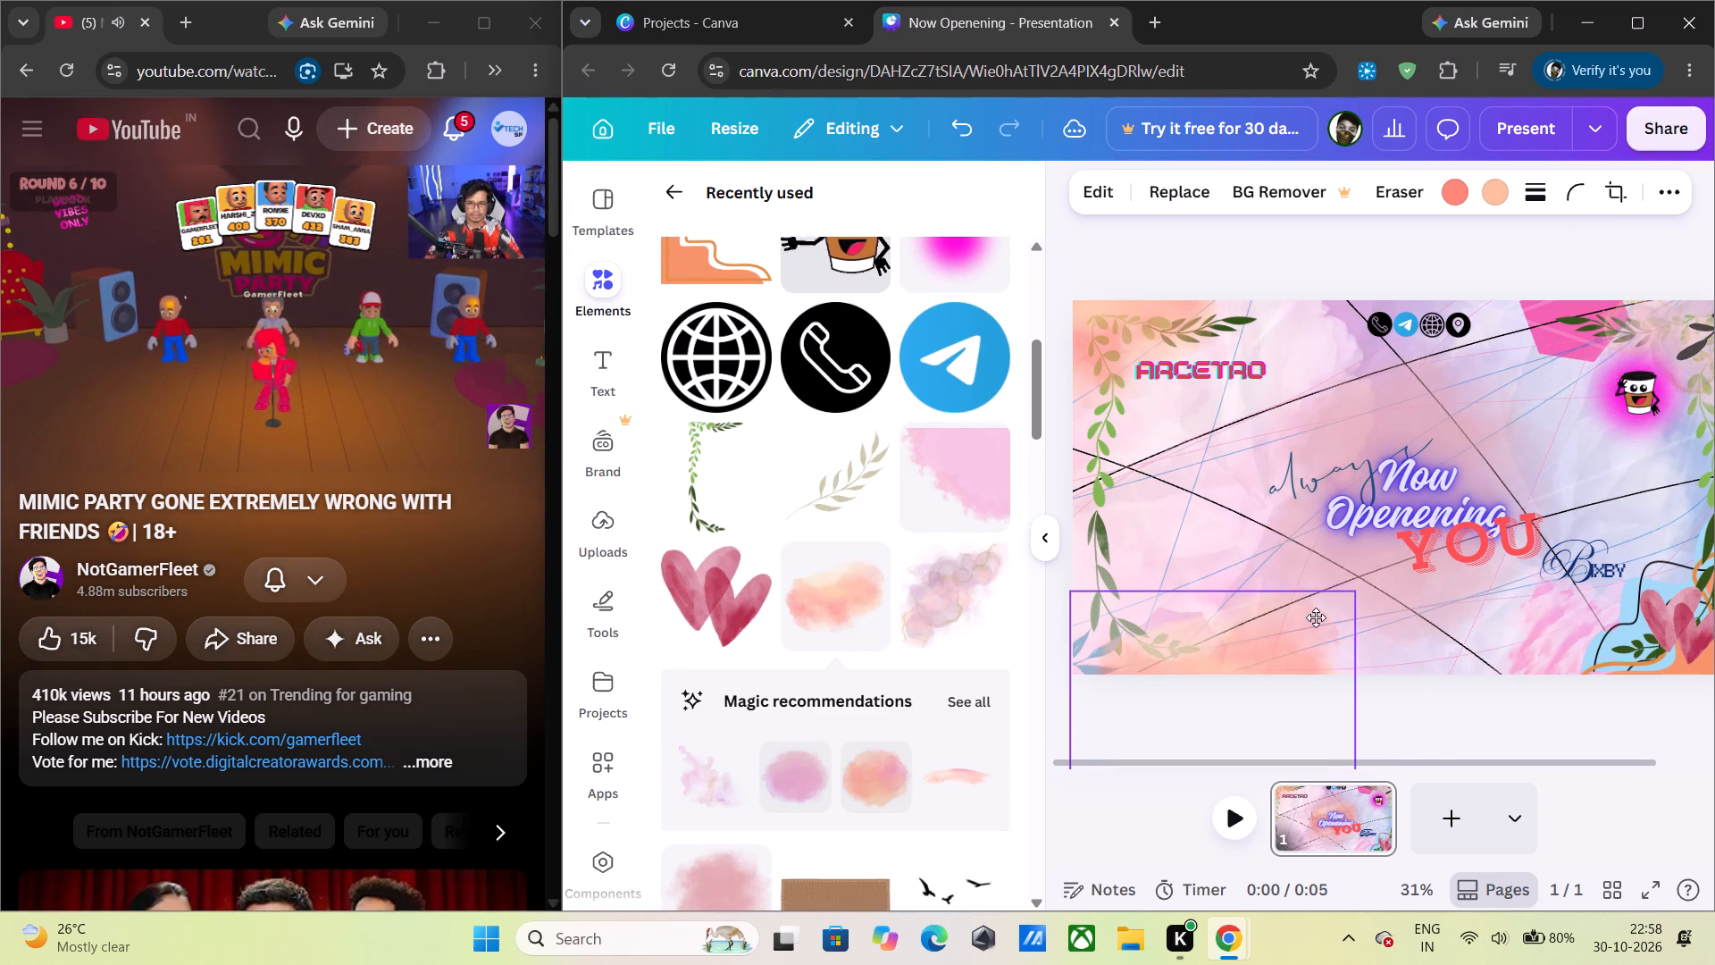
left_click_drag(1316, 617, 1305, 614)
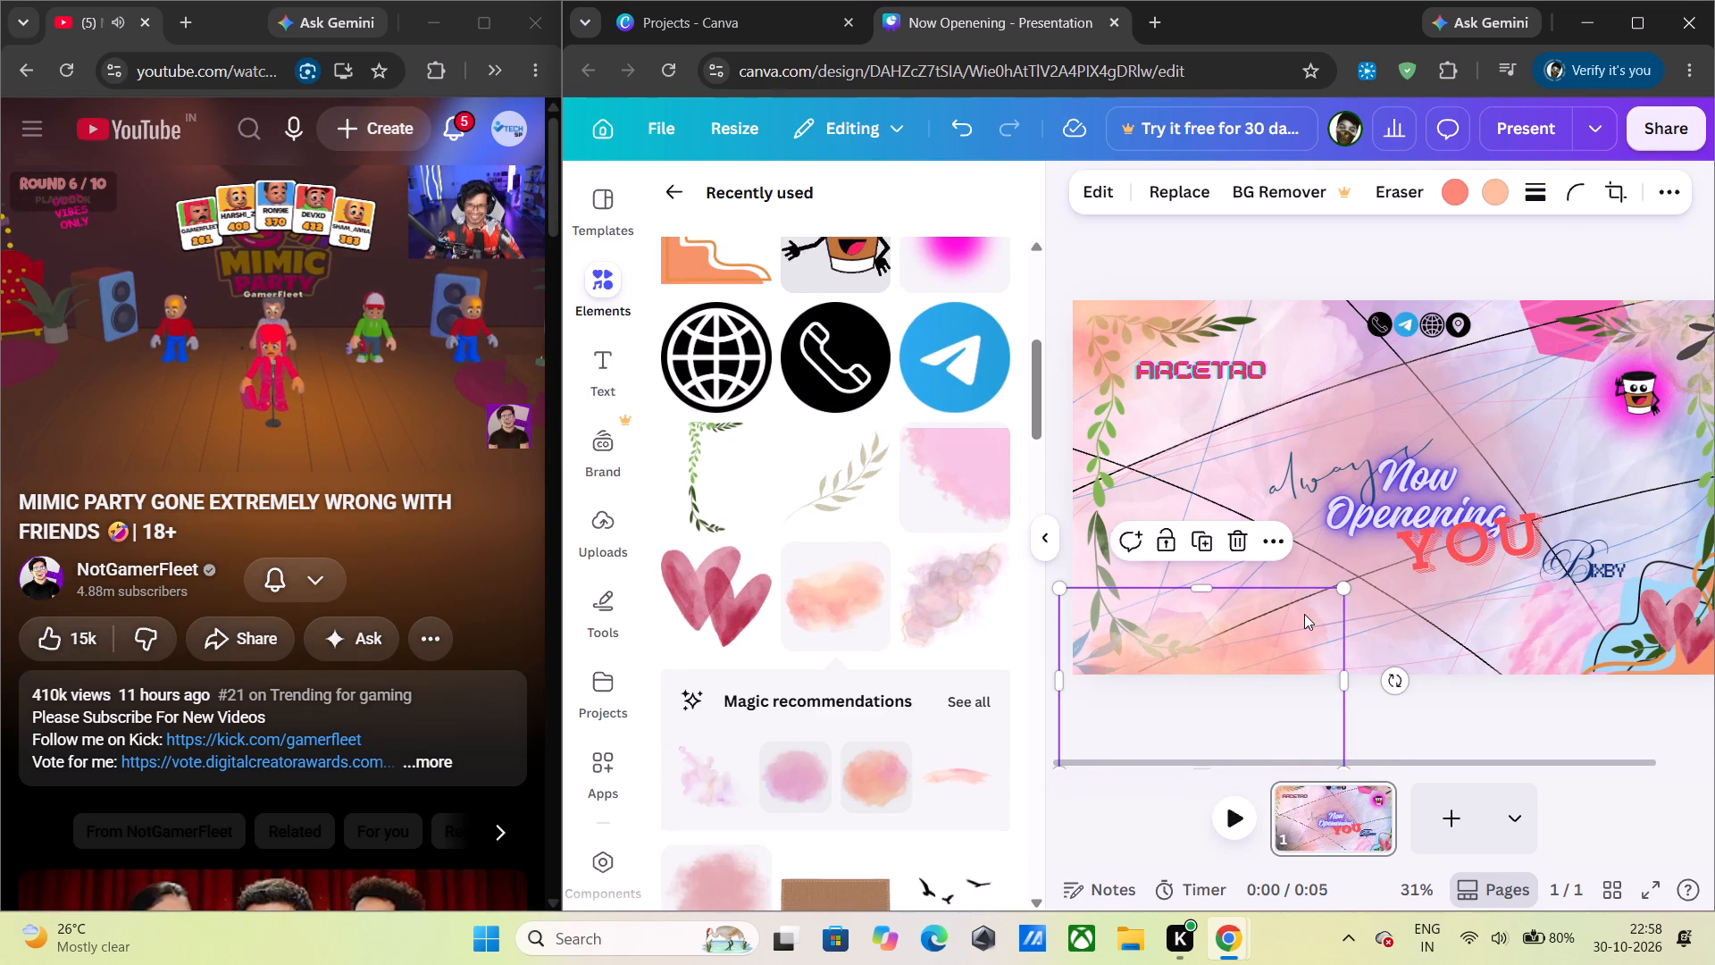
Bring the pale pink badge shape up the layer order to directly above the watercolour hearts.
key("alt+1")
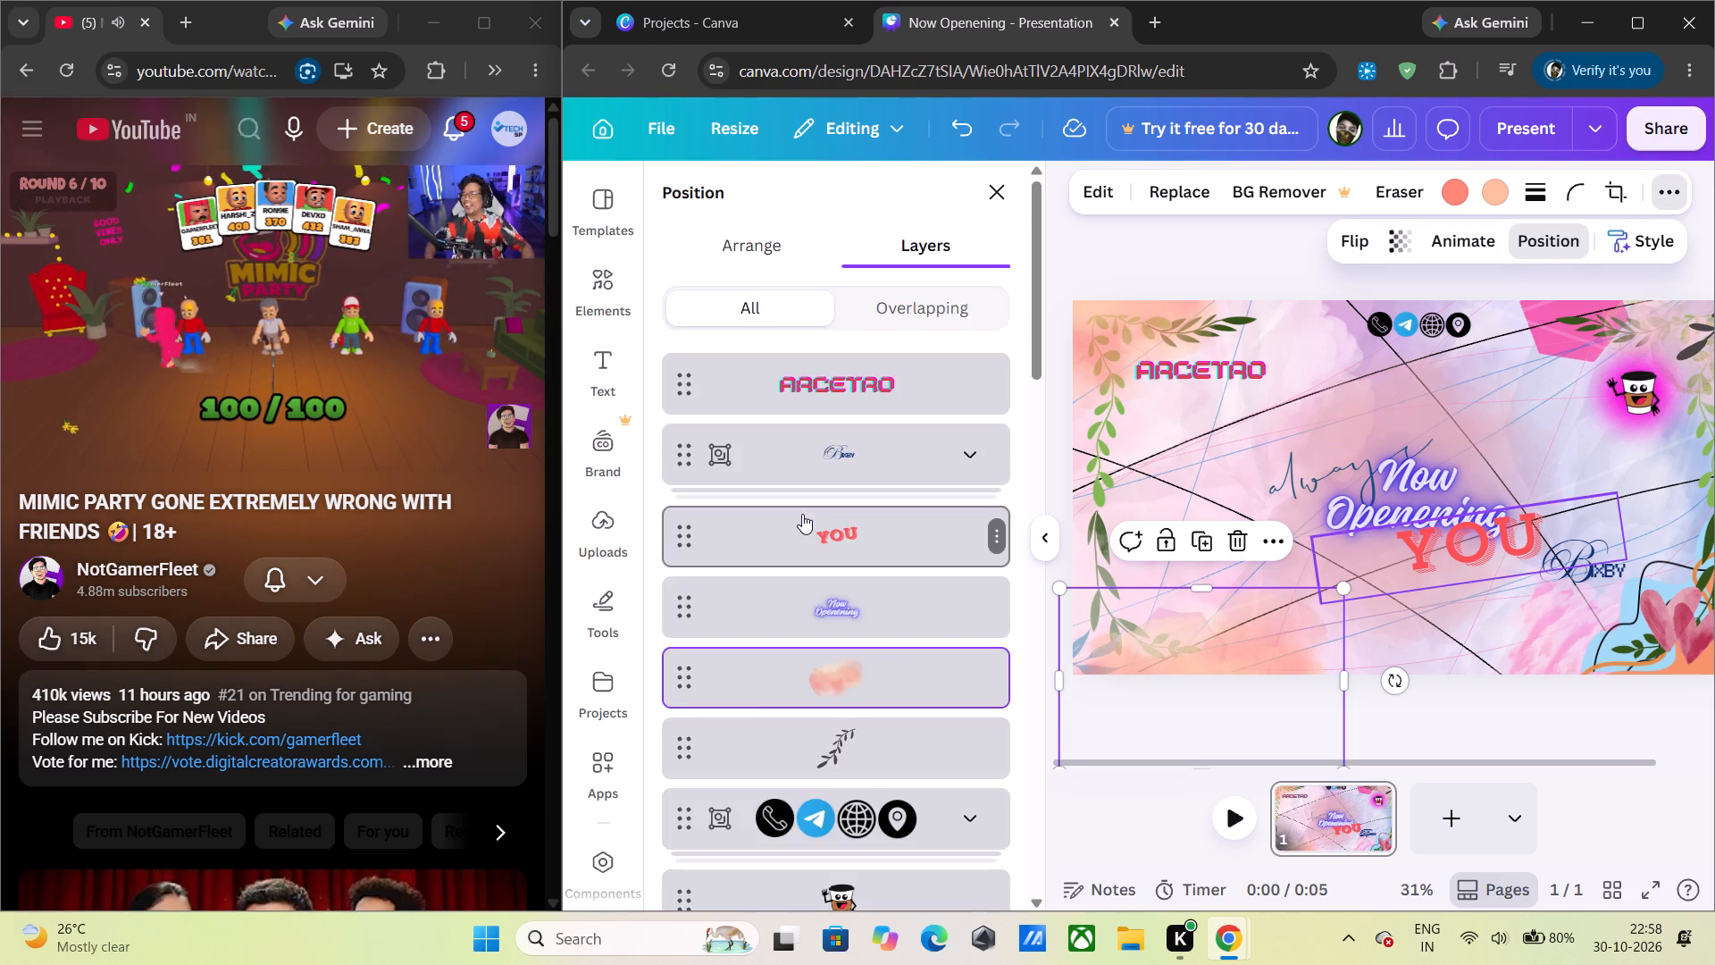
scroll(801, 512, "down", 20)
scroll(801, 512, "down", 6)
left_click(853, 653)
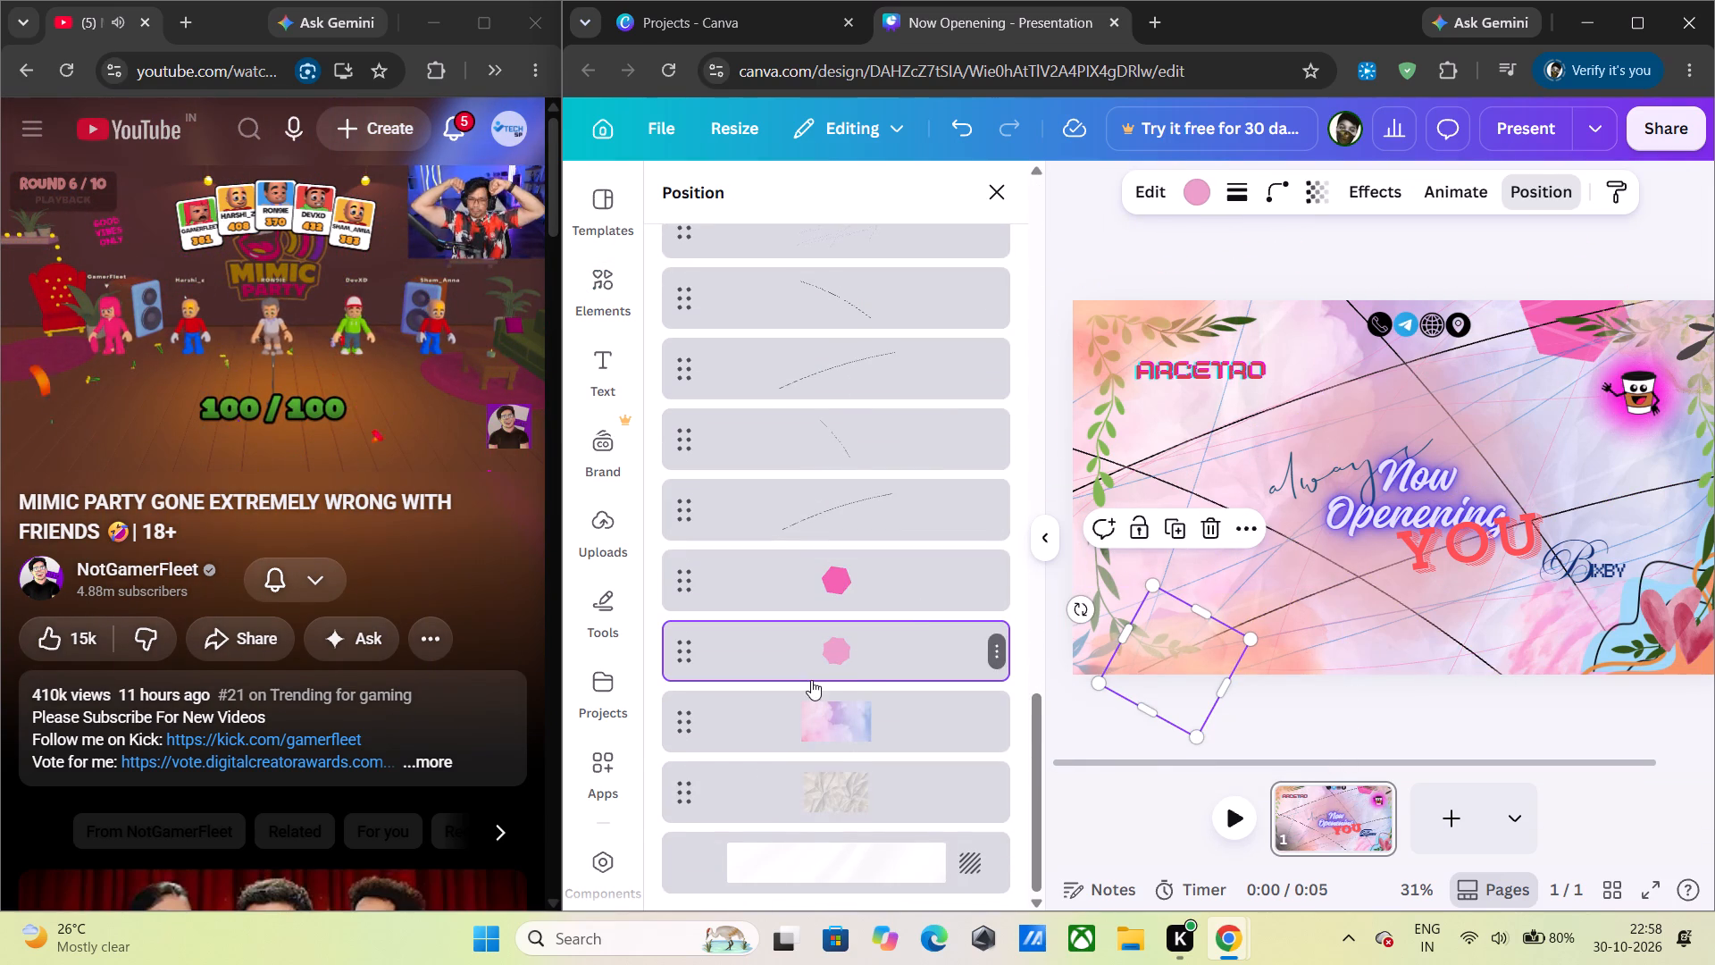
left_click_drag(829, 658, 836, 283)
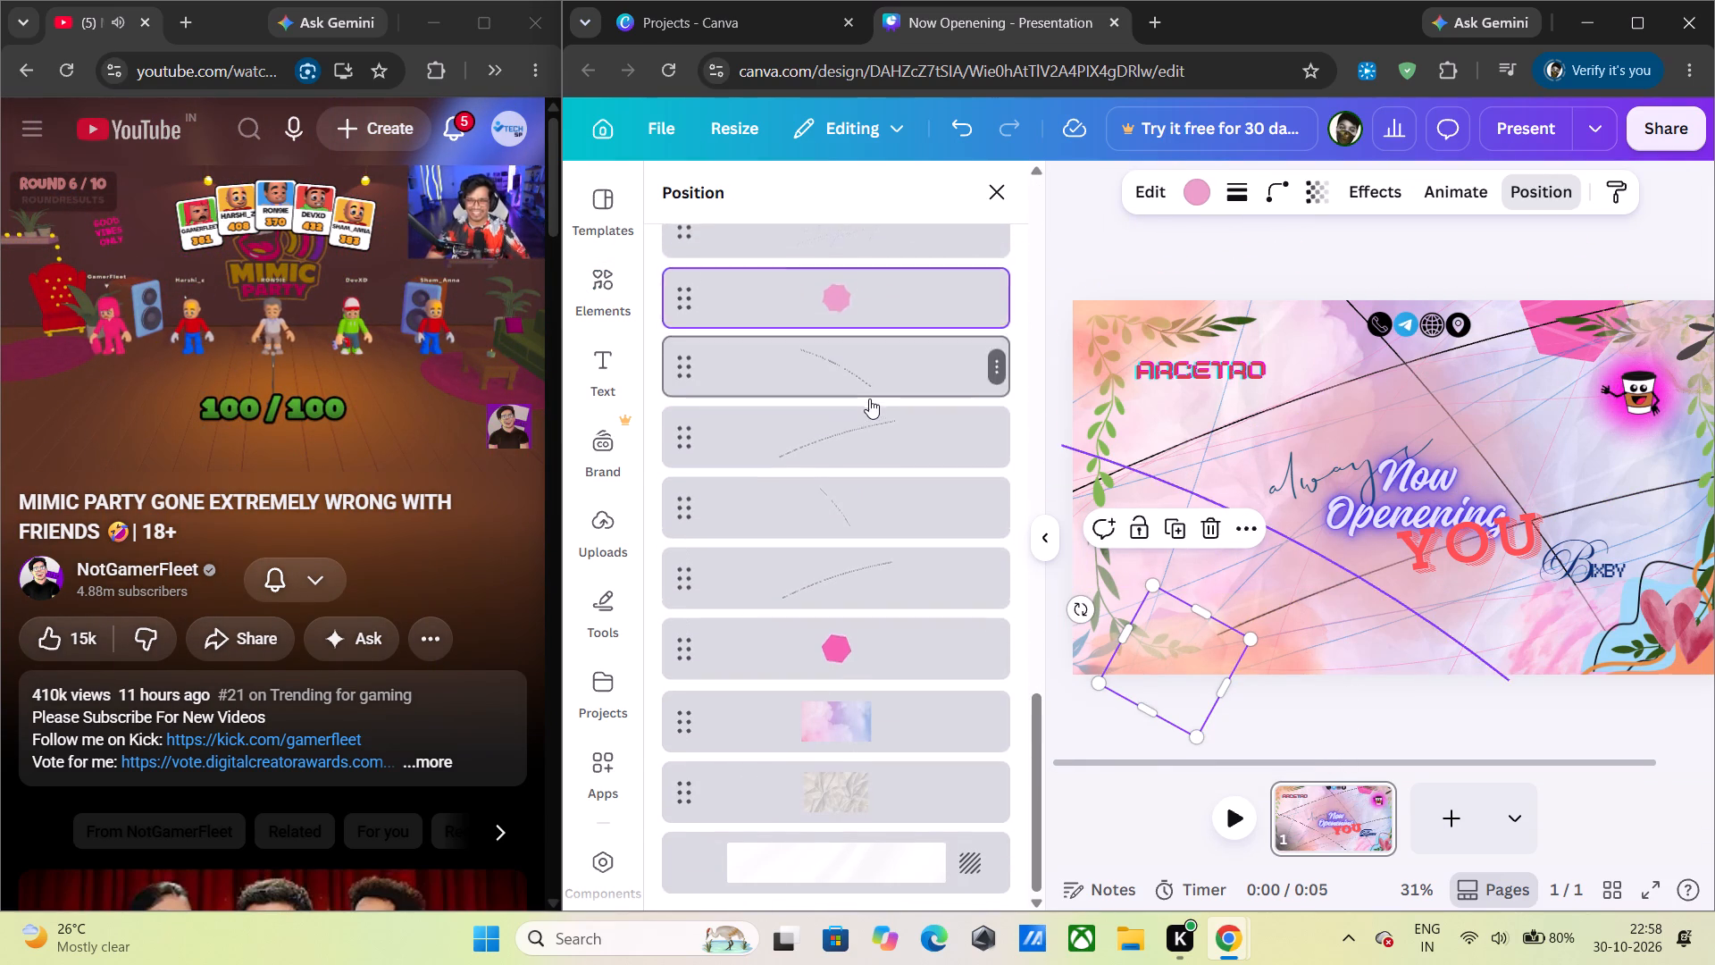
scroll(869, 399, "up", 2)
left_click_drag(826, 530, 847, 261)
scroll(850, 352, "up", 3)
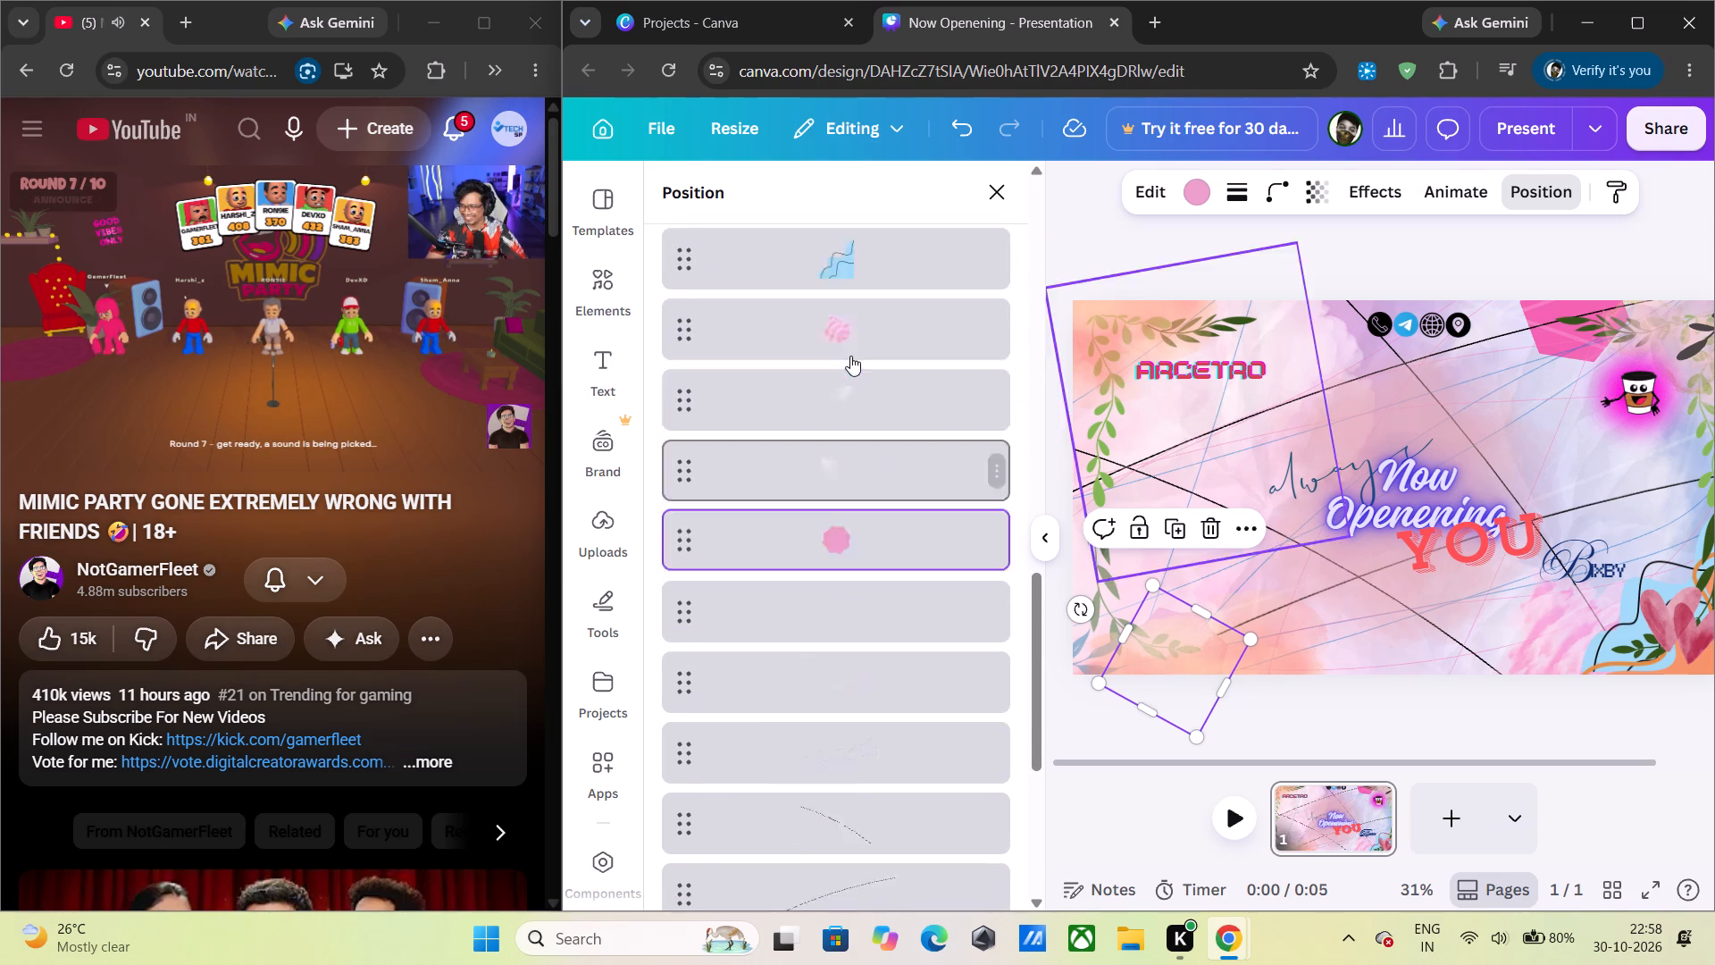
scroll(850, 356, "up", 1)
left_click_drag(874, 780, 866, 287)
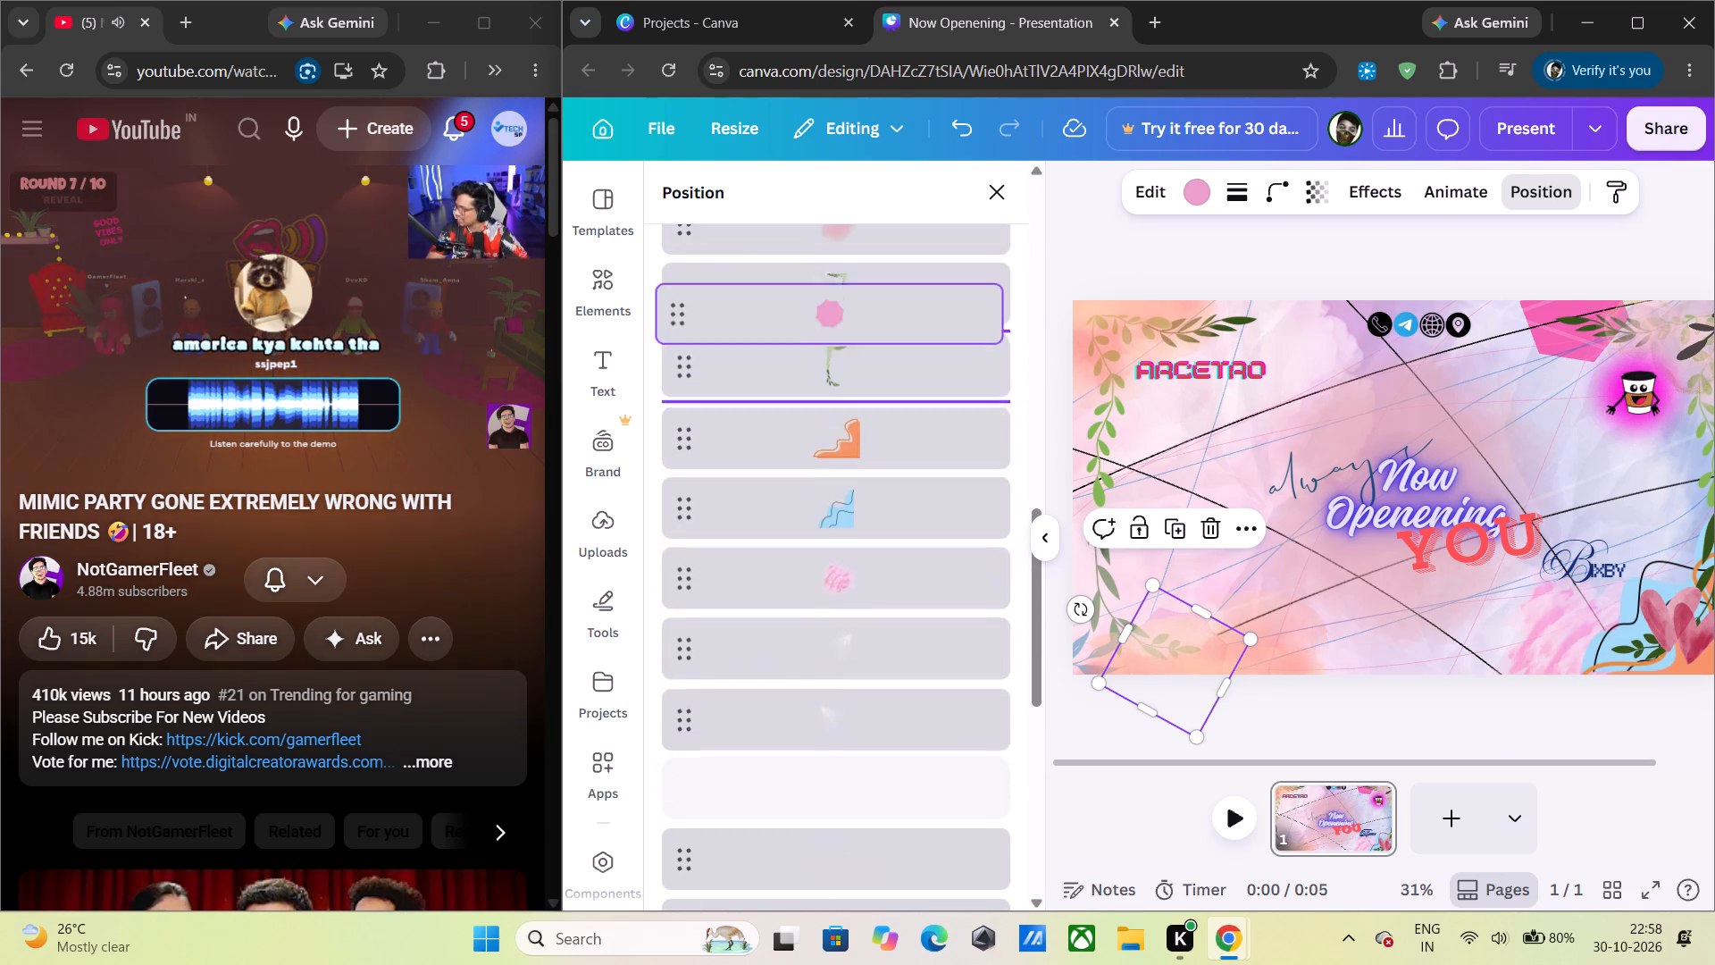
left_click_drag(866, 287, 866, 281)
scroll(868, 390, "up", 1)
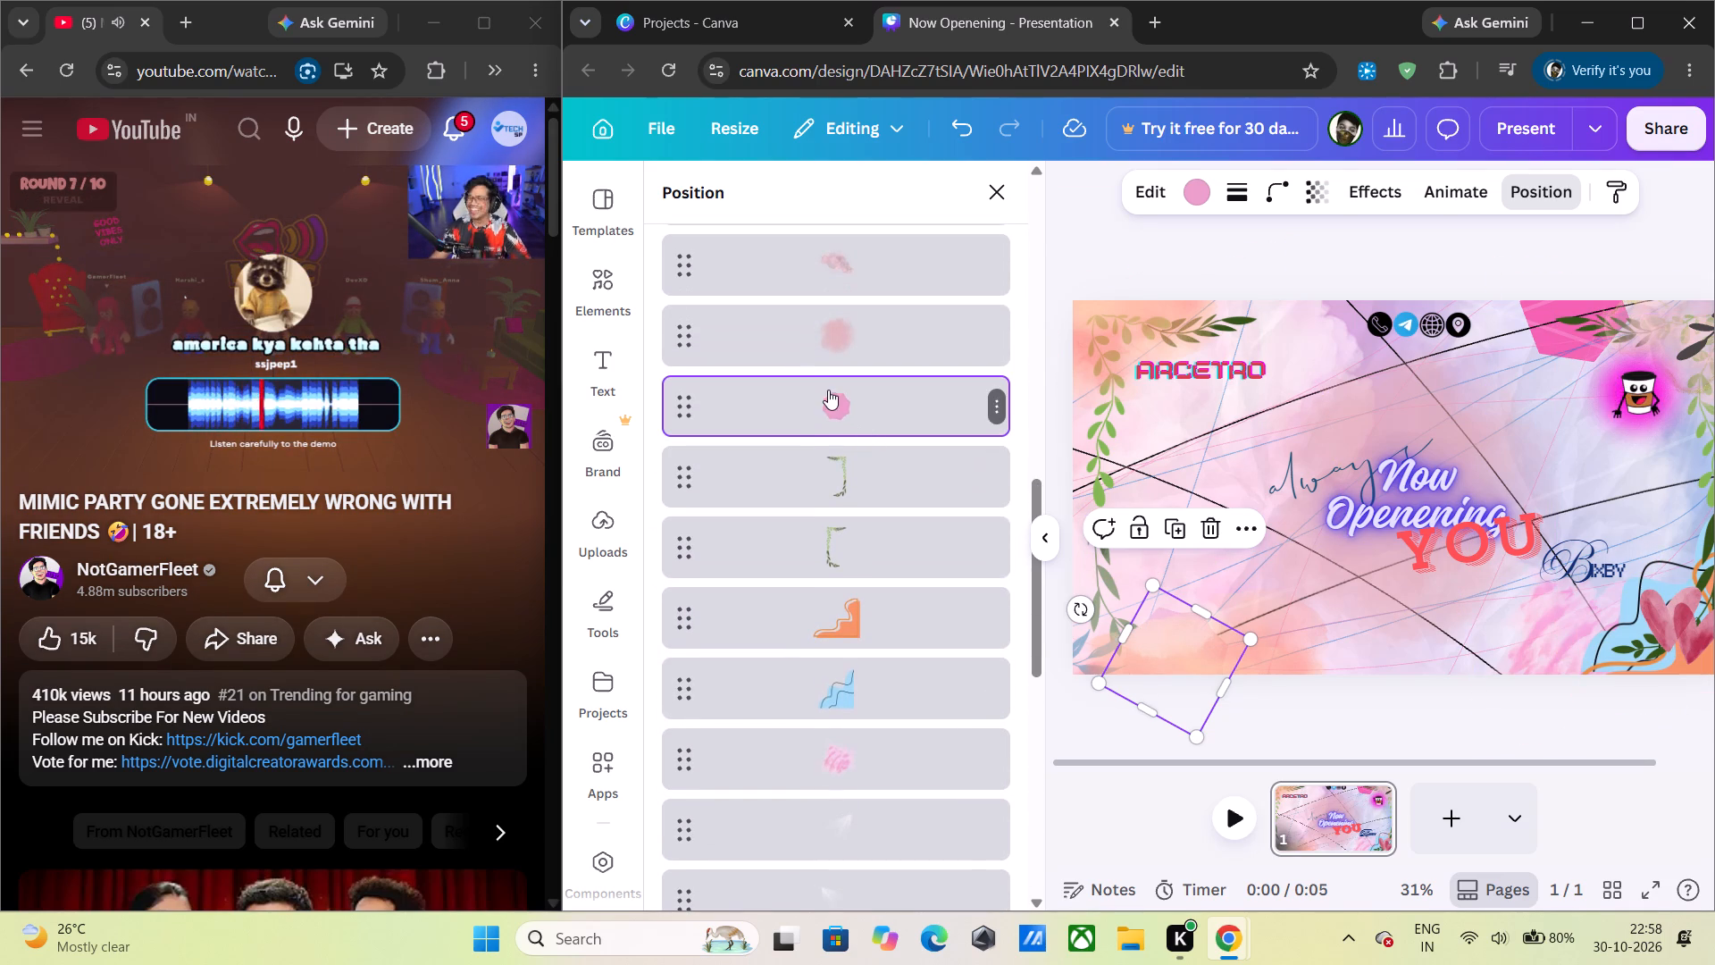
left_click_drag(831, 391, 838, 224)
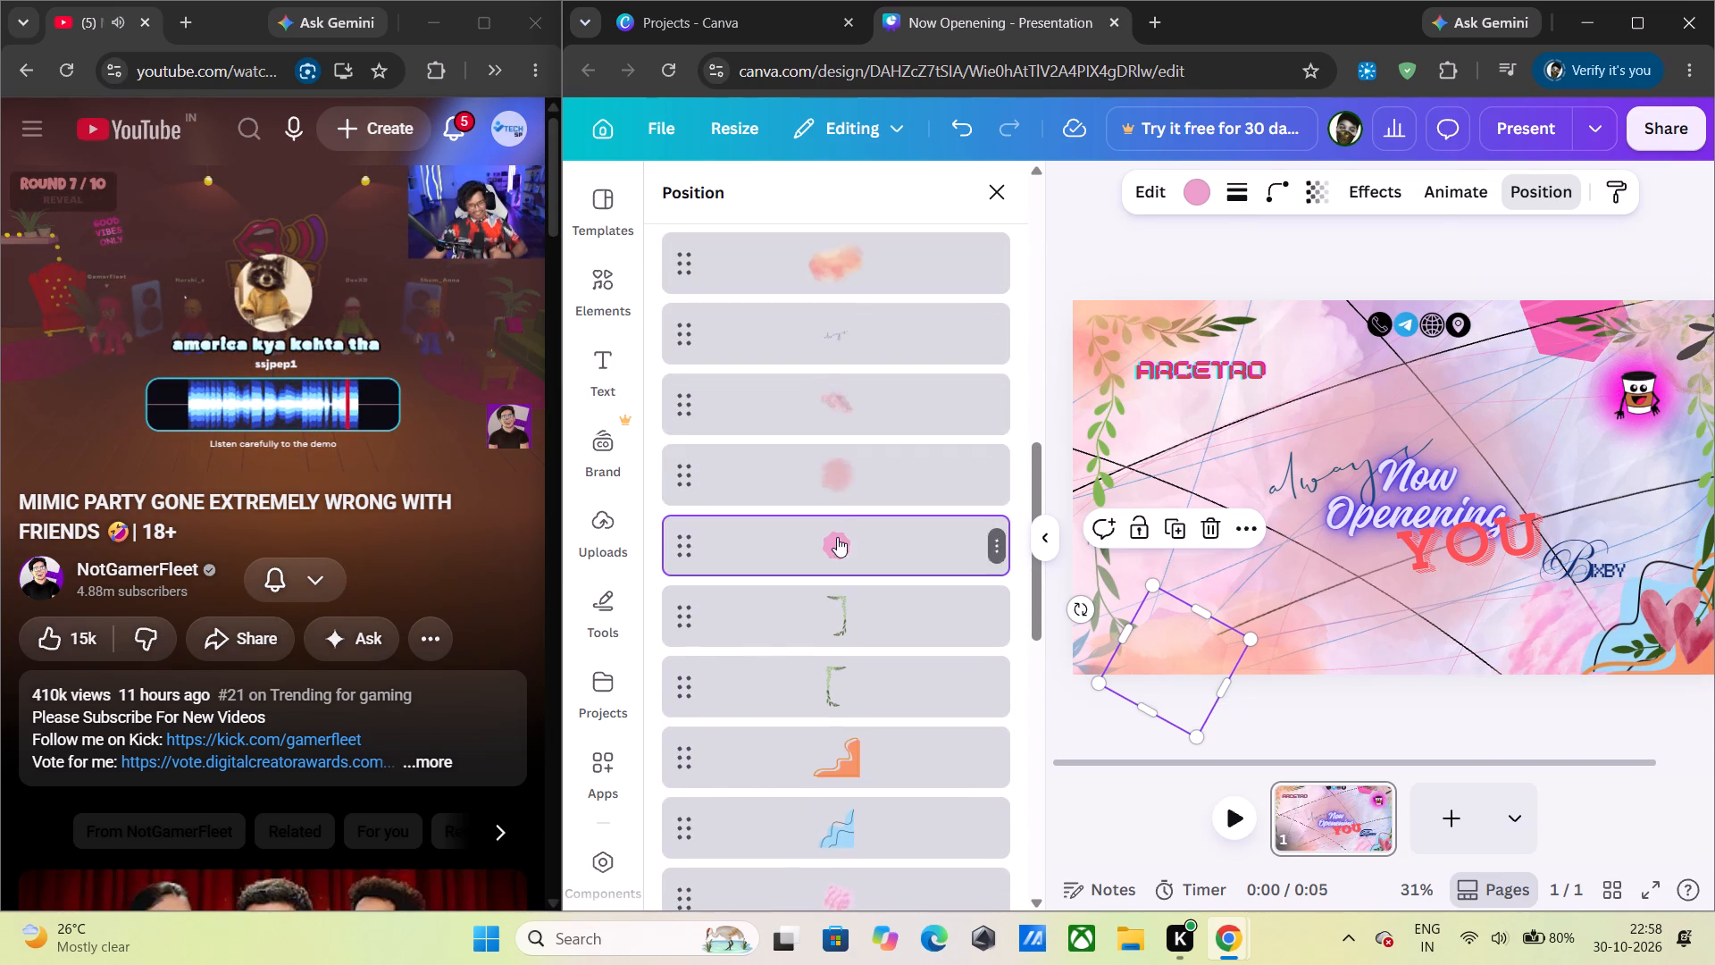
left_click_drag(837, 537, 841, 345)
Shift the orange watercolour splash further into the lower-left corner and replace its red tone with the design's stronger pink.
left_click_drag(1283, 644, 1303, 650)
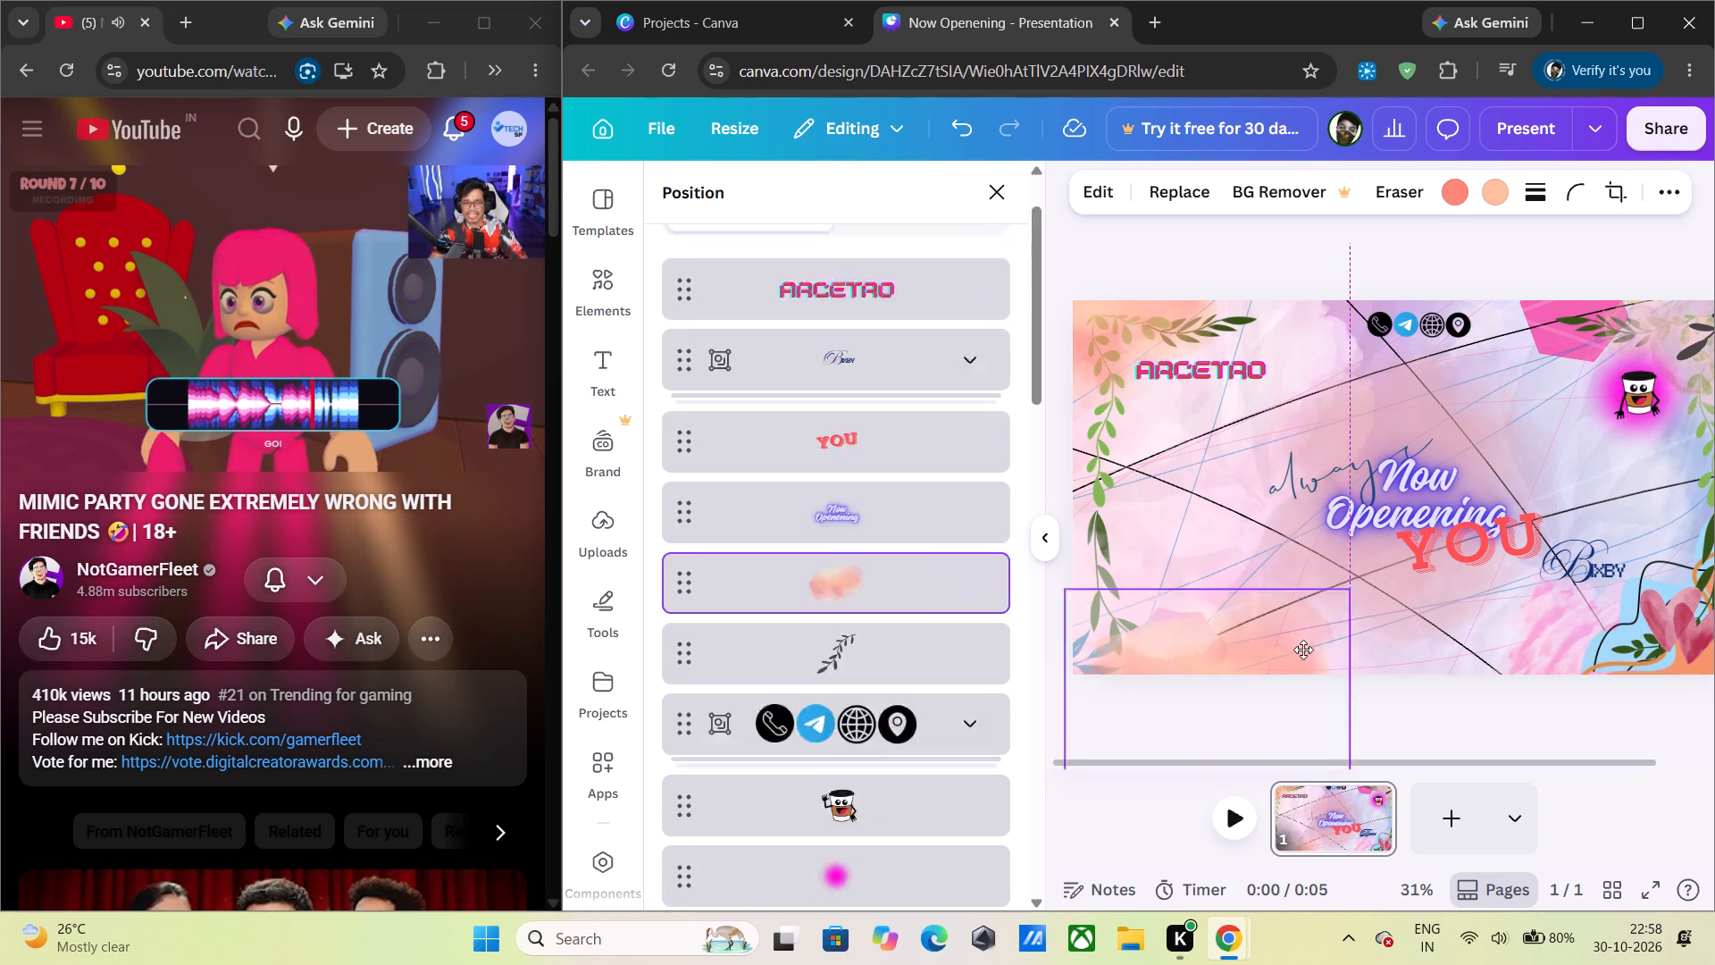
left_click_drag(1303, 650, 1160, 675)
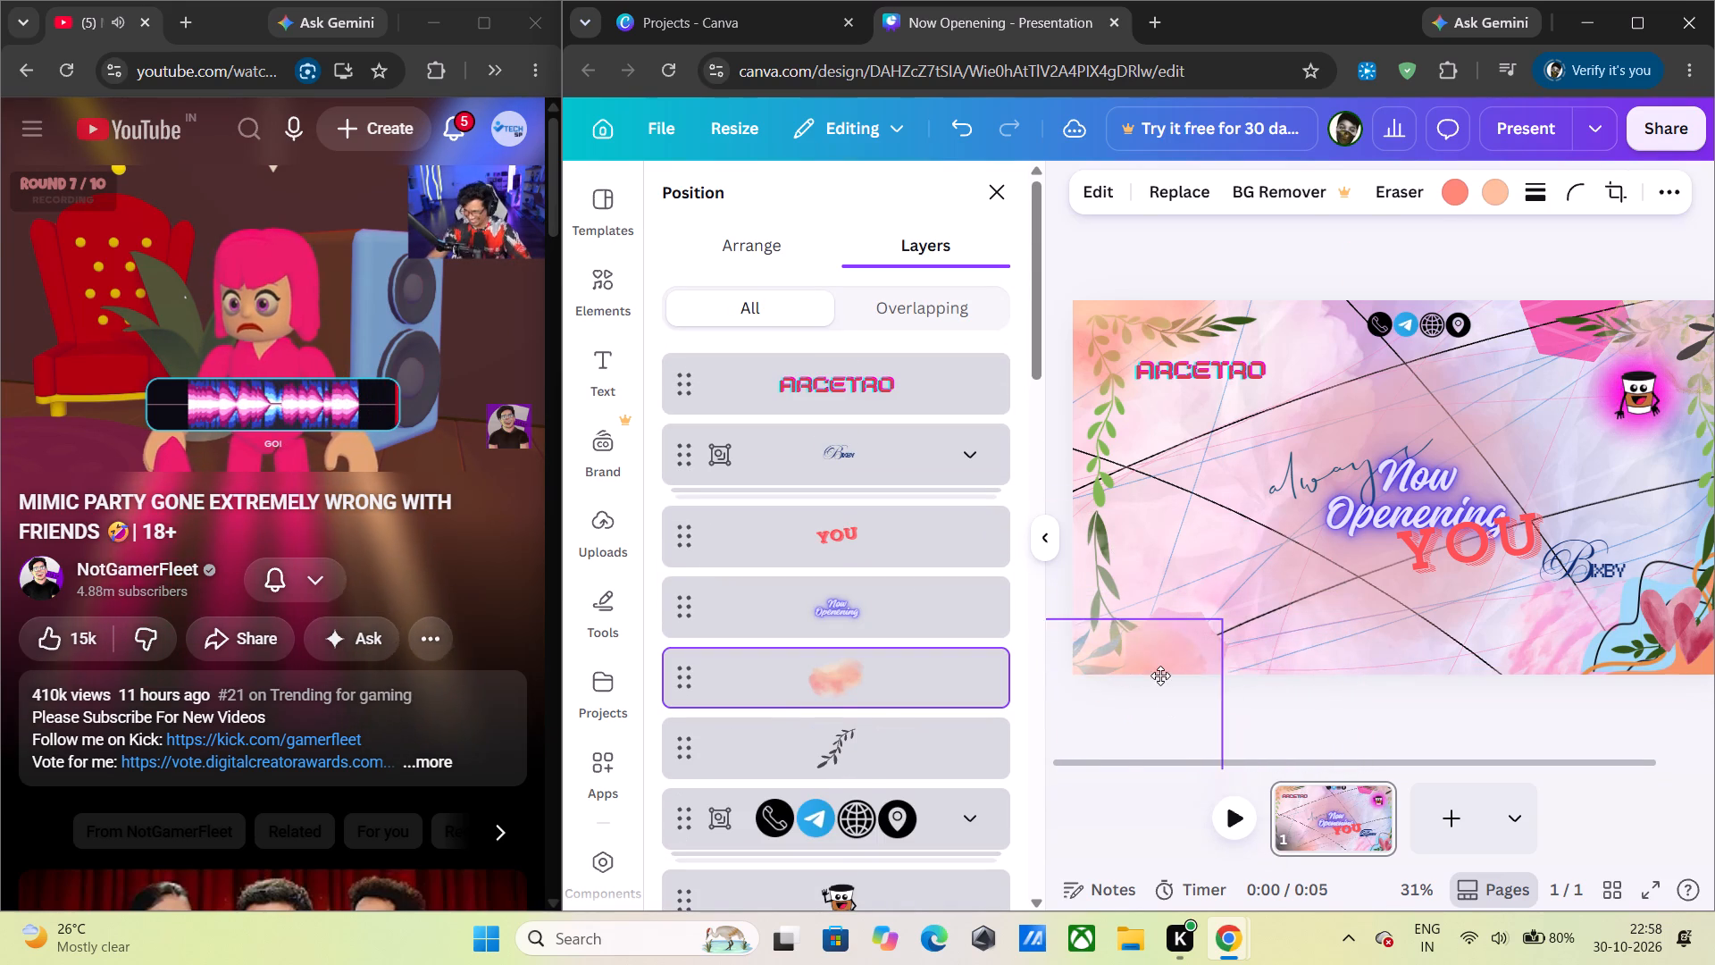
left_click_drag(1160, 675, 1164, 661)
left_click(1460, 191)
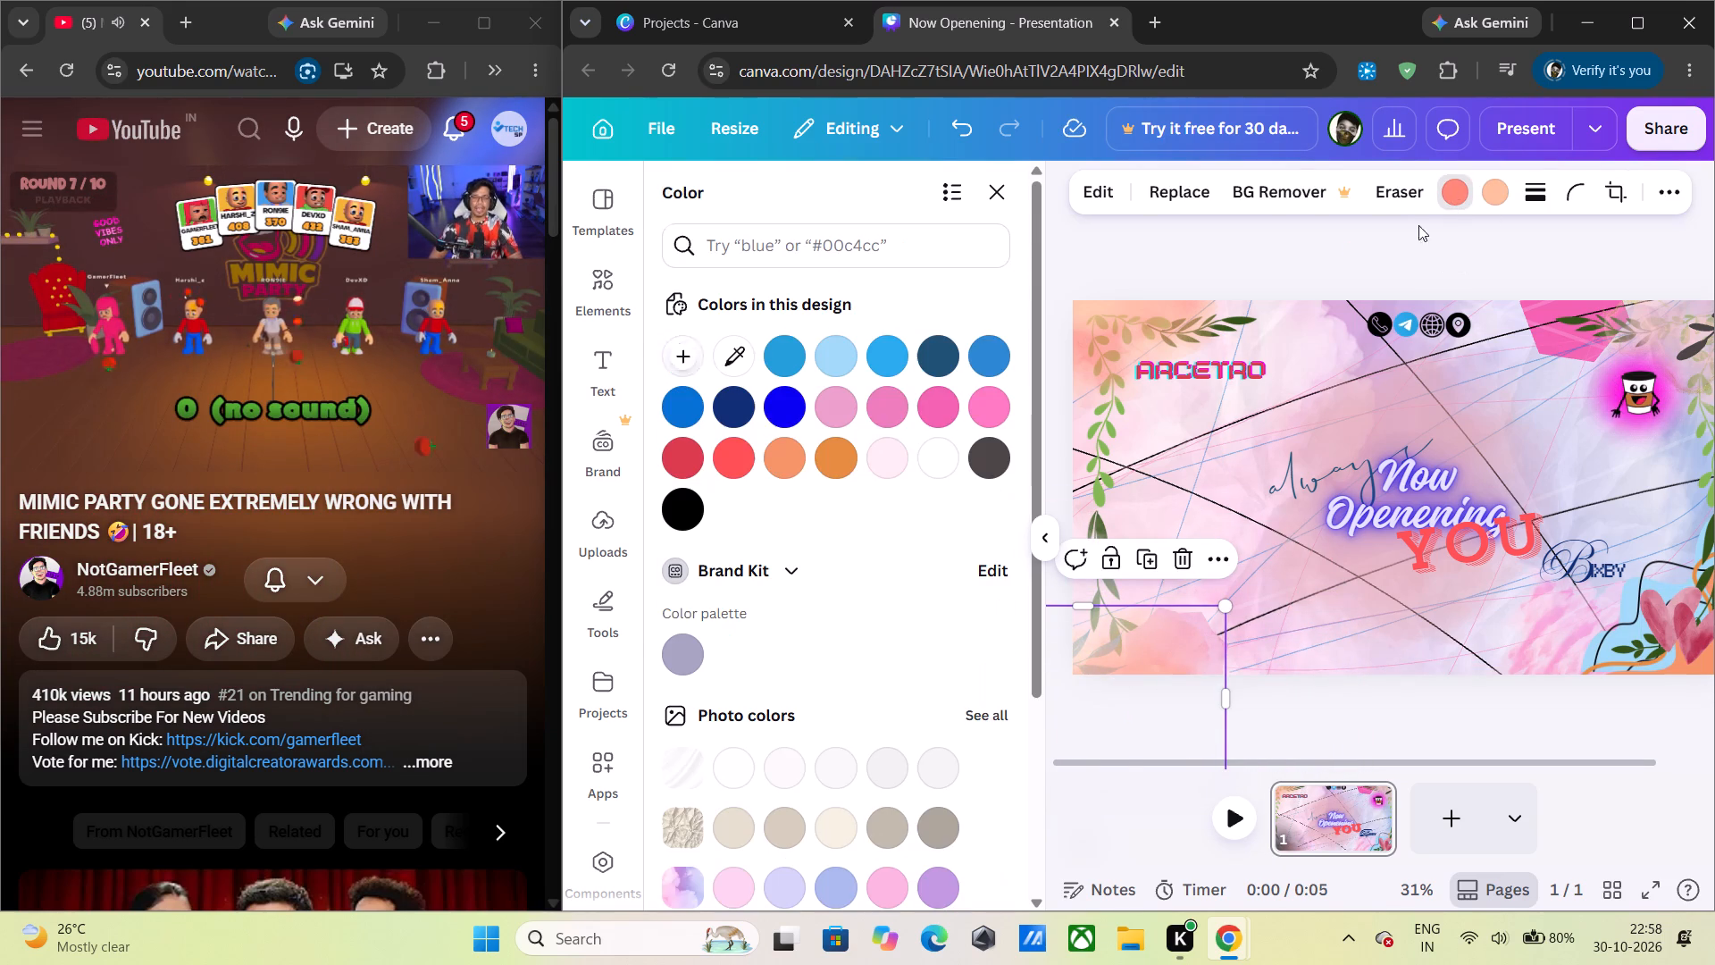
left_click(922, 403)
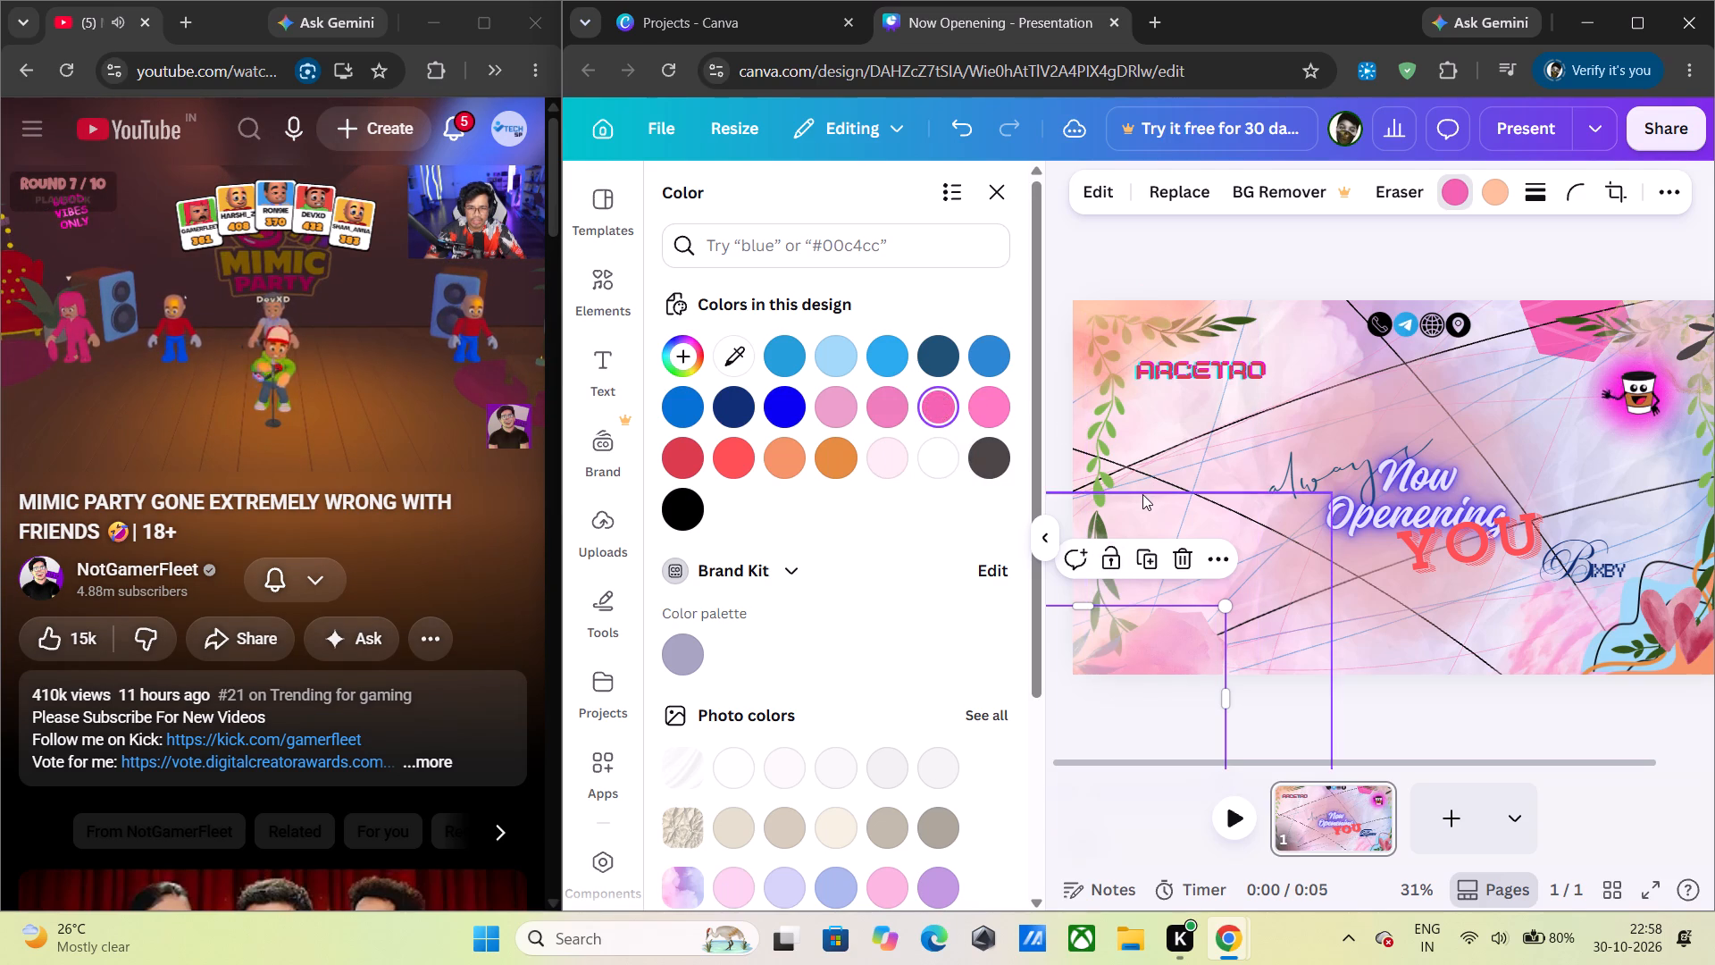
Select the bottom badge shape from the layer list and recolour it to the custom pink #F077BA.
key("alt+1")
scroll(903, 453, "down", 18)
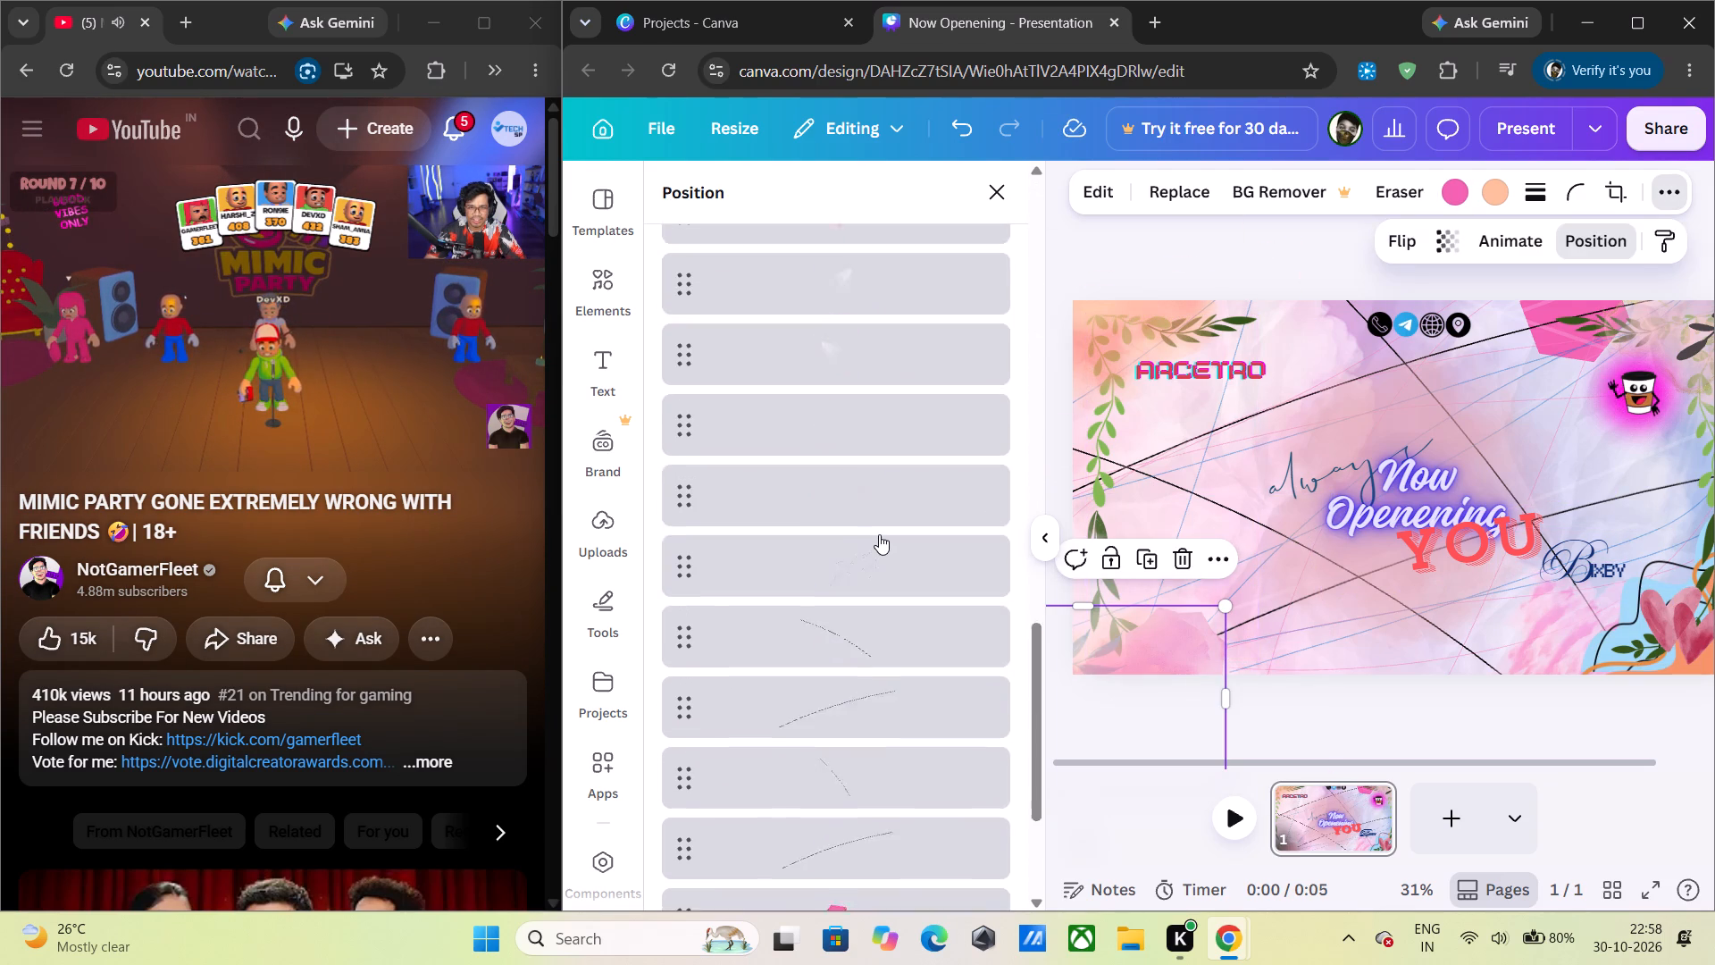
scroll(879, 534, "down", 3)
scroll(840, 634, "up", 10)
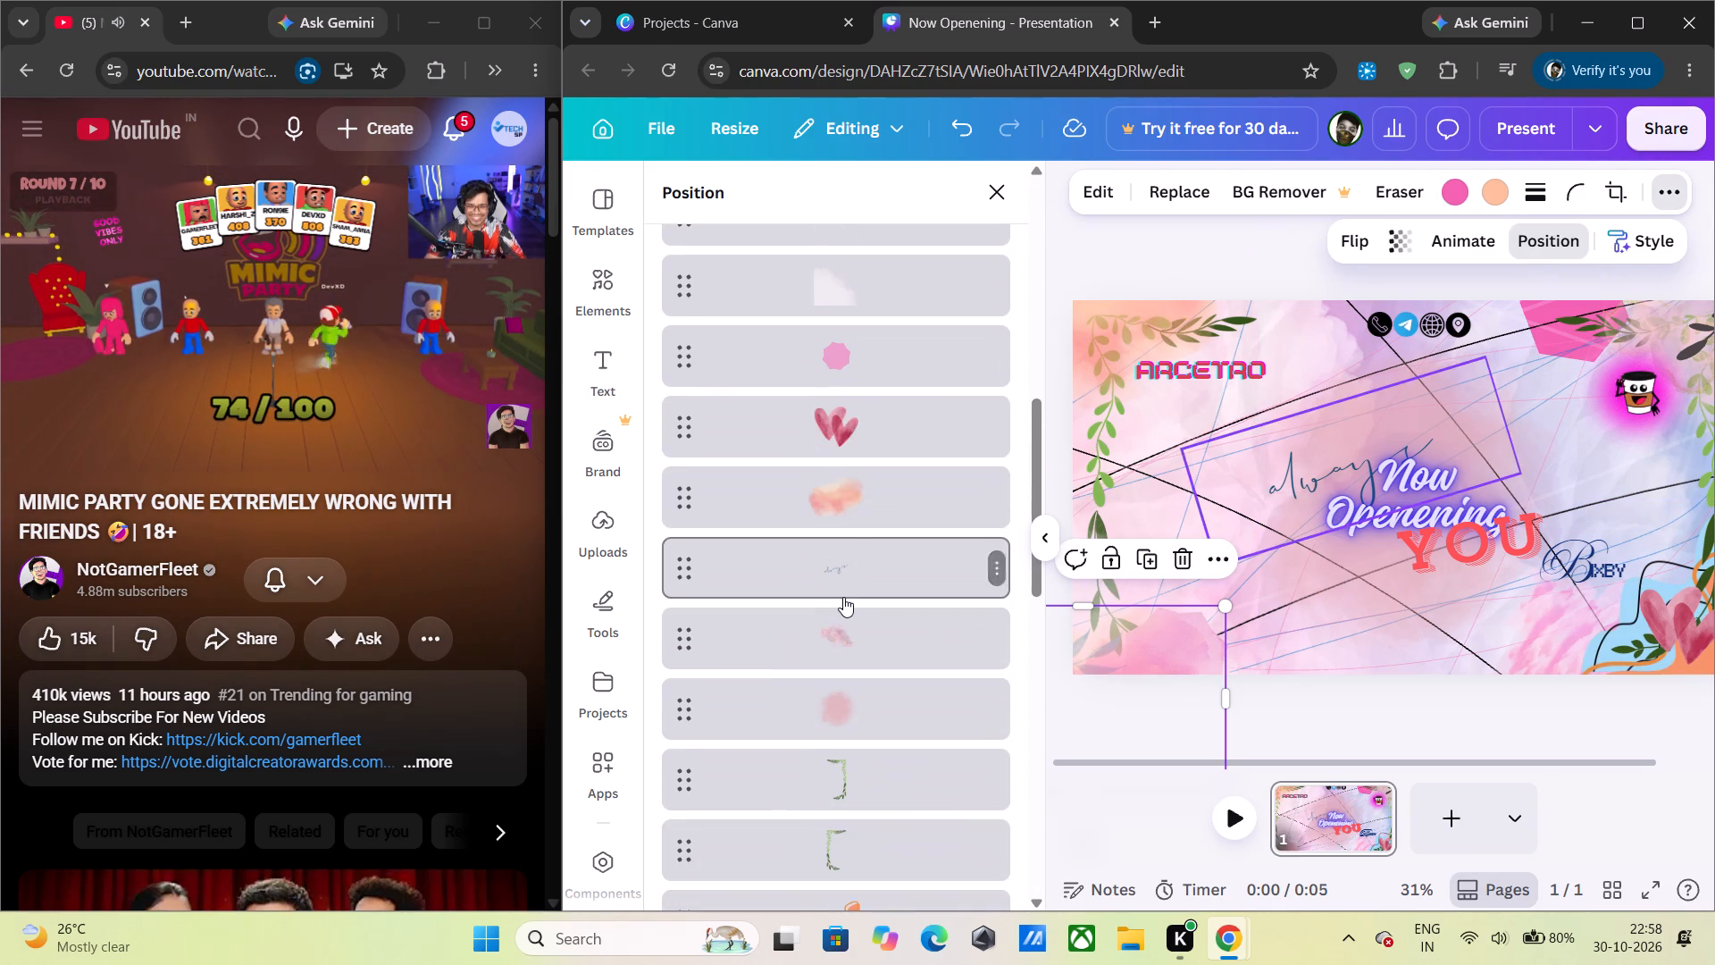
left_click(849, 381)
left_click(1194, 201)
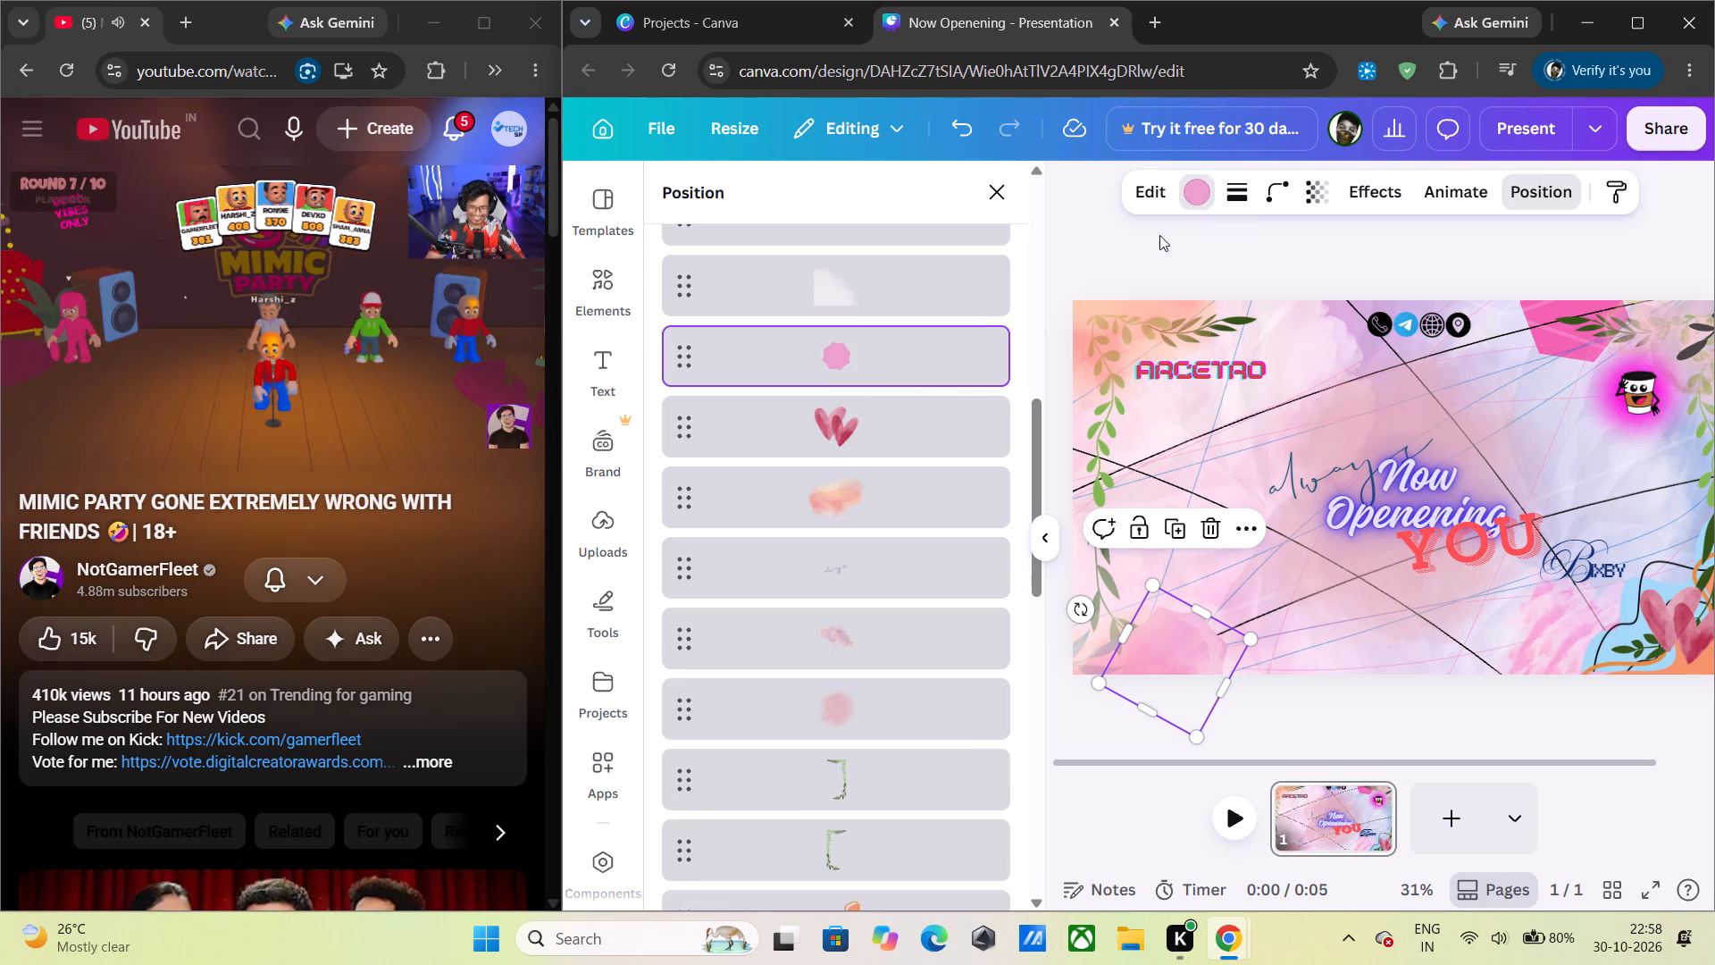
left_click(688, 365)
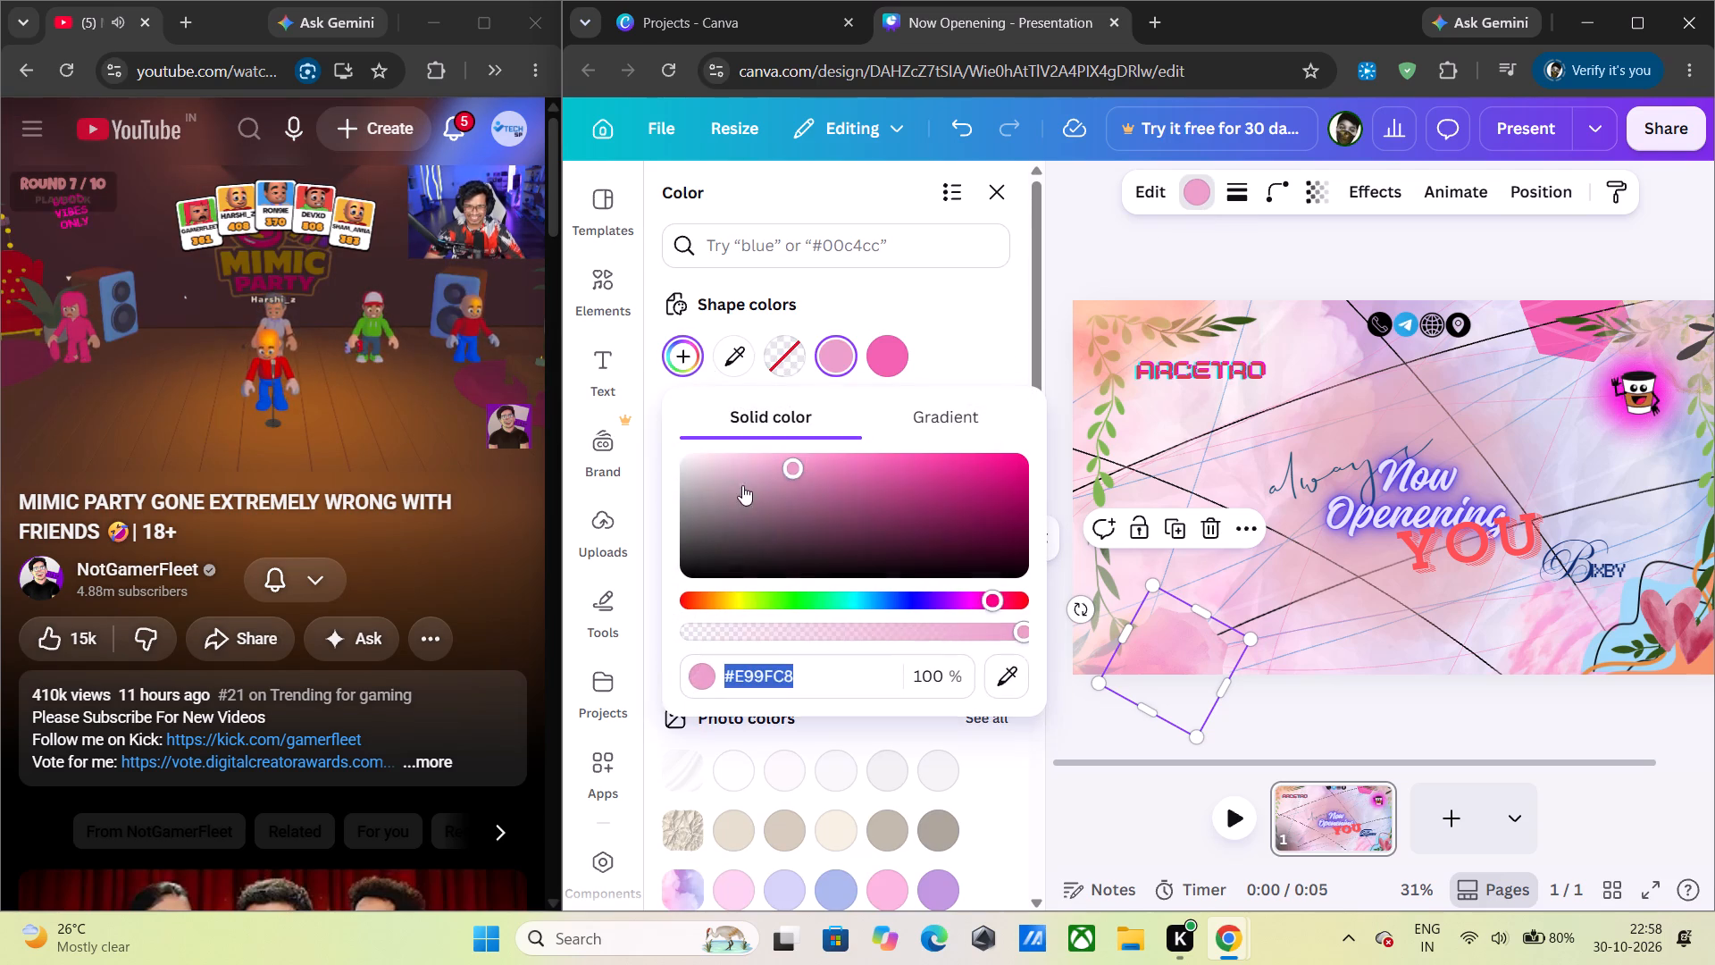
left_click_drag(803, 467, 856, 461)
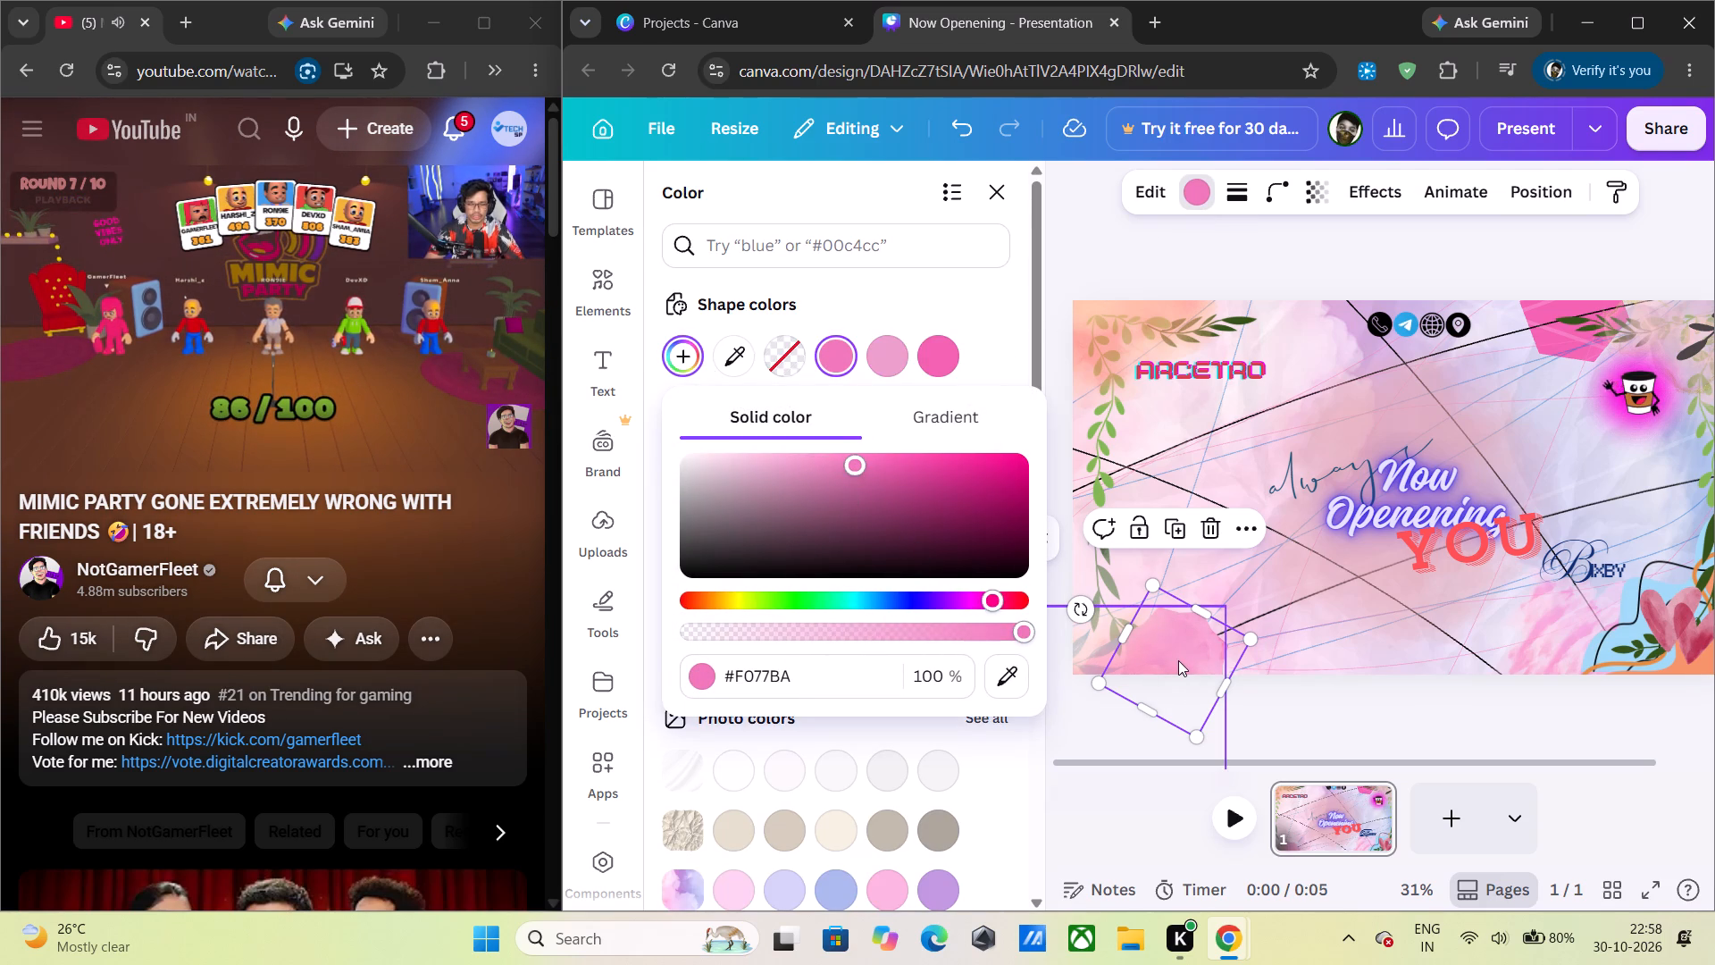
Move the pink badge shape down the layer order to directly below the blue wave shape, above the pink brush strokes.
key("alt+1")
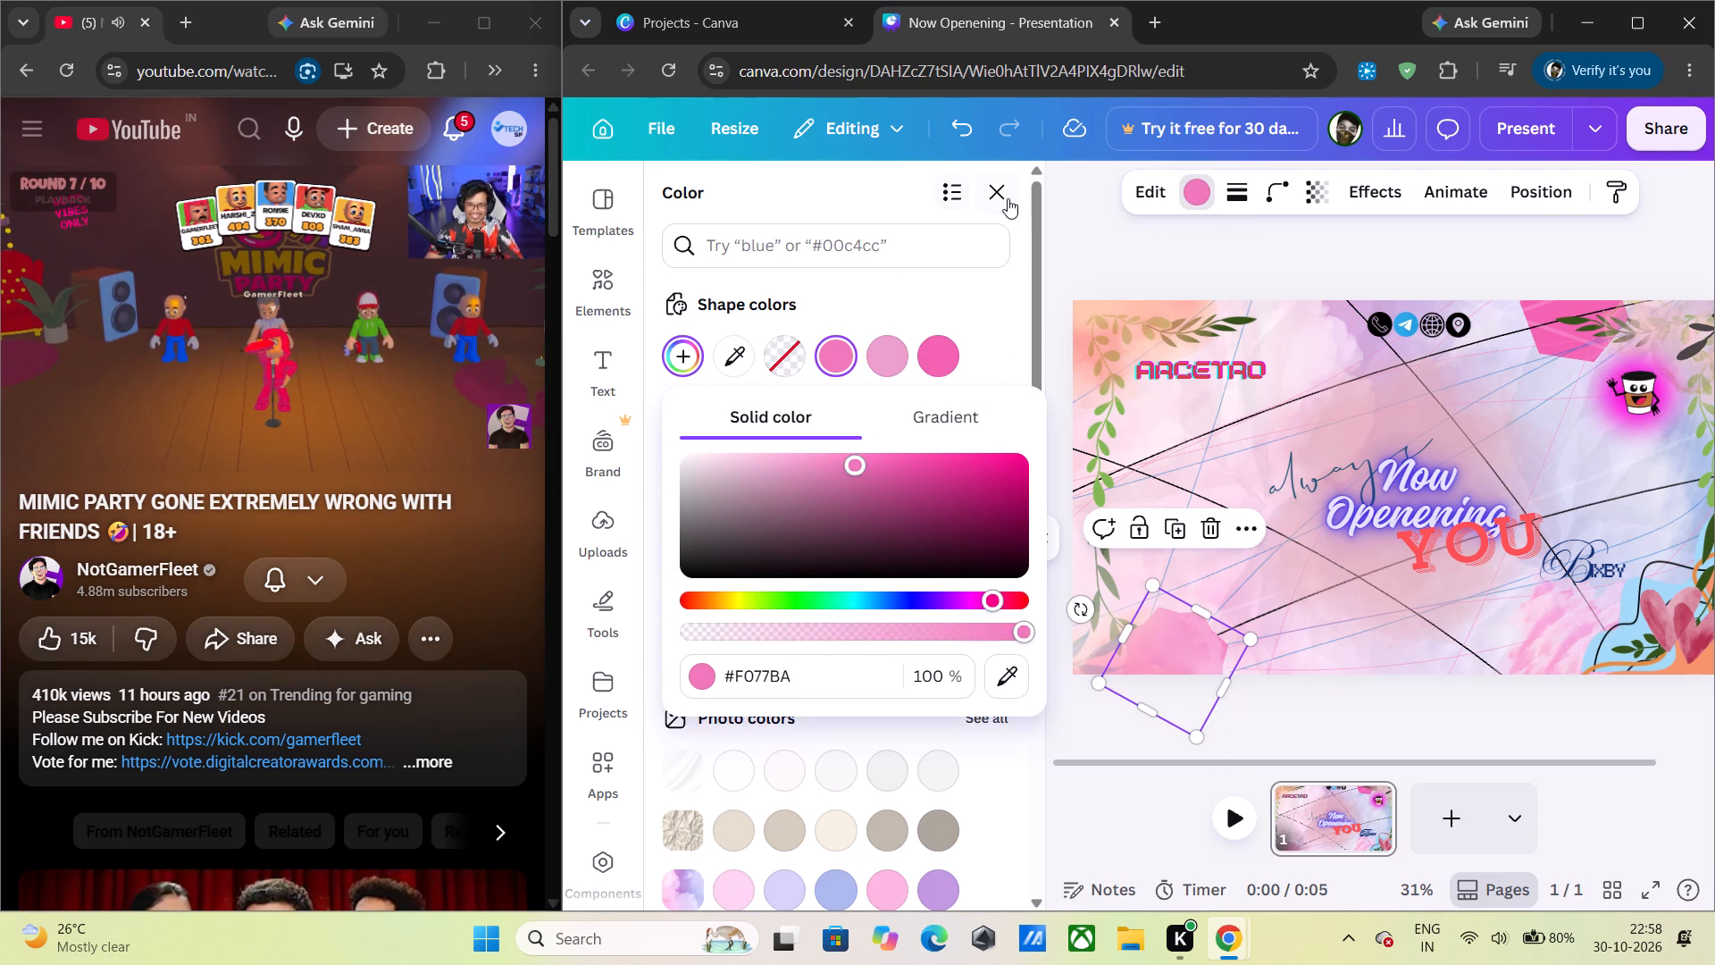
left_click(1008, 198)
key("alt+1")
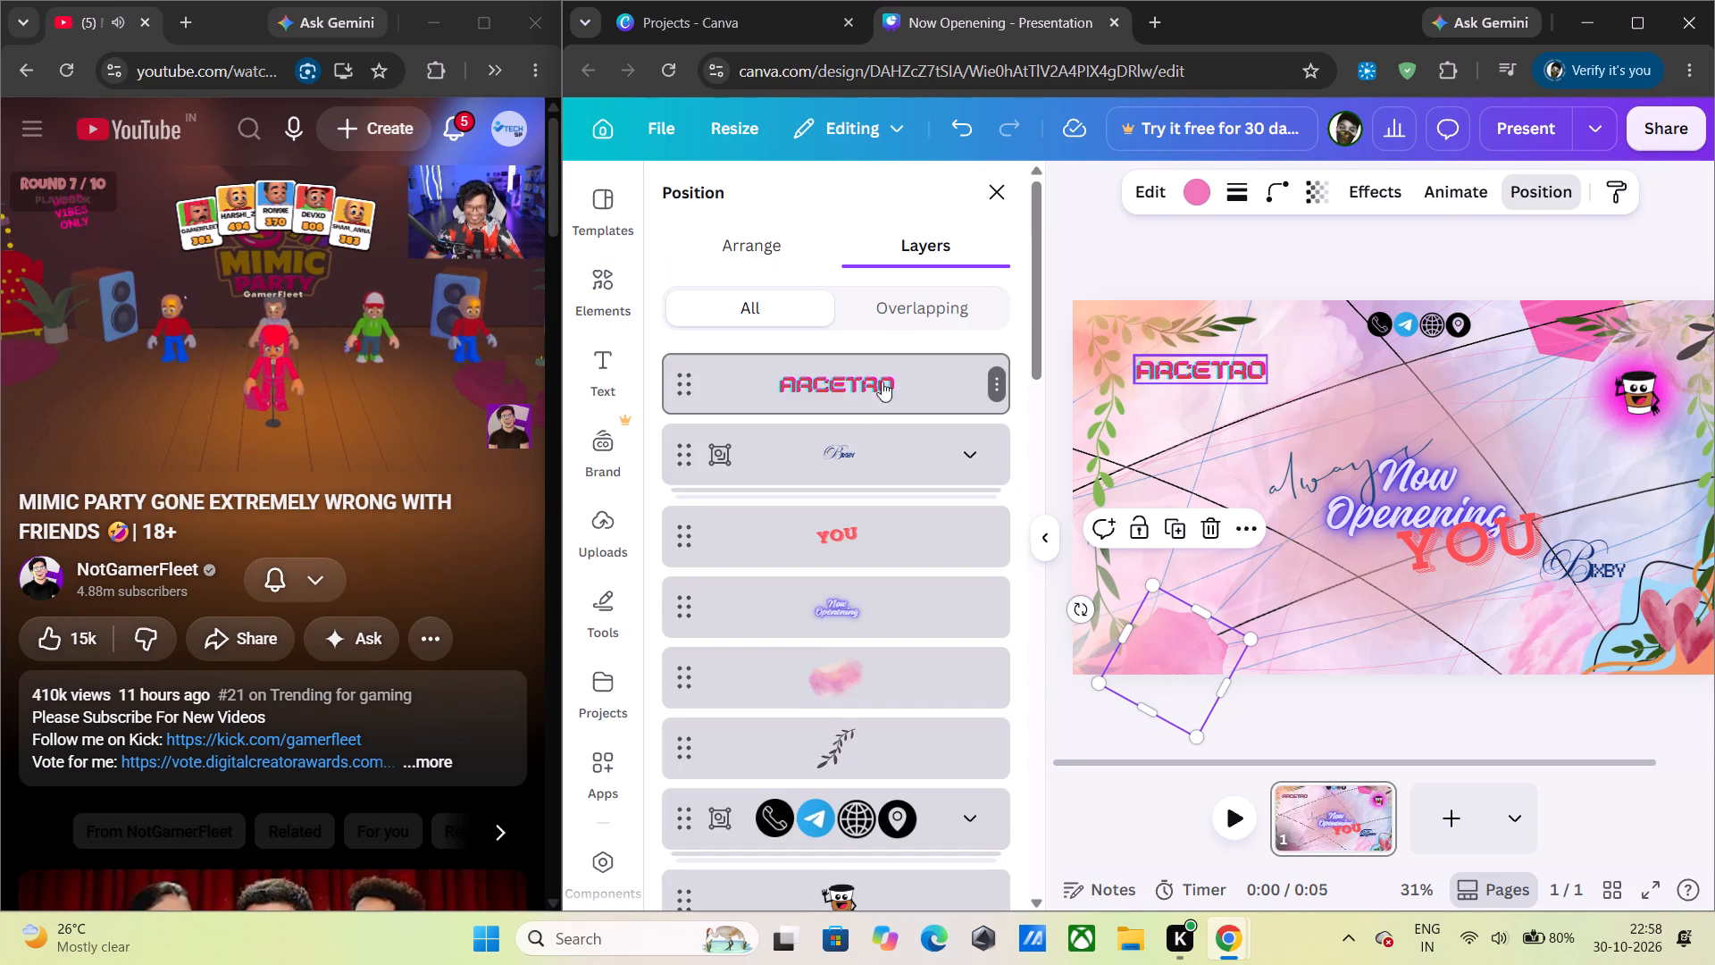
scroll(823, 631, "down", 7)
scroll(827, 472, "up", 2)
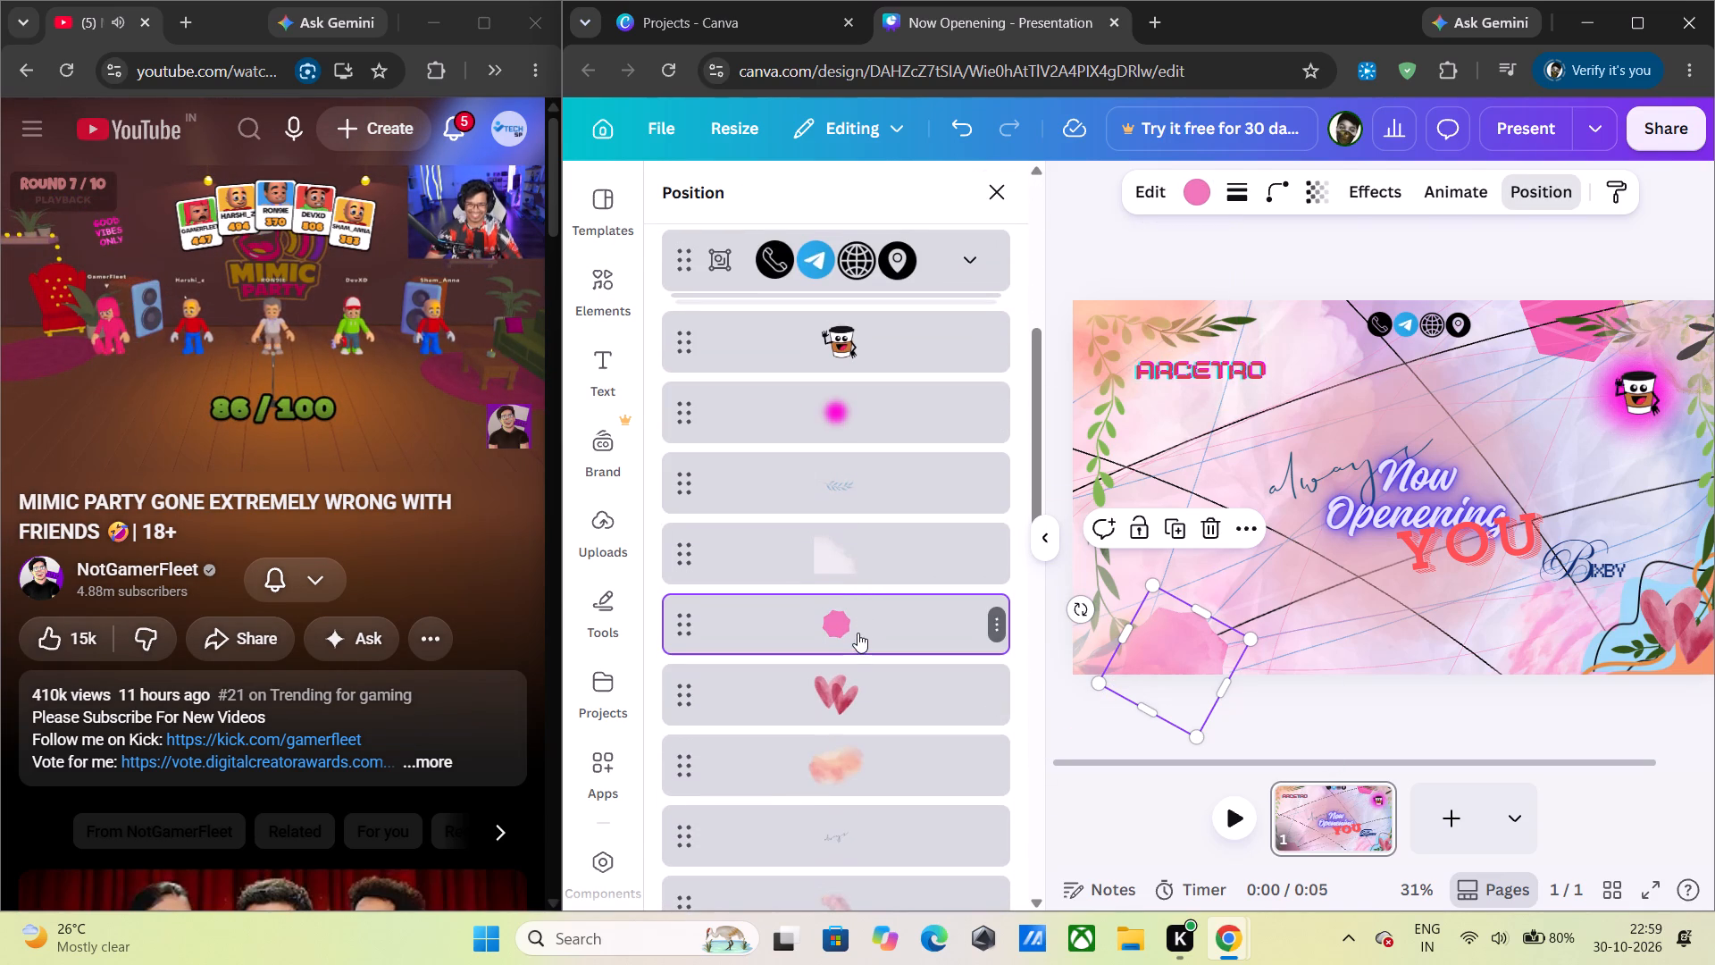
left_click_drag(857, 633, 879, 821)
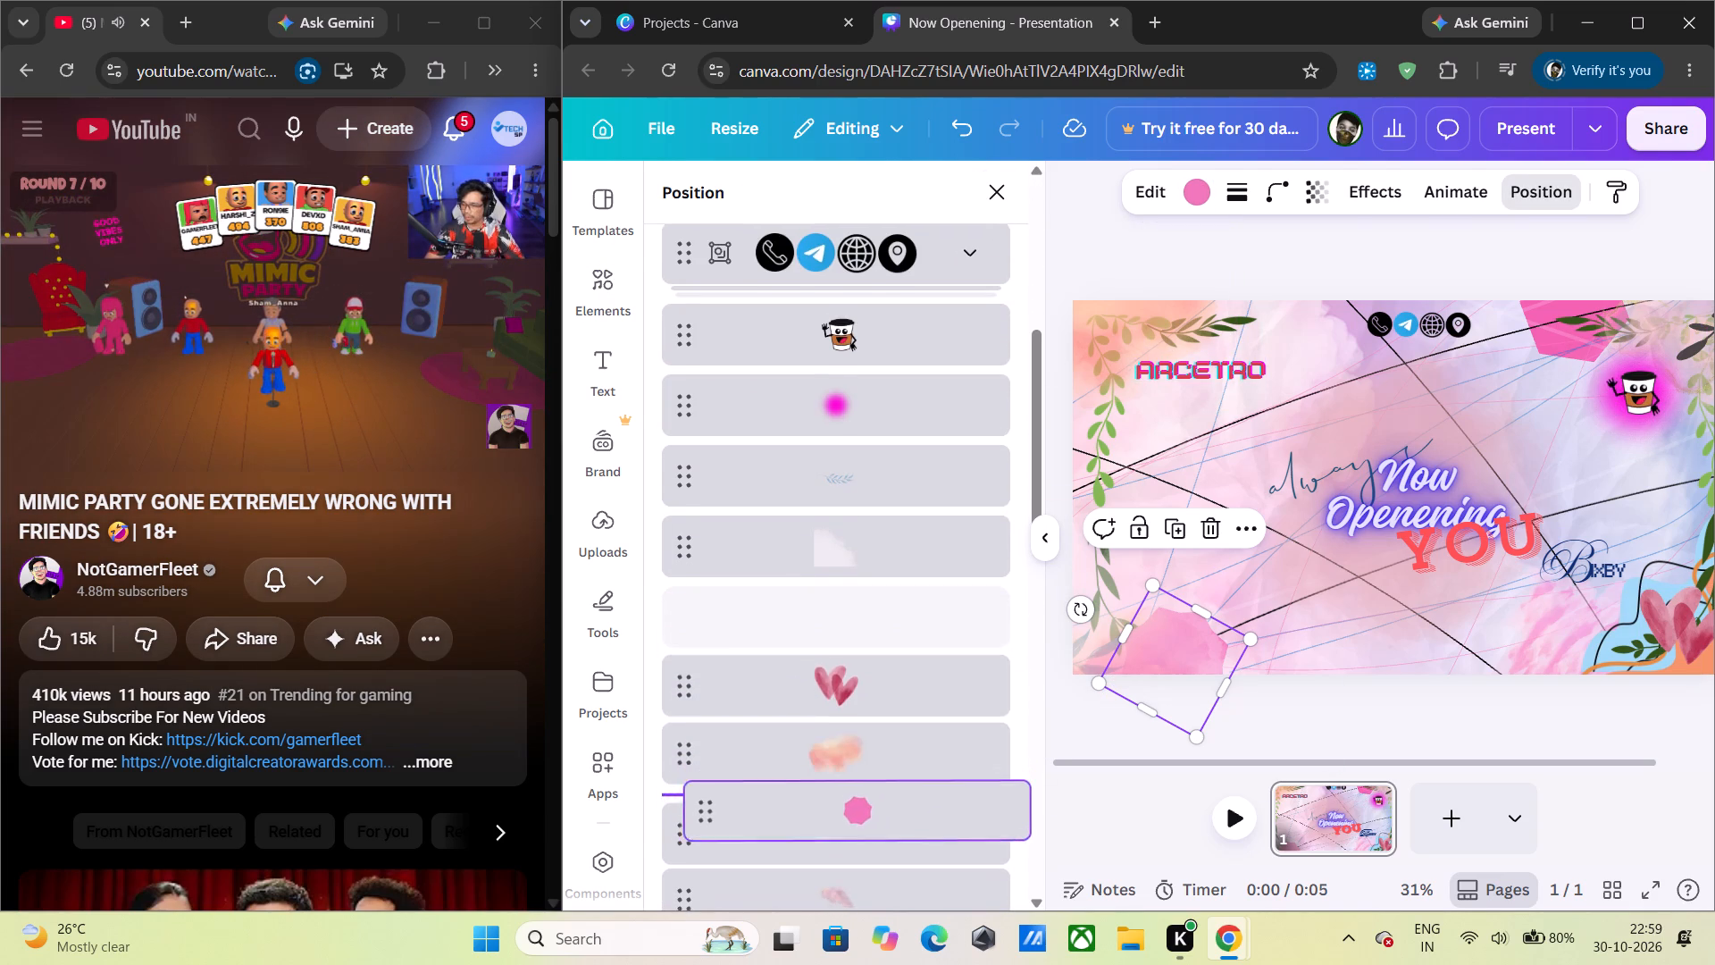
left_click_drag(879, 821, 879, 186)
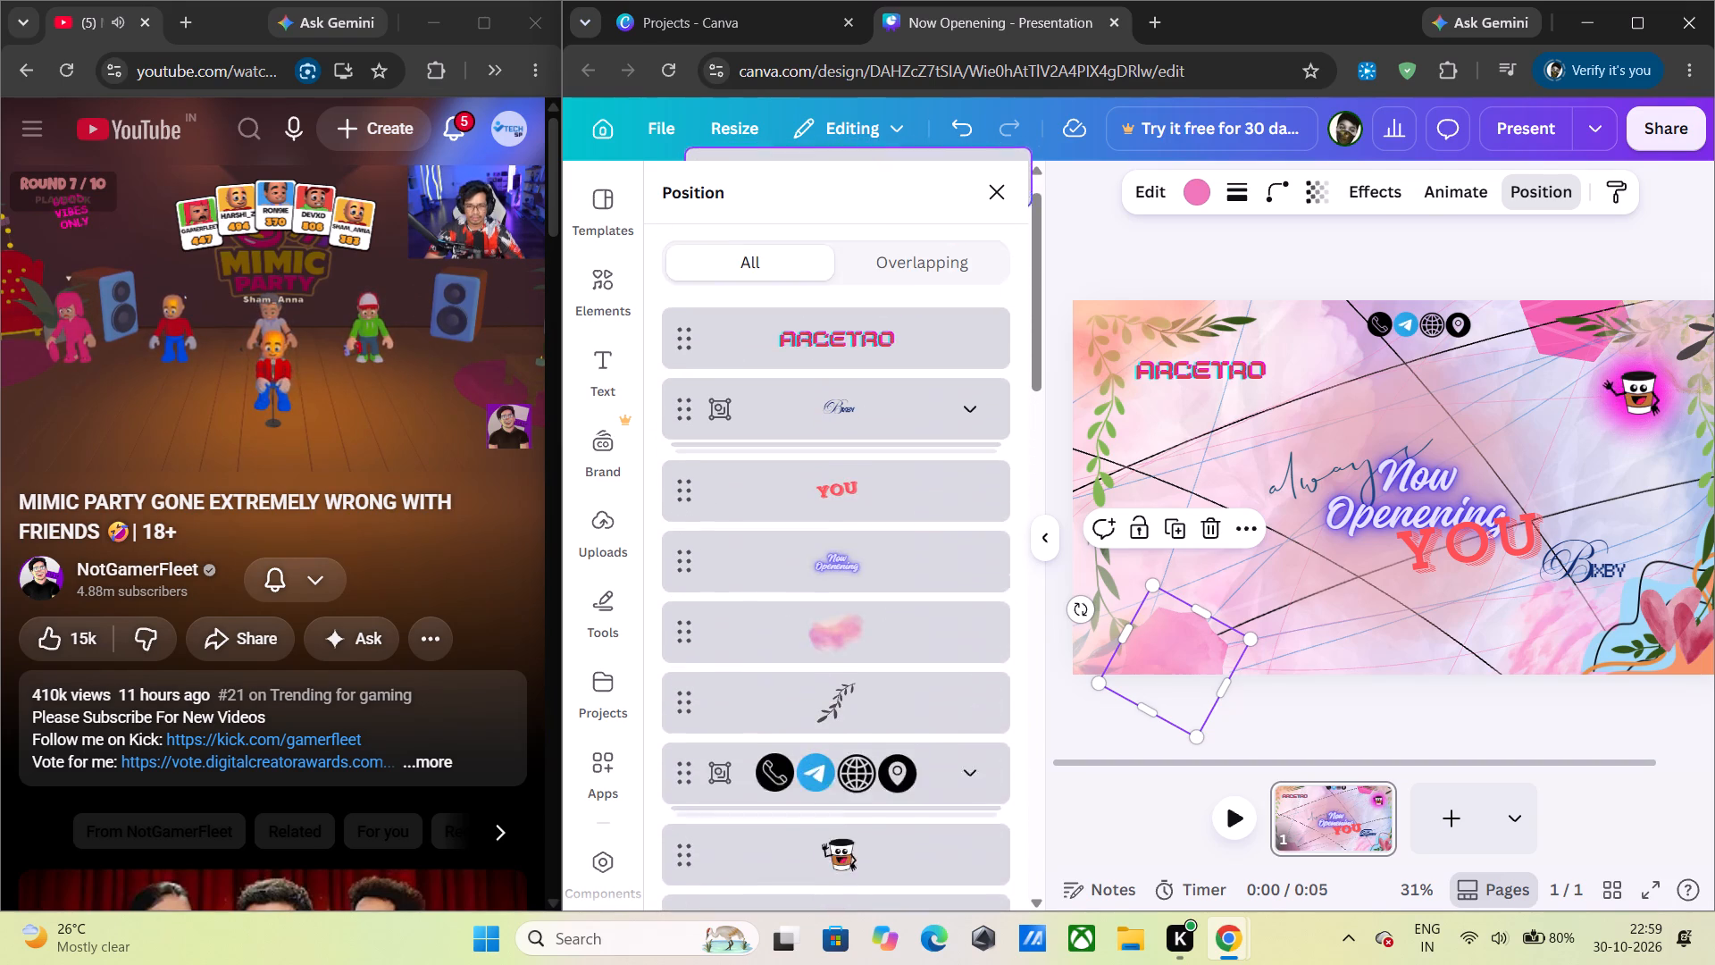
left_click_drag(879, 186, 845, 542)
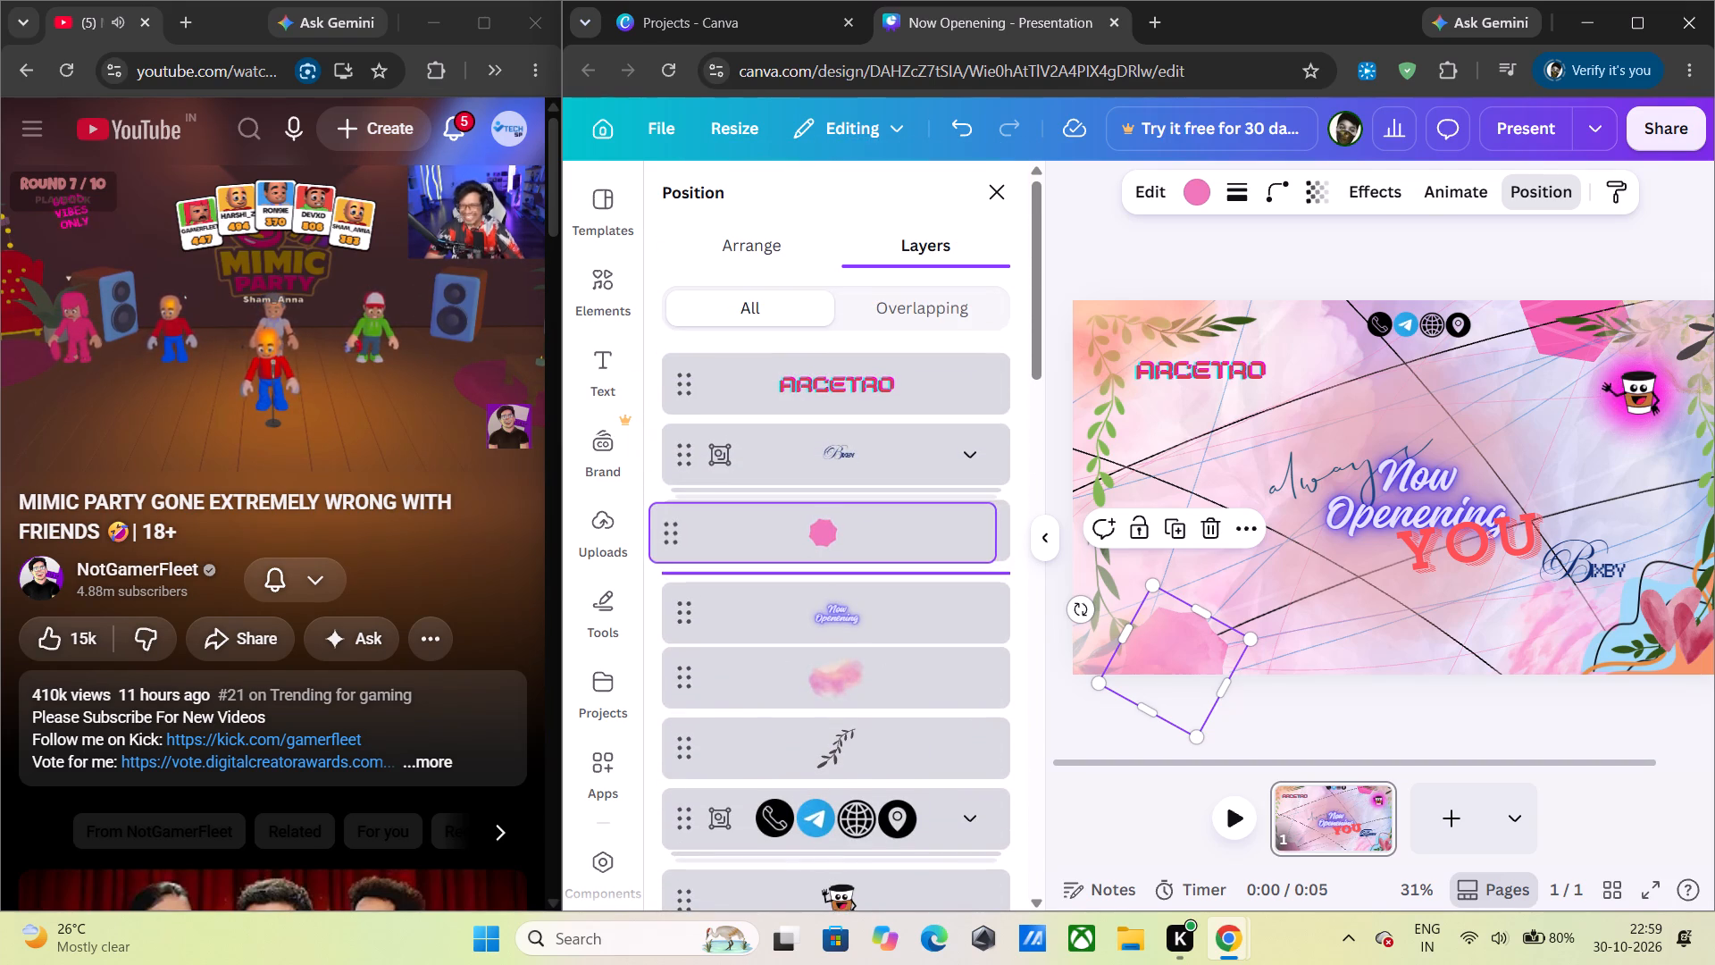
left_click_drag(845, 542, 843, 903)
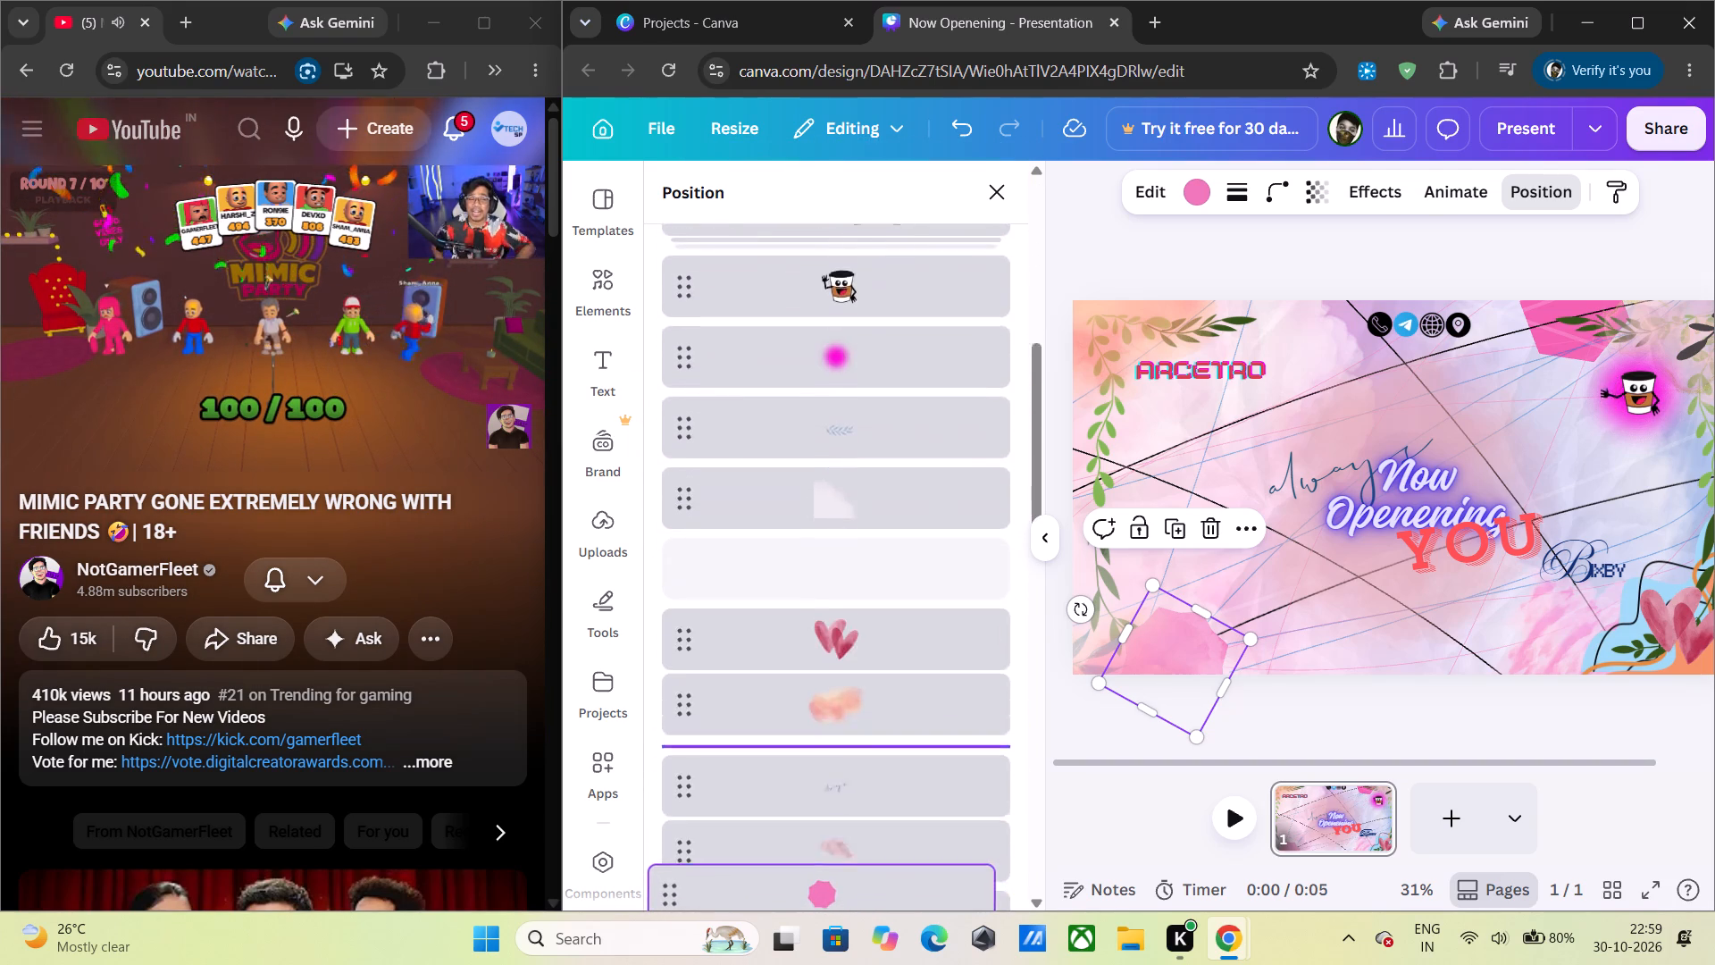
left_click_drag(843, 903, 887, 433)
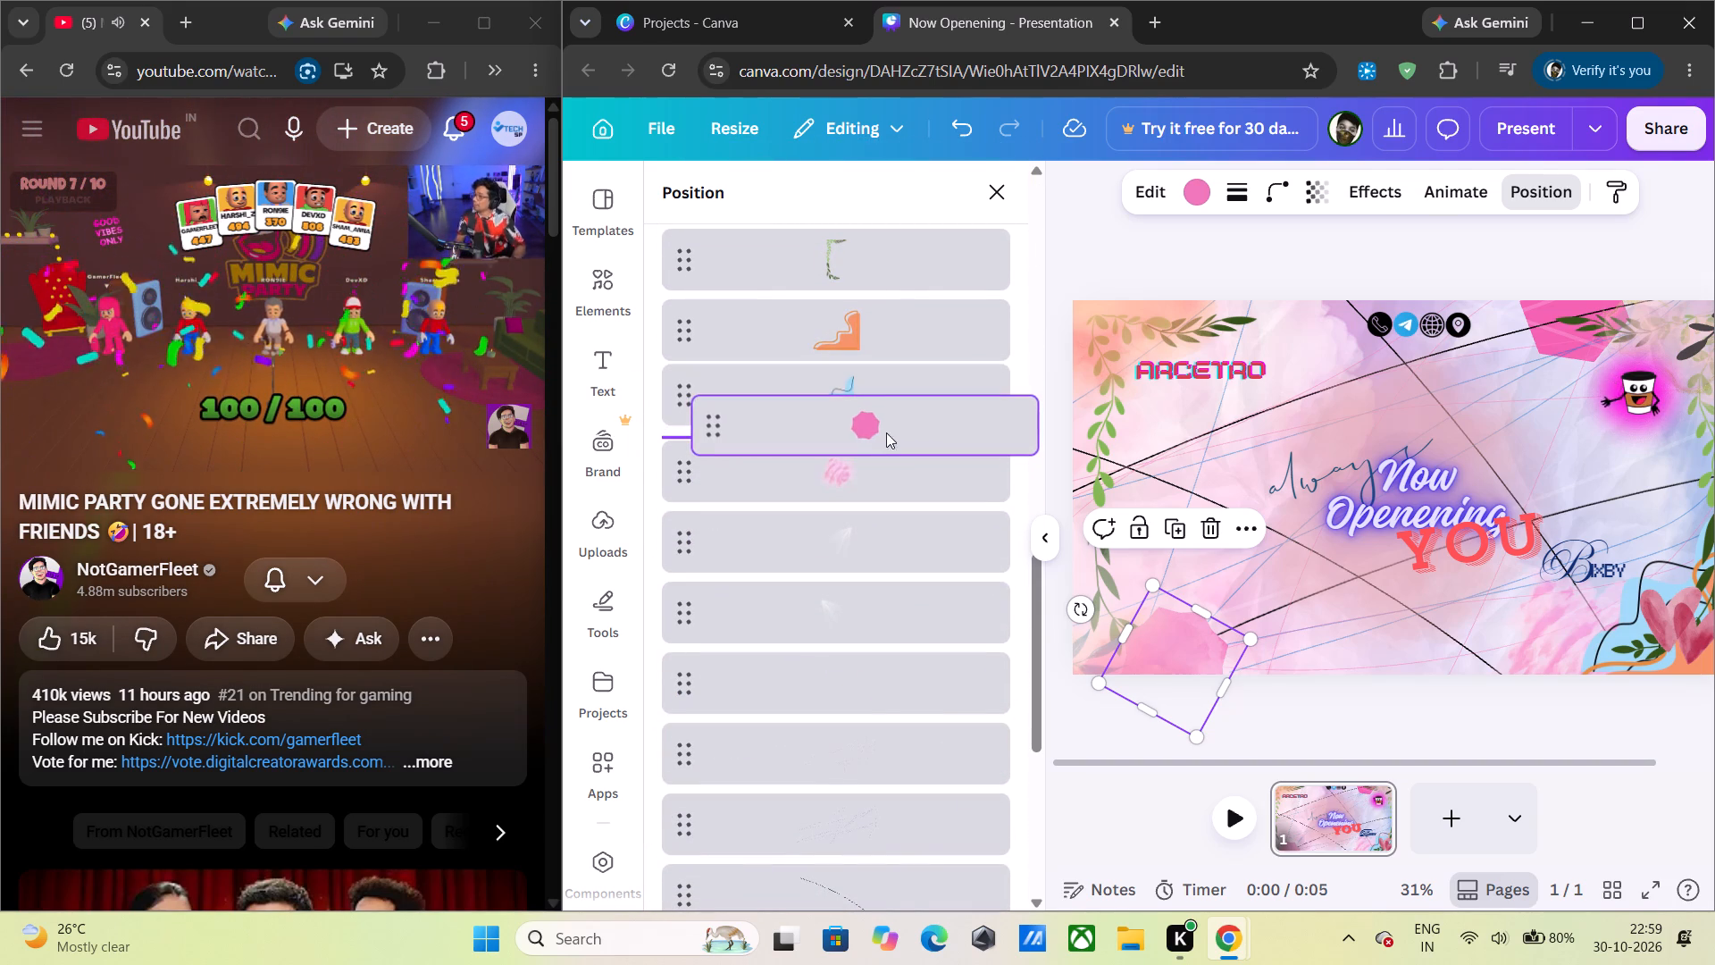
Send the pink watercolour splash down the layer order, below the pink brush strokes and faint white shapes but above the thin lines.
scroll(887, 590, "up", 12)
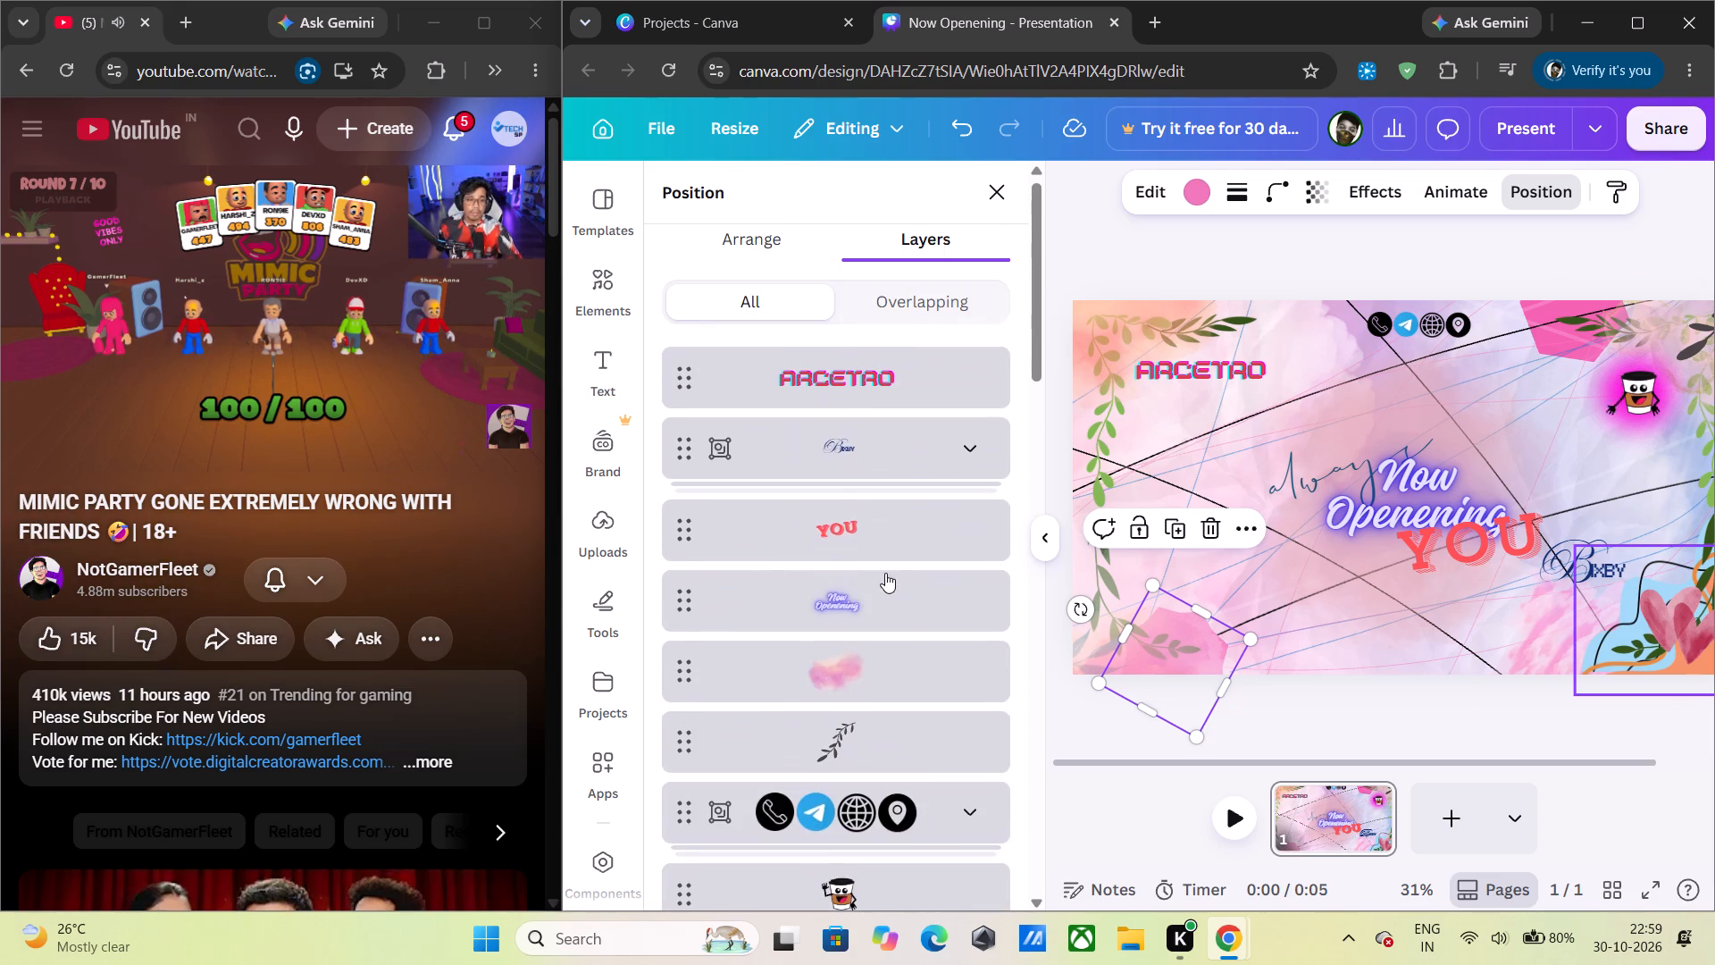
scroll(881, 543, "down", 5)
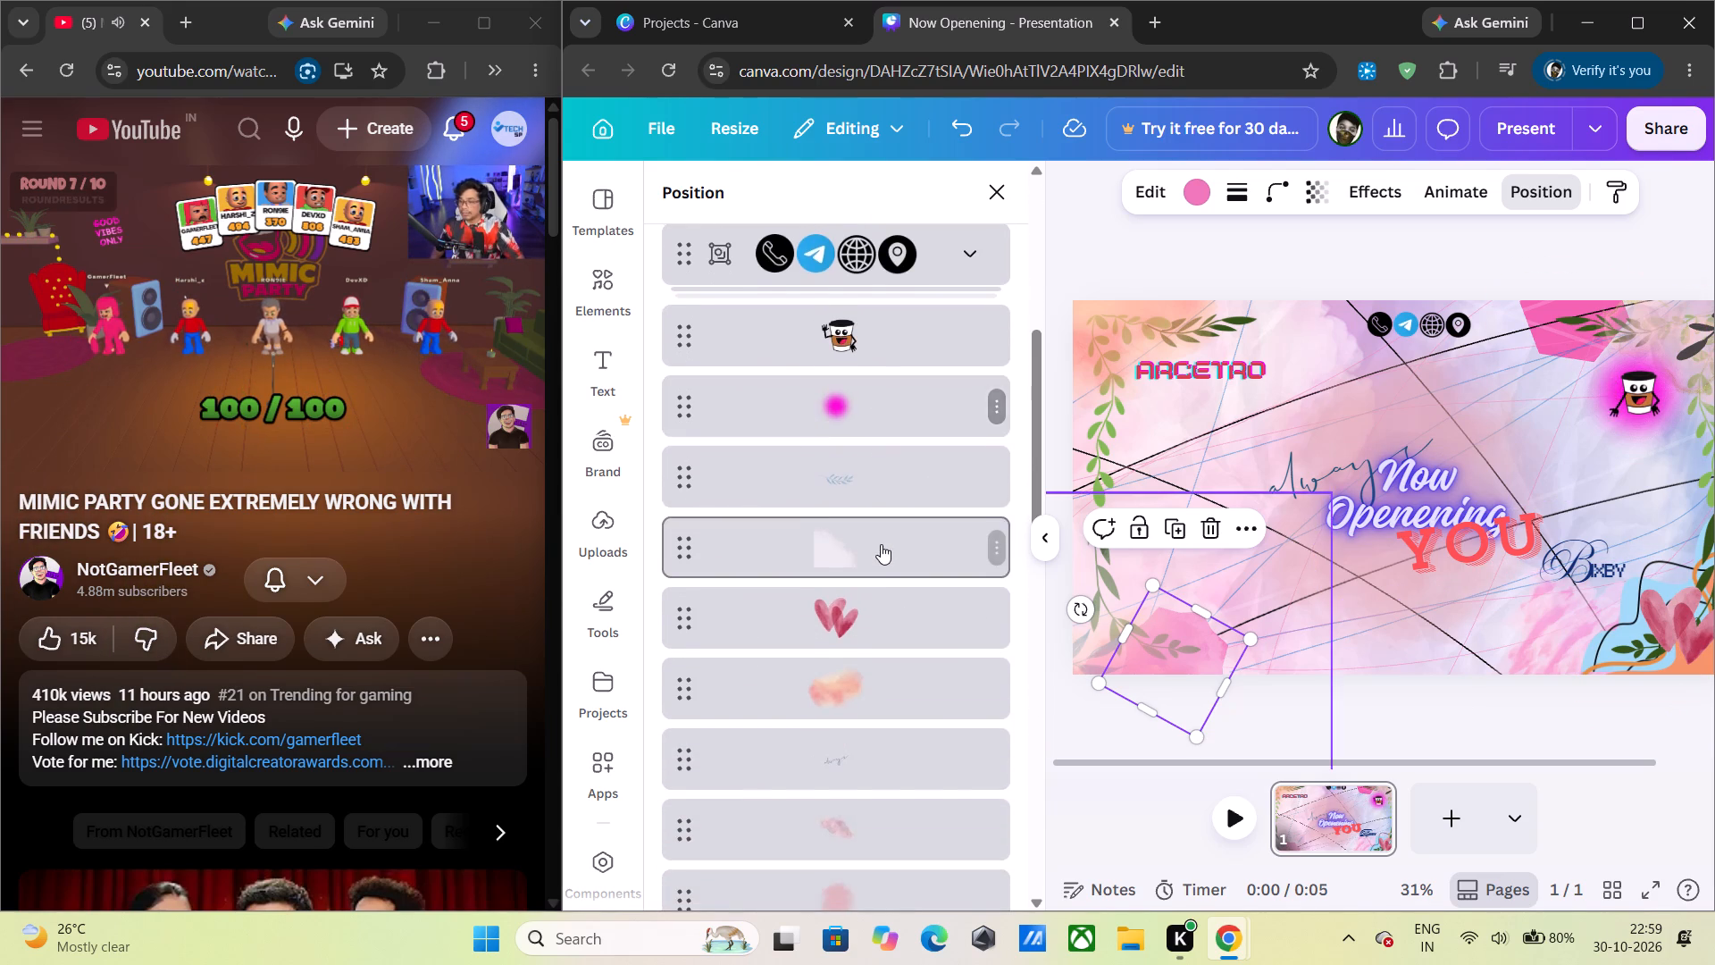
scroll(881, 544, "down", 2)
left_click_drag(852, 467, 886, 451)
scroll(866, 506, "up", 5)
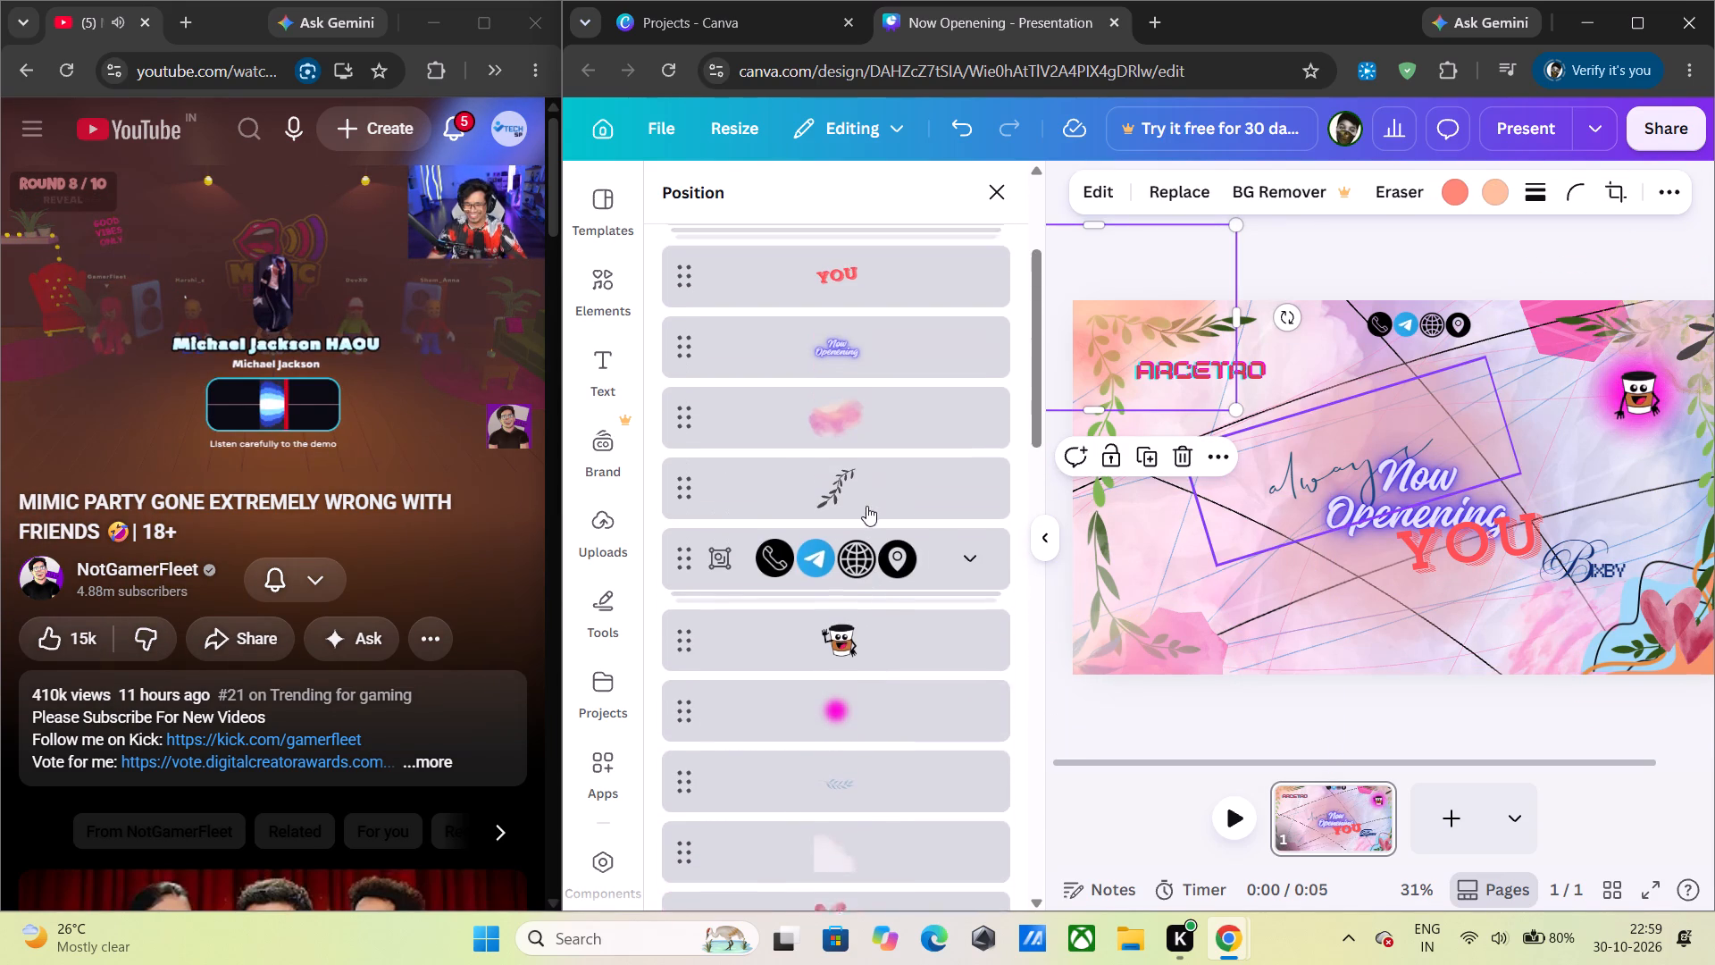
left_click_drag(840, 433, 888, 964)
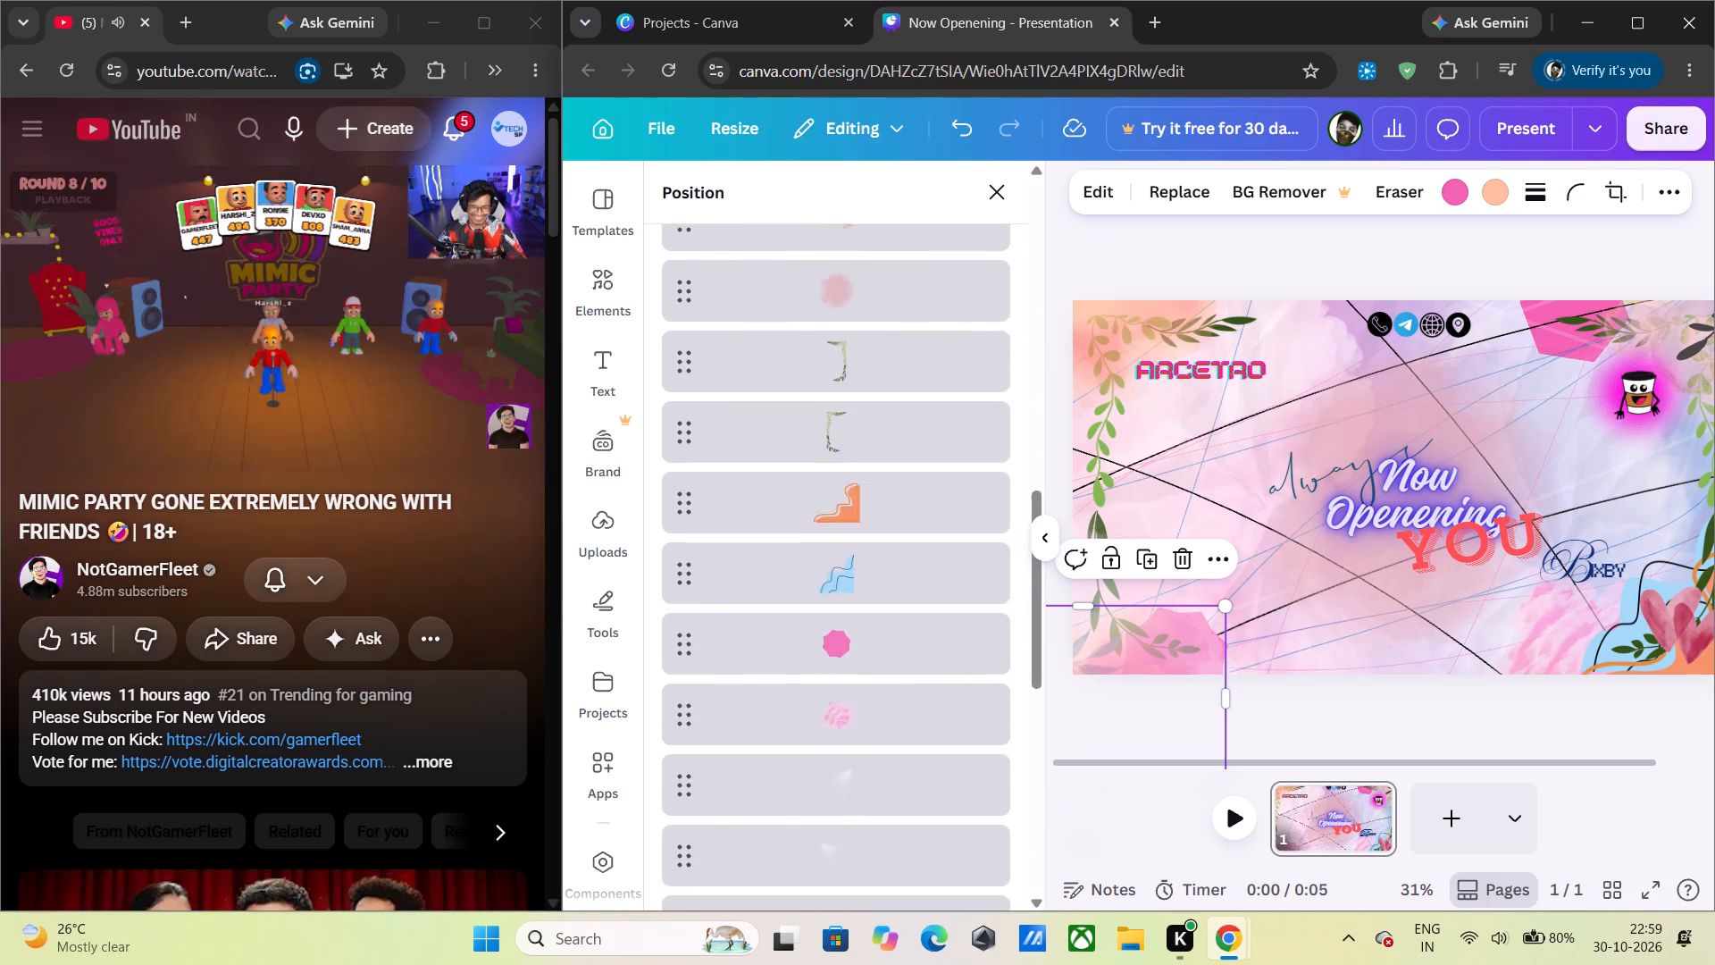
left_click_drag(888, 964, 854, 496)
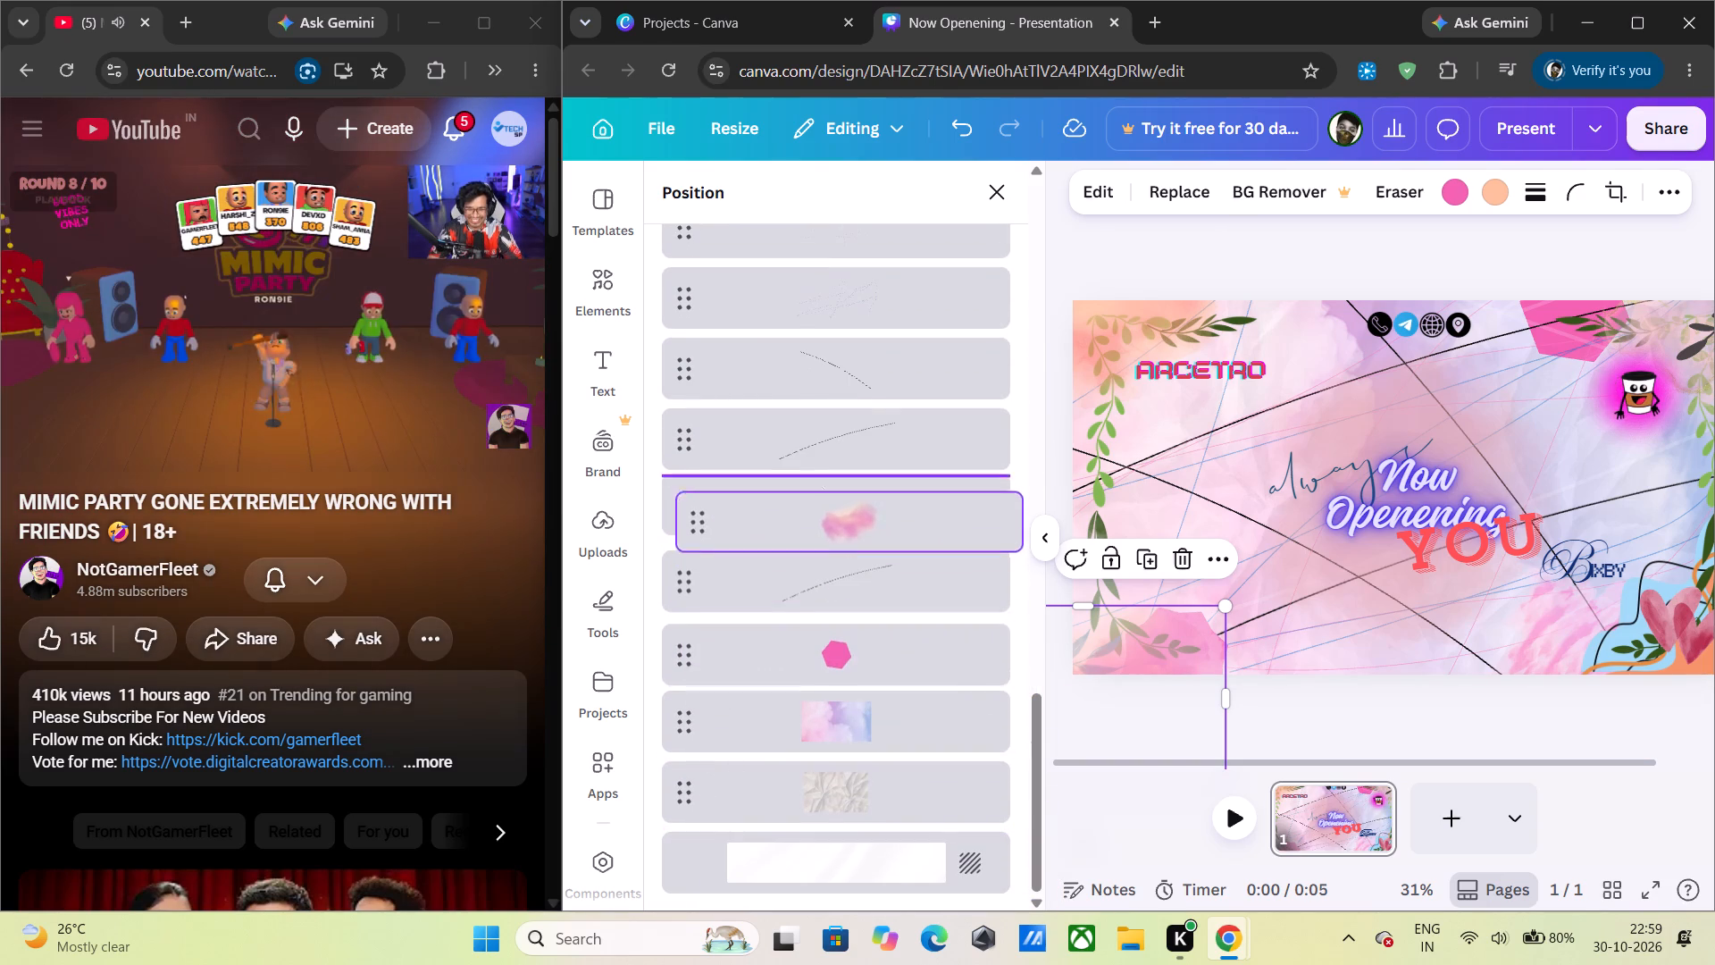
left_click_drag(854, 496, 848, 315)
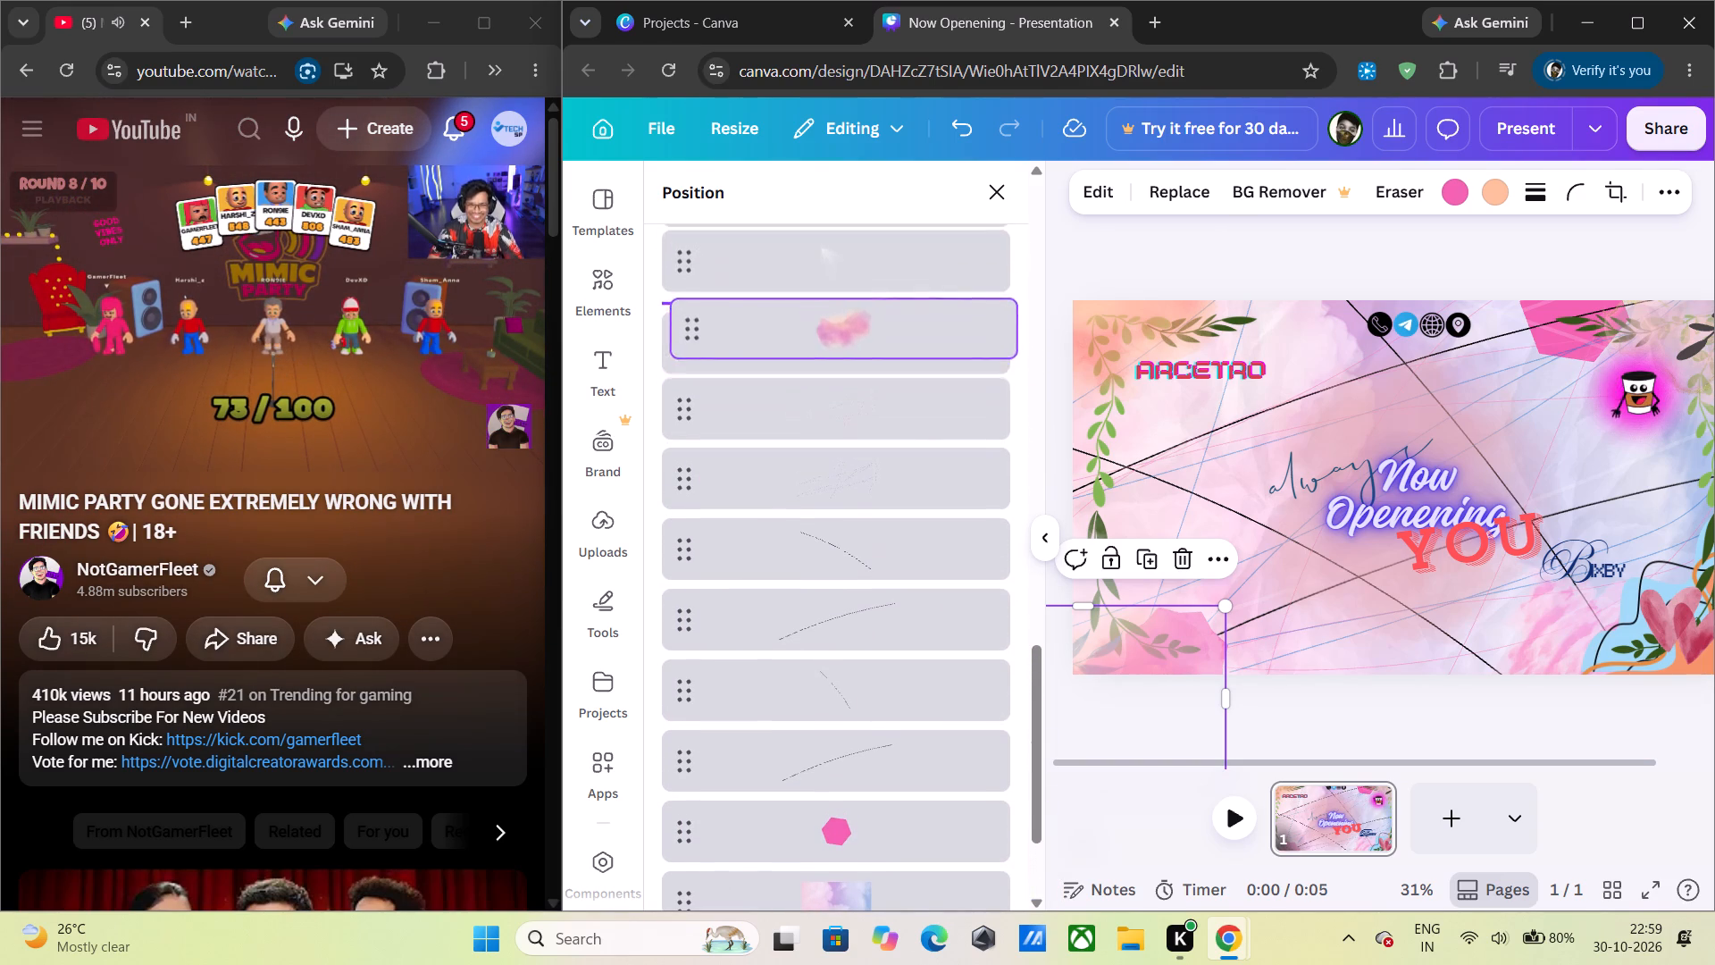
left_click_drag(848, 315, 848, 314)
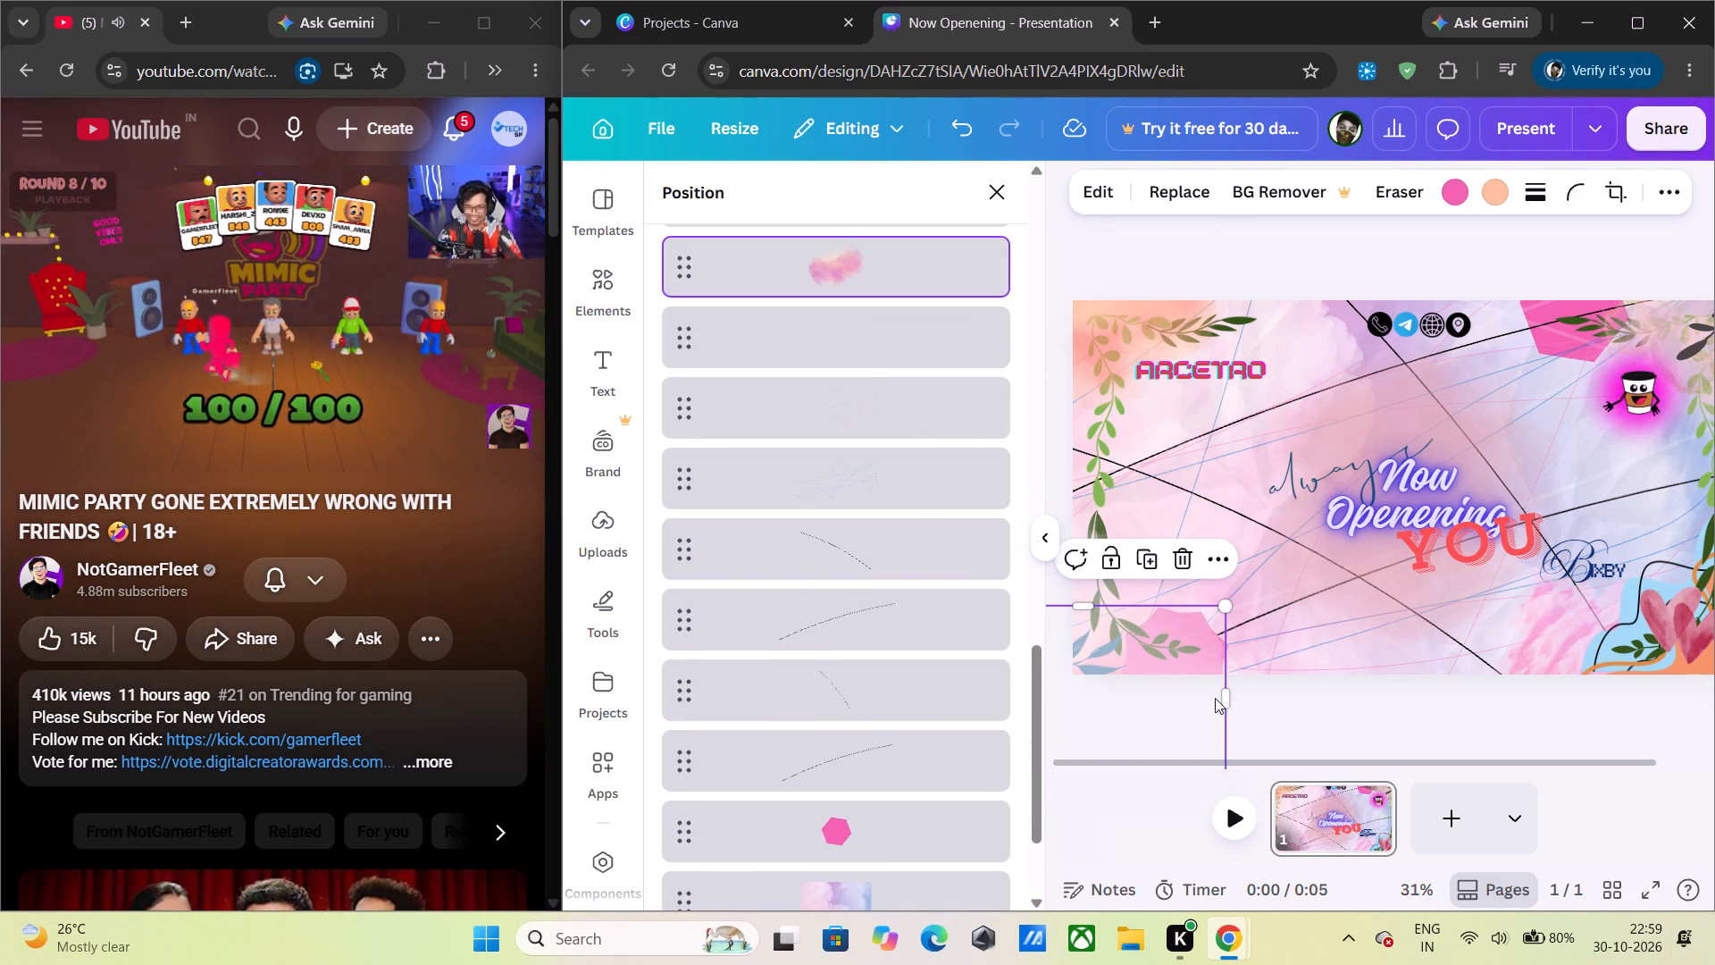
Shift the pink watercolour splash further out past the banner's lower-left corner, then deselect it.
left_click_drag(1193, 630, 1201, 625)
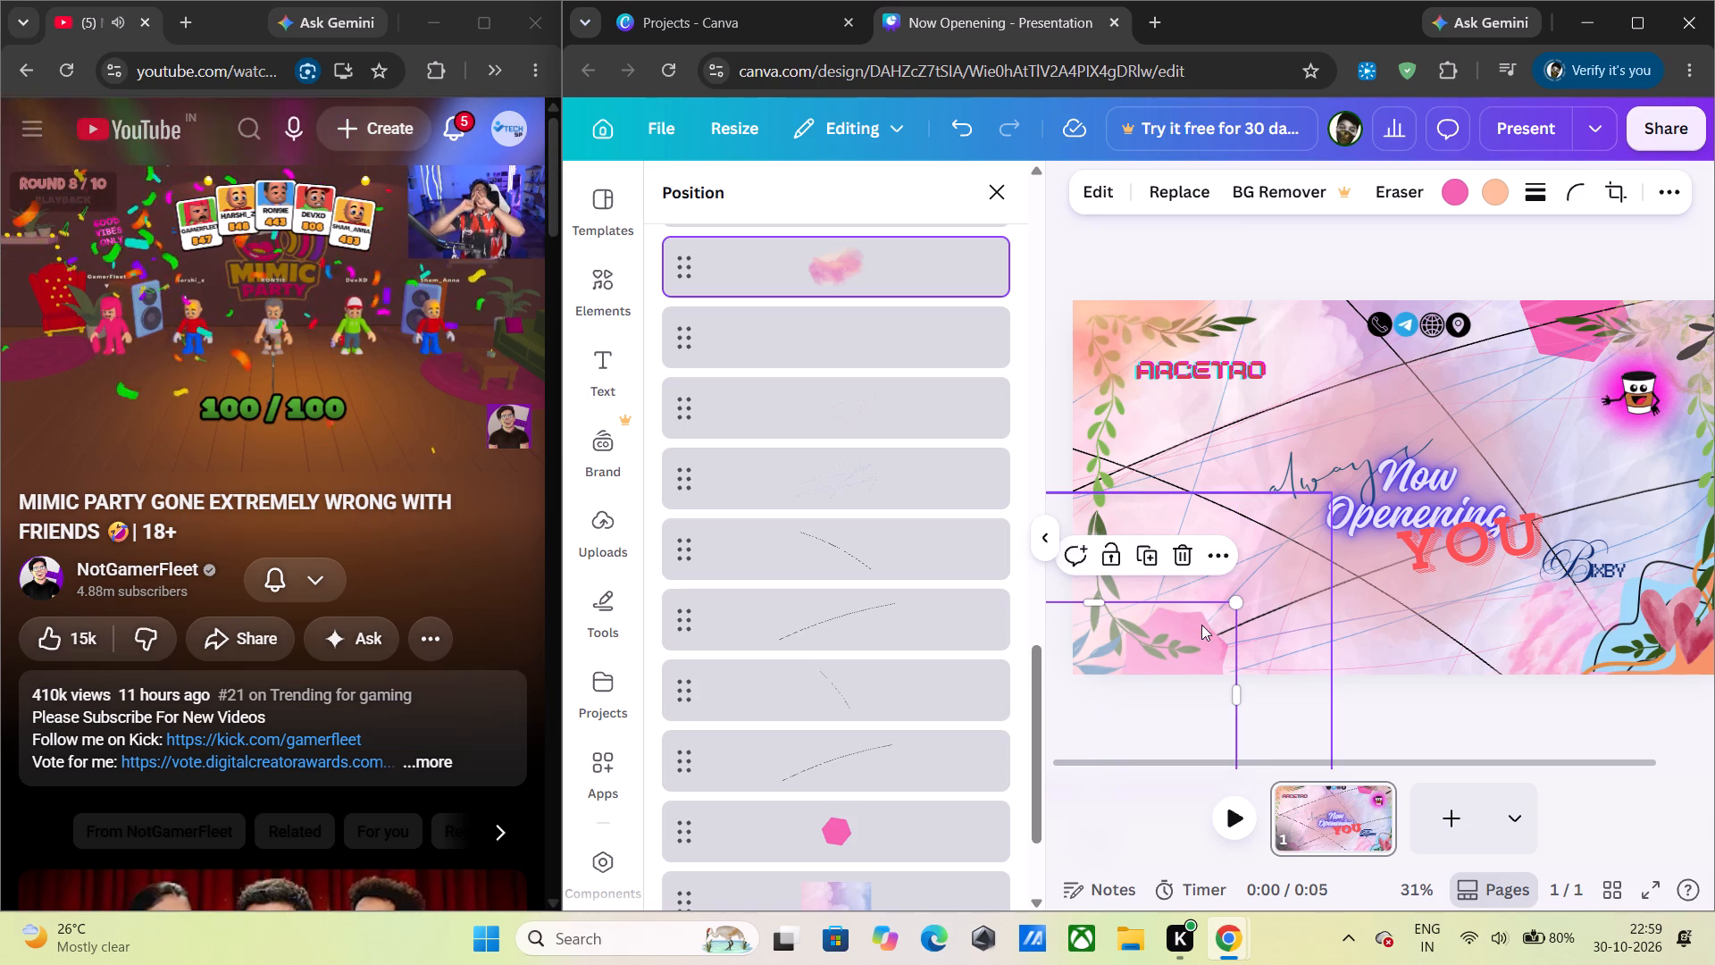
left_click_drag(1196, 634, 1182, 666)
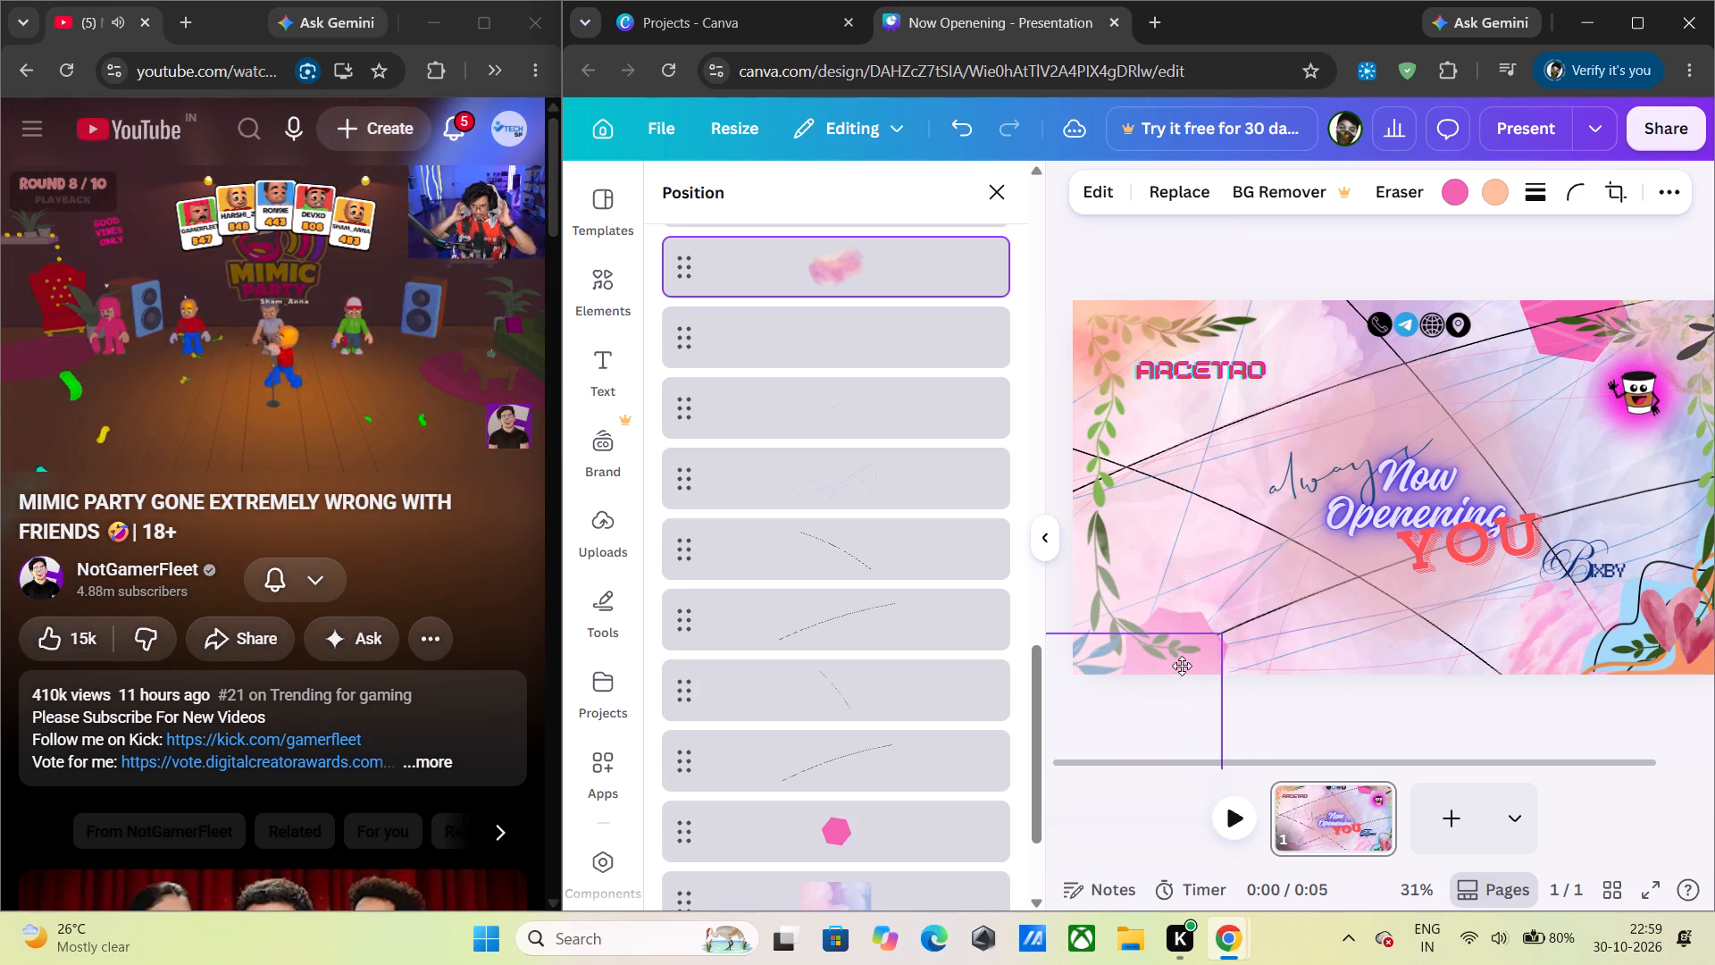
left_click_drag(1182, 666, 1128, 598)
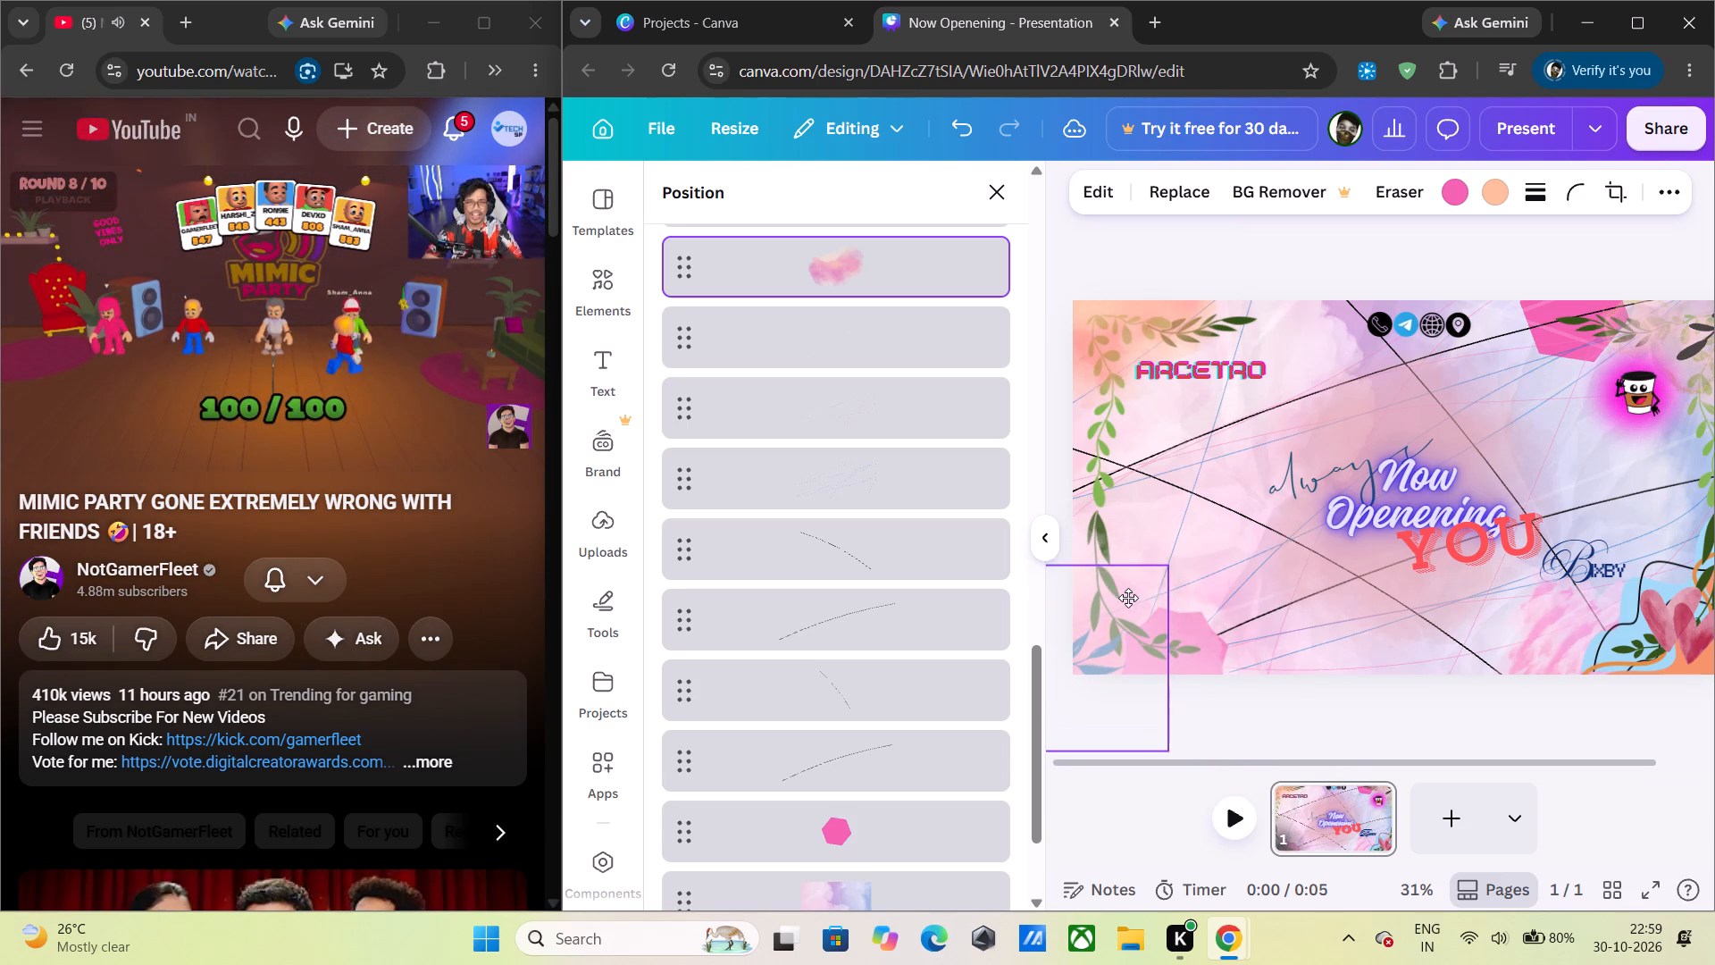
left_click_drag(1128, 598, 1124, 583)
left_click(1283, 724)
left_click(1285, 726)
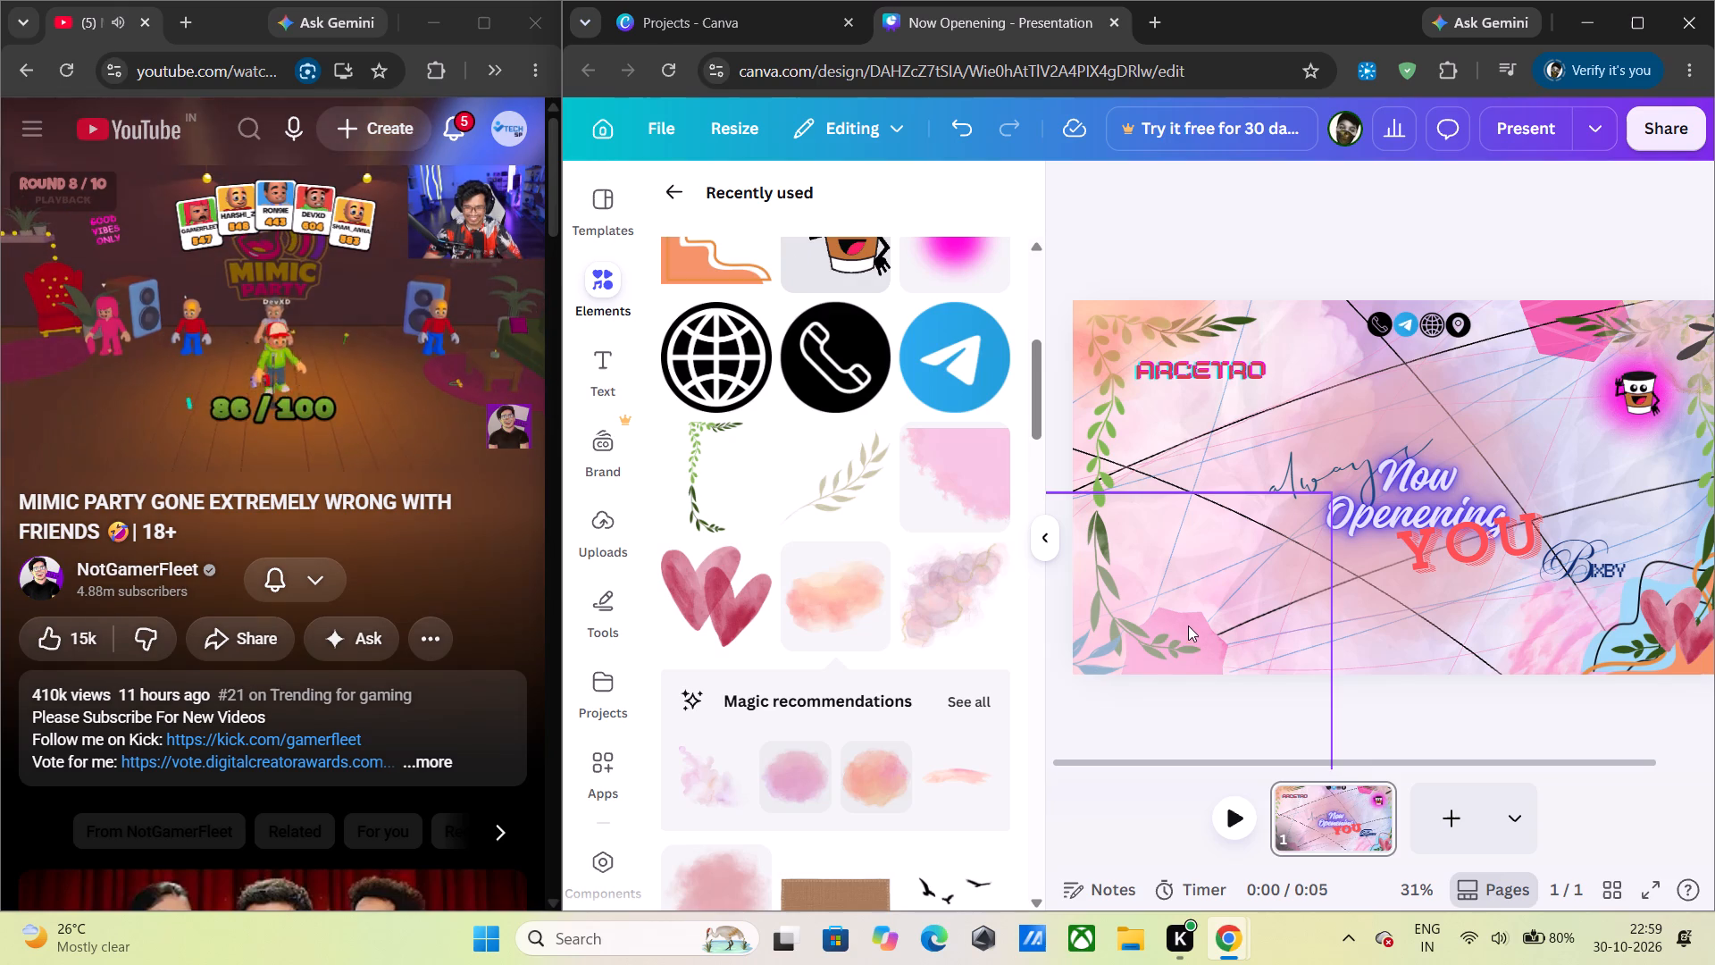
Select the badge shape at the banner's lower-left corner from the layer list and recolour it to the brighter pink #FF74C1.
key("alt+1")
scroll(933, 541, "down", 7)
scroll(887, 628, "down", 14)
scroll(870, 565, "down", 9)
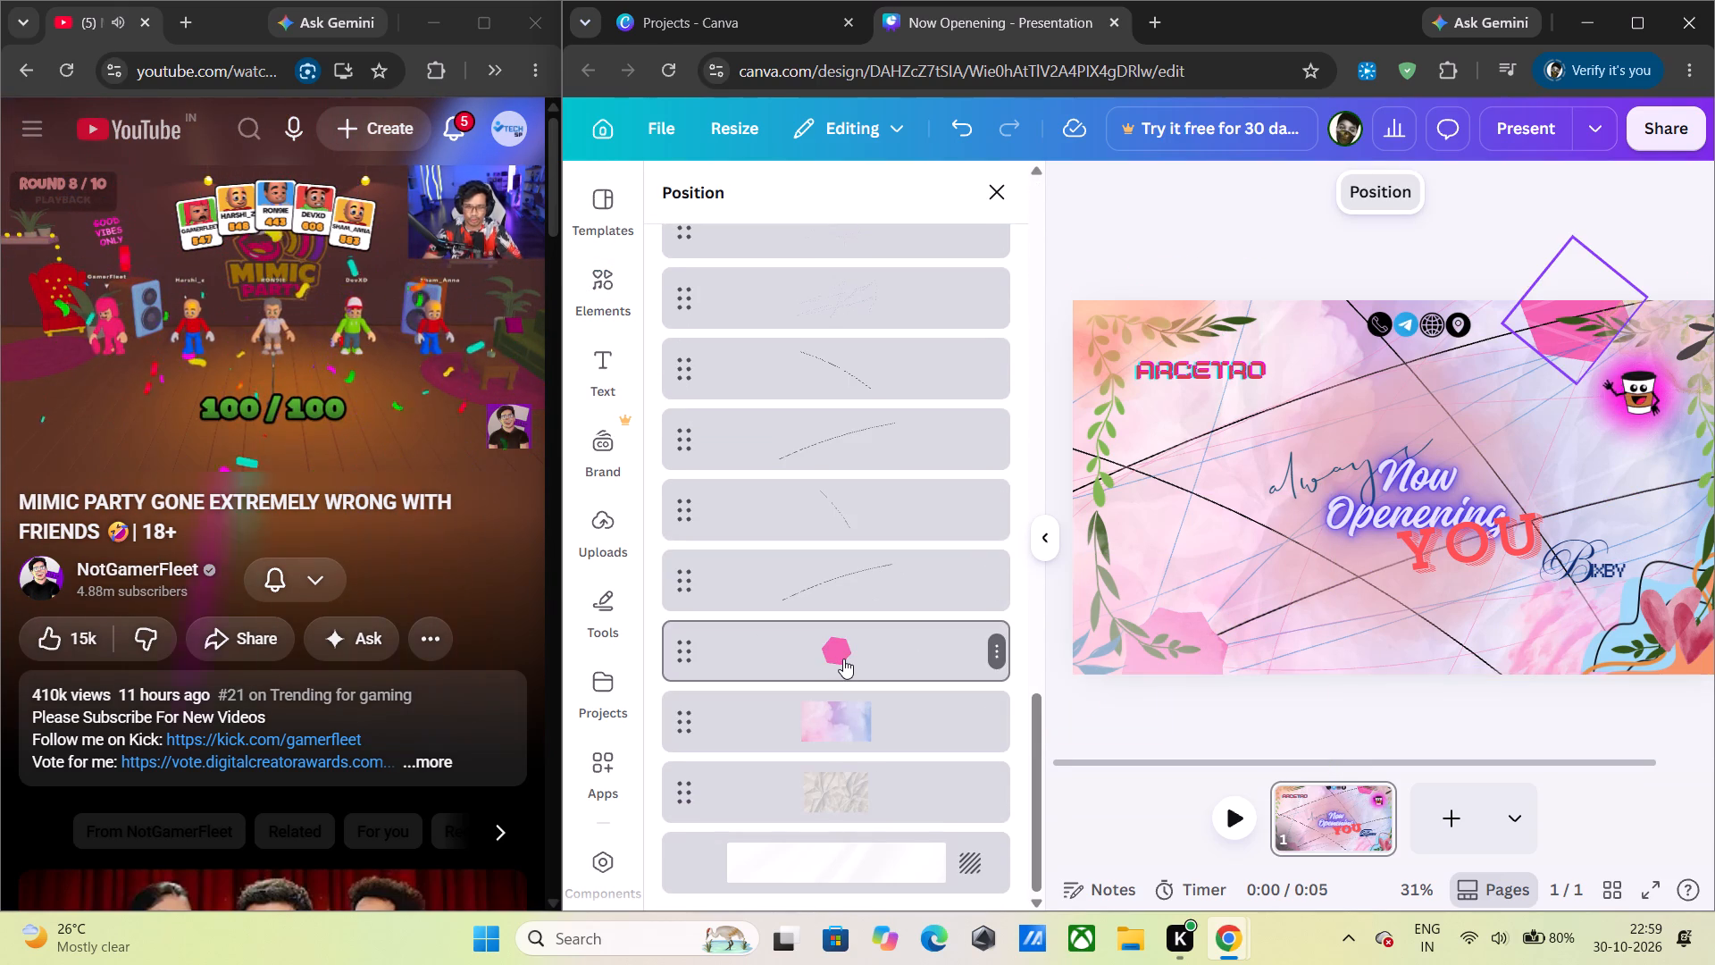
scroll(838, 565, "up", 13)
scroll(839, 564, "down", 5)
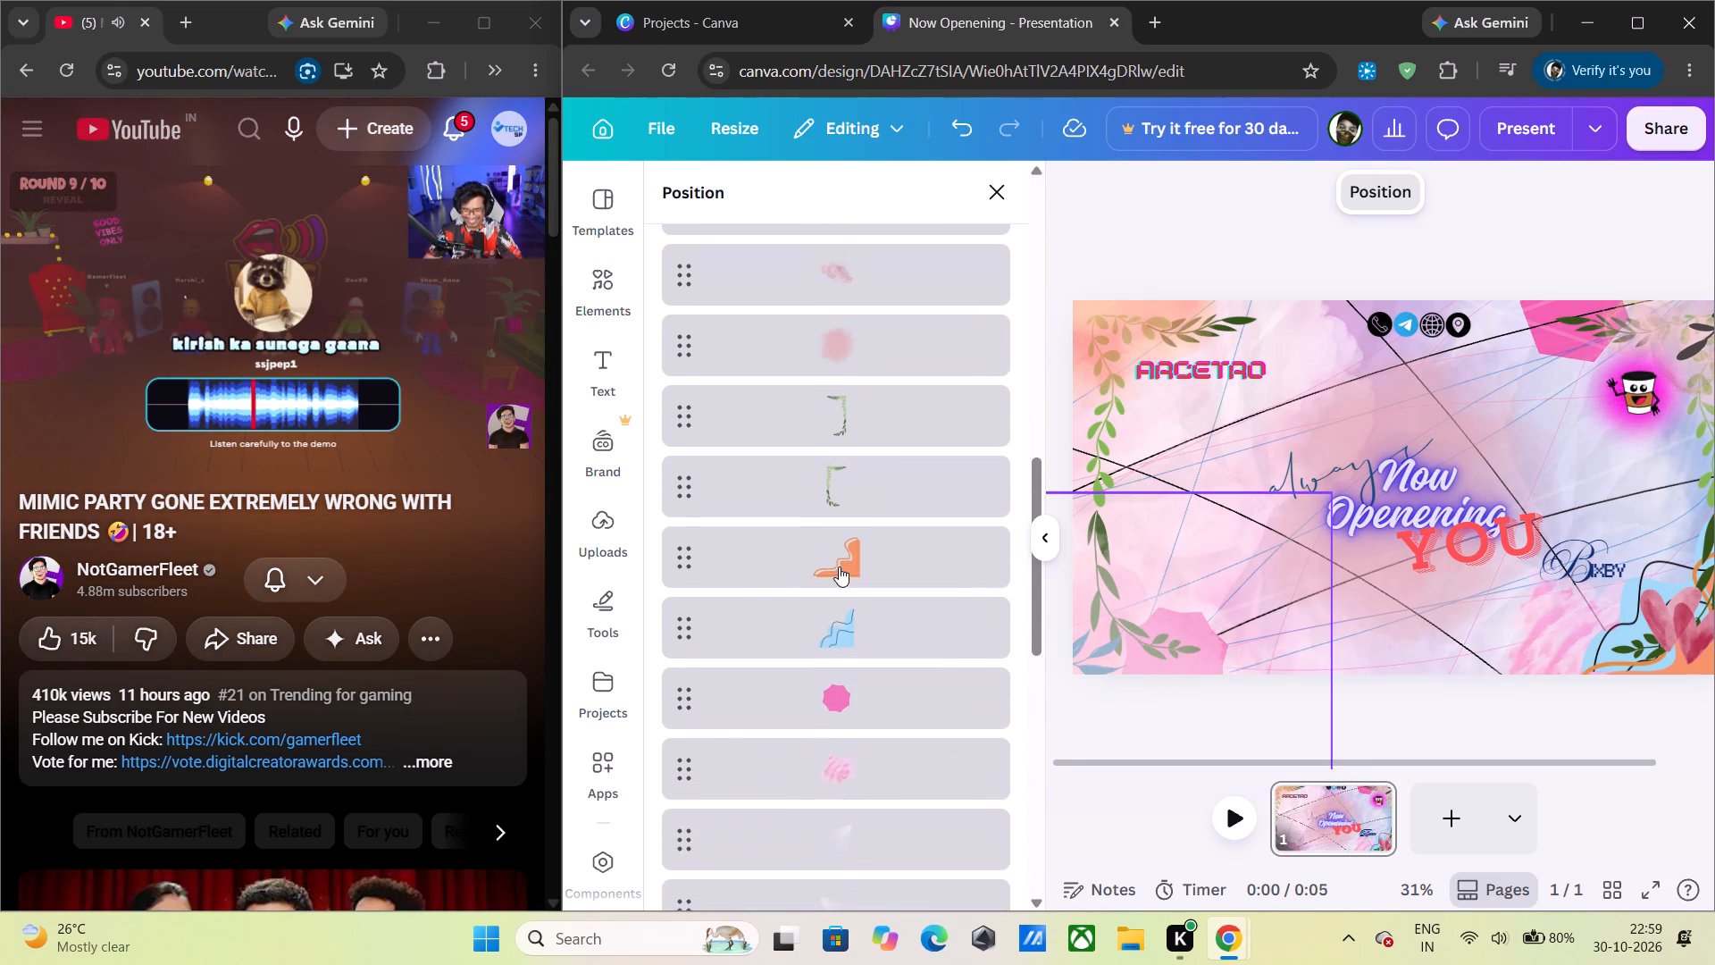
left_click(861, 697)
left_click(1199, 195)
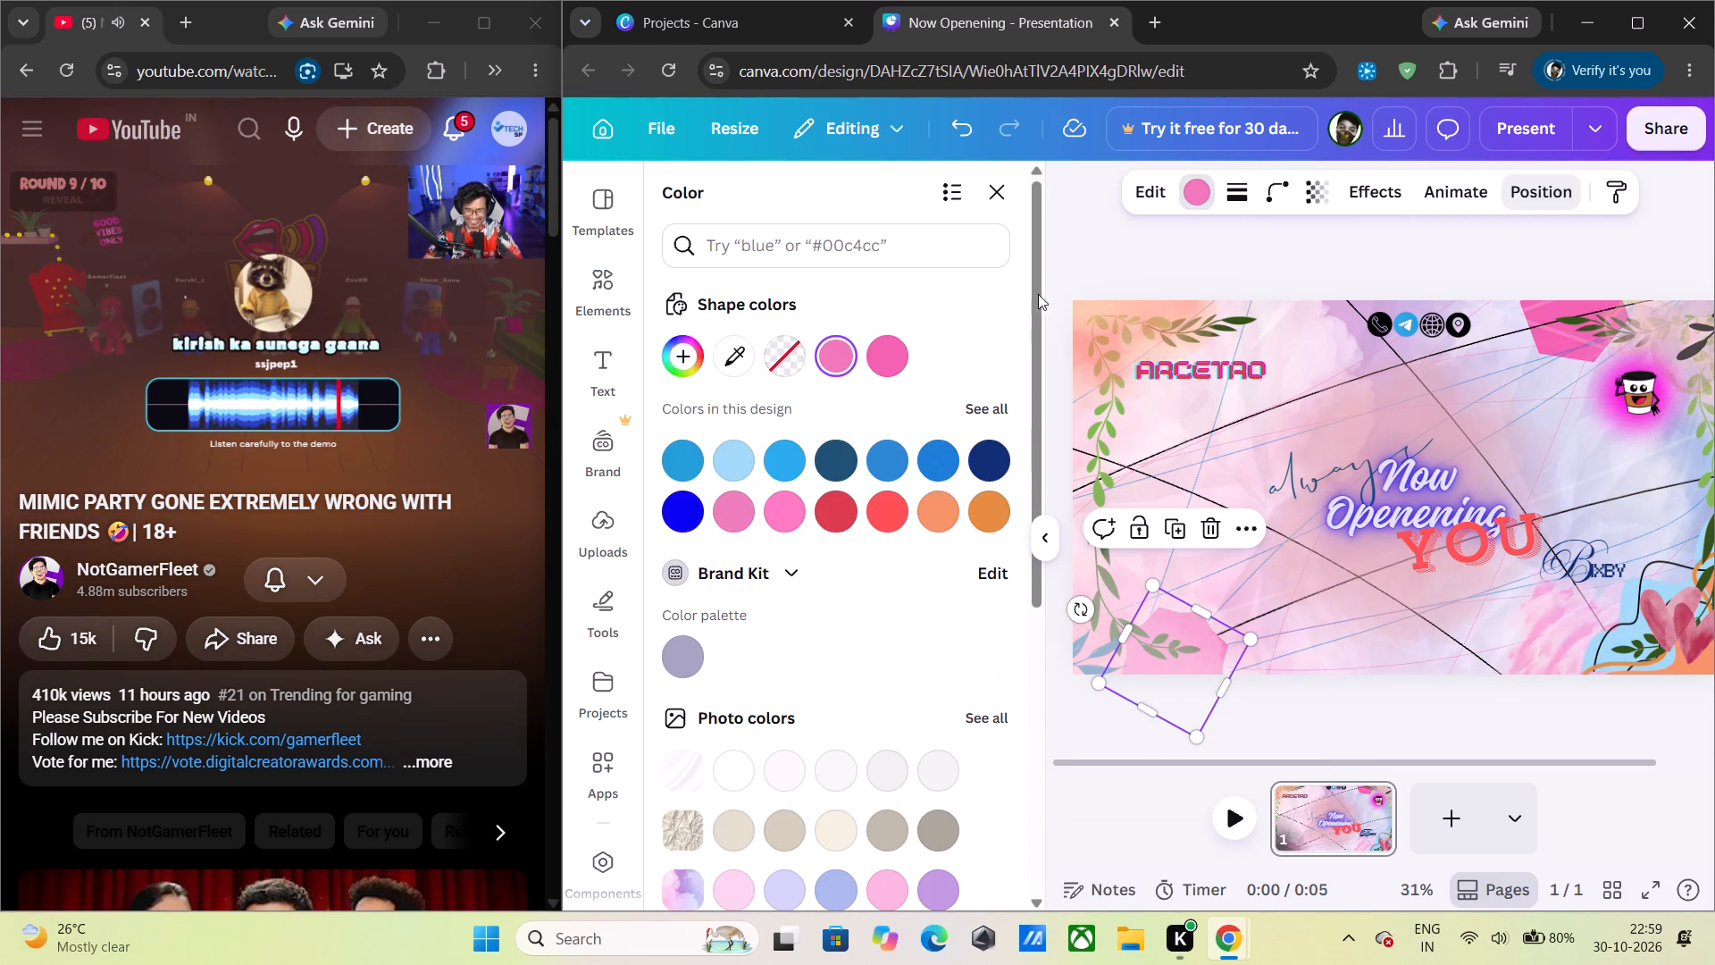
left_click(684, 359)
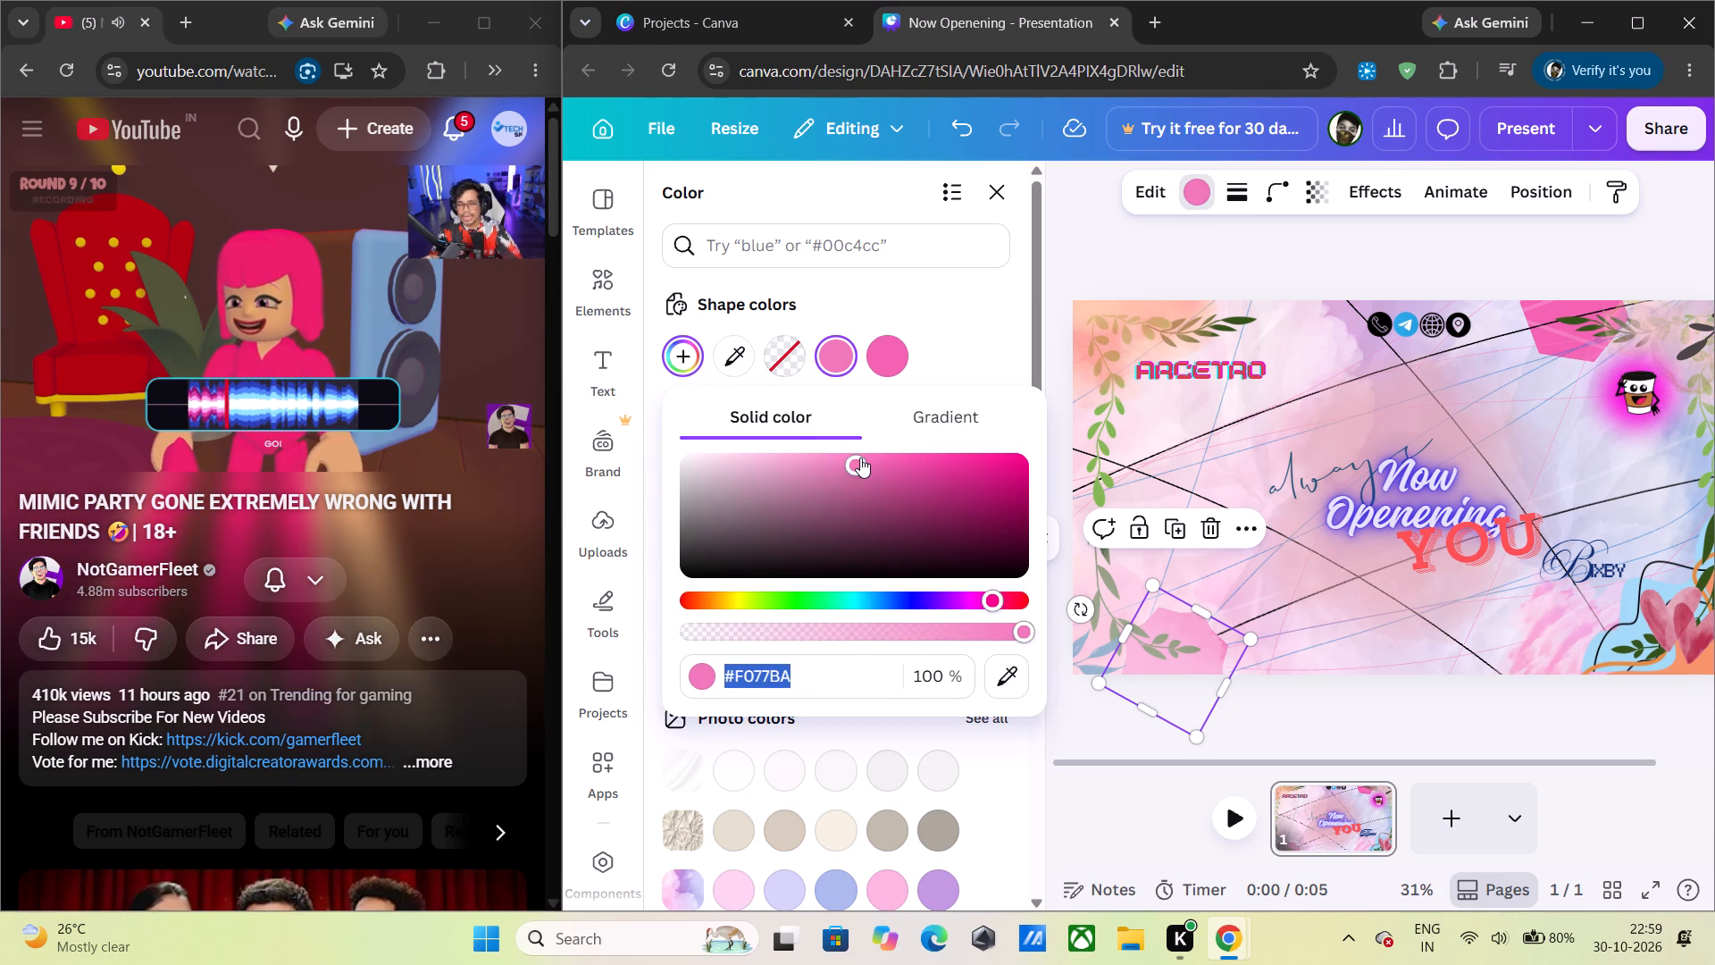
left_click_drag(860, 457, 862, 466)
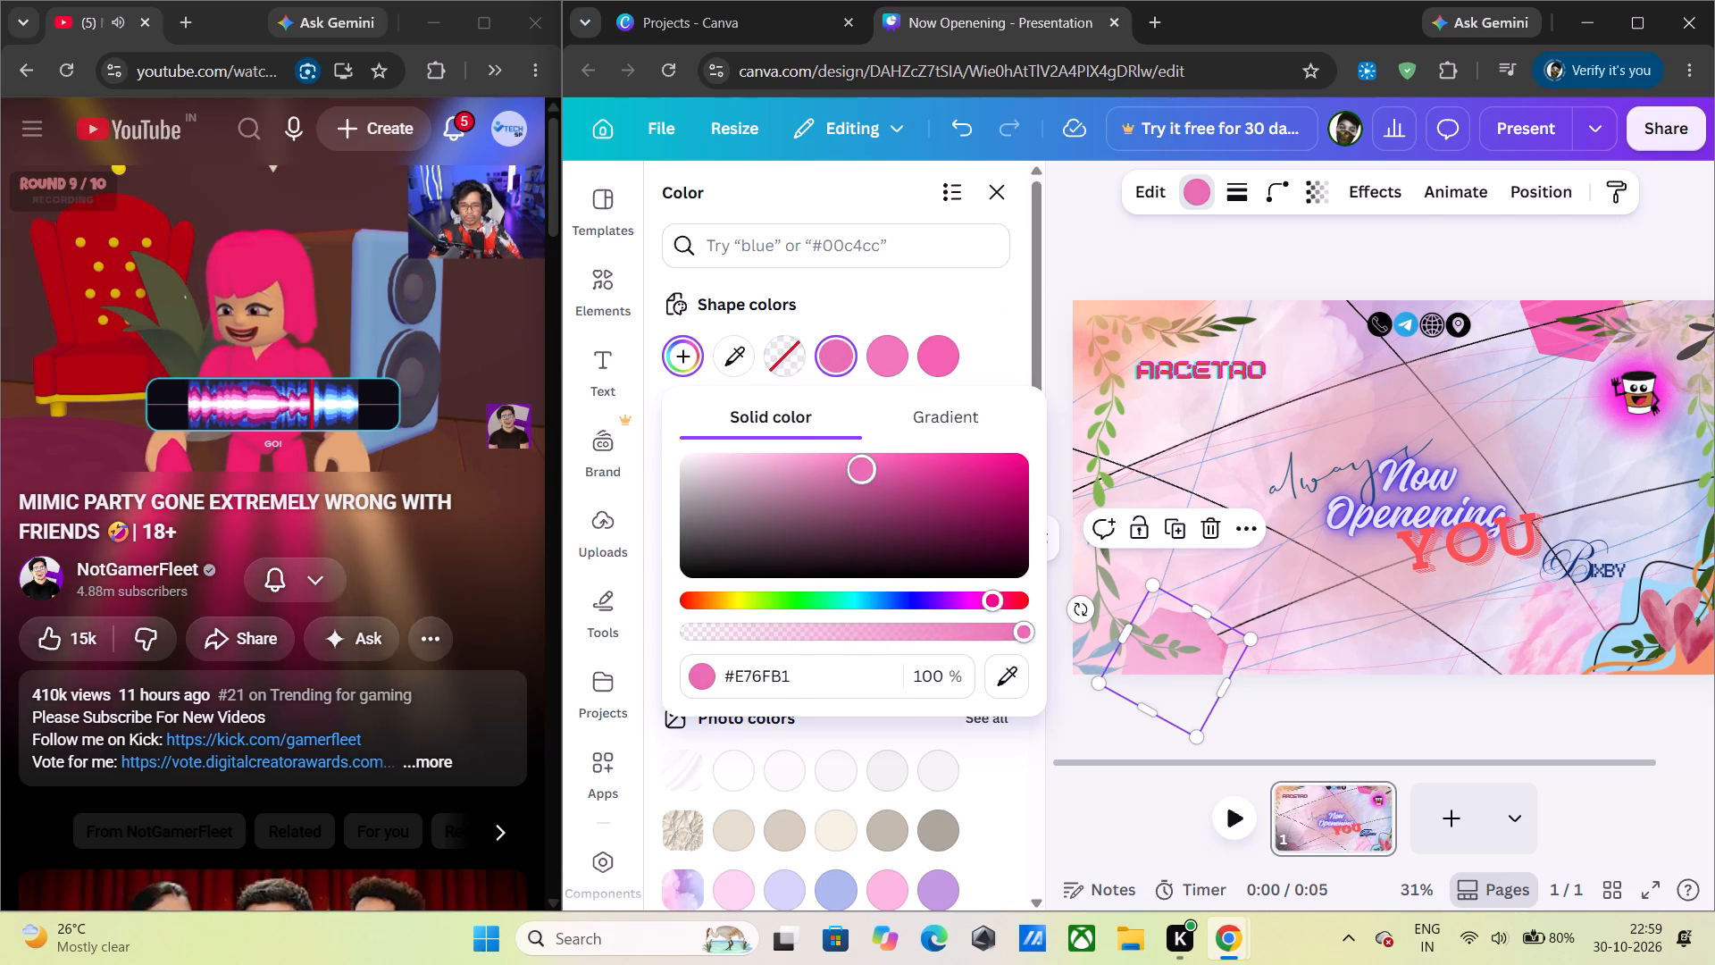
left_click_drag(862, 466, 872, 449)
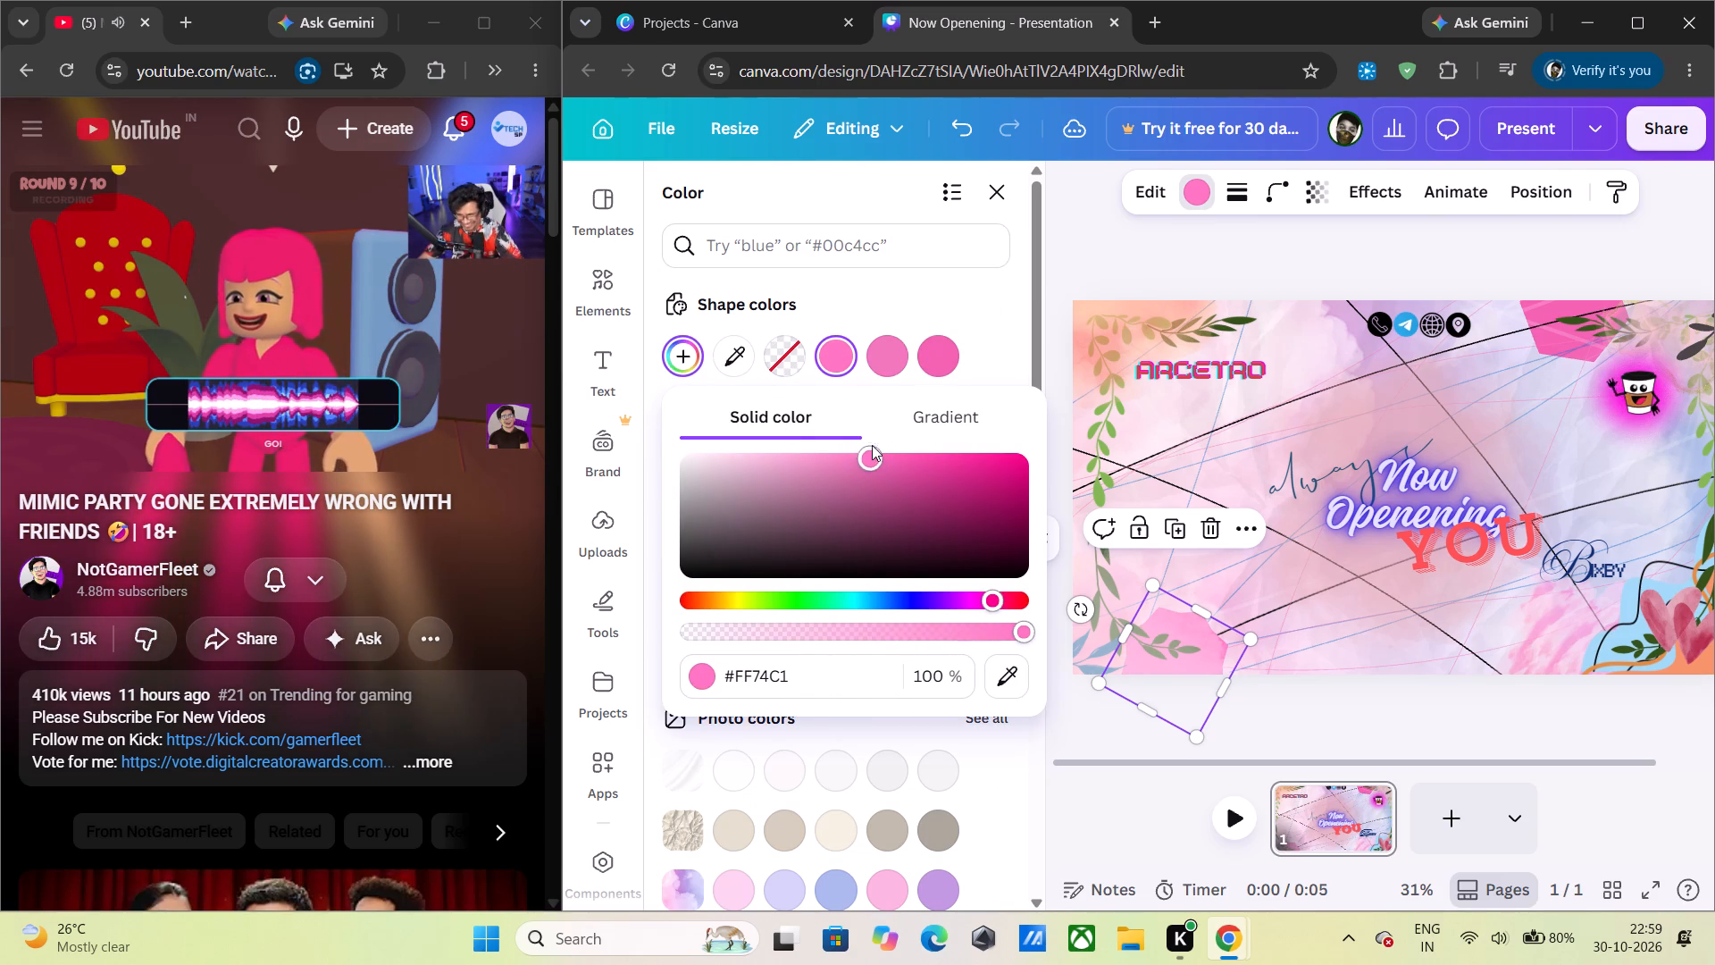
left_click(997, 206)
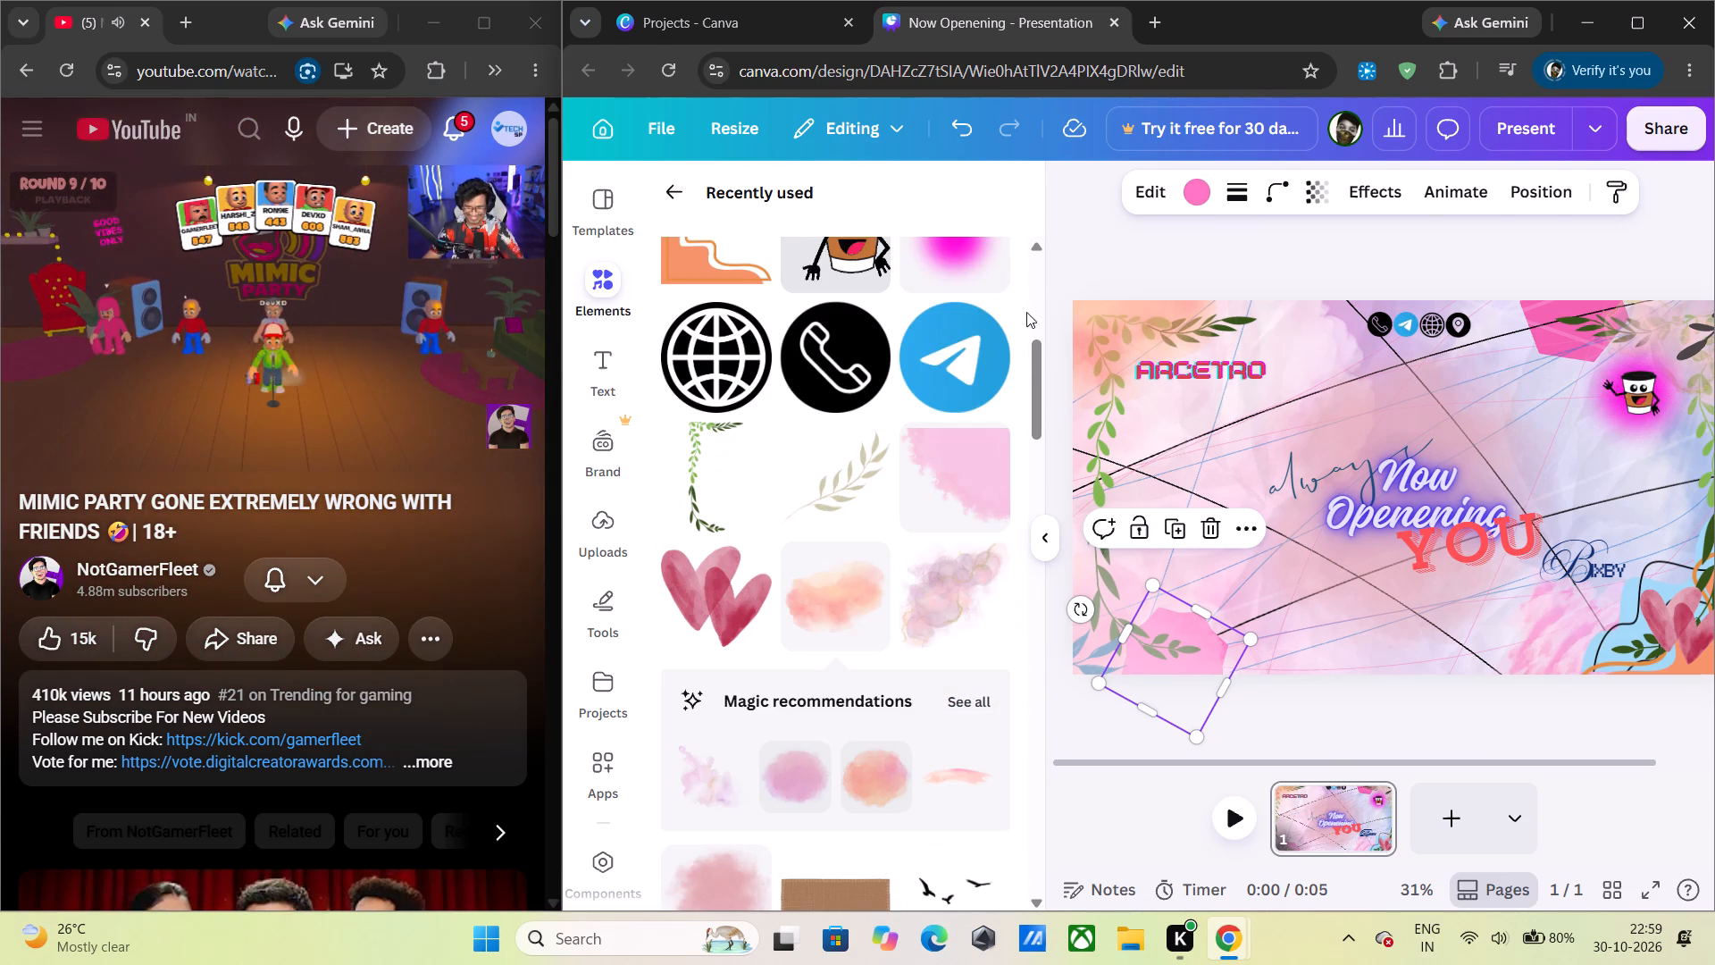
left_click(1049, 541)
left_click(1022, 284)
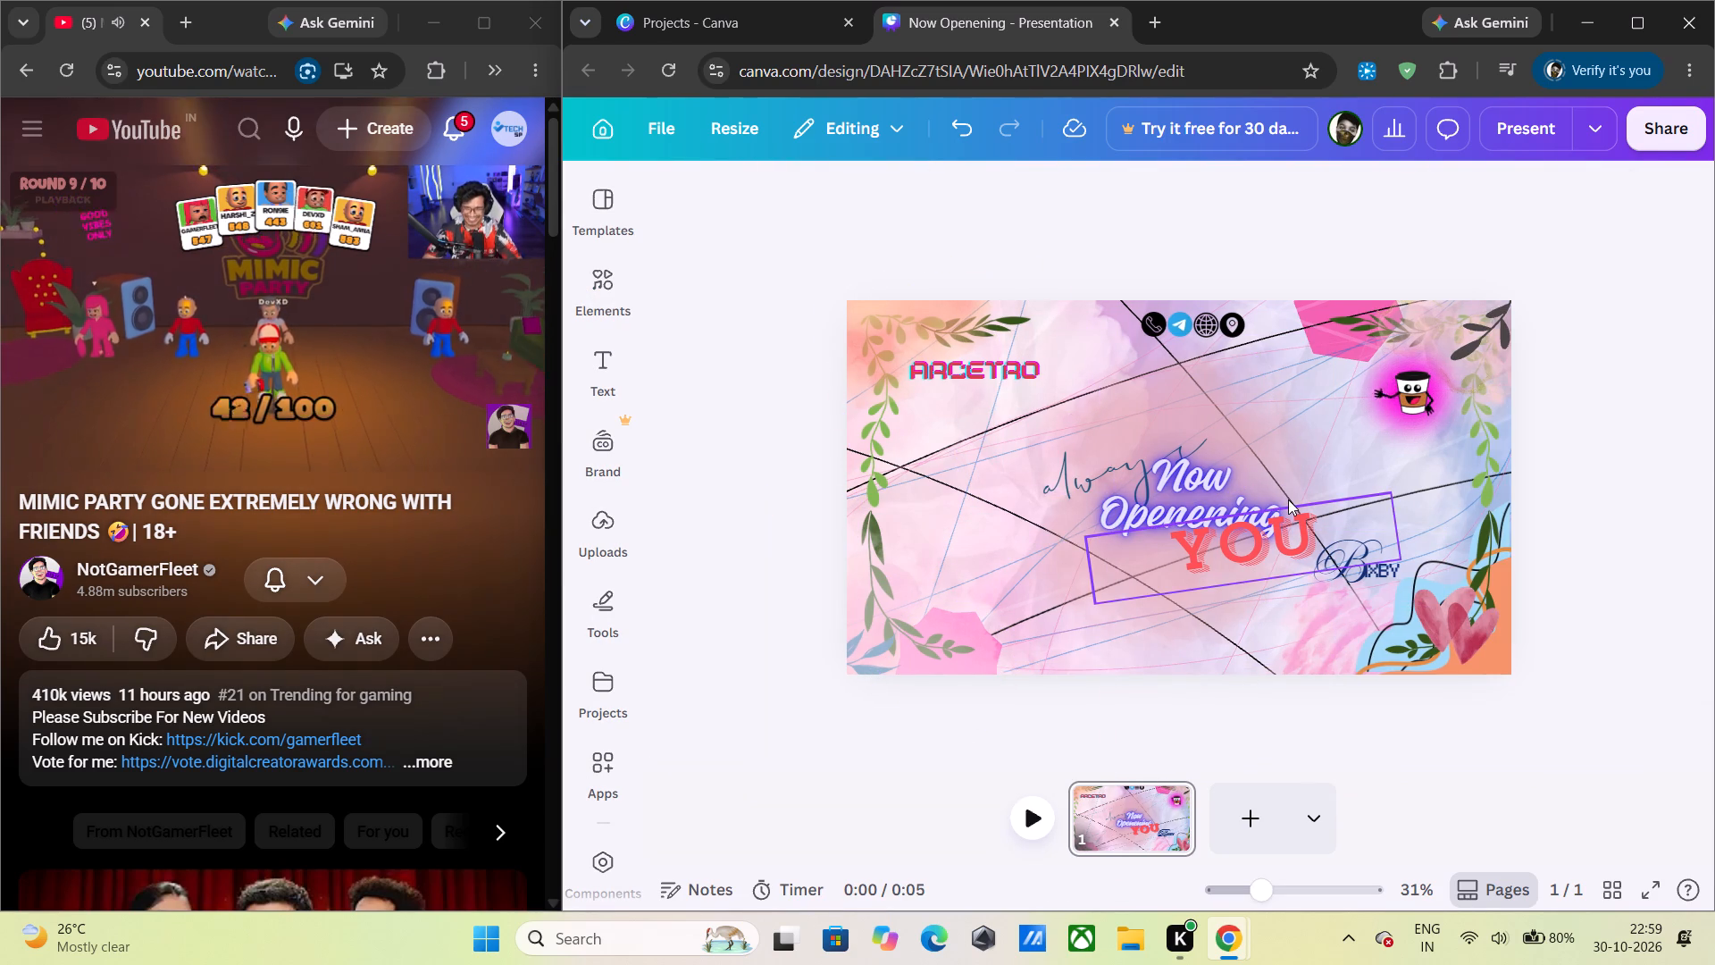
scroll(1285, 499, "up", 2, "ctrl")
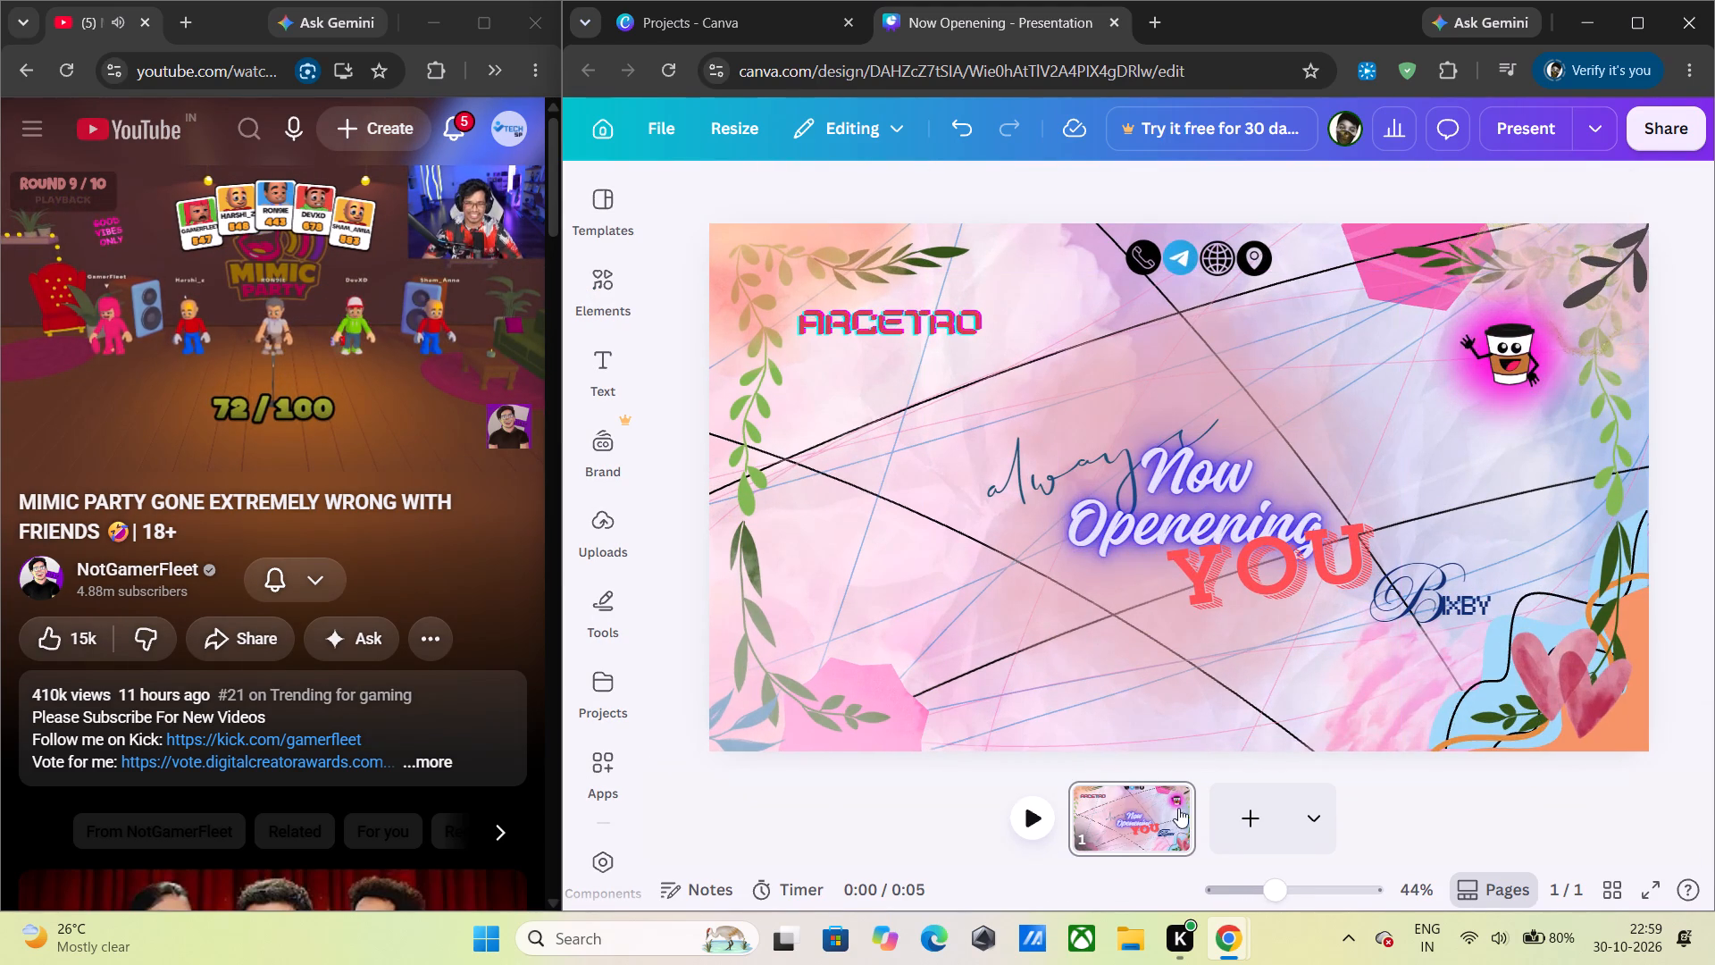